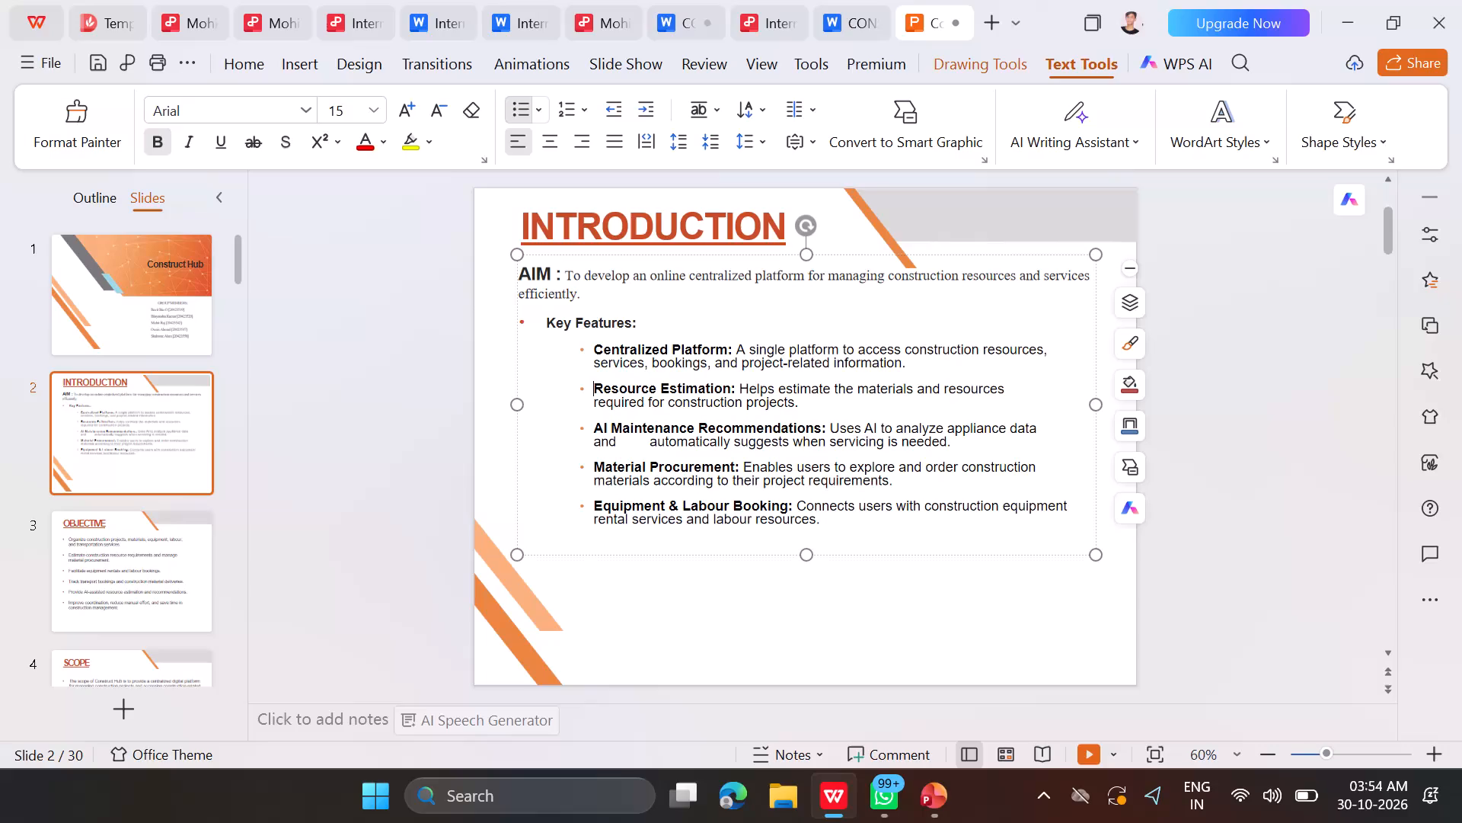
Review the slides from Introduction through Objective, Scope, requirements, Modules, General Architecture and ER Diagram to the first DFD slide.
{"action": "left_click", "coordinate": [696, 572]}
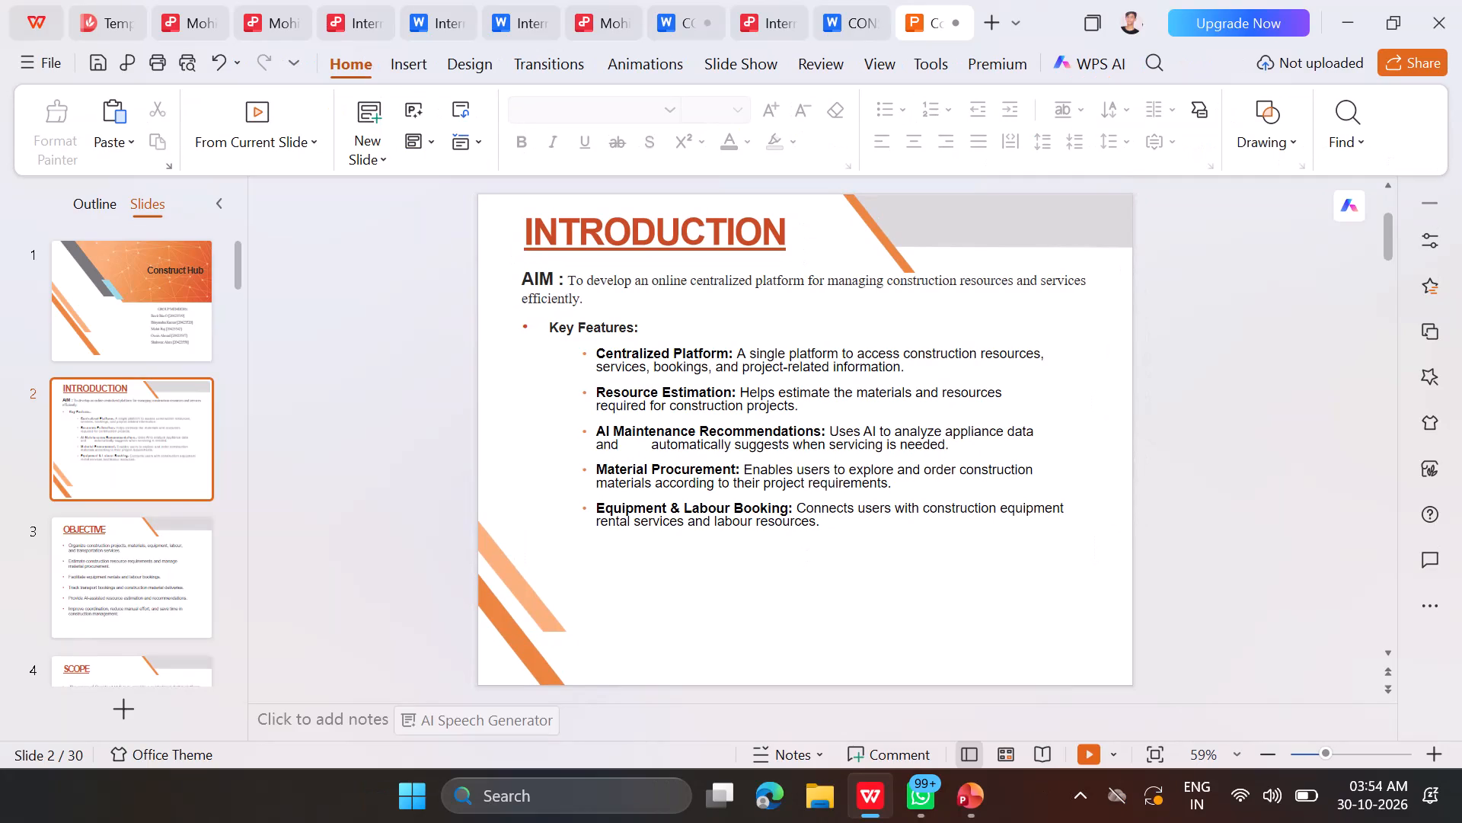
{"action": "key", "text": "Down"}
{"action": "key", "text": "Down"}
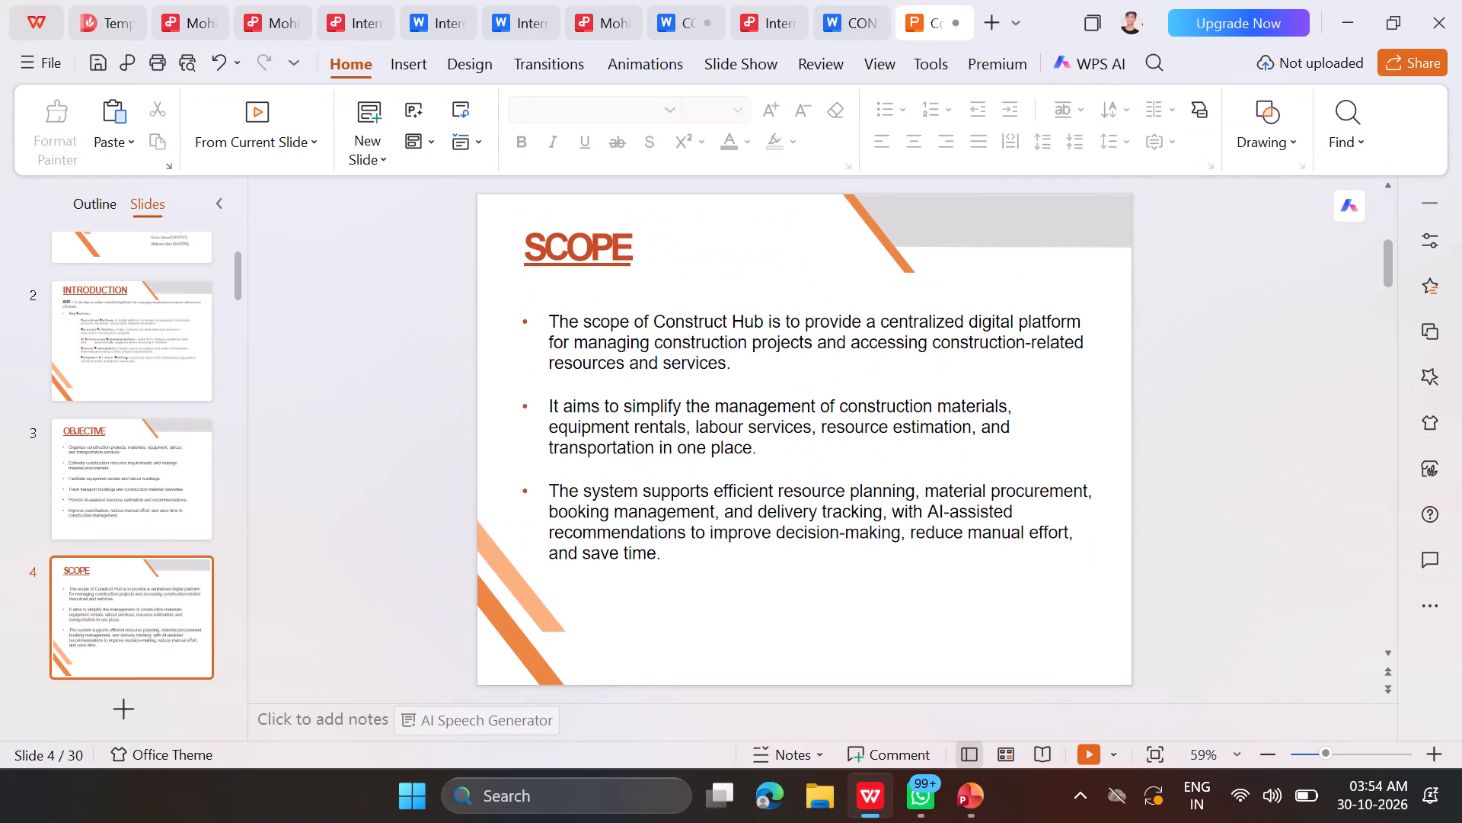
{"action": "key", "text": "Down"}
{"action": "key", "text": "Up"}
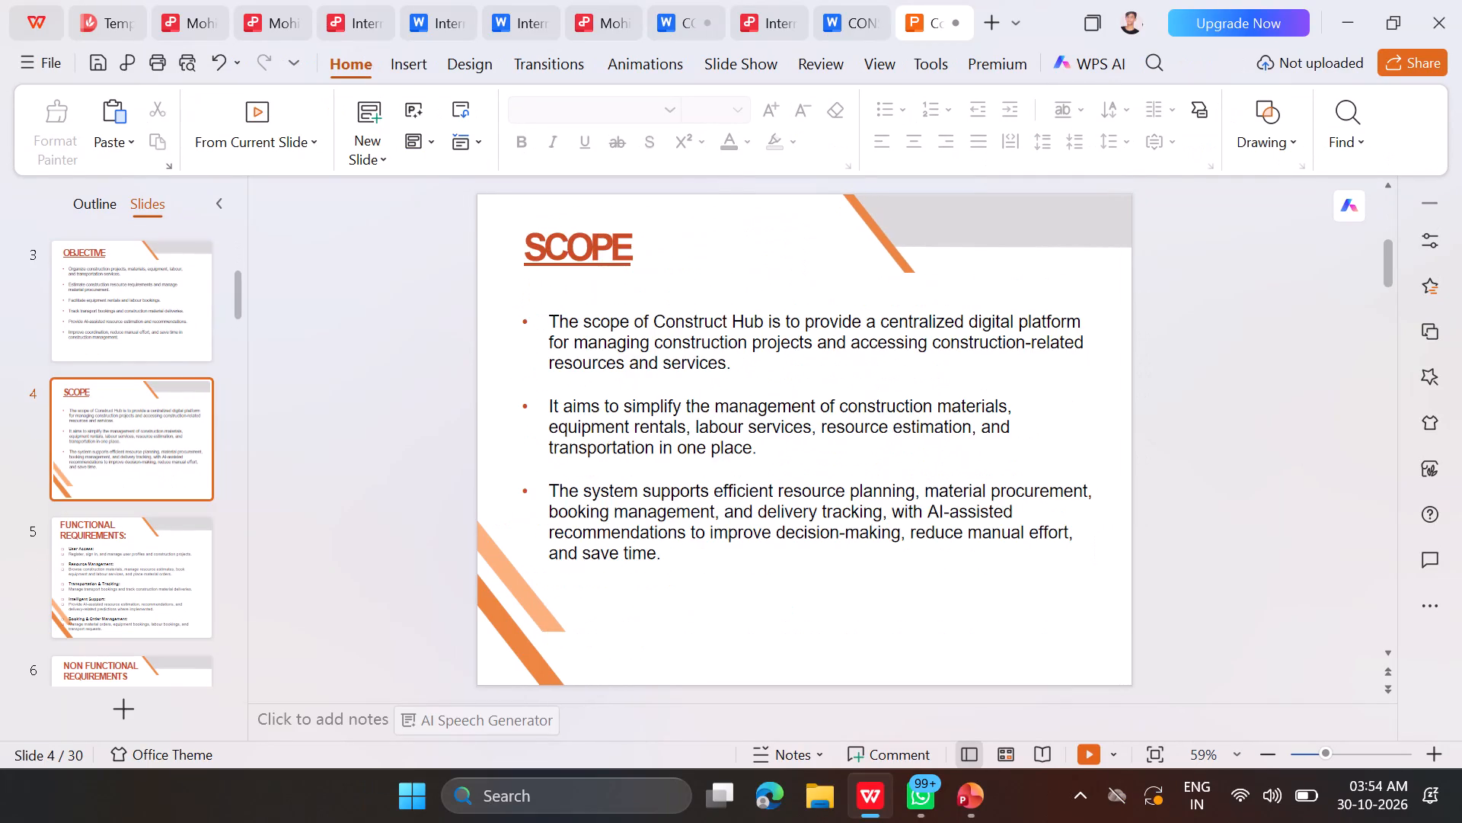
{"action": "key", "text": "Up"}
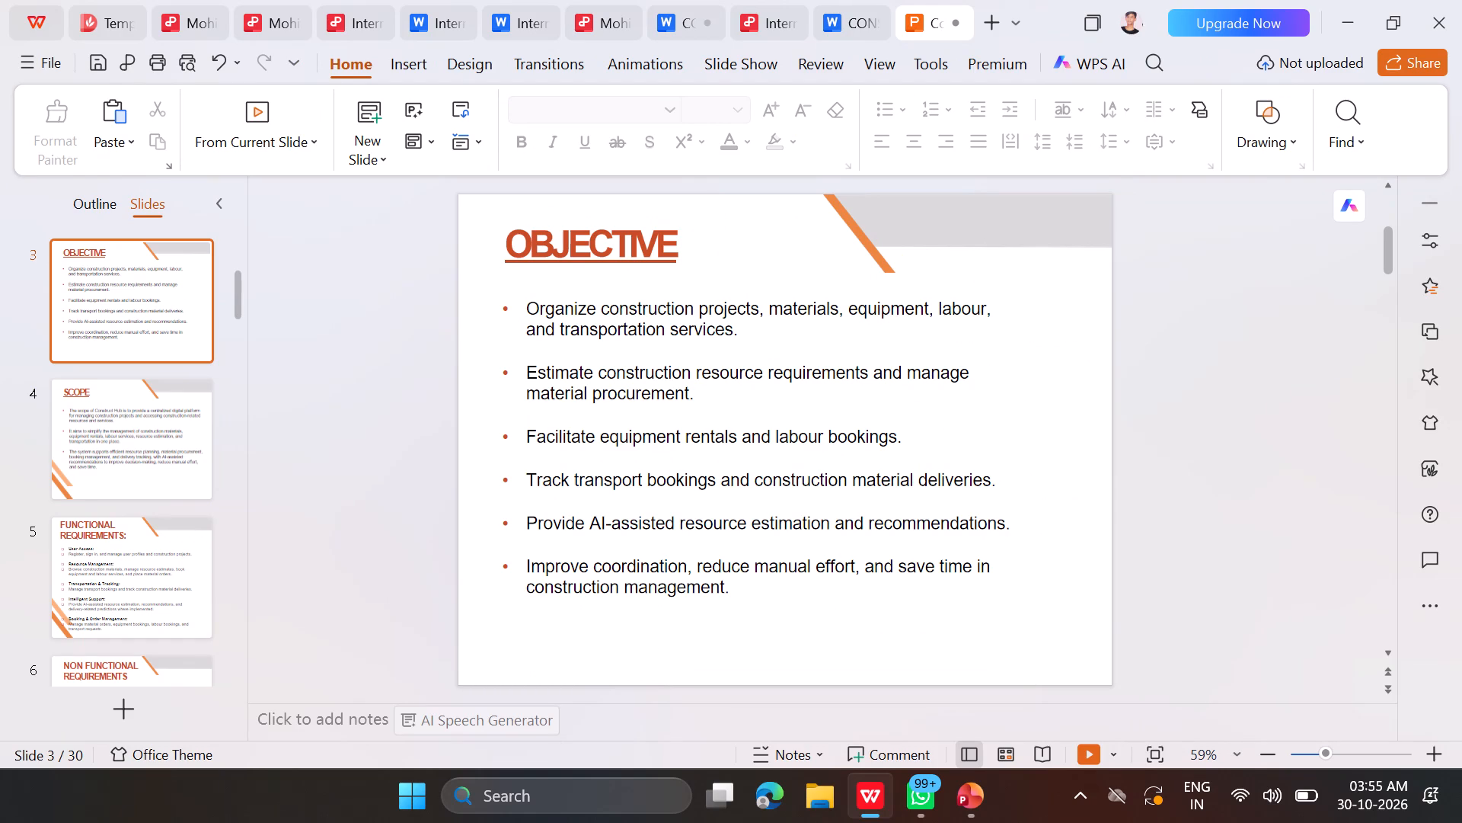
{"action": "key", "text": "Down"}
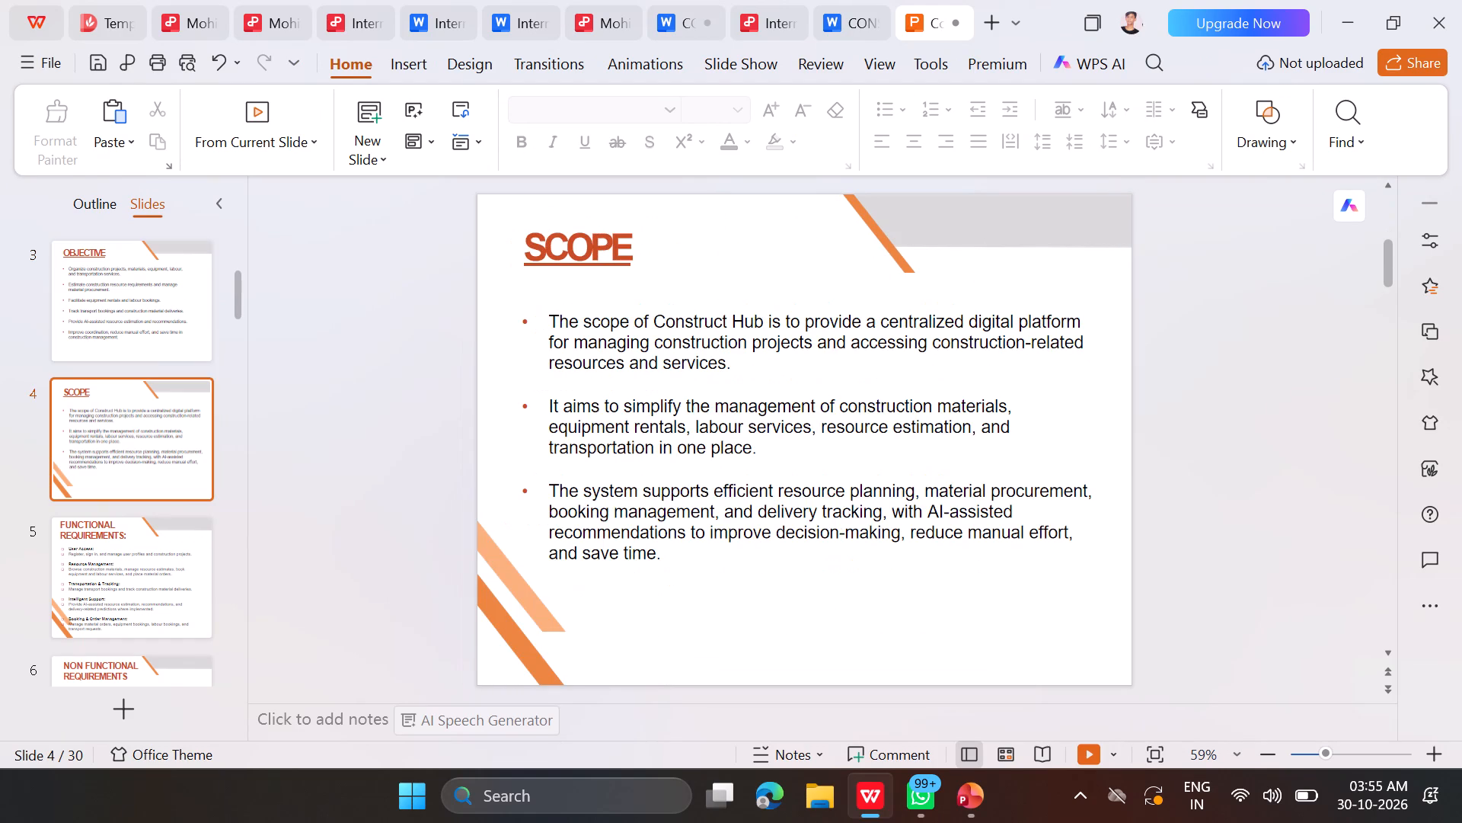
{"action": "key", "text": "Down"}
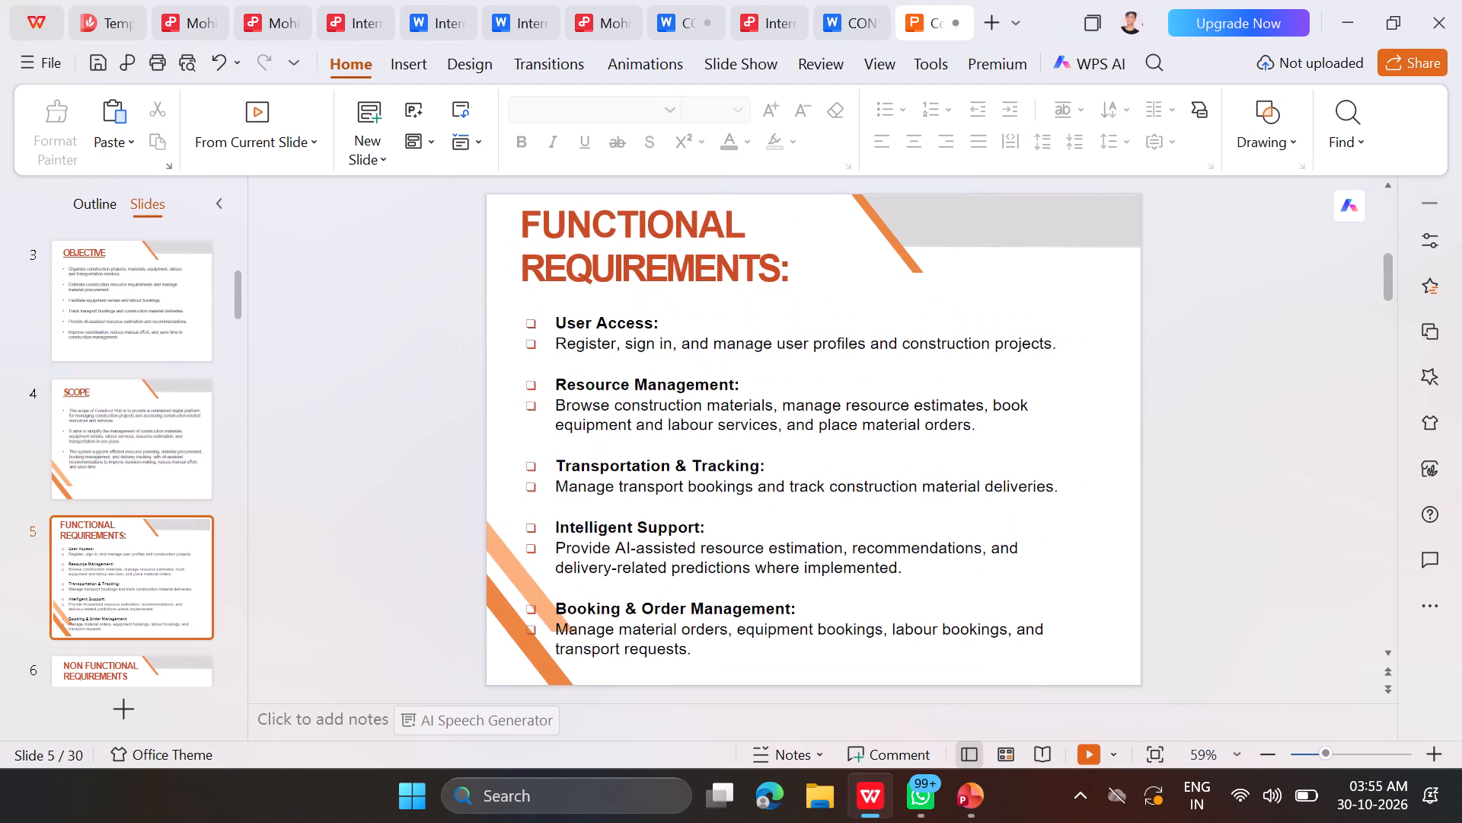
{"action": "key", "text": "Down"}
{"action": "key", "text": "Down"}
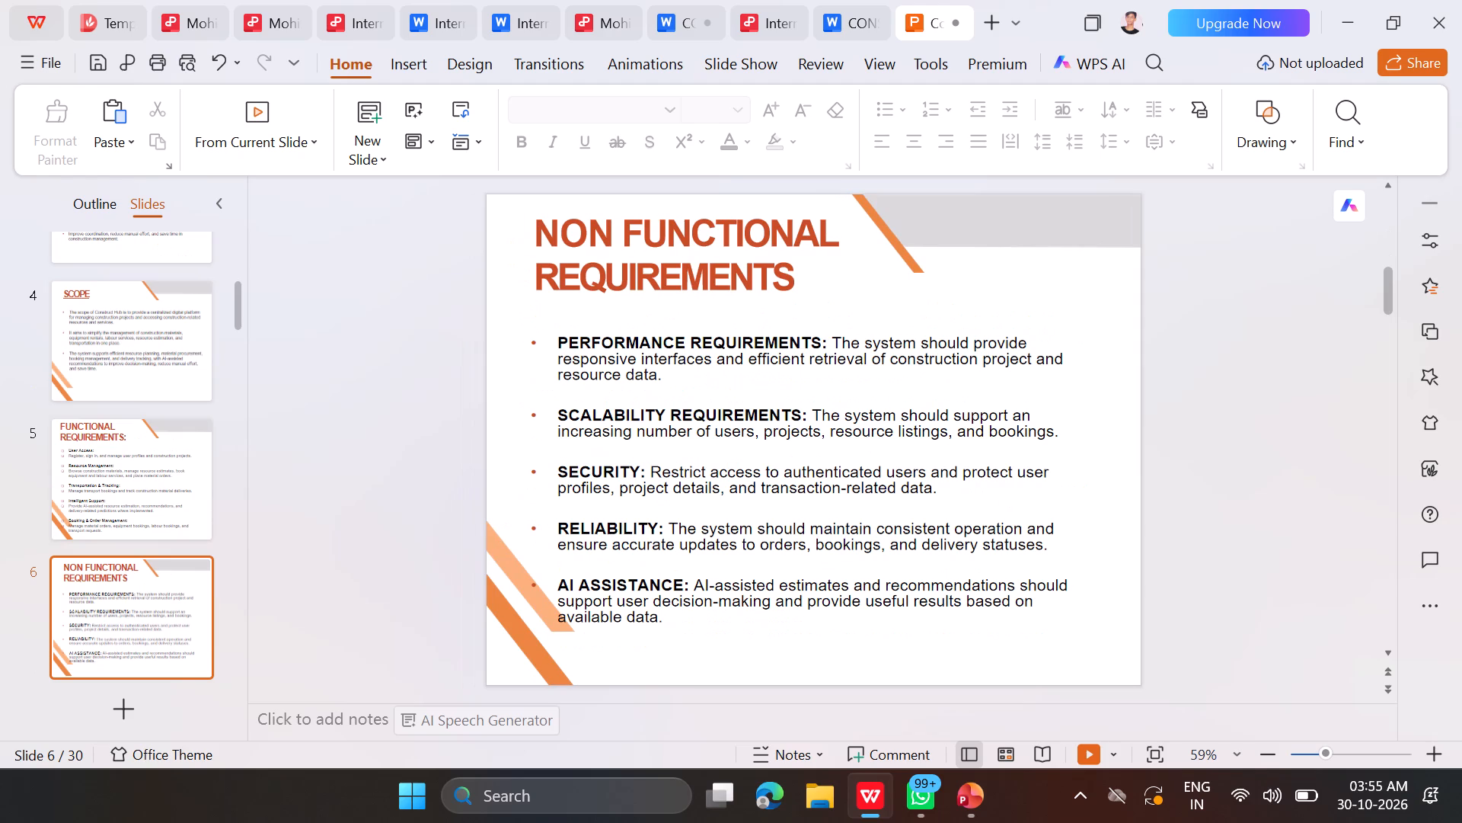
{"action": "key", "text": "Down"}
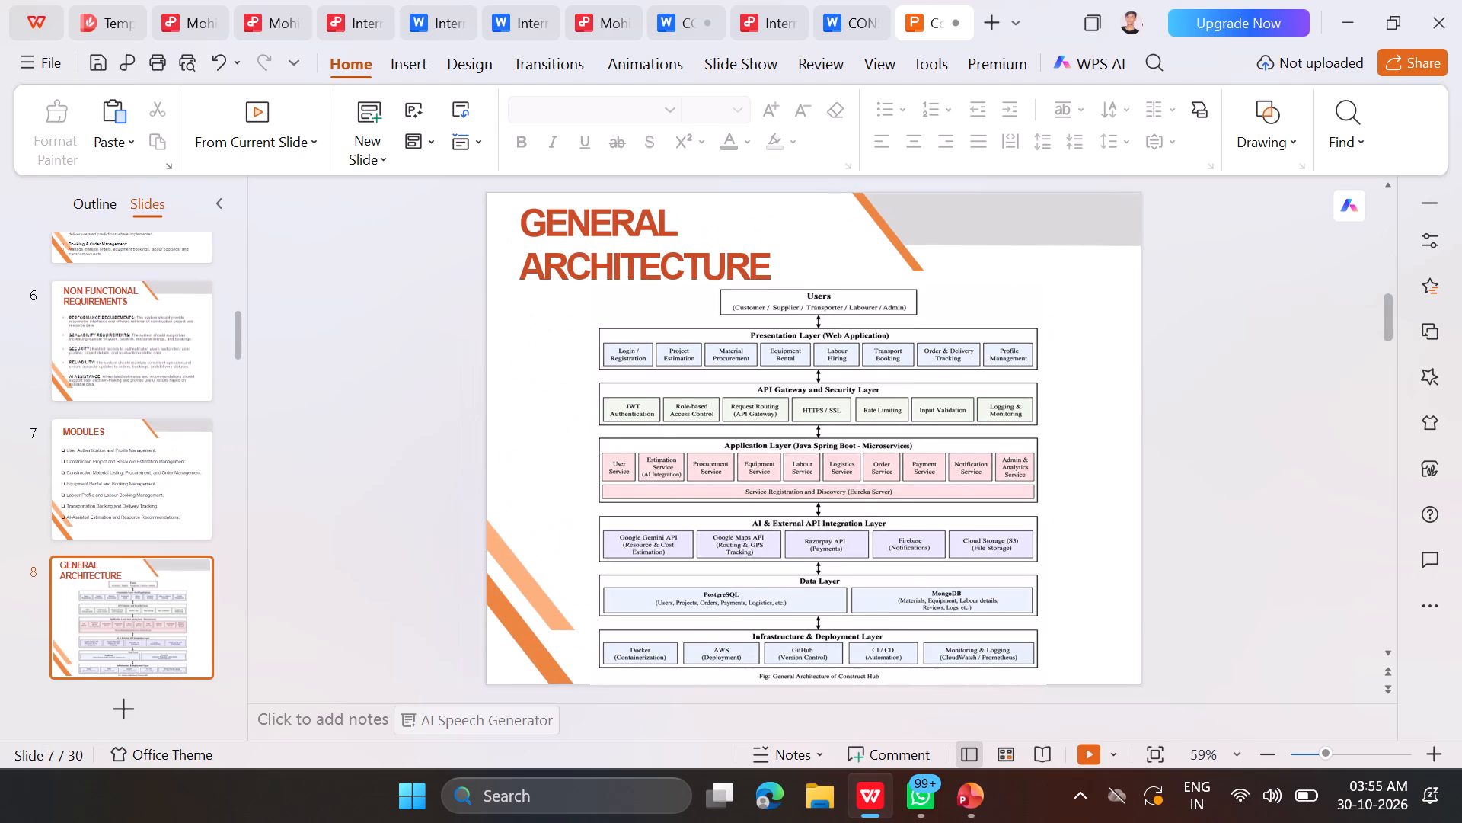
{"action": "key", "text": "Down"}
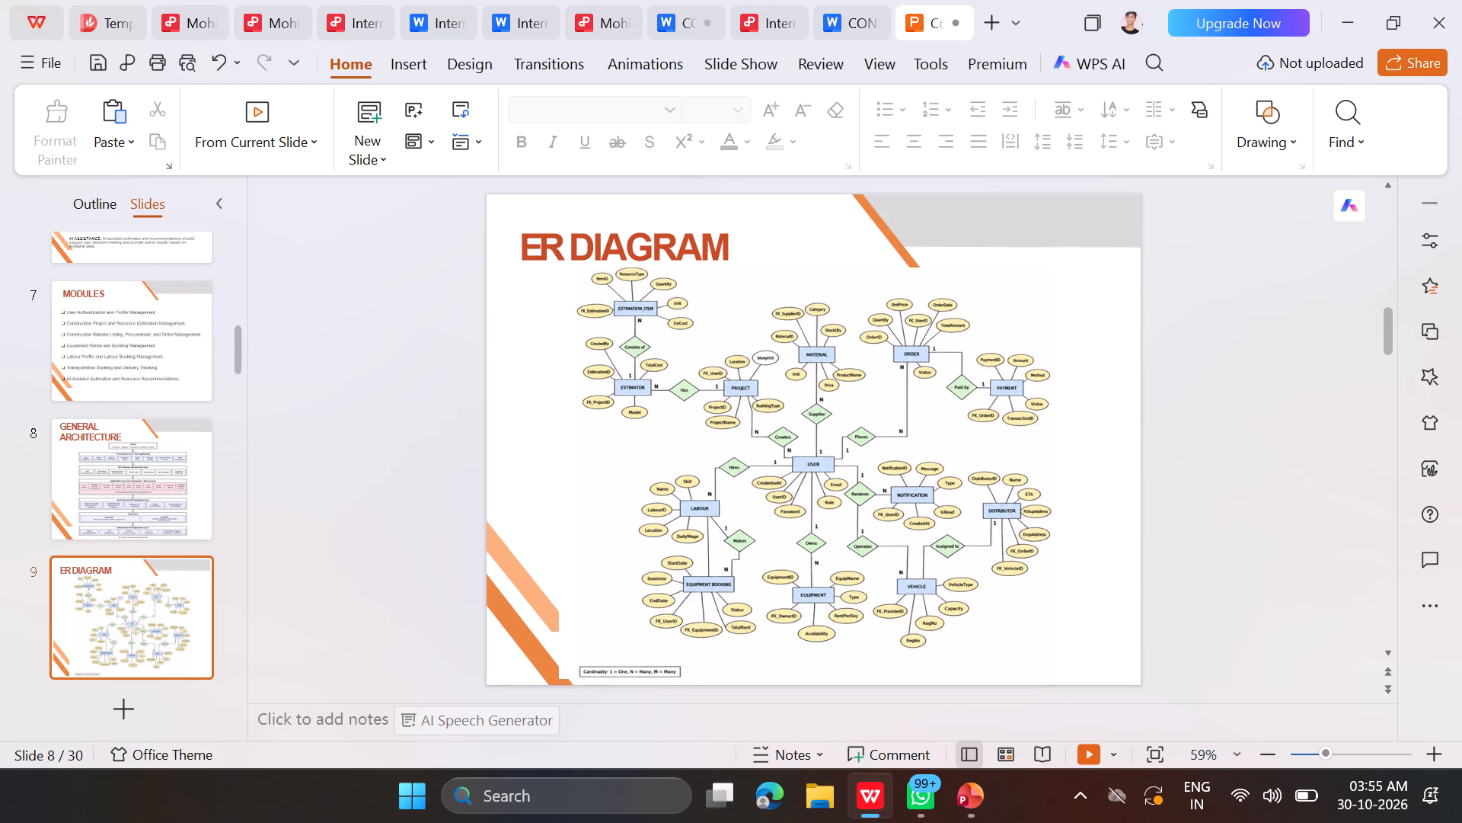
{"action": "key", "text": "Down"}
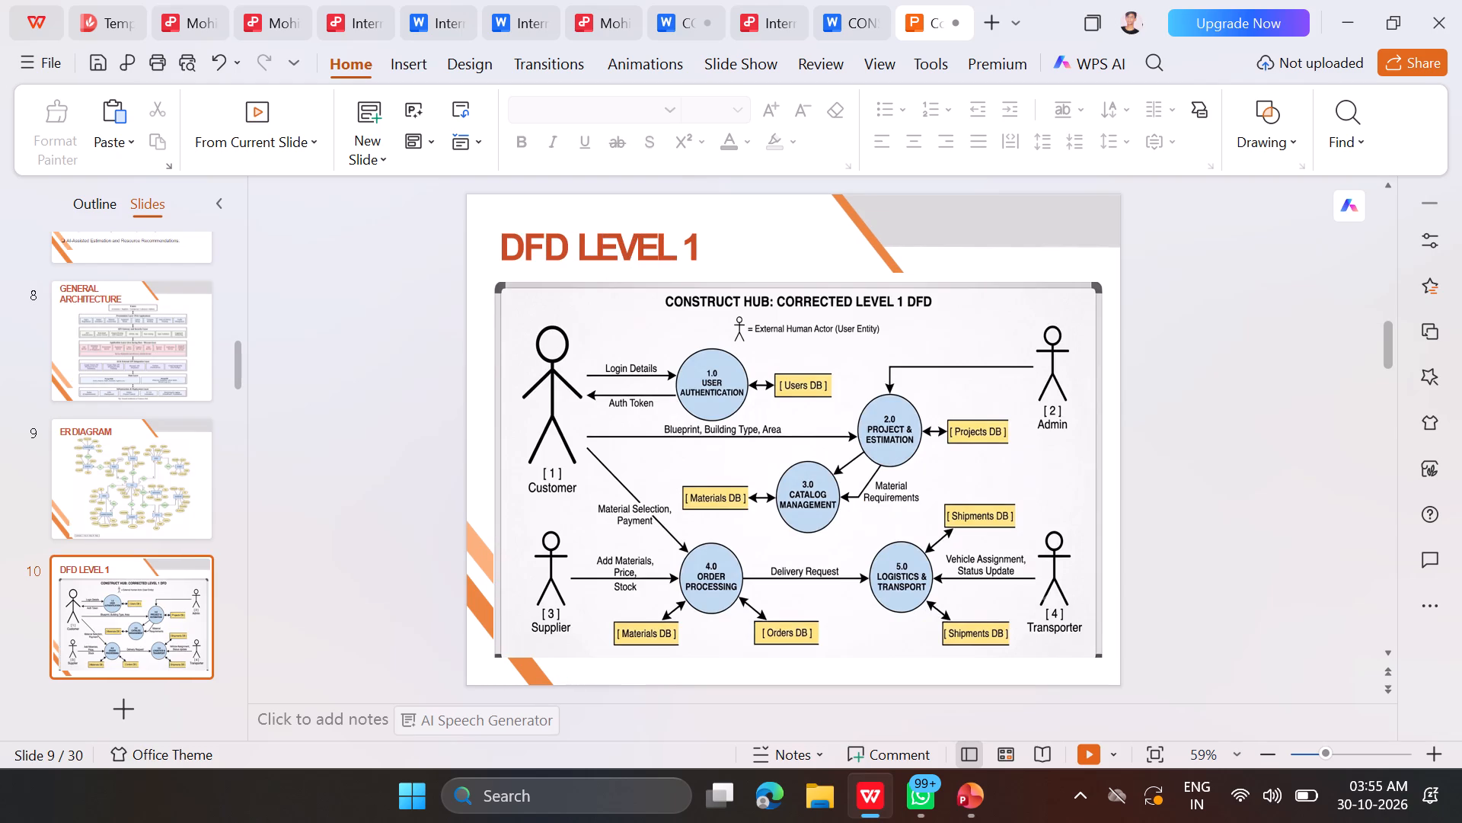
Change the title of slide 10, the first data flow diagram slide, to "DFD LEVEL 0".
{"action": "left_click", "coordinate": [719, 246]}
{"action": "left_click", "coordinate": [698, 239]}
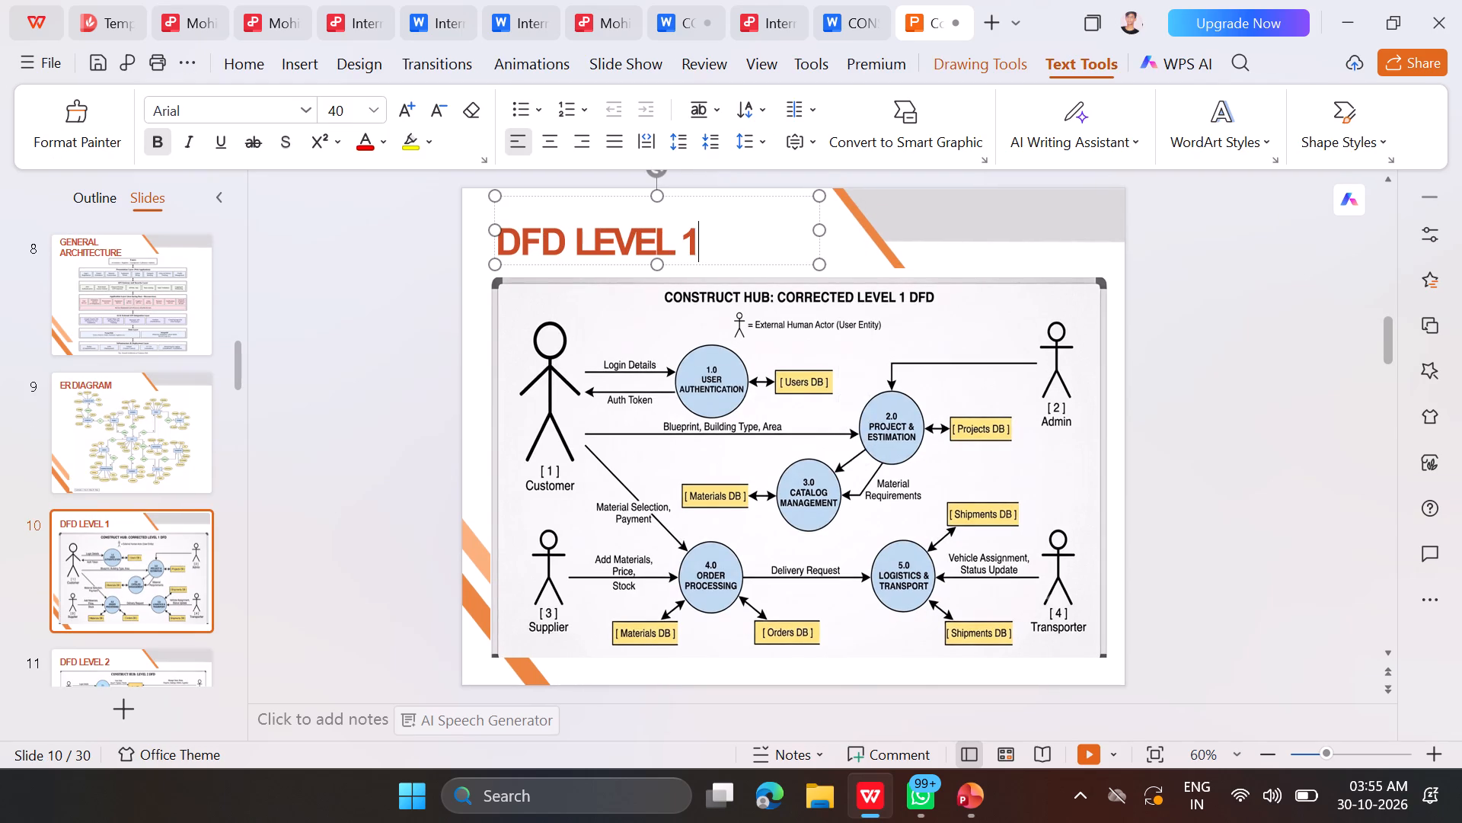
{"action": "key", "text": "BackSpace"}
{"action": "key", "text": "0"}
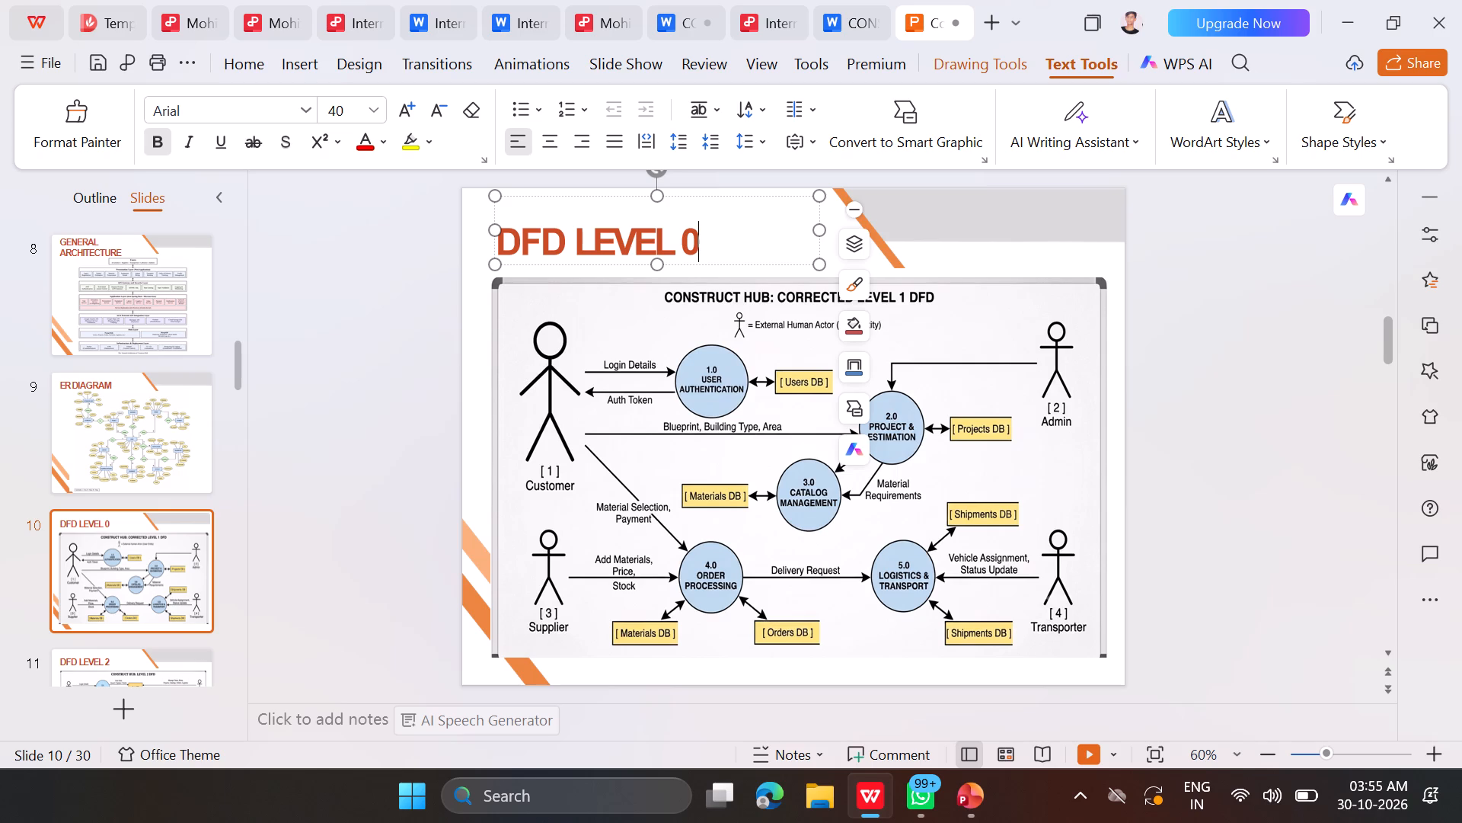
{"action": "key", "text": "Down"}
{"action": "left_click", "coordinate": [1216, 394]}
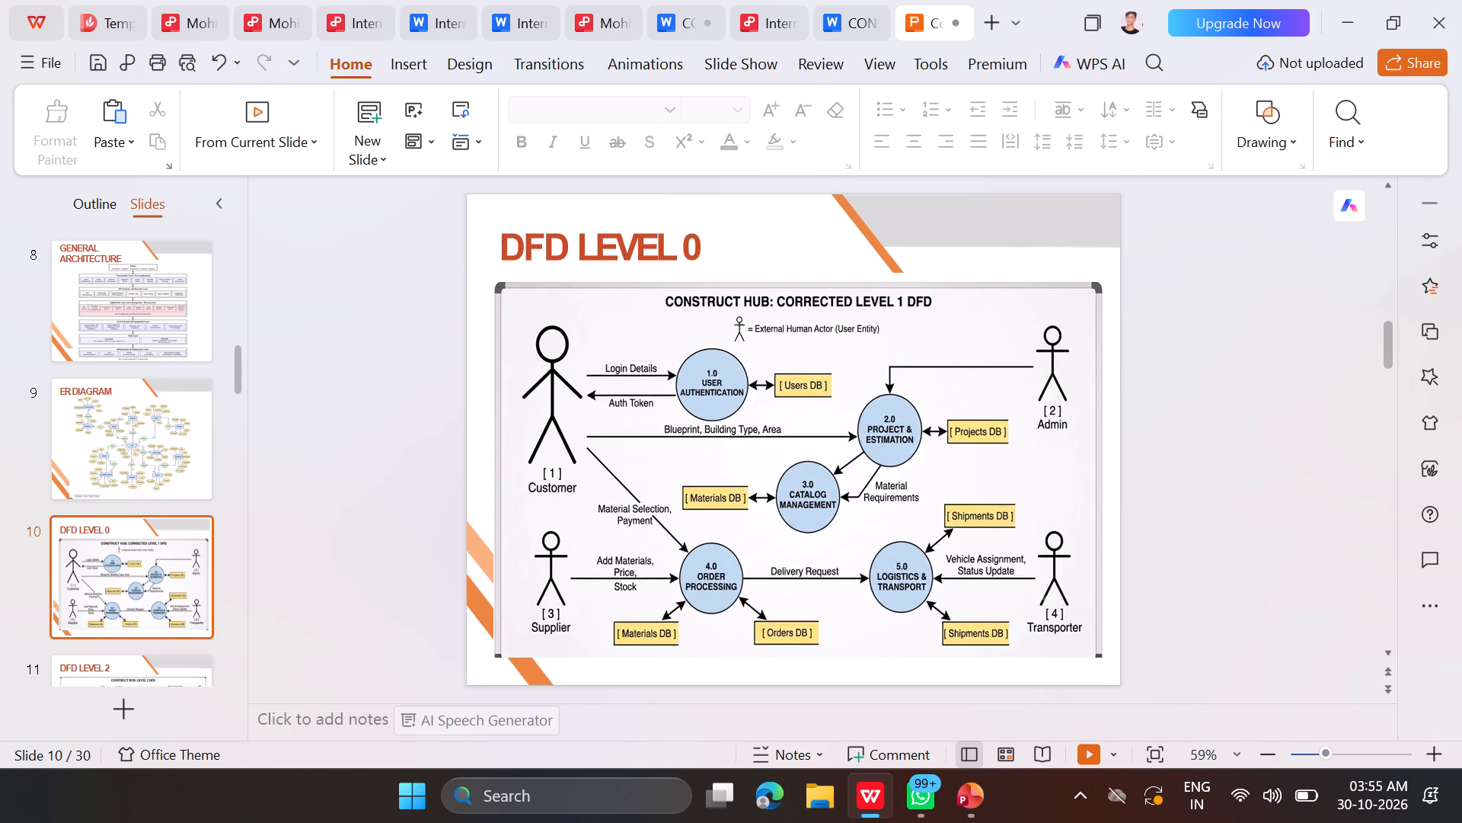
Change the title of slide 11, the second data flow diagram slide, to "DFD LEVEL 1".
{"action": "key", "text": "Down"}
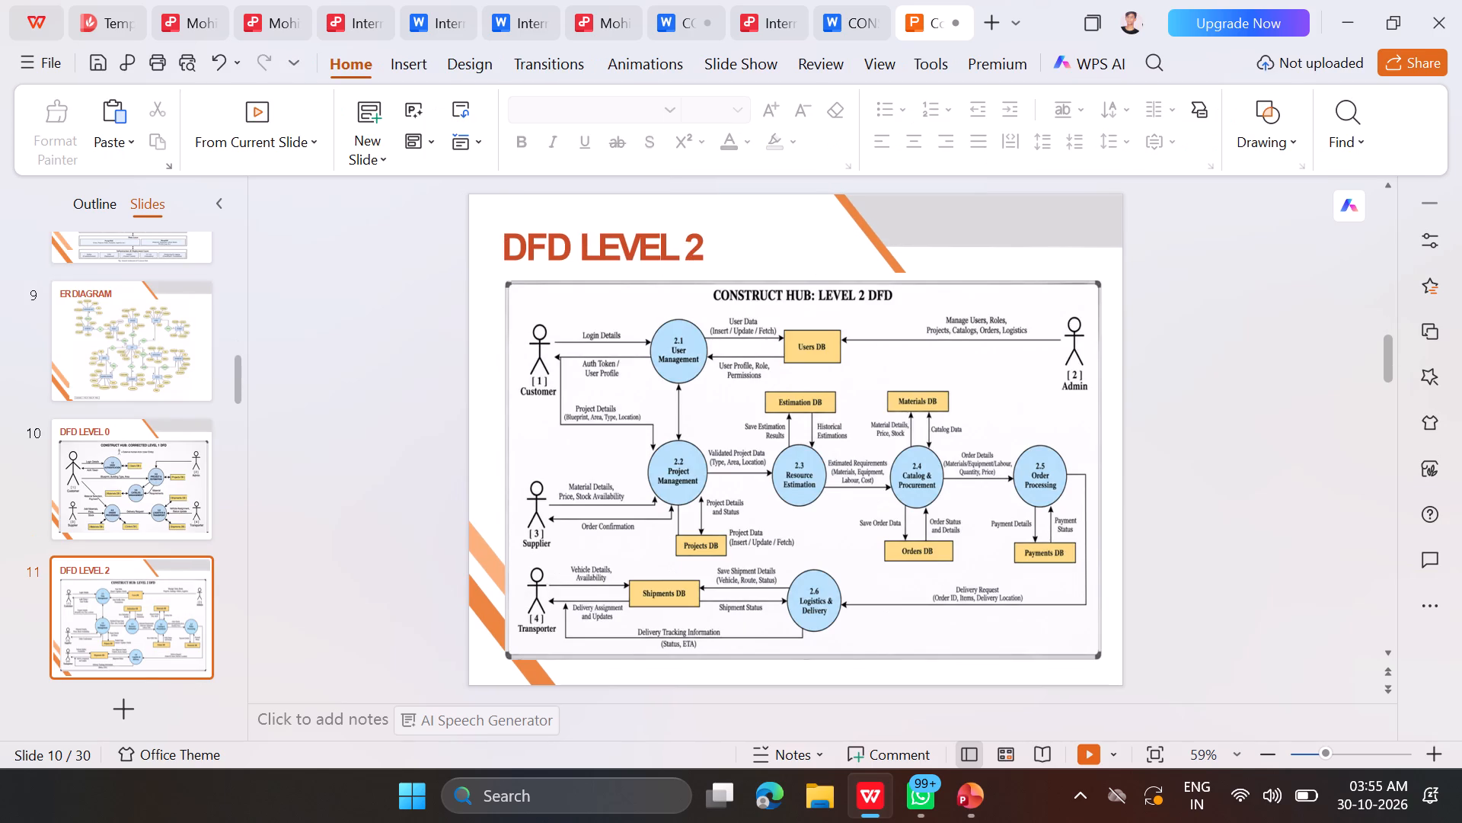
{"action": "left_click", "coordinate": [762, 258]}
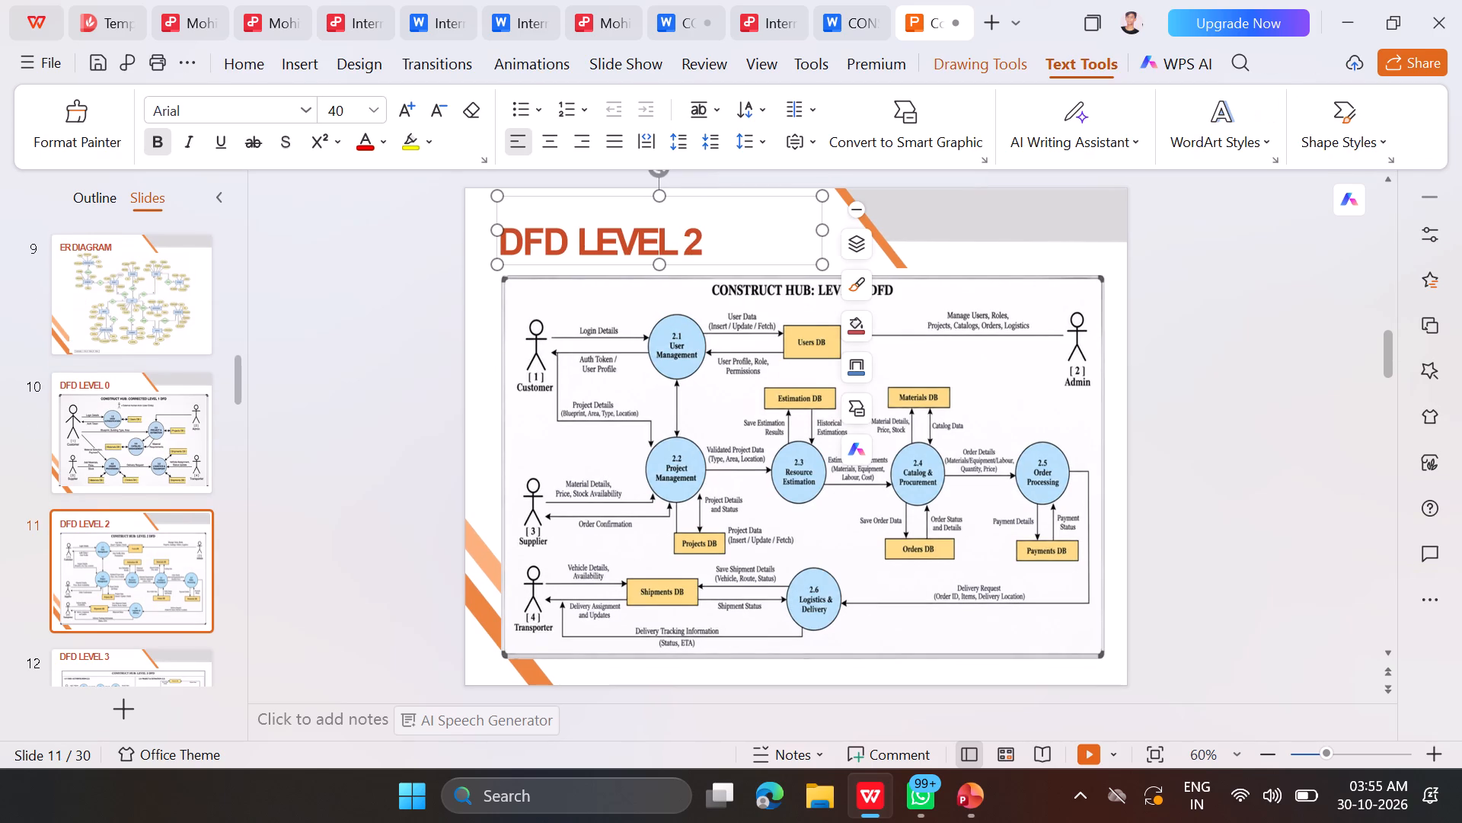
{"action": "left_click", "coordinate": [695, 241]}
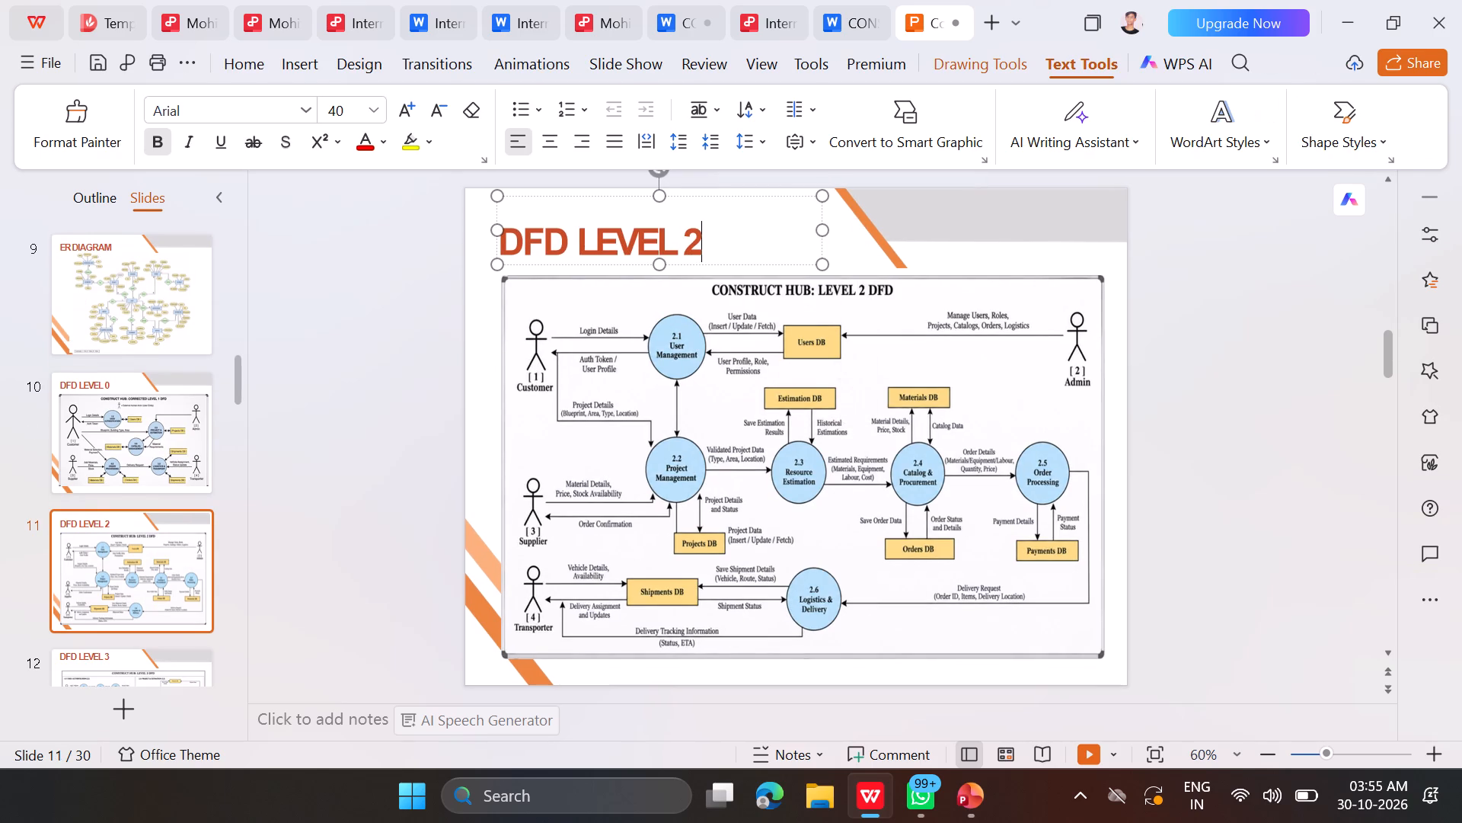
{"action": "key", "text": "BackSpace"}
{"action": "key", "text": "1"}
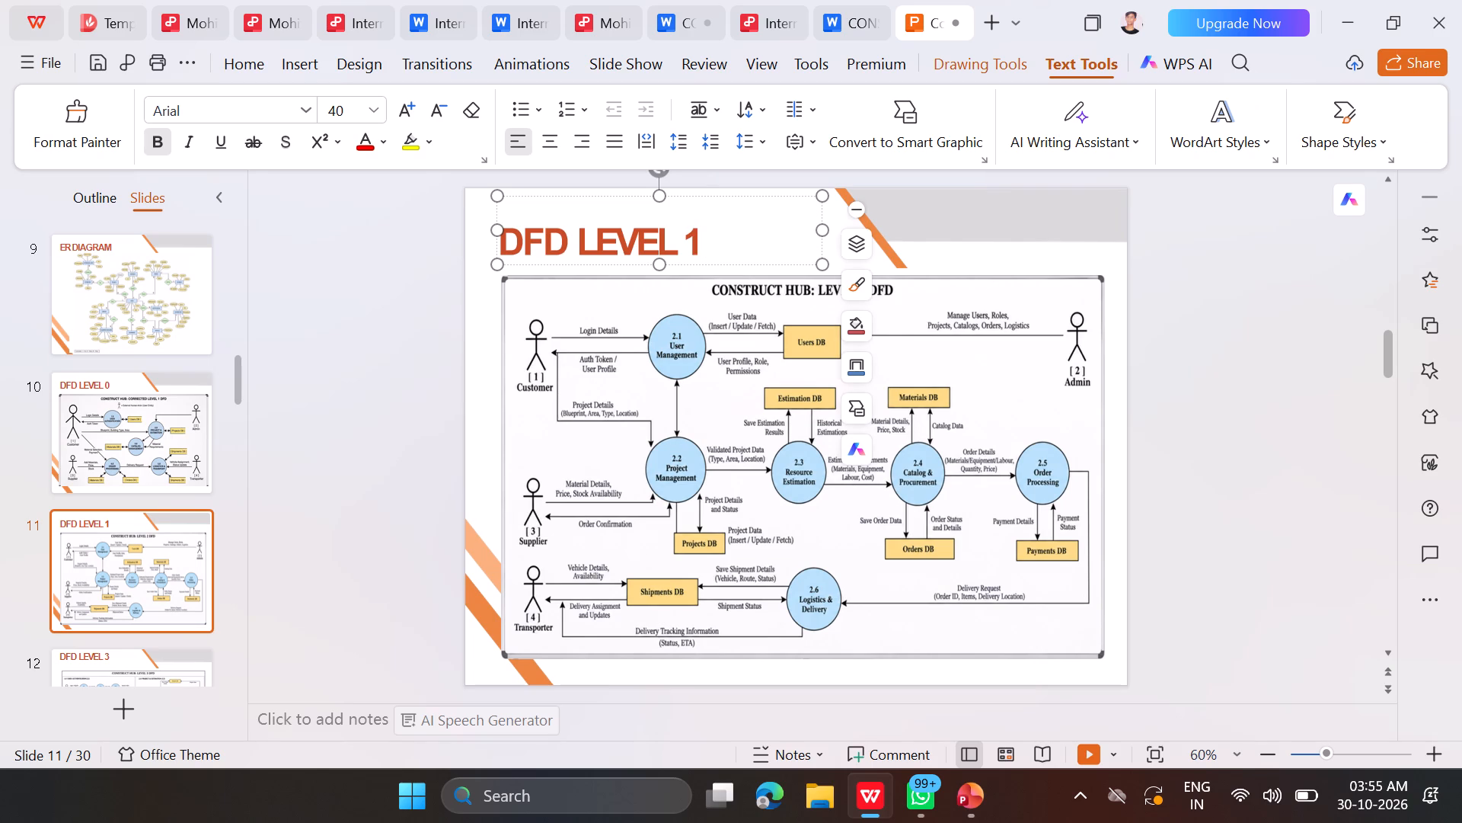
{"action": "left_click", "coordinate": [1194, 312]}
Change the title of slide 12, the third data flow diagram slide, to "DFD LEVEL 2".
{"action": "key", "text": "Down"}
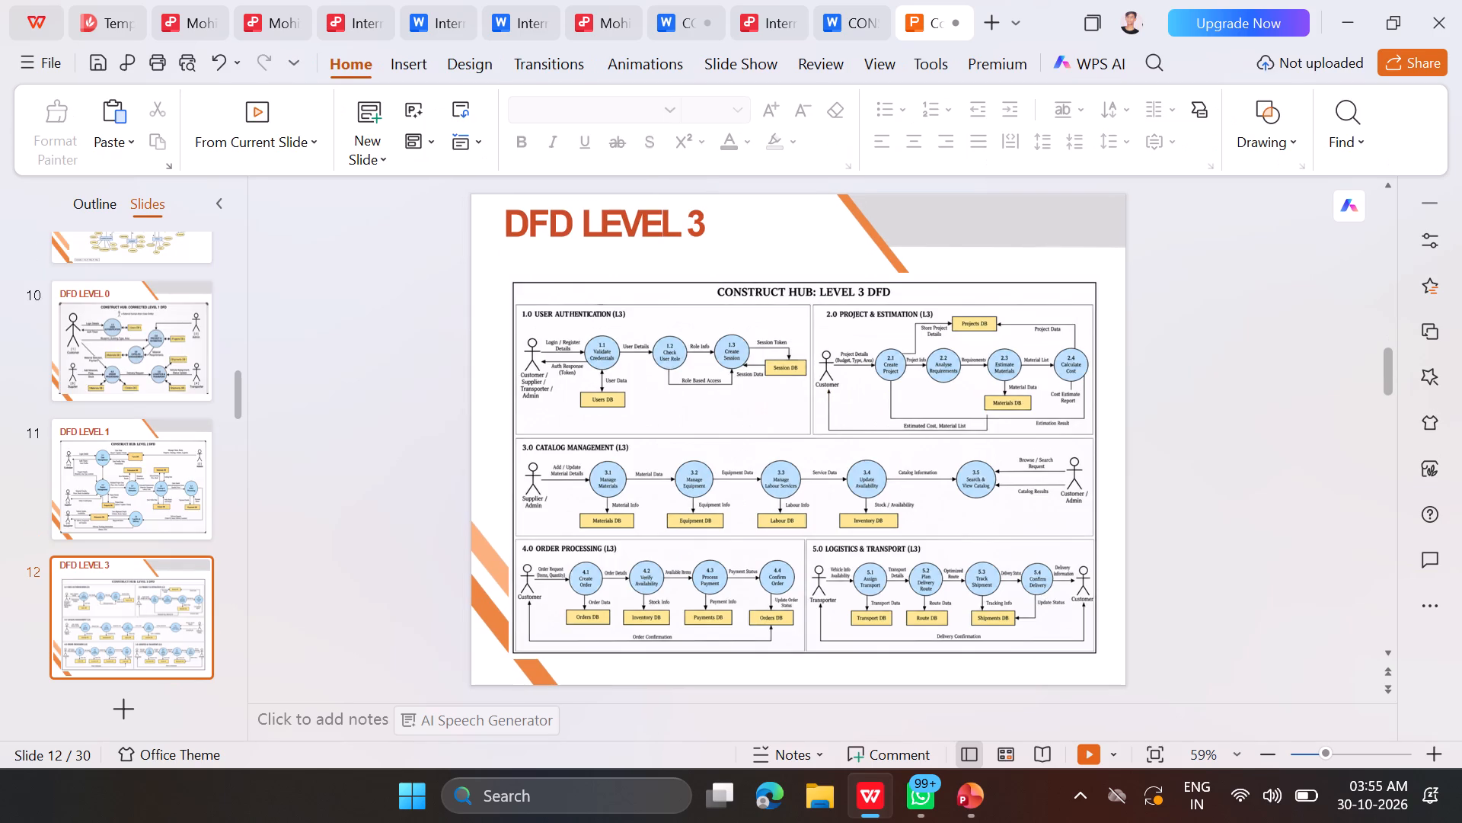
{"action": "left_click", "coordinate": [704, 219]}
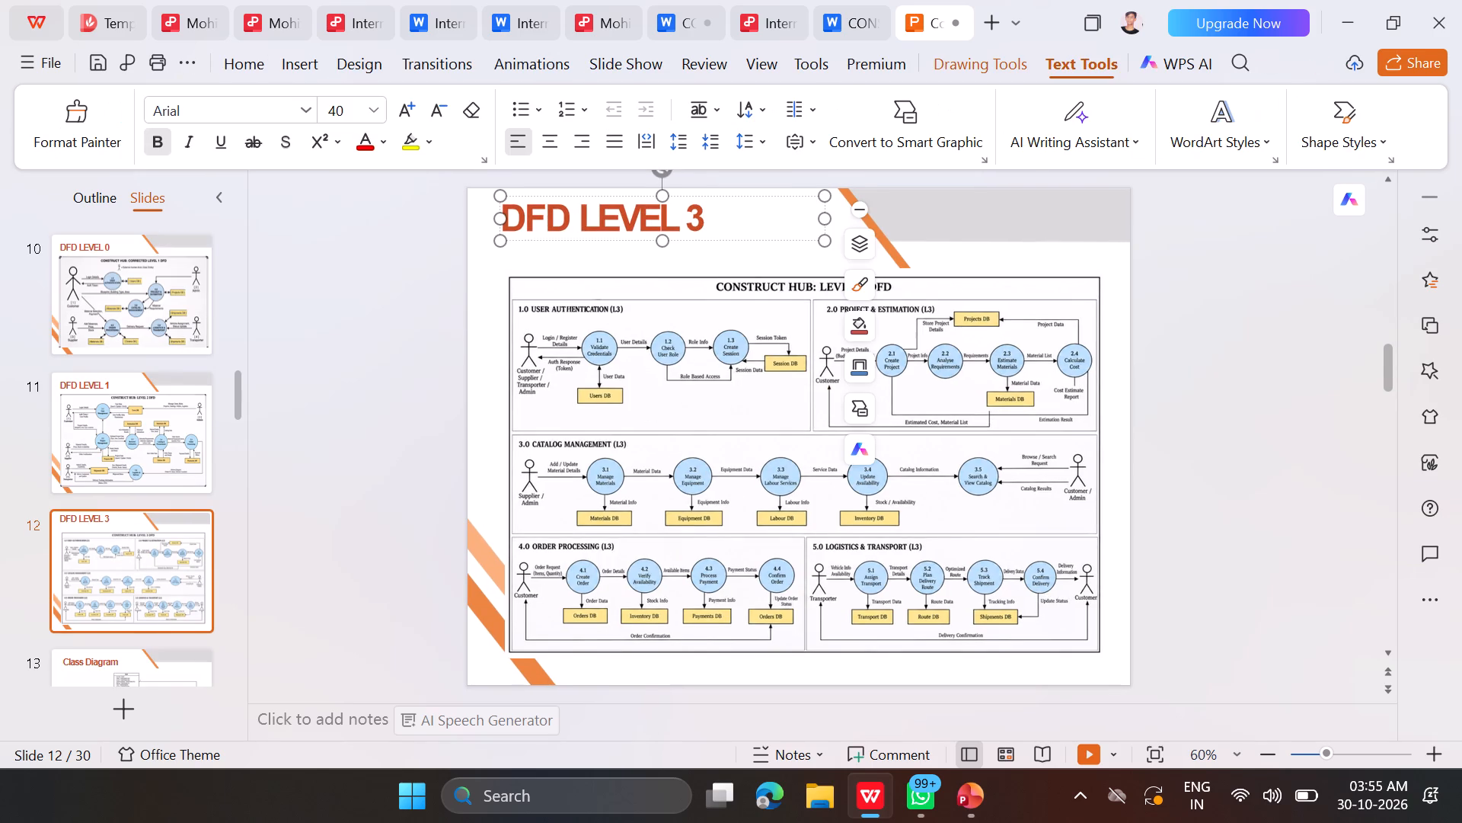
{"action": "key", "text": "BackSpace"}
{"action": "key", "text": "2"}
{"action": "left_click", "coordinate": [1205, 440]}
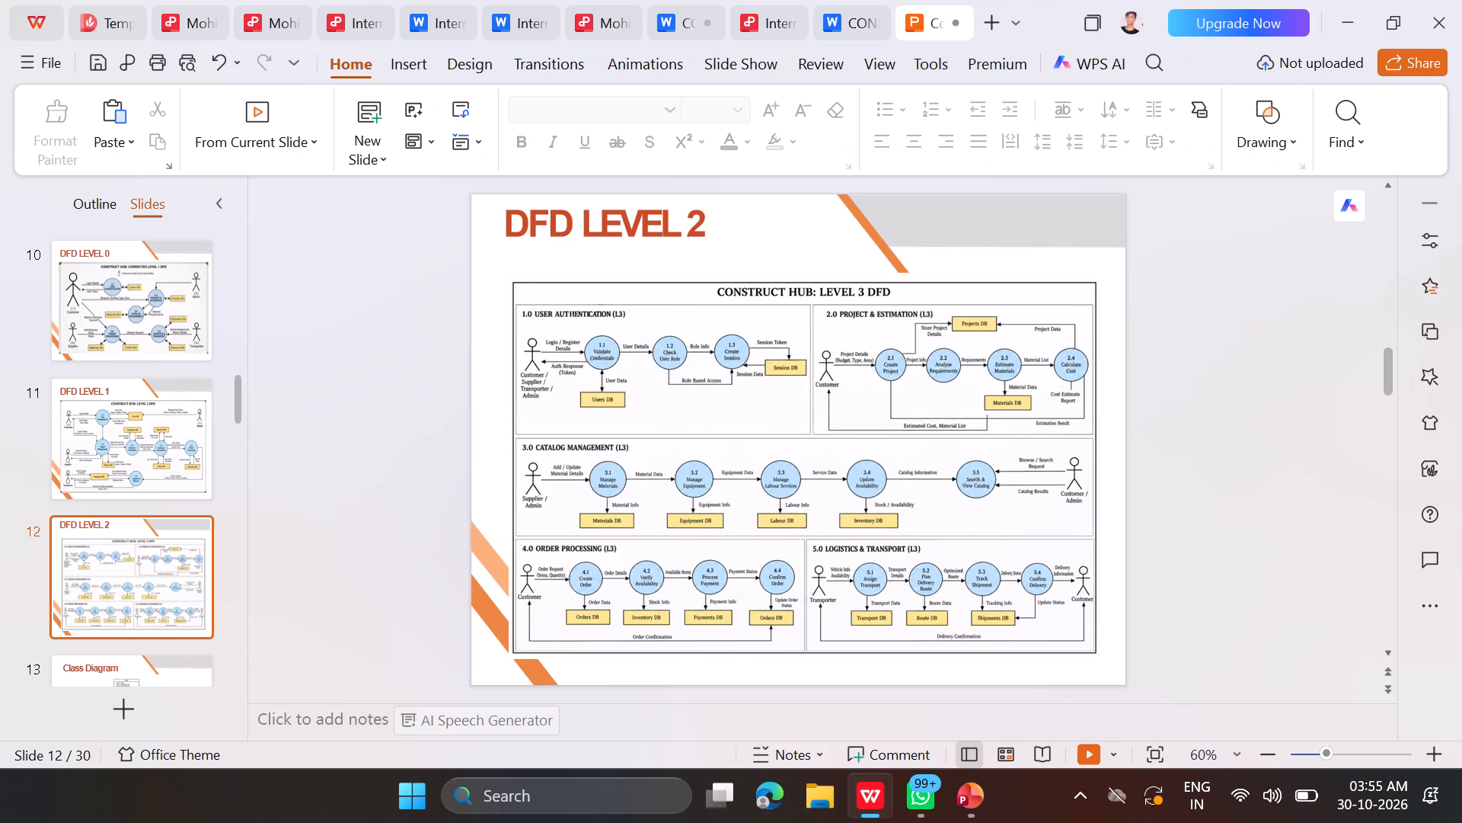
{"action": "key", "text": "Down"}
{"action": "key", "text": "Up"}
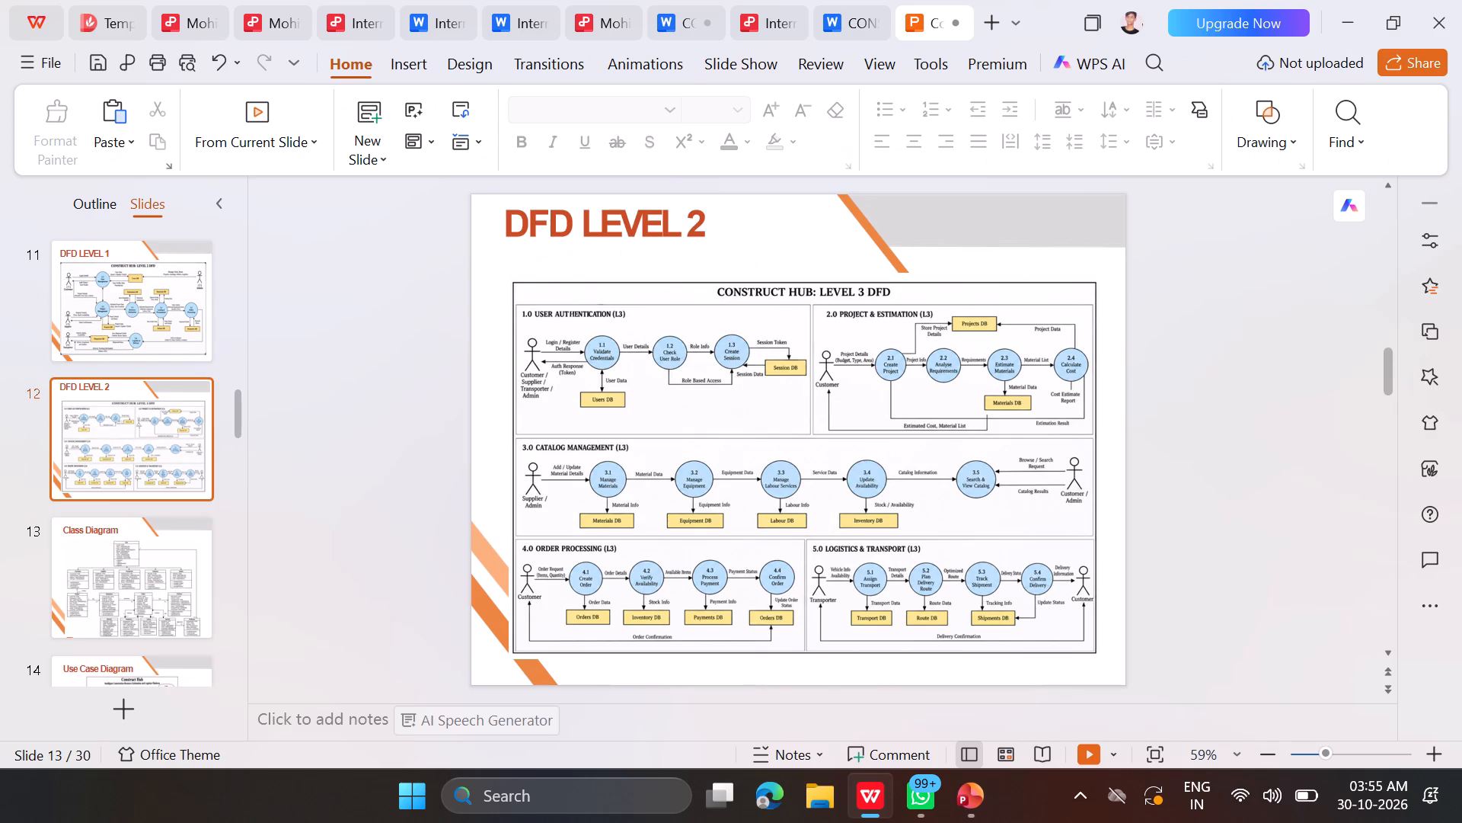
{"action": "key", "text": "Up"}
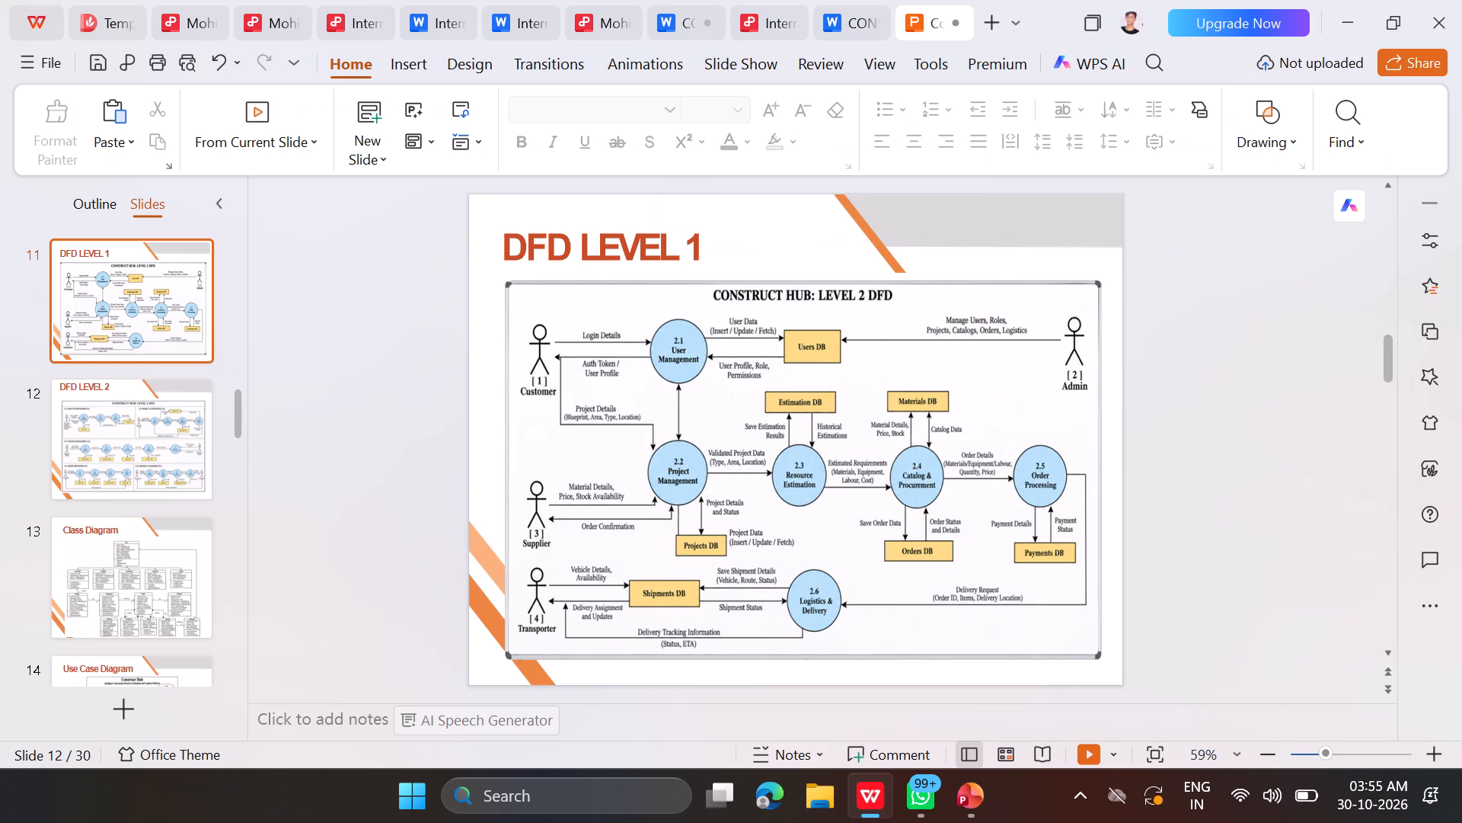
{"action": "key", "text": "Down"}
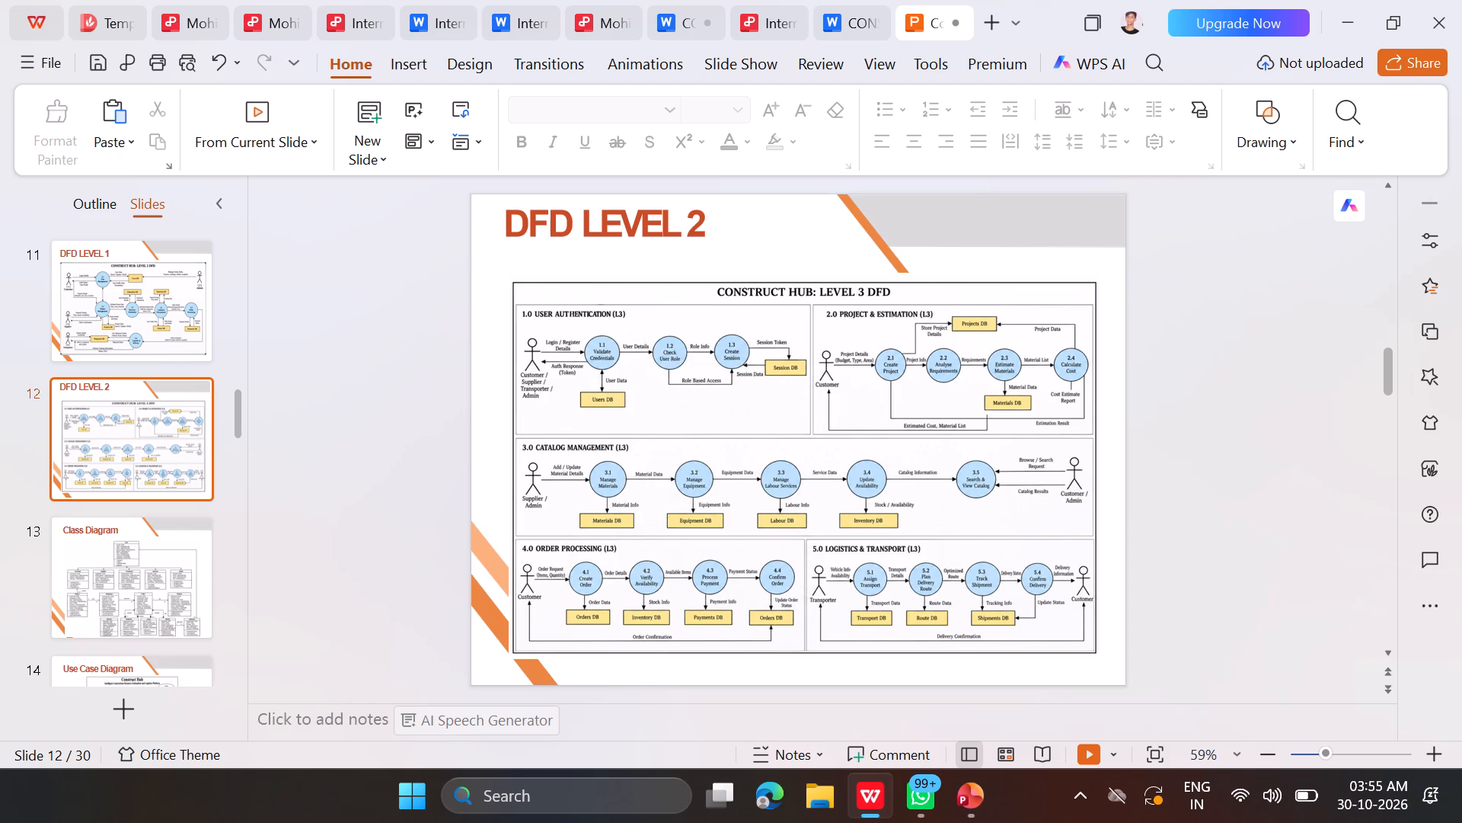
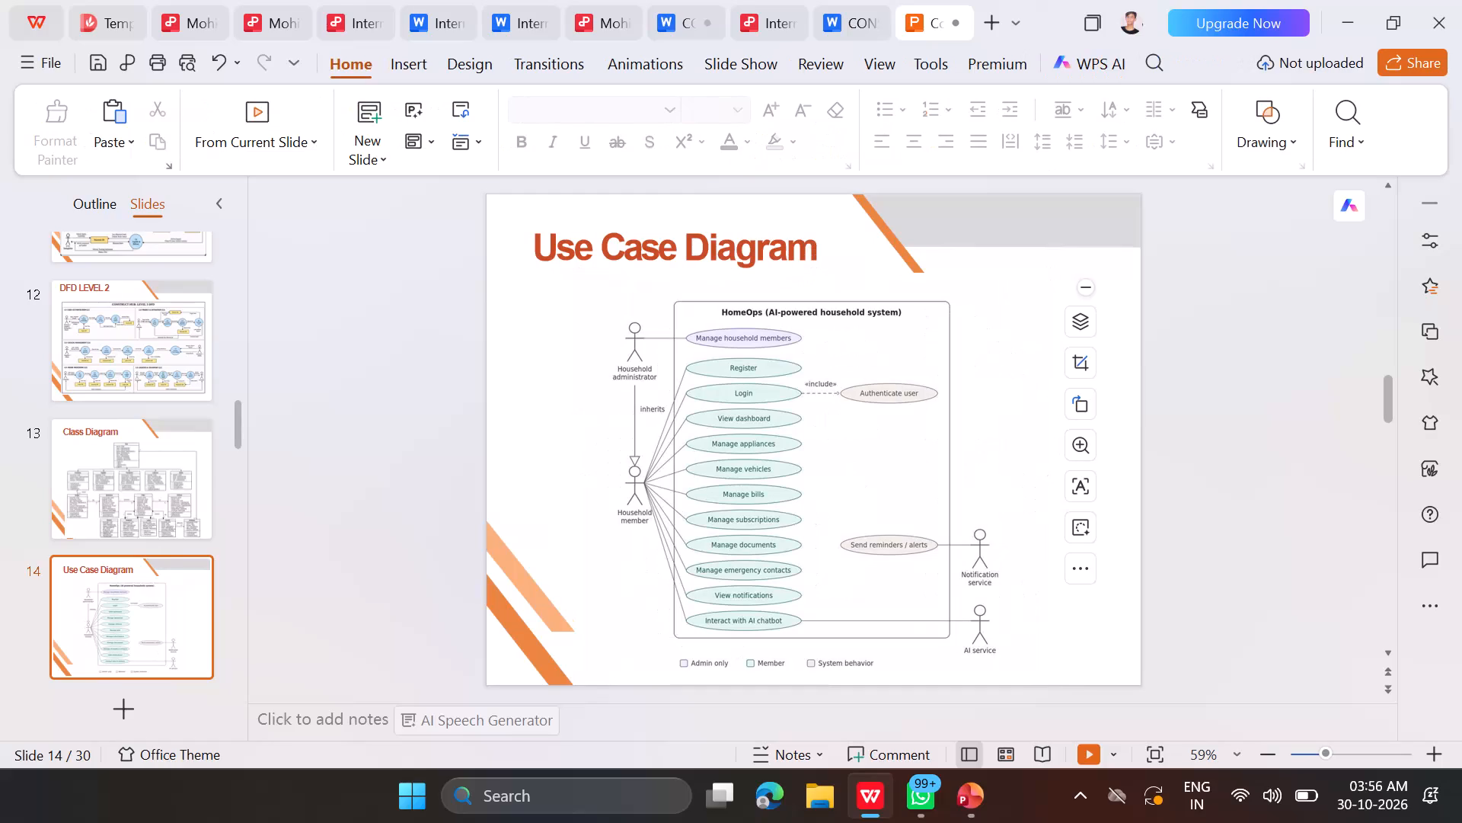
Replace the HomeOps use case diagram picture on slide 14 with the copied ConstructHub use case diagram.
{"action": "left_click", "coordinate": [828, 438]}
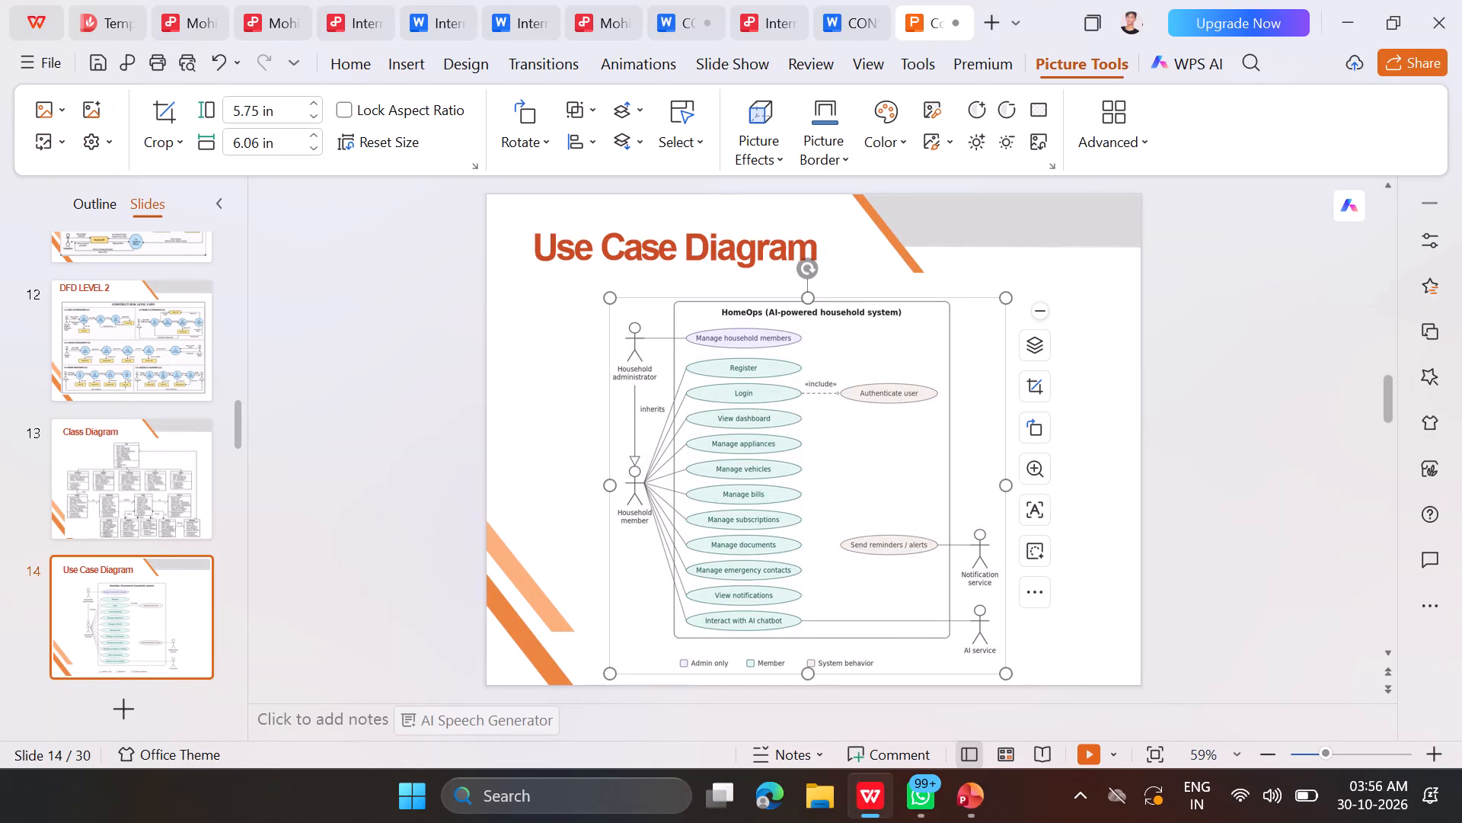
{"action": "key", "text": "Delete"}
{"action": "key", "text": "ctrl+v"}
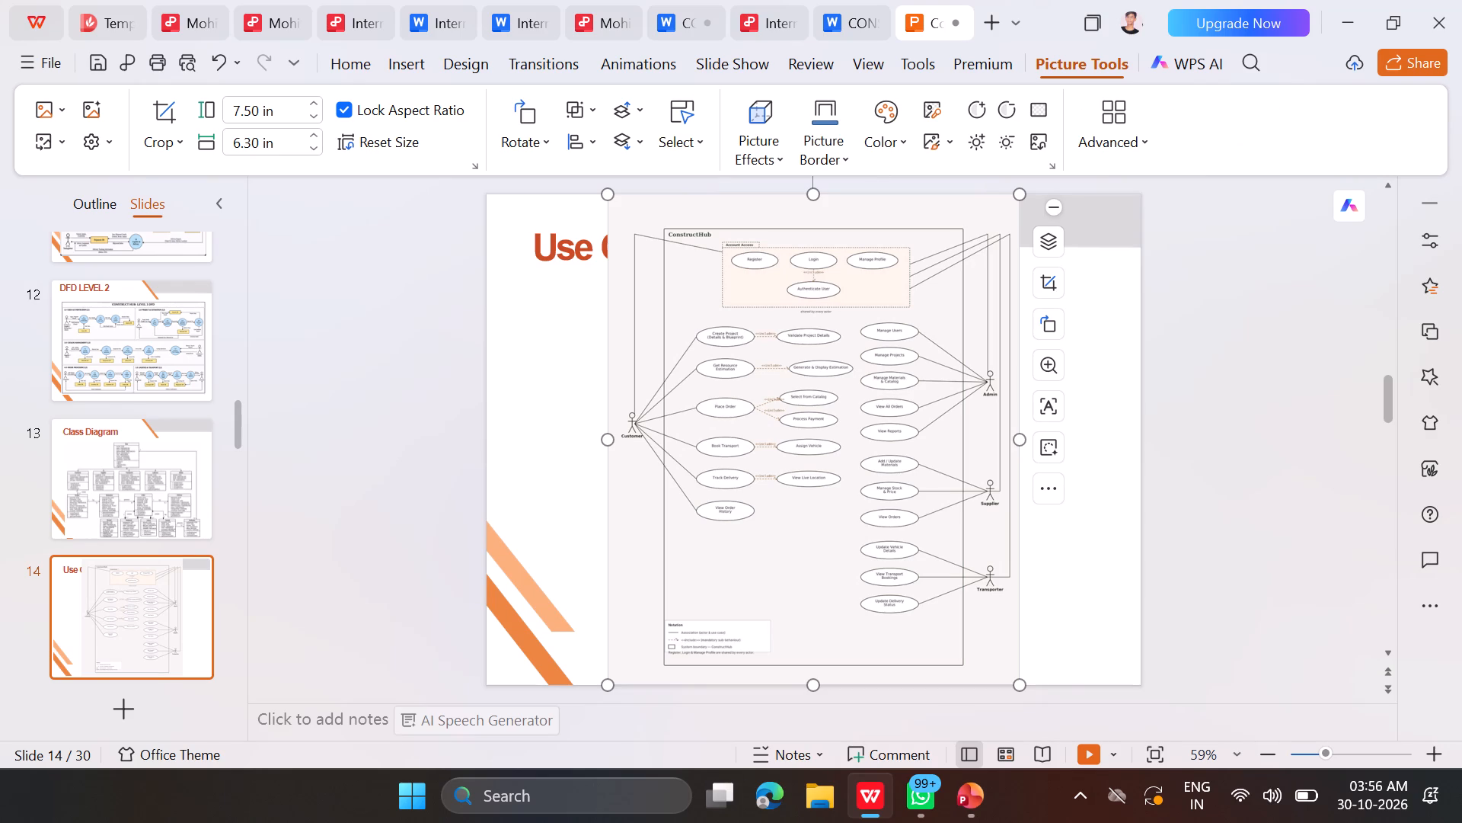
Shrink the use case diagram picture on slide 14 from its top edge to about 6.31 in high, clearing the slide title.
{"action": "left_click_drag", "start_coordinate": [815, 188], "coordinate": [812, 274]}
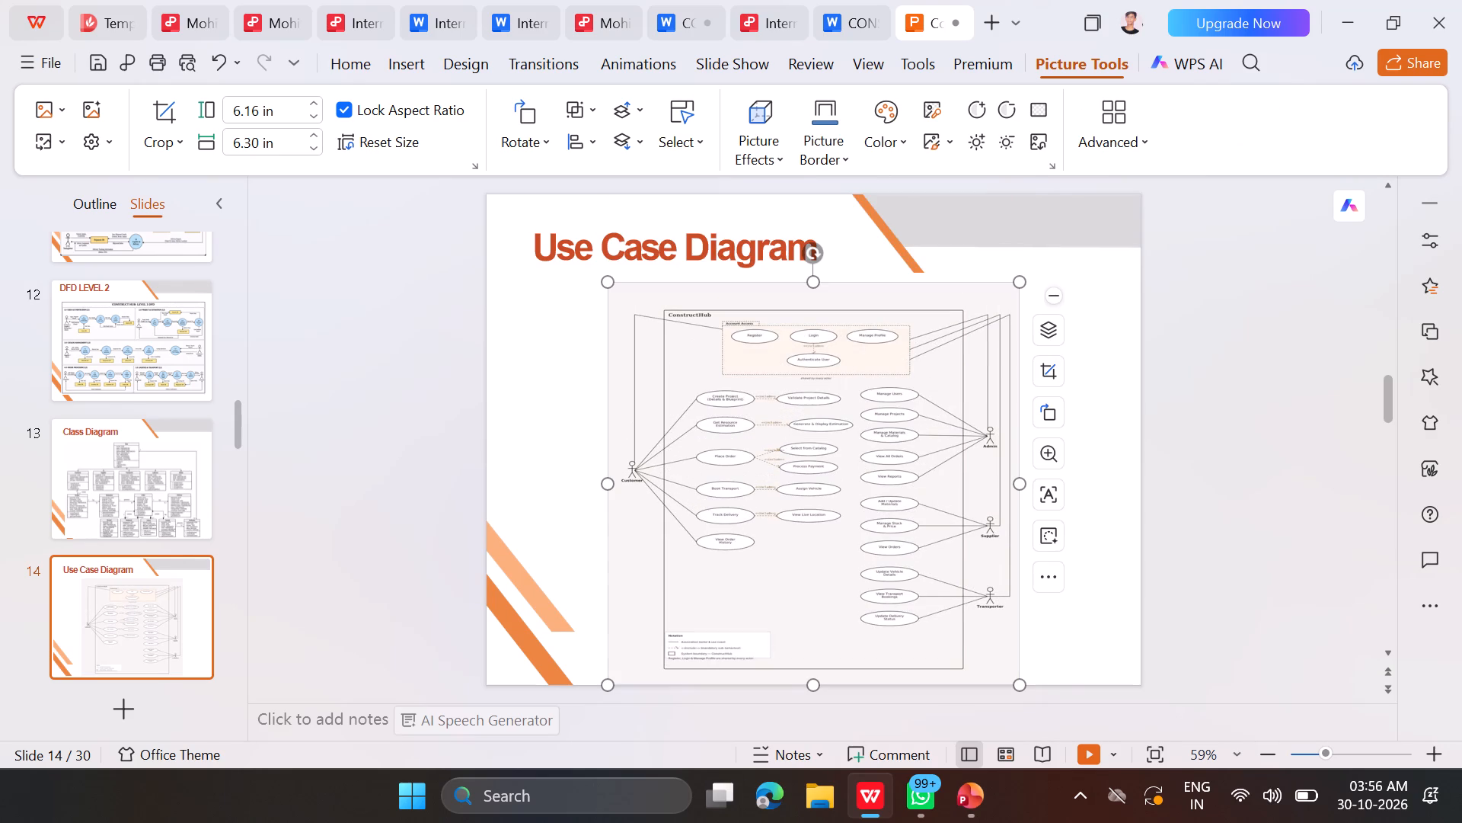
{"action": "left_click", "coordinate": [812, 426]}
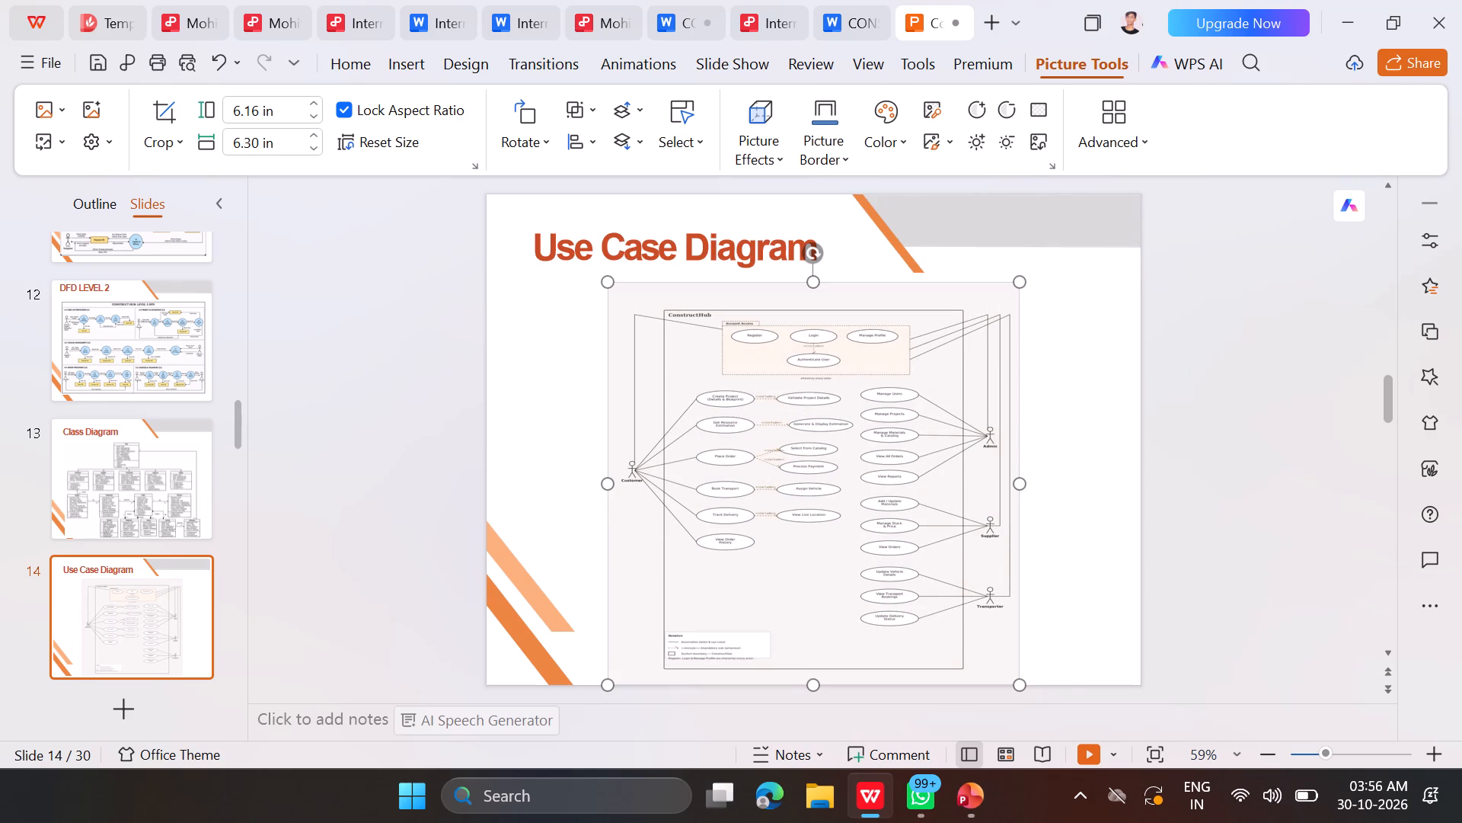
{"action": "left_click_drag", "start_coordinate": [812, 287], "coordinate": [811, 278]}
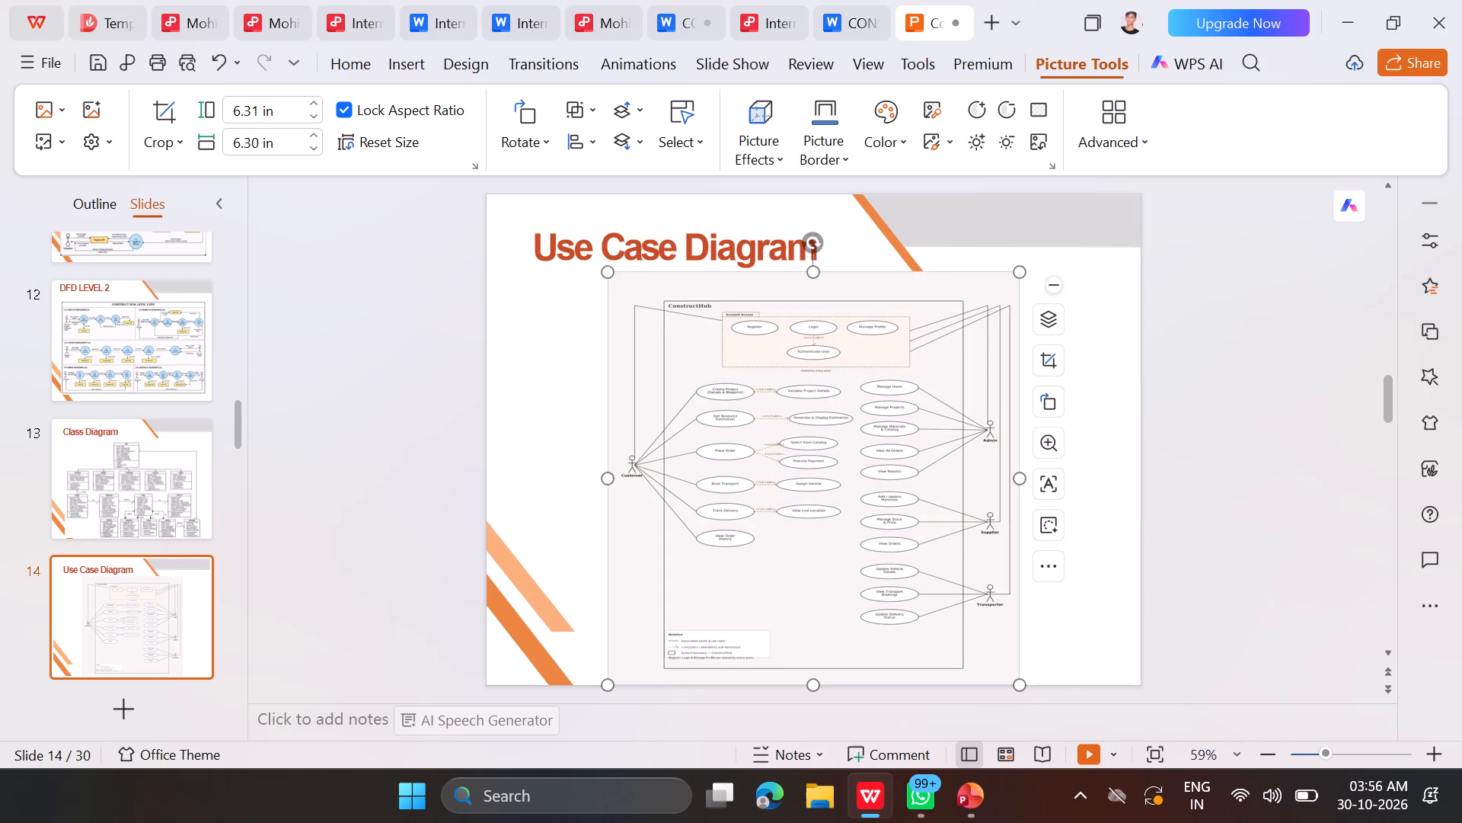
{"action": "left_click", "coordinate": [1116, 434]}
Examine the Use Case Diagram up close, and review the following slides up to the UC01 Register specification table on slide 16.
{"action": "scroll", "coordinate": [763, 392], "scroll_direction": "up", "scroll_amount": 1}
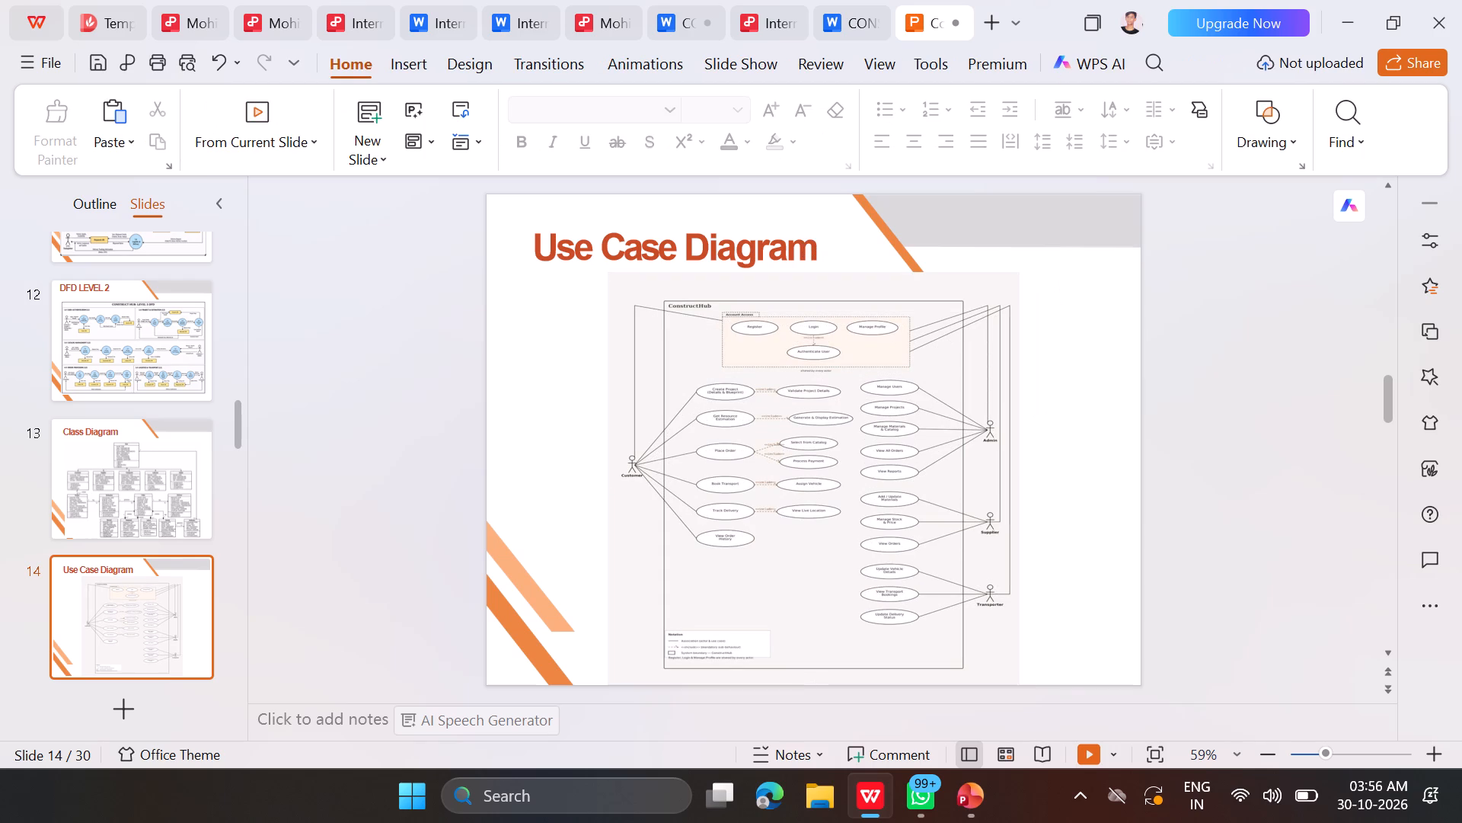
{"action": "scroll", "coordinate": [763, 392], "scroll_direction": "up", "scroll_amount": 1}
{"action": "scroll", "coordinate": [735, 485], "scroll_direction": "up", "scroll_amount": 5, "text": "ctrl"}
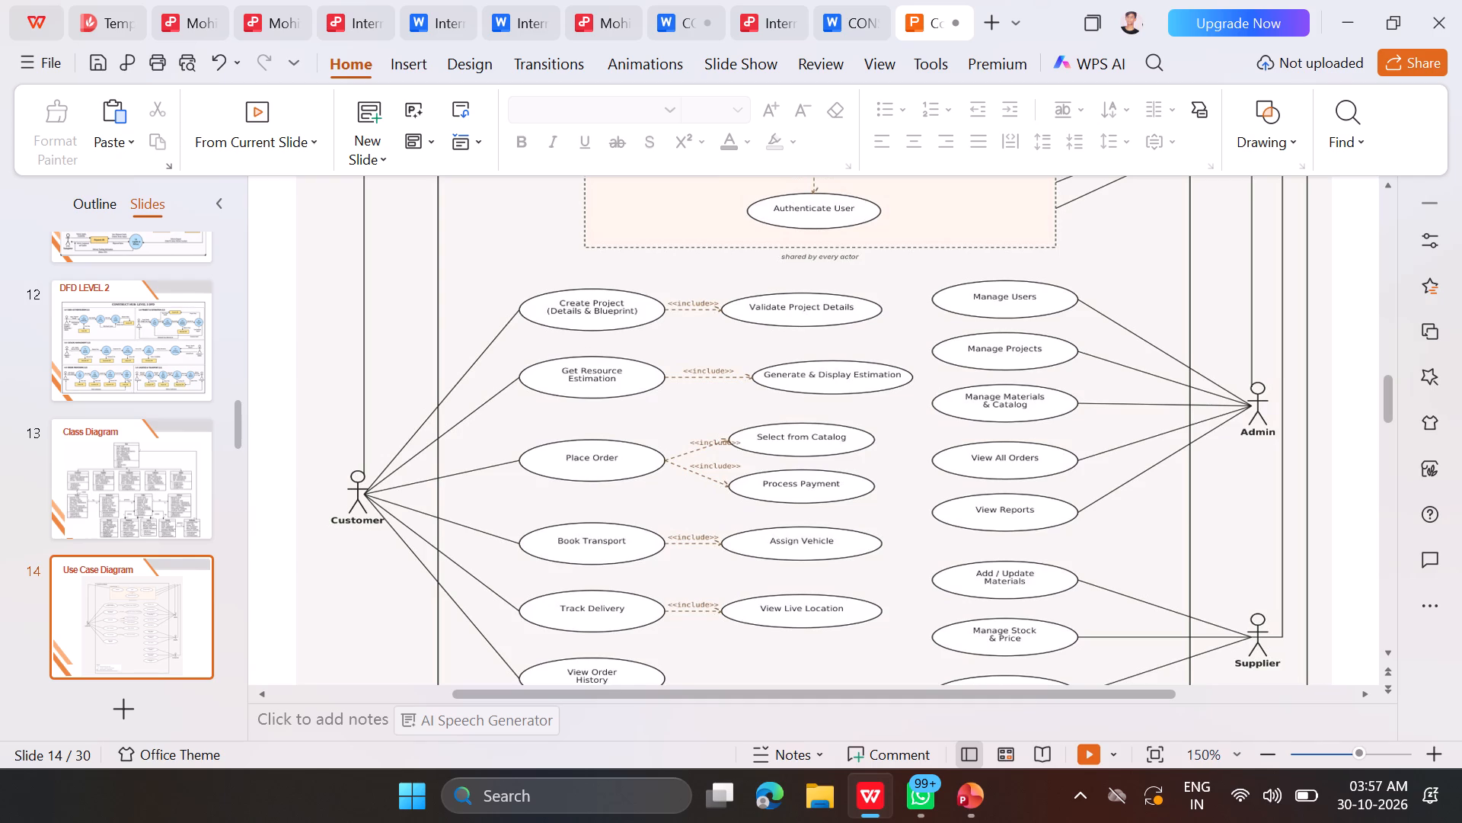
{"action": "scroll", "coordinate": [945, 512], "scroll_direction": "down", "scroll_amount": 3, "text": "ctrl"}
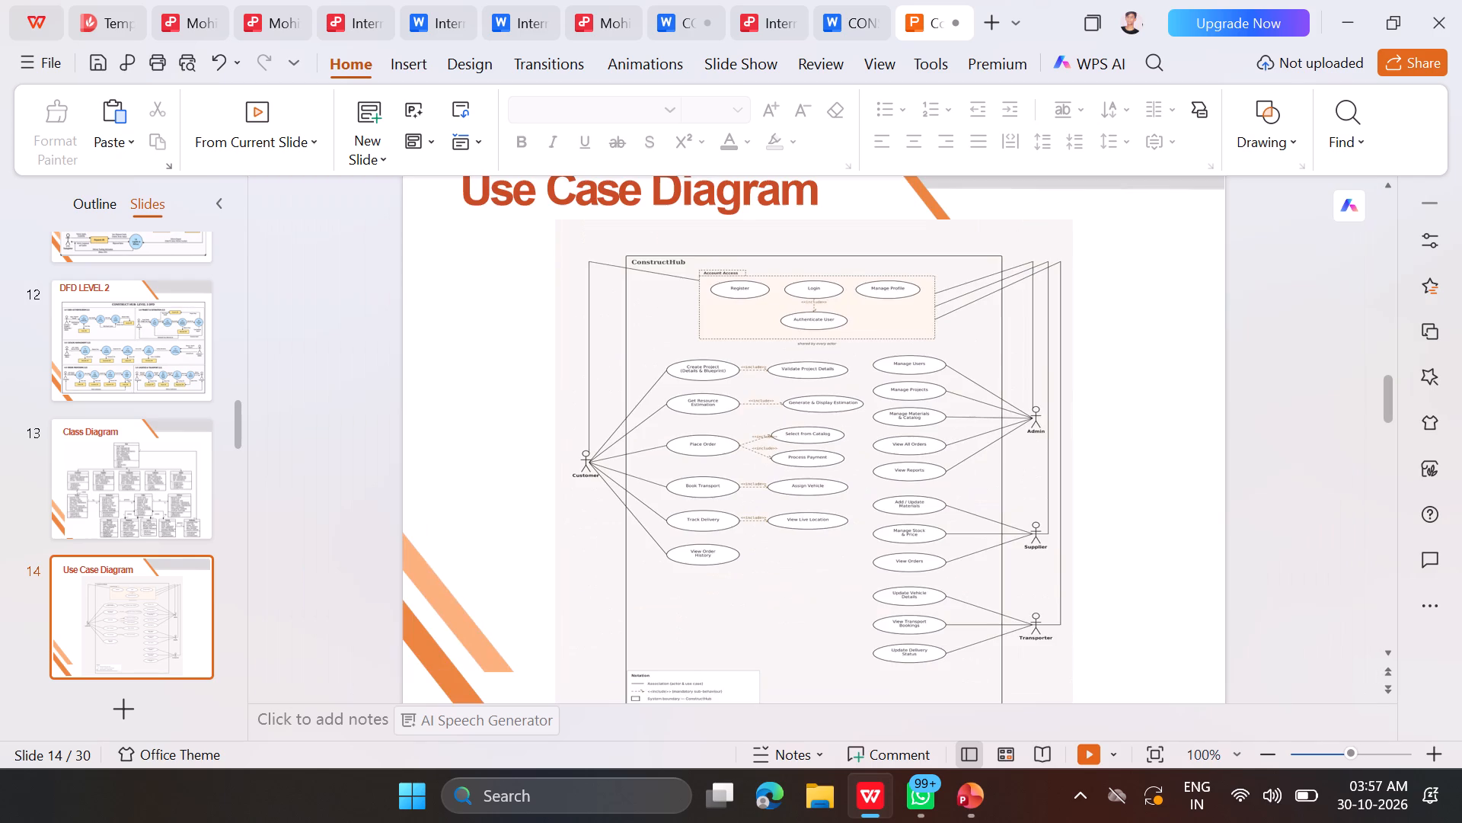
{"action": "scroll", "coordinate": [774, 322], "scroll_direction": "up", "scroll_amount": 3, "text": "ctrl"}
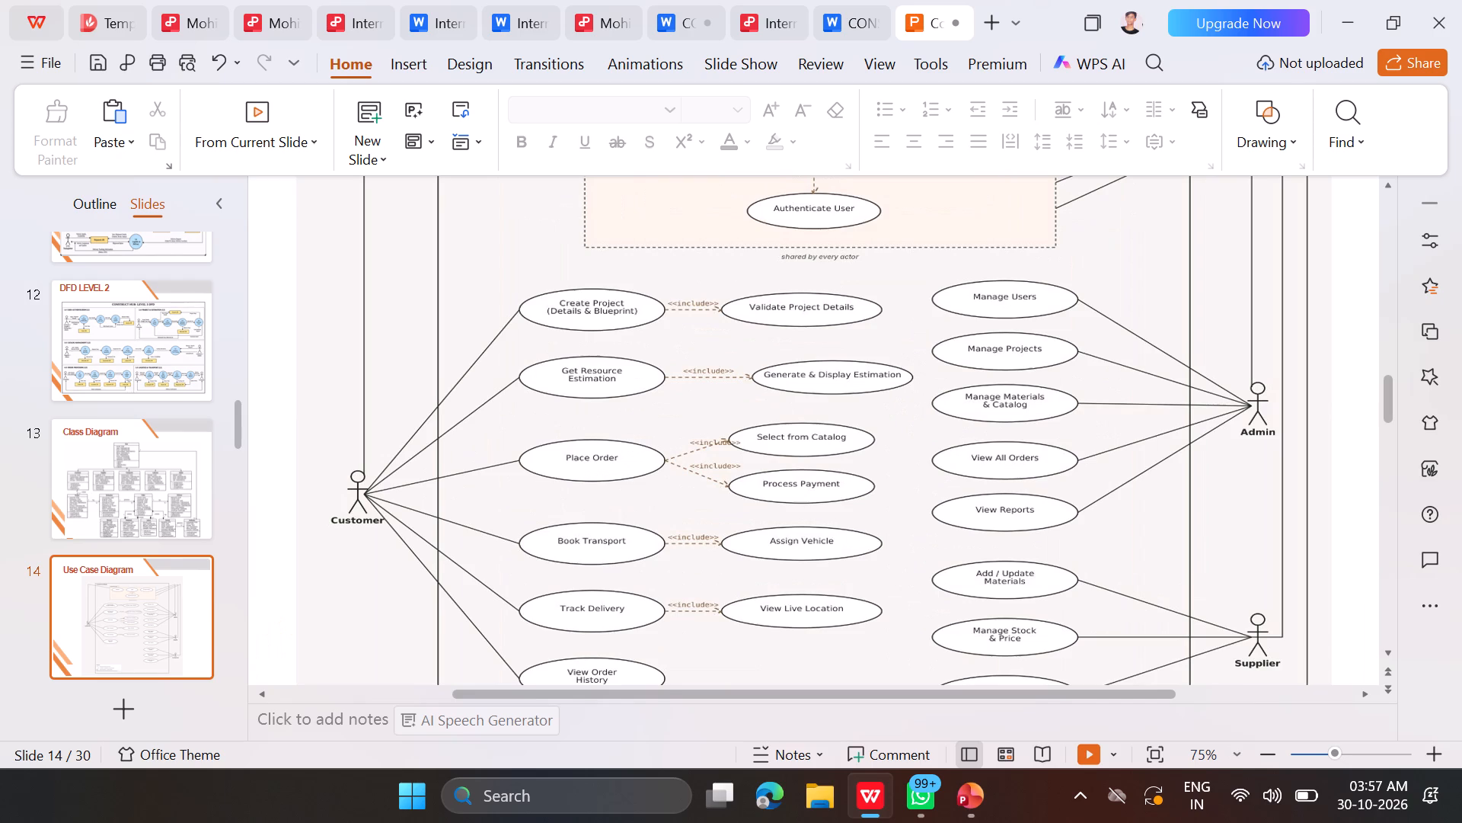
{"action": "scroll", "coordinate": [774, 322], "scroll_direction": "down", "scroll_amount": 3, "text": "ctrl"}
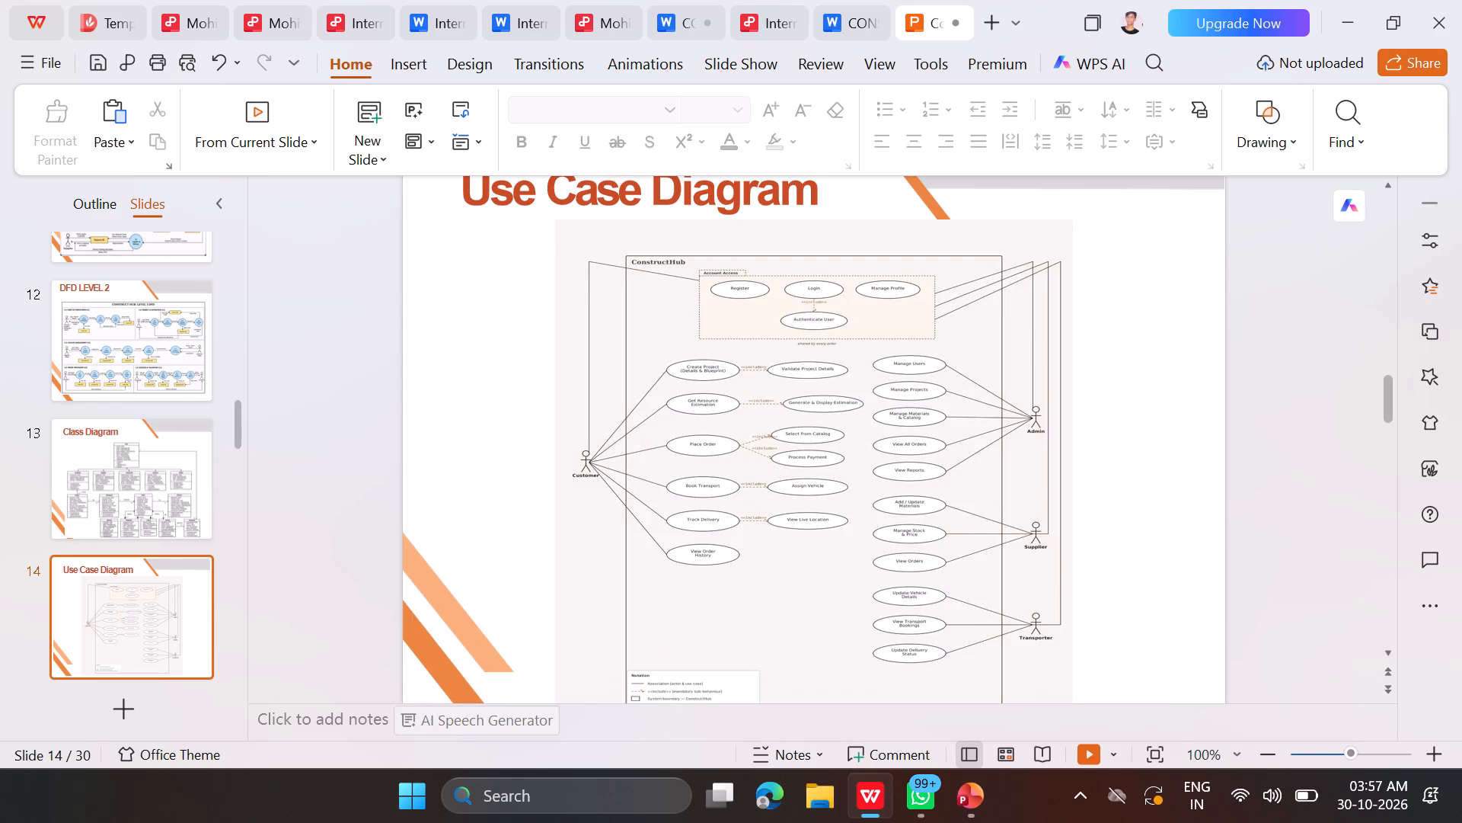
{"action": "right_click", "coordinate": [1096, 440]}
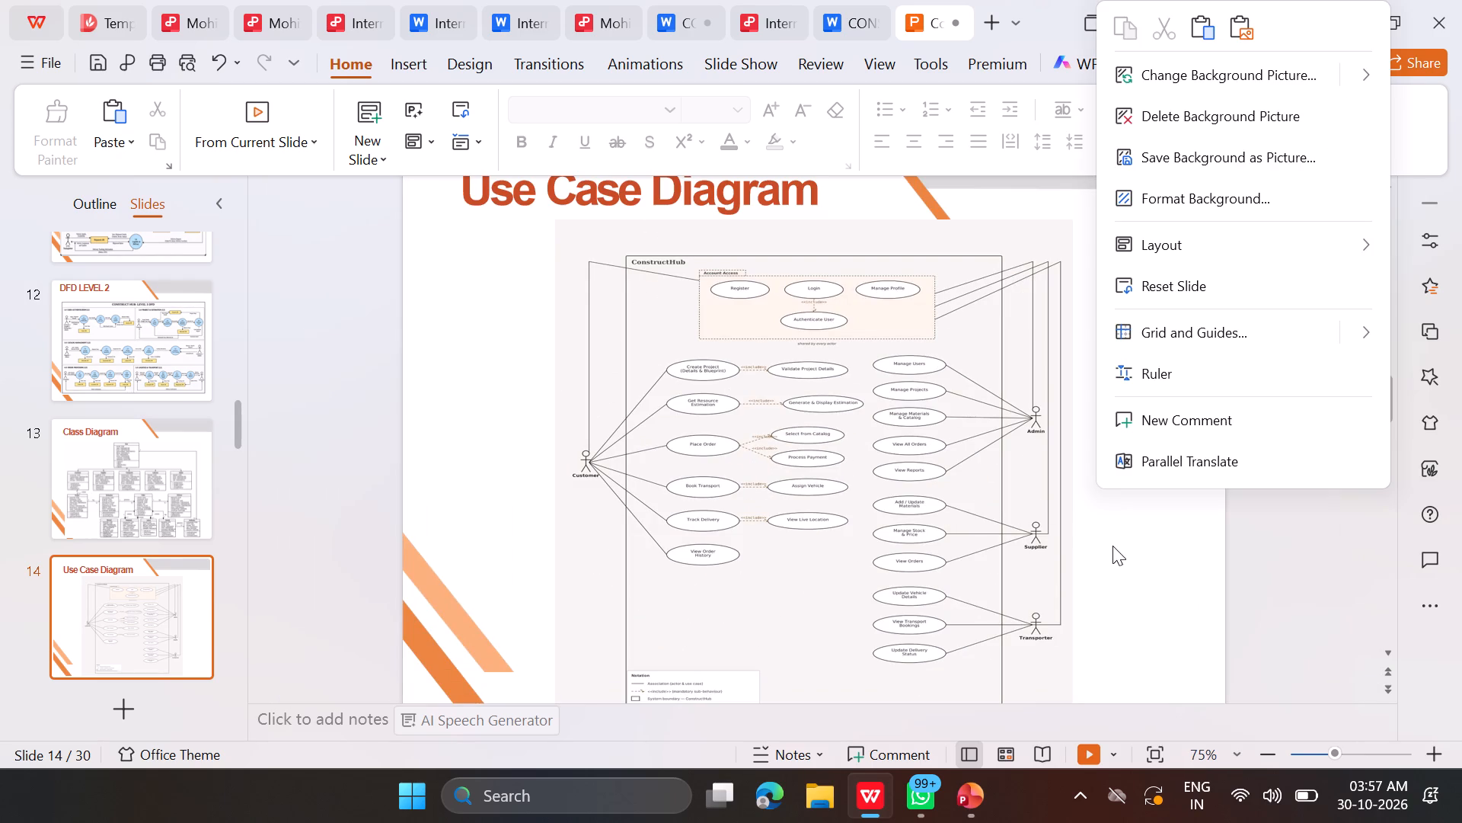
{"action": "left_click", "coordinate": [1112, 546]}
{"action": "key", "text": "Down"}
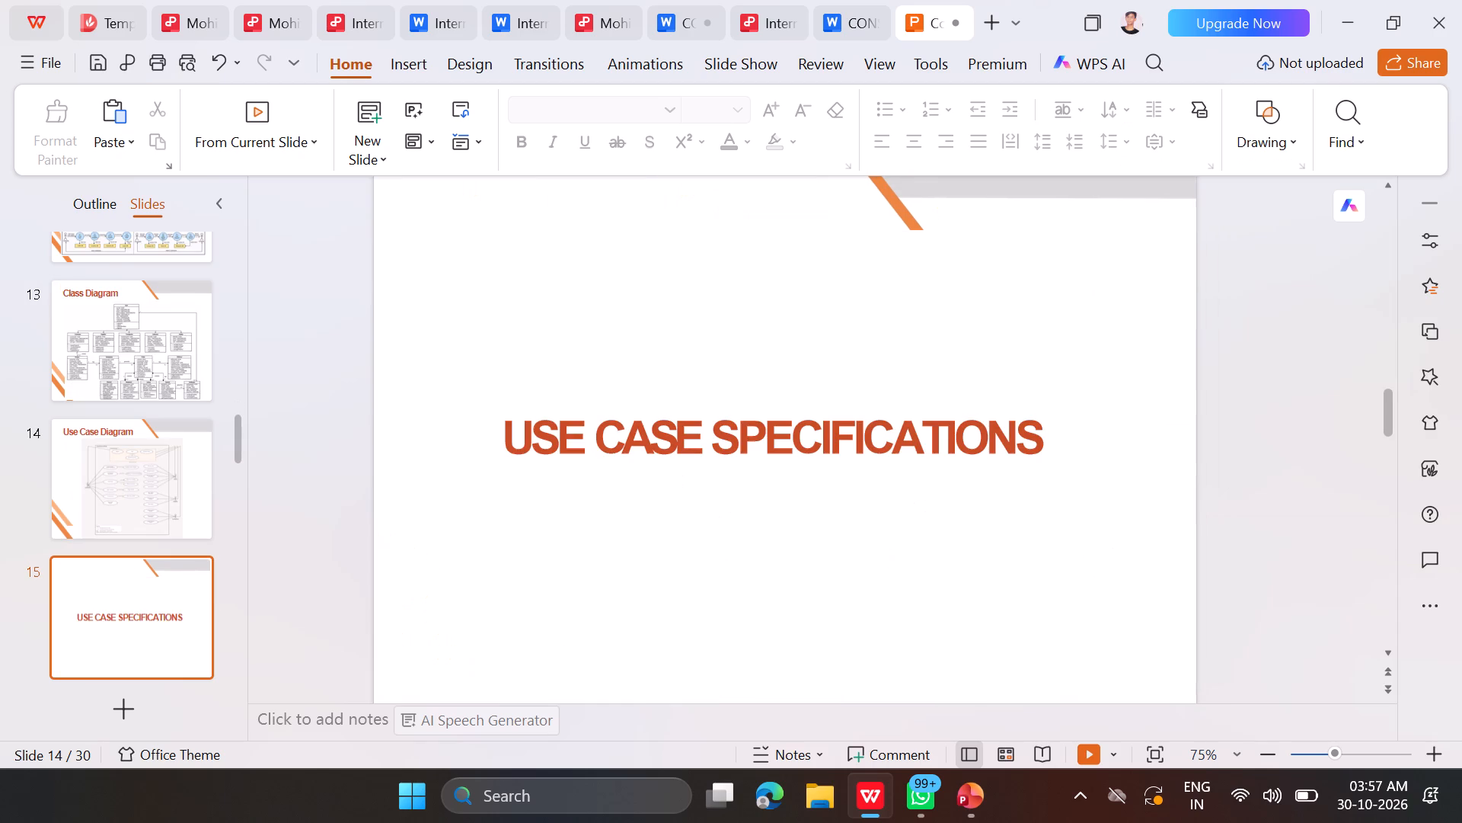
{"action": "scroll", "coordinate": [1112, 546], "scroll_direction": "down", "scroll_amount": 3, "text": "ctrl"}
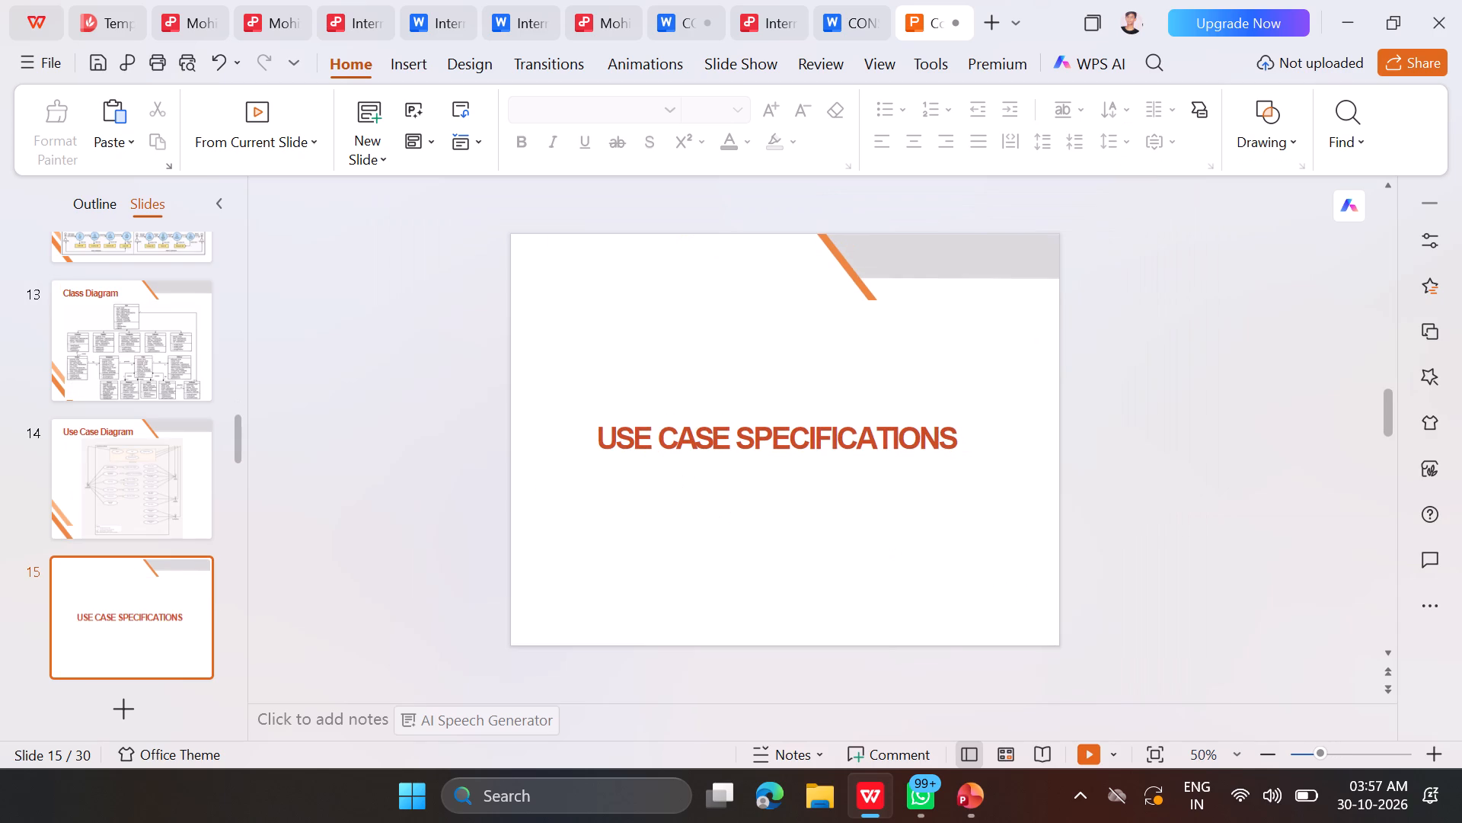
{"action": "key", "text": "Down"}
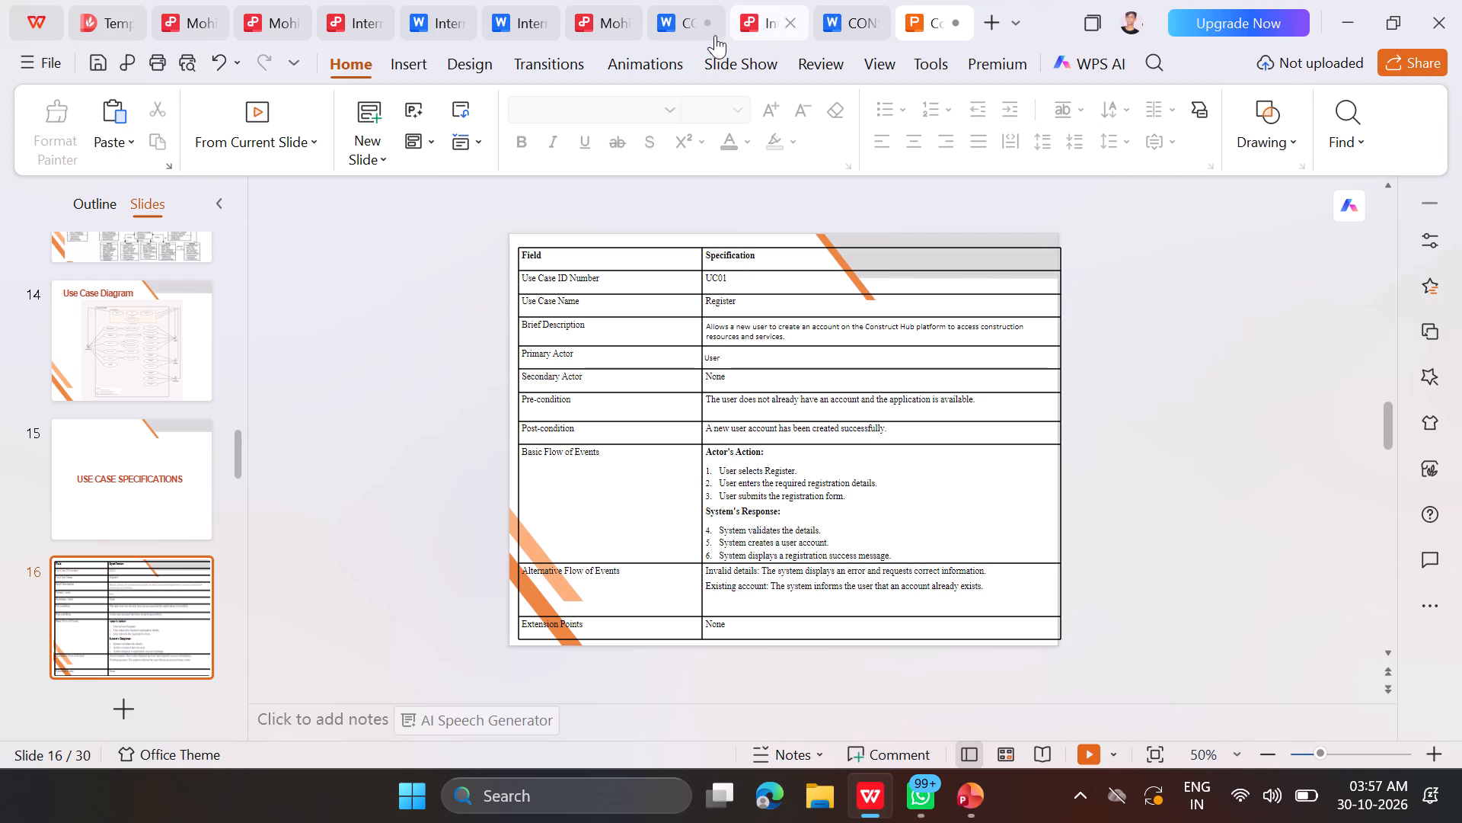
Close the 25-page internship report PDF next to the Construct Hub documents.
{"action": "left_click", "coordinate": [780, 11]}
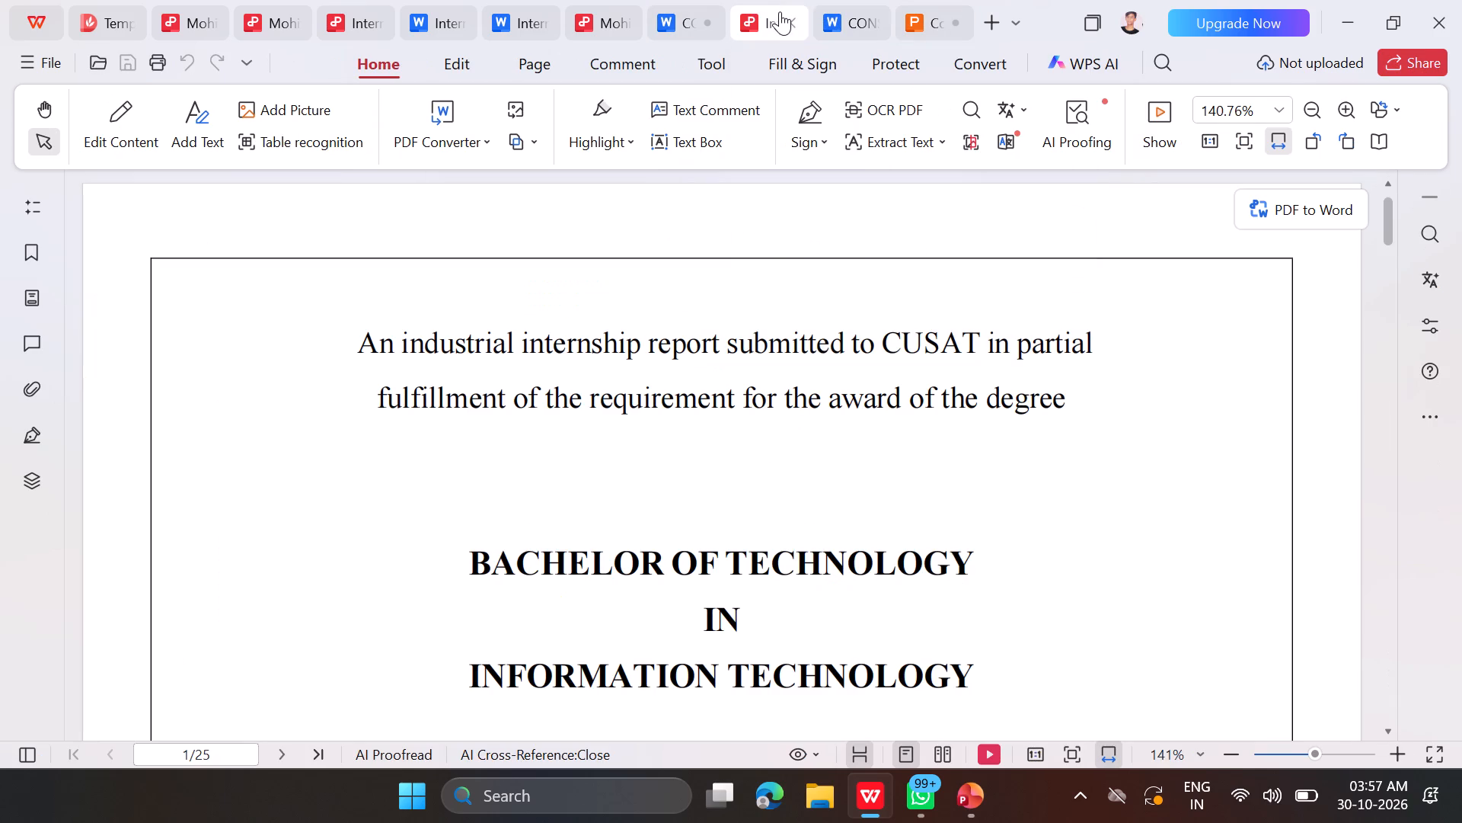
{"action": "left_click", "coordinate": [792, 24]}
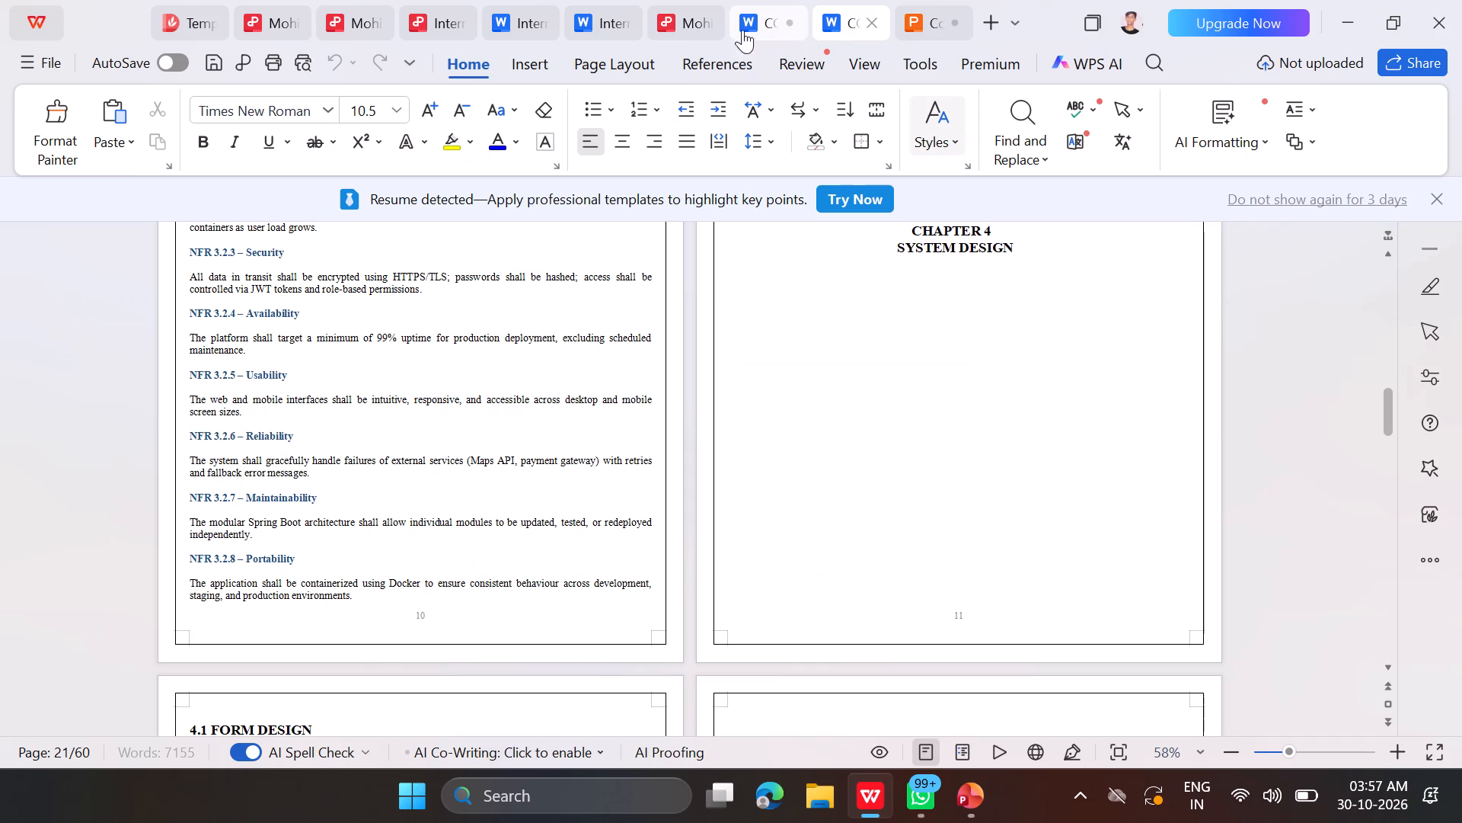
Close the CONSTRUCT HUB FINAL-000000000000001.docx document, saving its changes.
{"action": "left_click", "coordinate": [668, 26]}
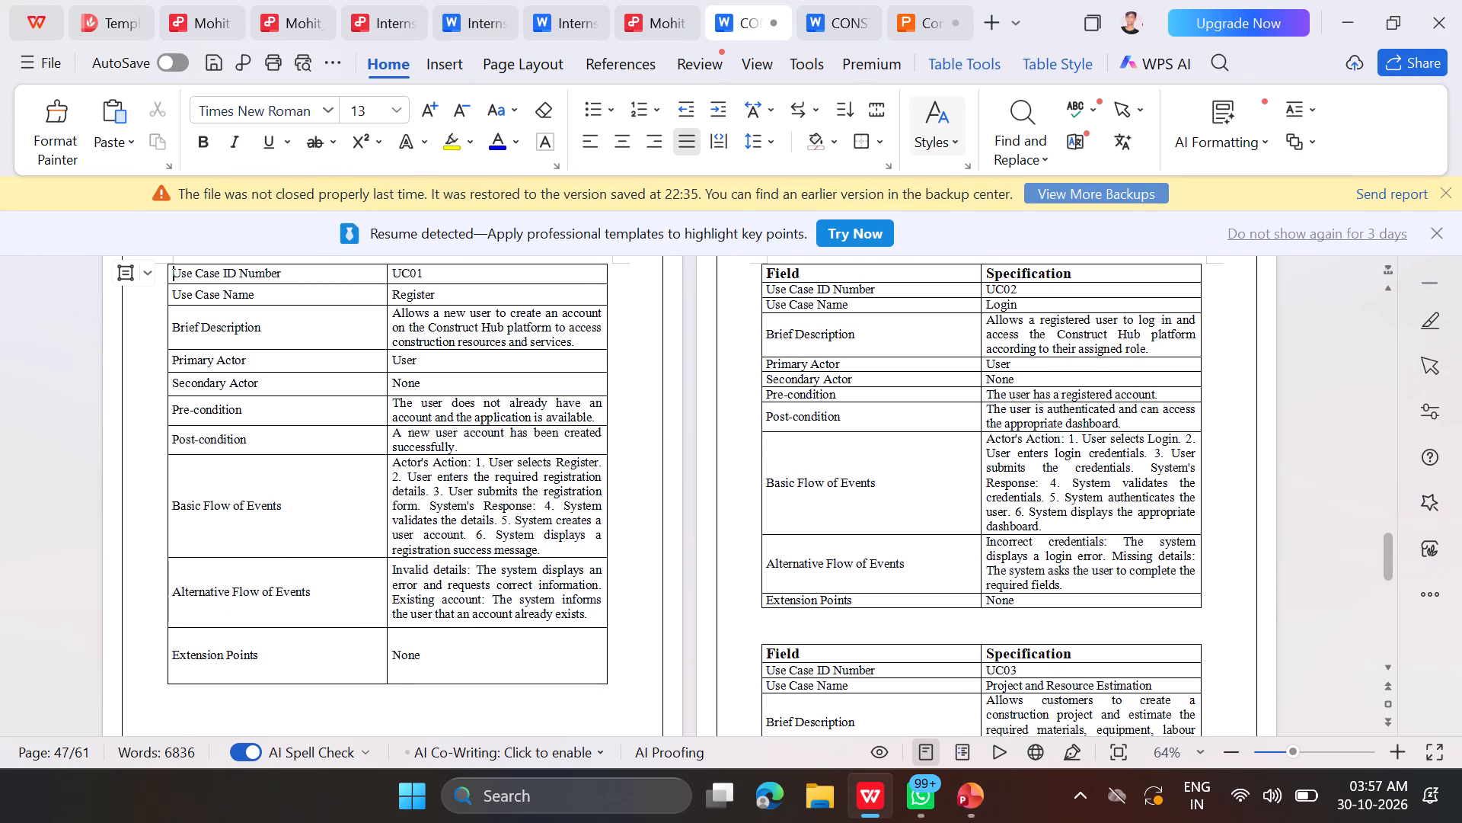
{"action": "left_click", "coordinate": [765, 27]}
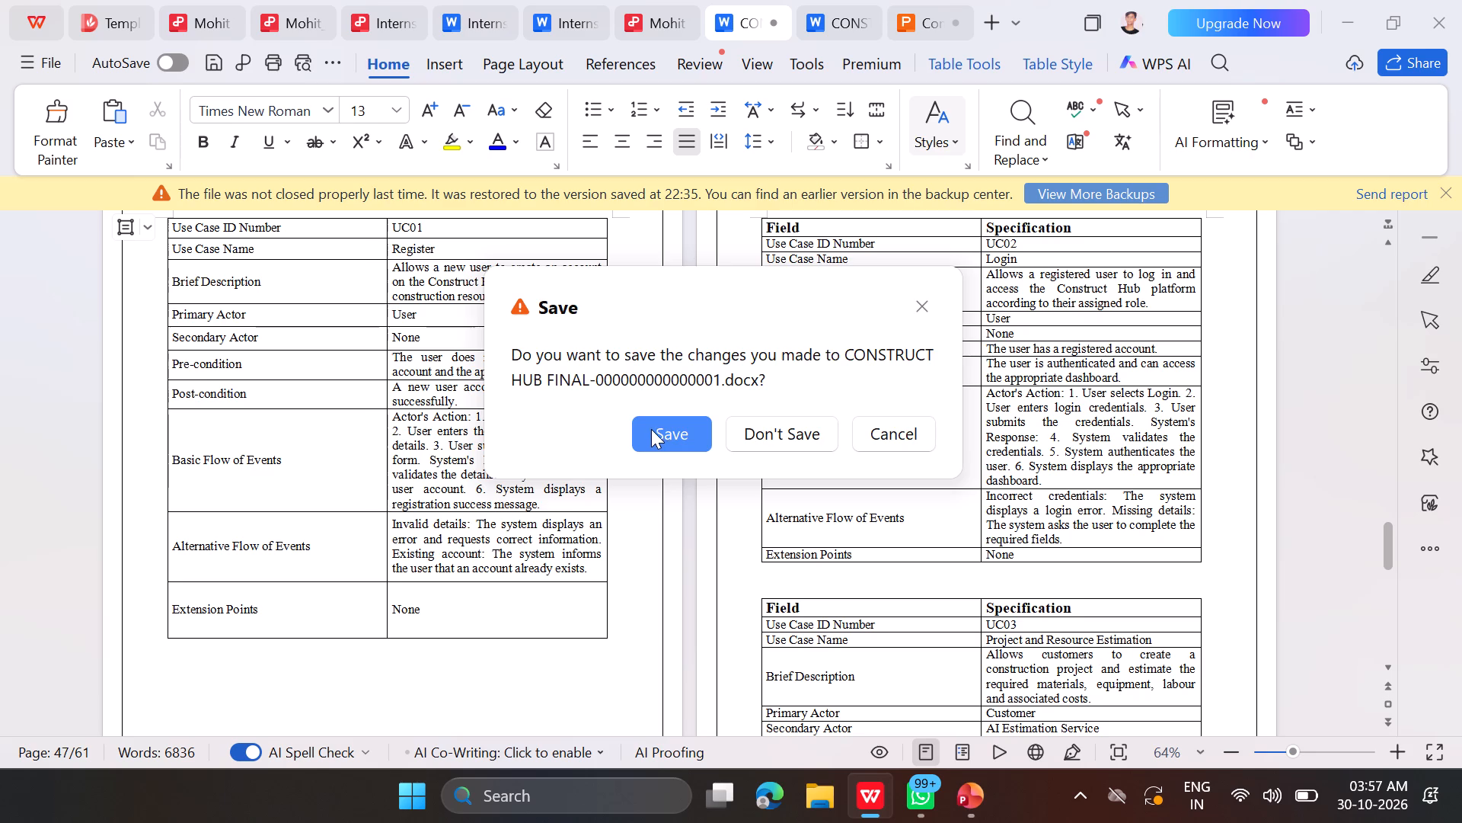
{"action": "left_click", "coordinate": [651, 429]}
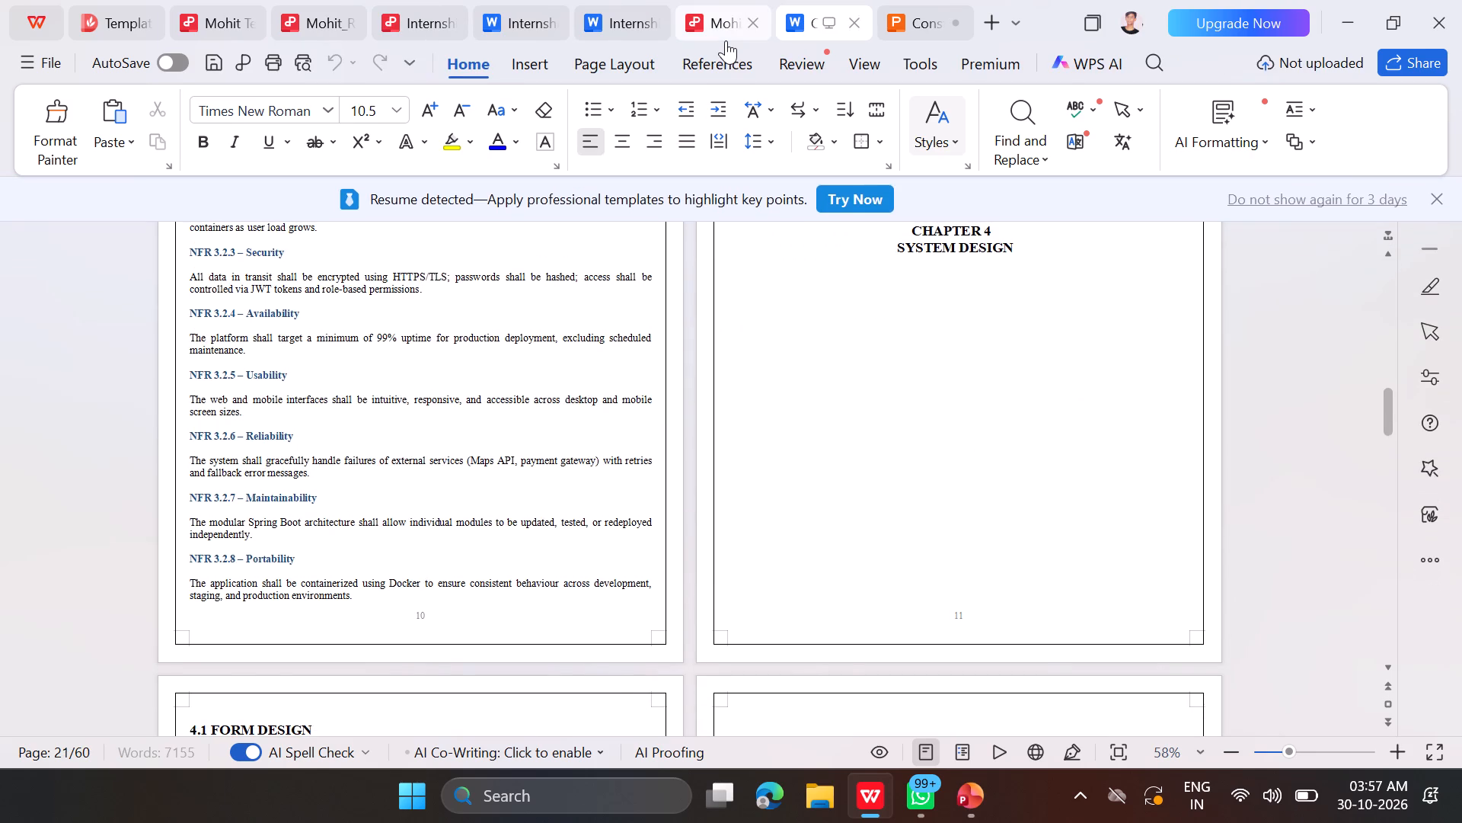
Close the PDF file that sits just before the remaining Construct Hub report.
{"action": "left_click", "coordinate": [726, 40]}
{"action": "left_click", "coordinate": [752, 25]}
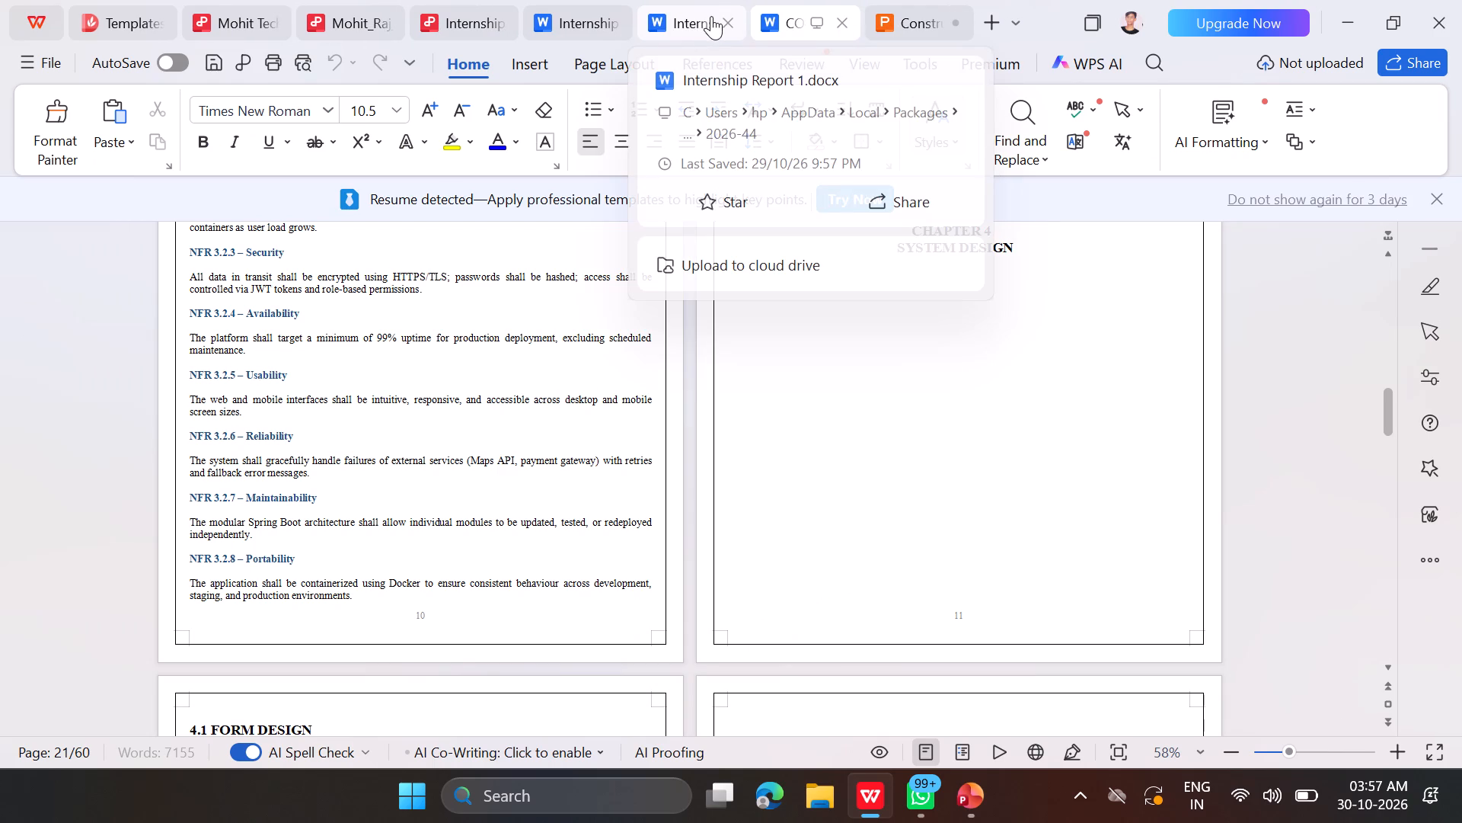
Look through the Construct Hub report from the requirement analysis chapter to the Table Design section.
{"action": "scroll", "coordinate": [596, 434], "scroll_direction": "up", "scroll_amount": 7}
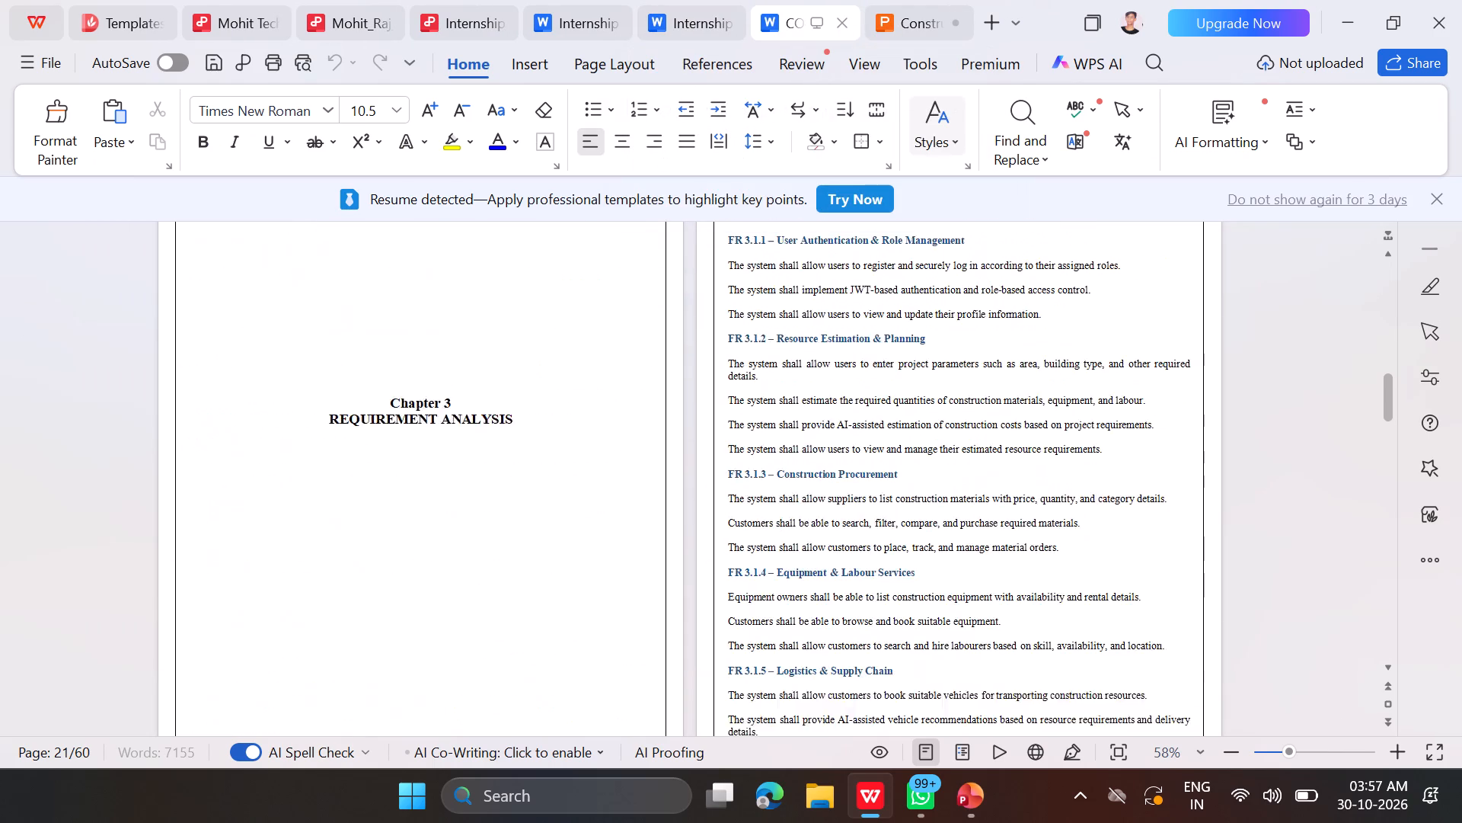
{"action": "scroll", "coordinate": [596, 434], "scroll_direction": "down", "scroll_amount": 11}
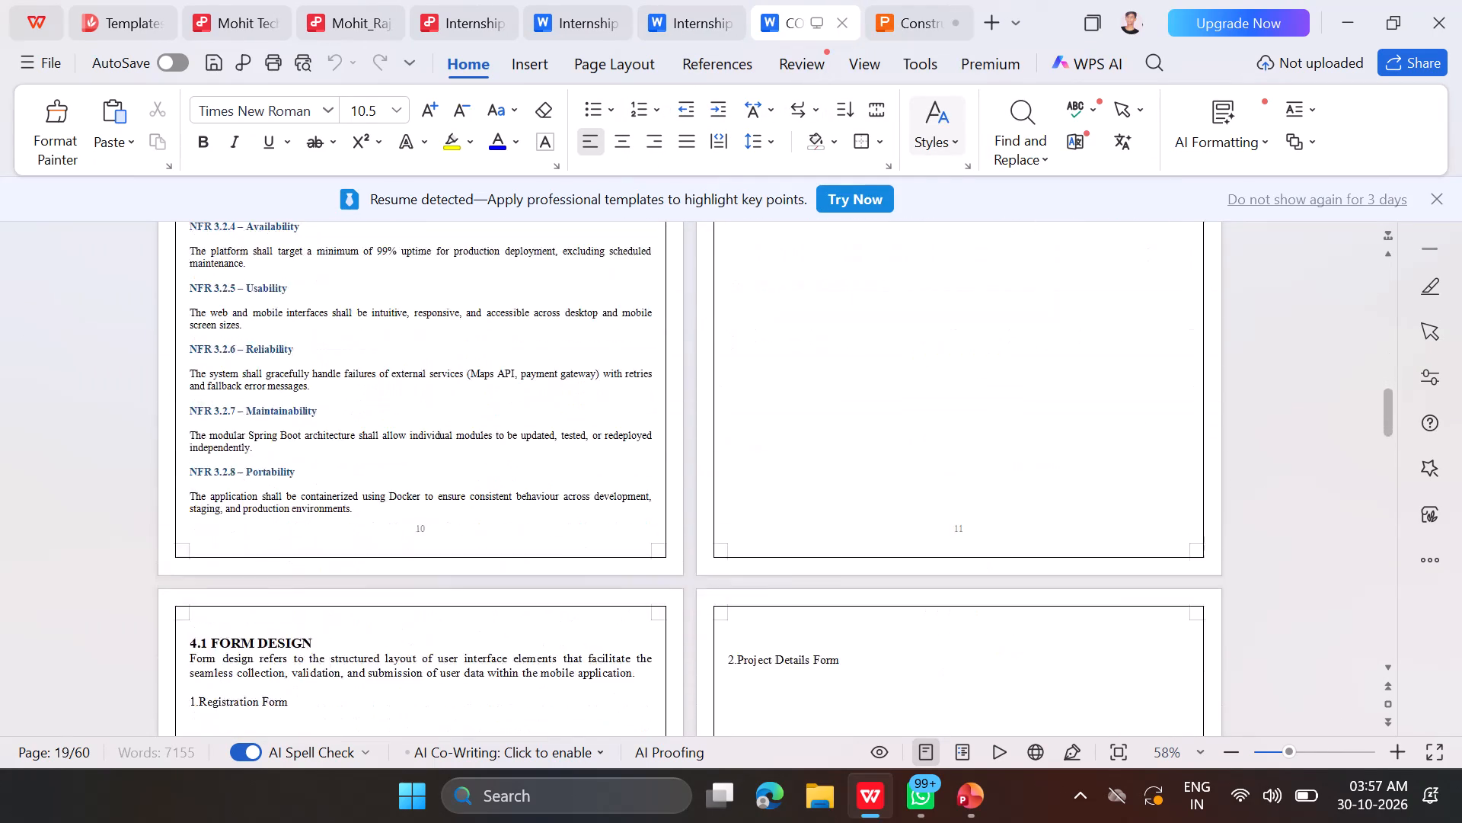
{"action": "scroll", "coordinate": [596, 434], "scroll_direction": "down", "scroll_amount": 8}
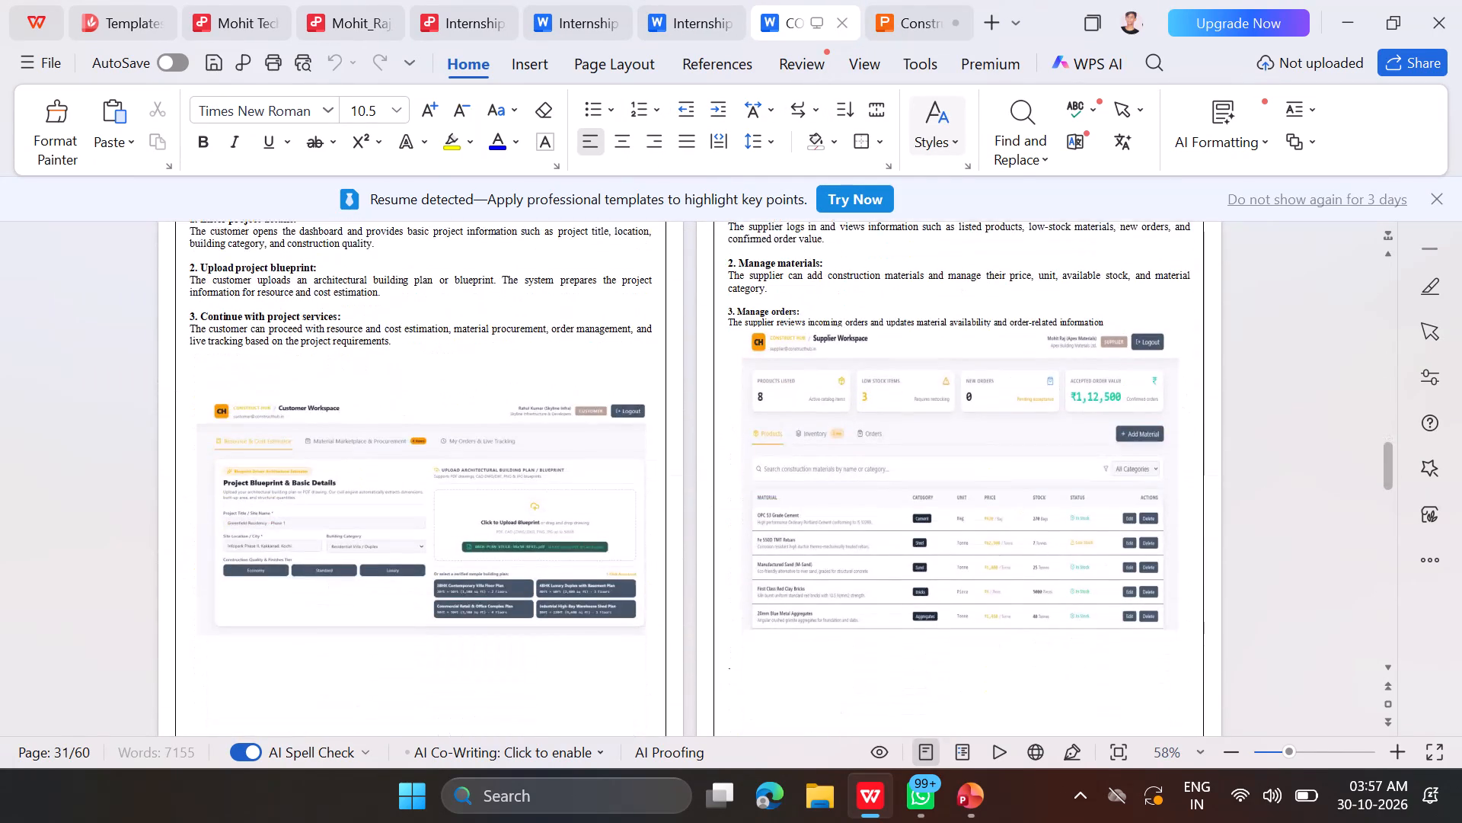
{"action": "scroll", "coordinate": [596, 434], "scroll_direction": "down", "scroll_amount": 3}
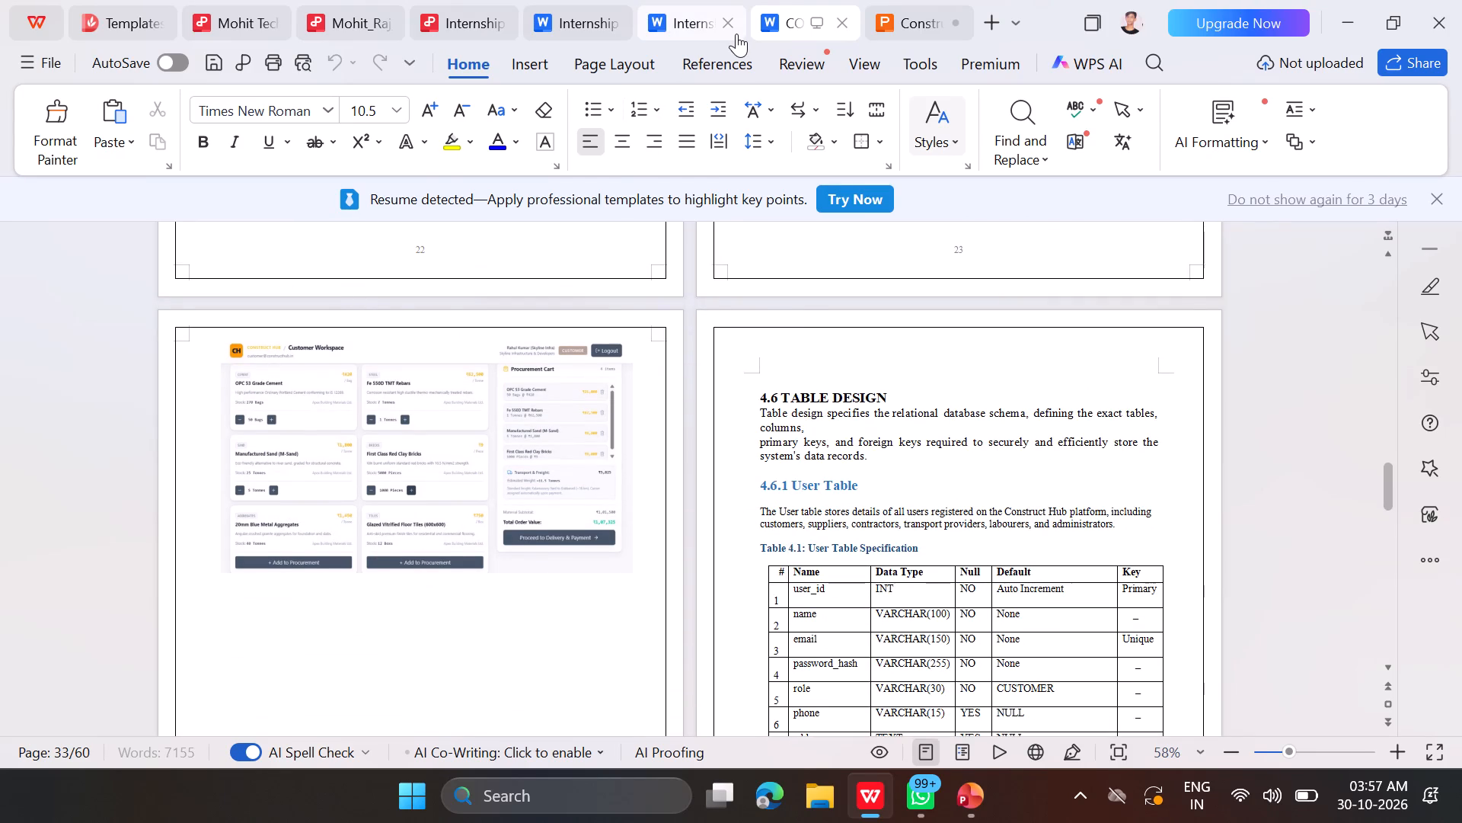
Close Internship Report 1.docx and the remaining Construct Hub report to return to the presentation.
{"action": "left_click", "coordinate": [736, 34]}
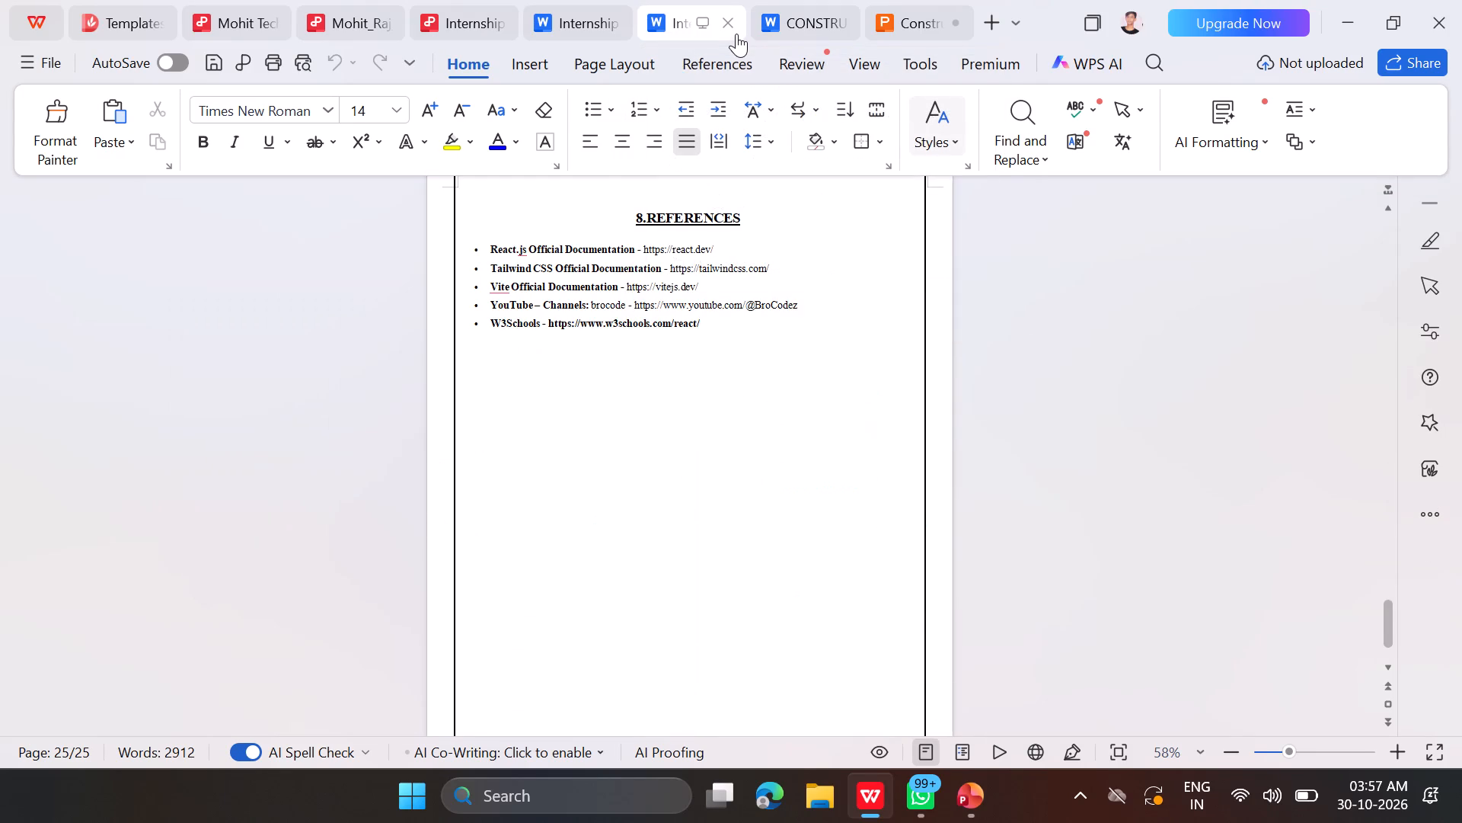
{"action": "left_click", "coordinate": [736, 34]}
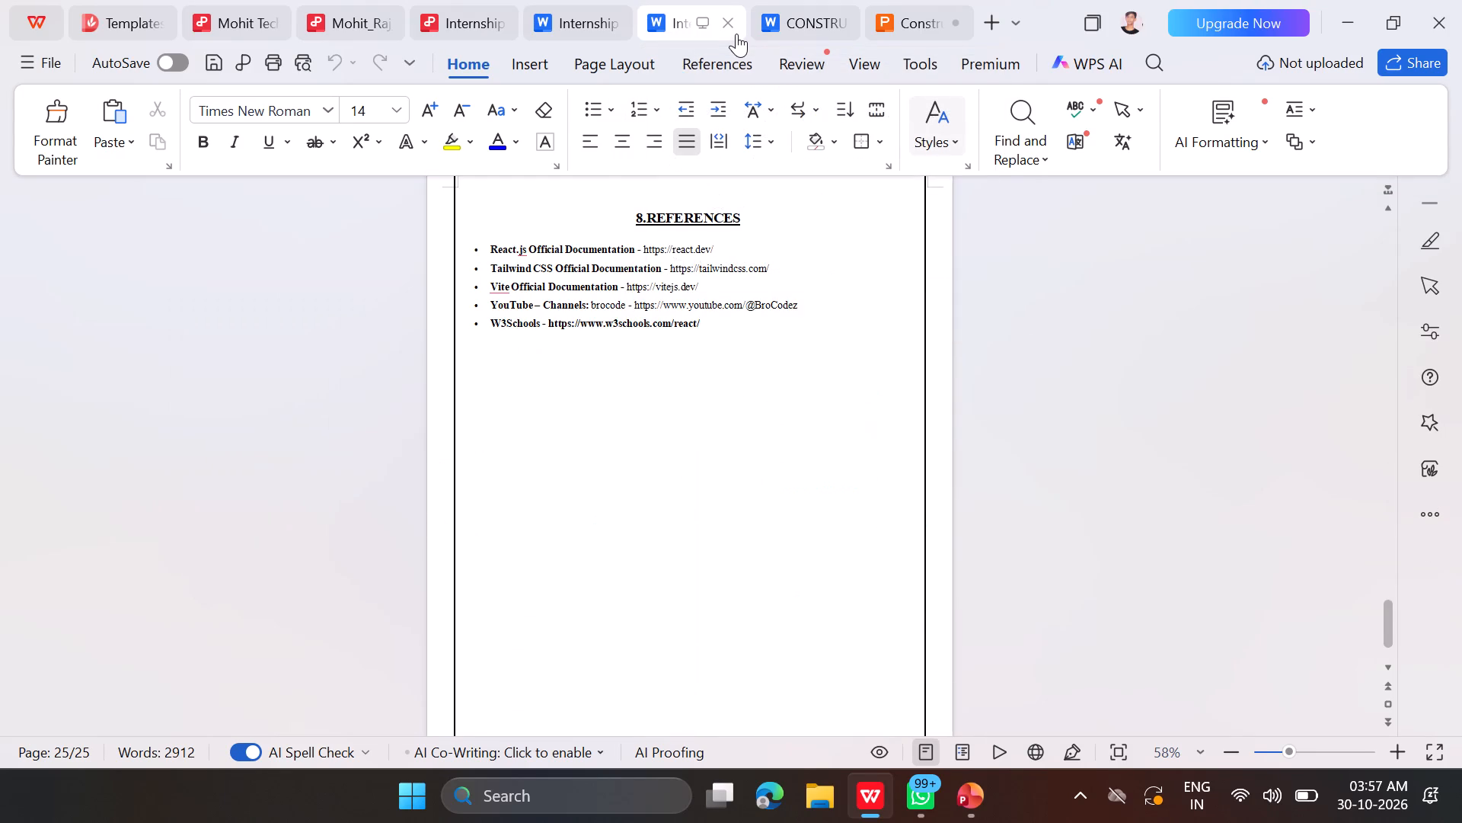
{"action": "left_click", "coordinate": [736, 34]}
{"action": "left_click", "coordinate": [727, 21]}
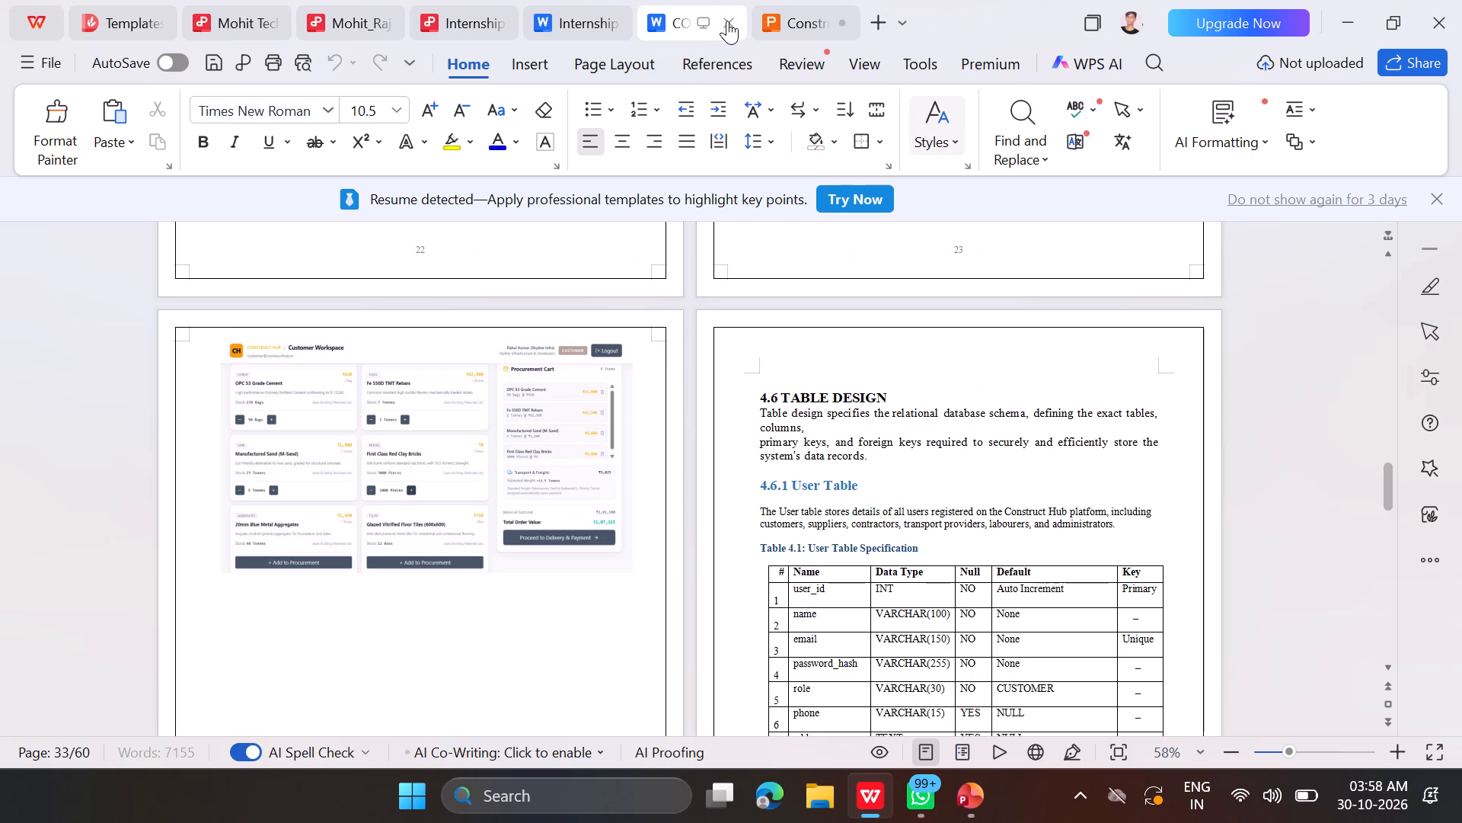
{"action": "left_click", "coordinate": [727, 21]}
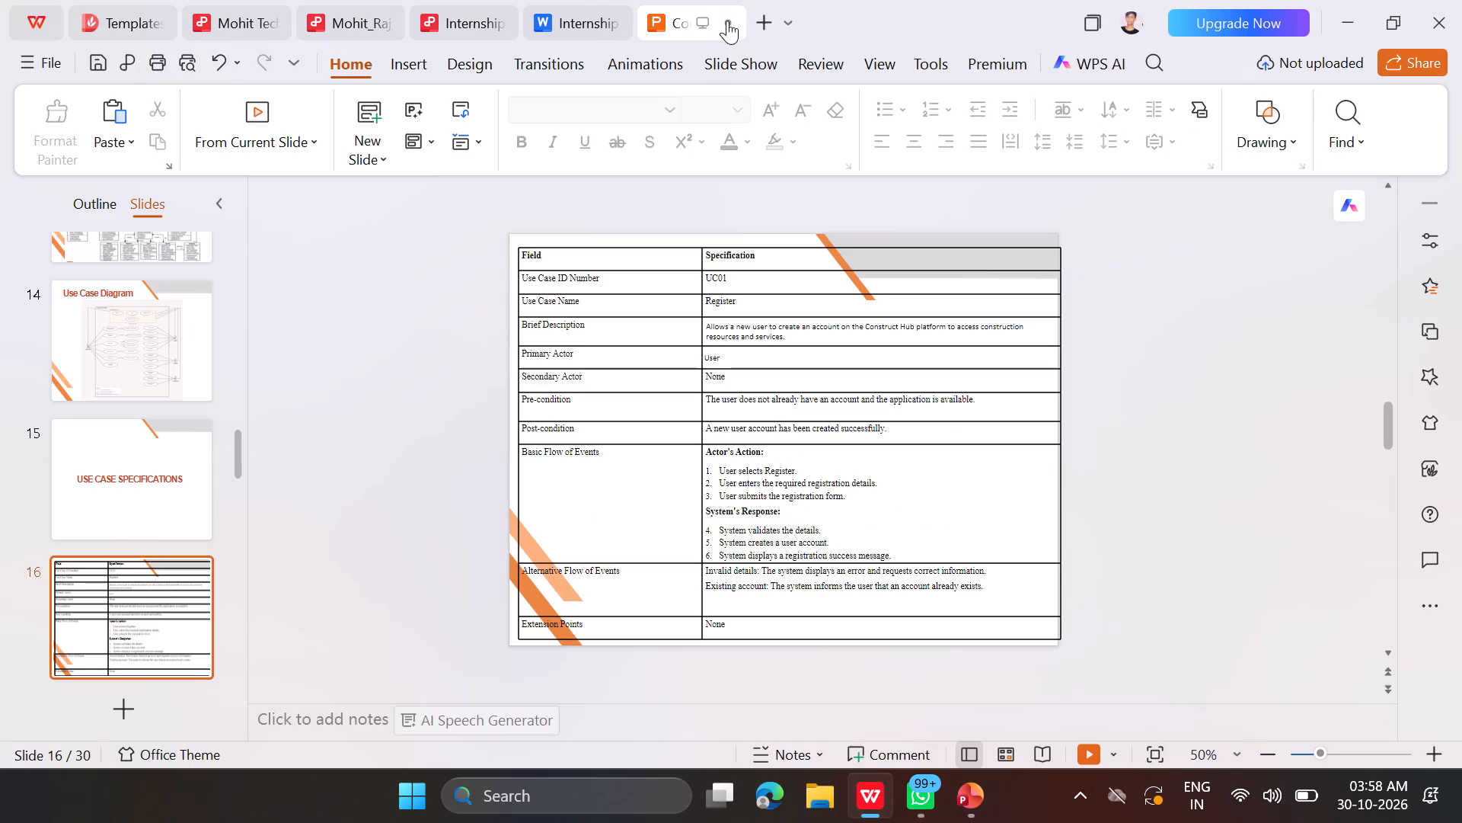
Close Internship Report100.docx and all three open PDFs, including the internship certificate, keeping only the template page and the presentation open.
{"action": "left_click", "coordinate": [616, 19]}
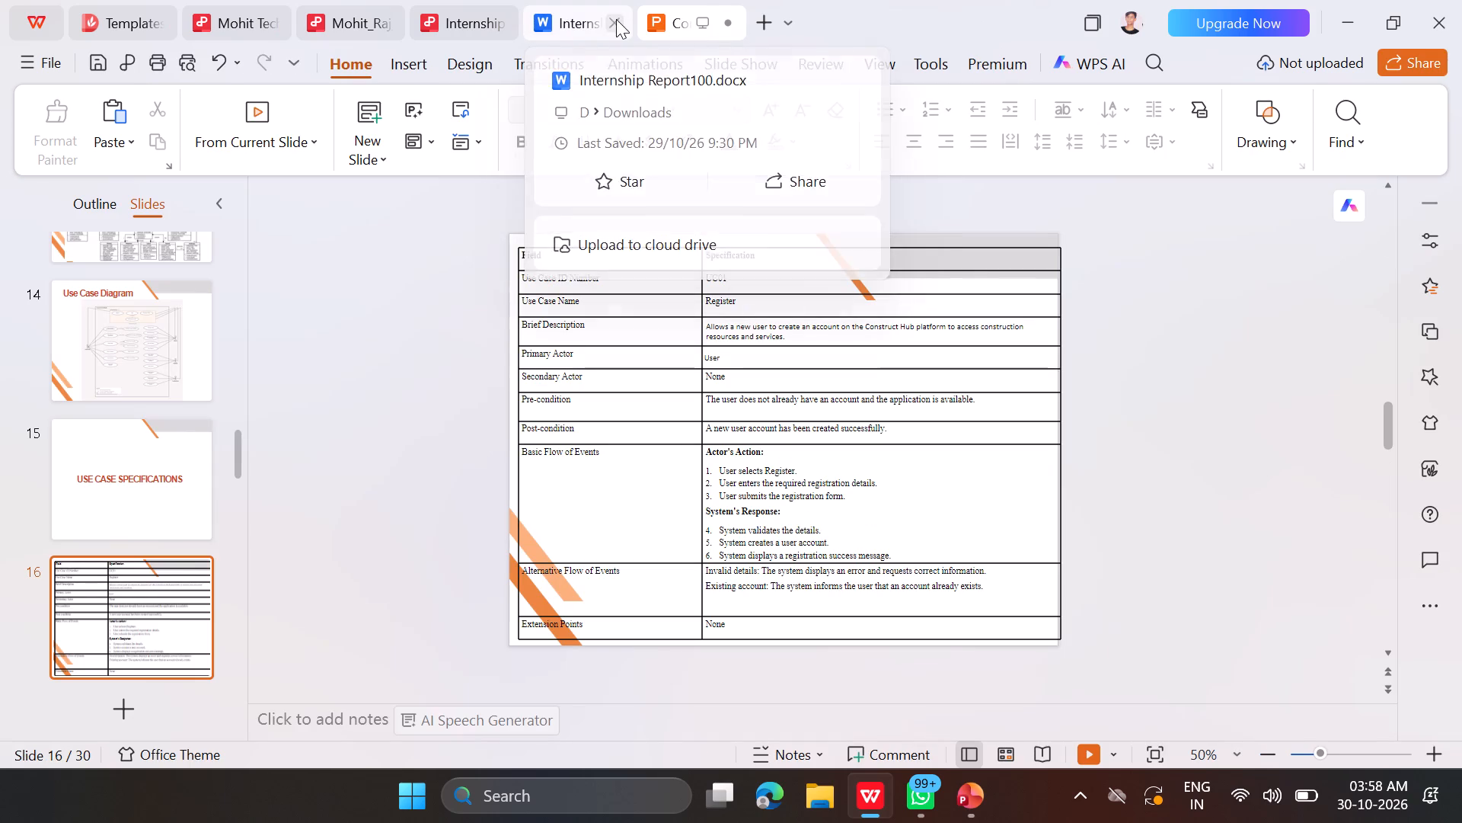
{"action": "left_click", "coordinate": [497, 23]}
{"action": "left_click", "coordinate": [386, 21]}
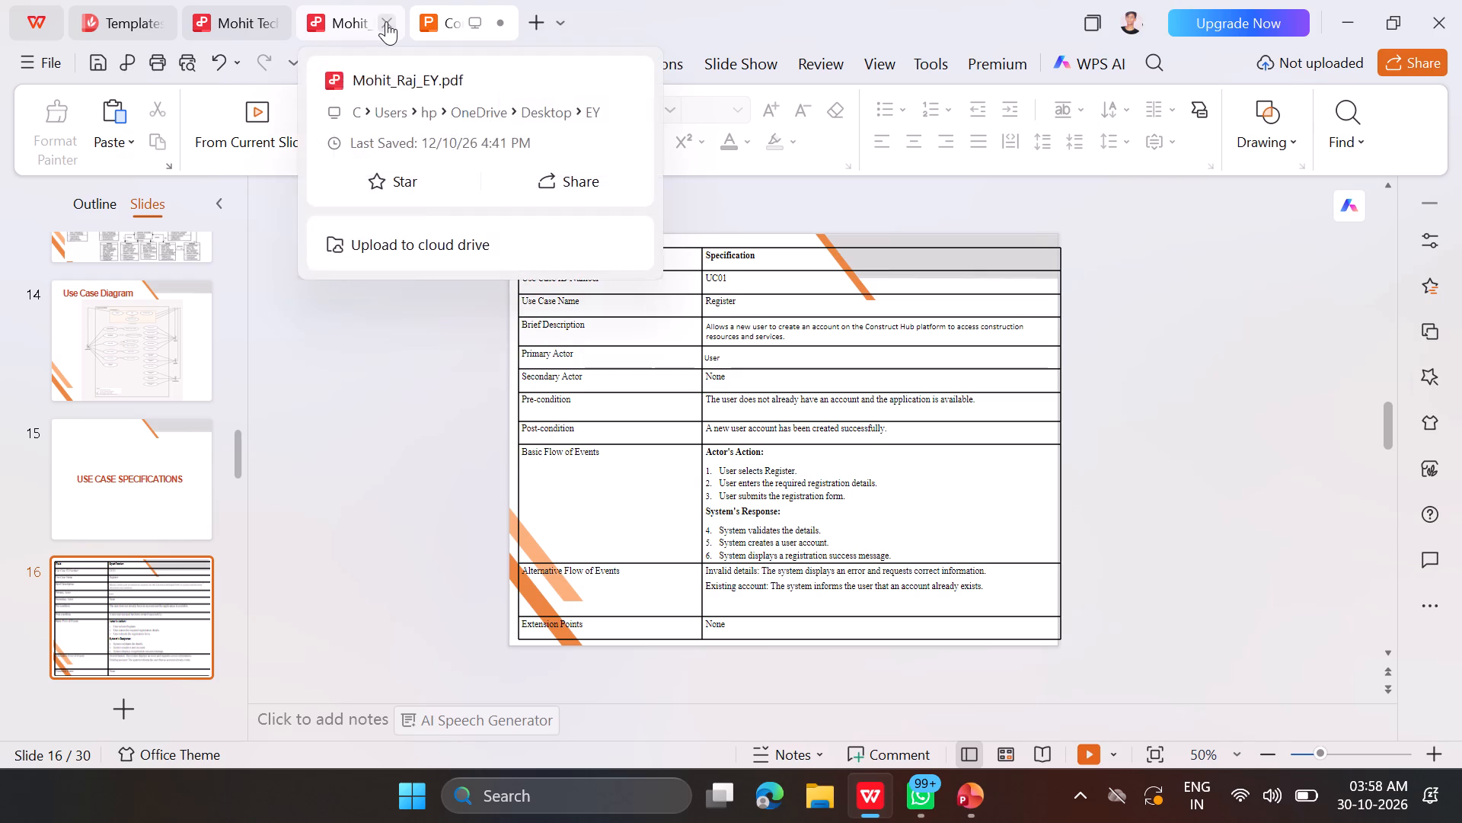
{"action": "left_click", "coordinate": [258, 21]}
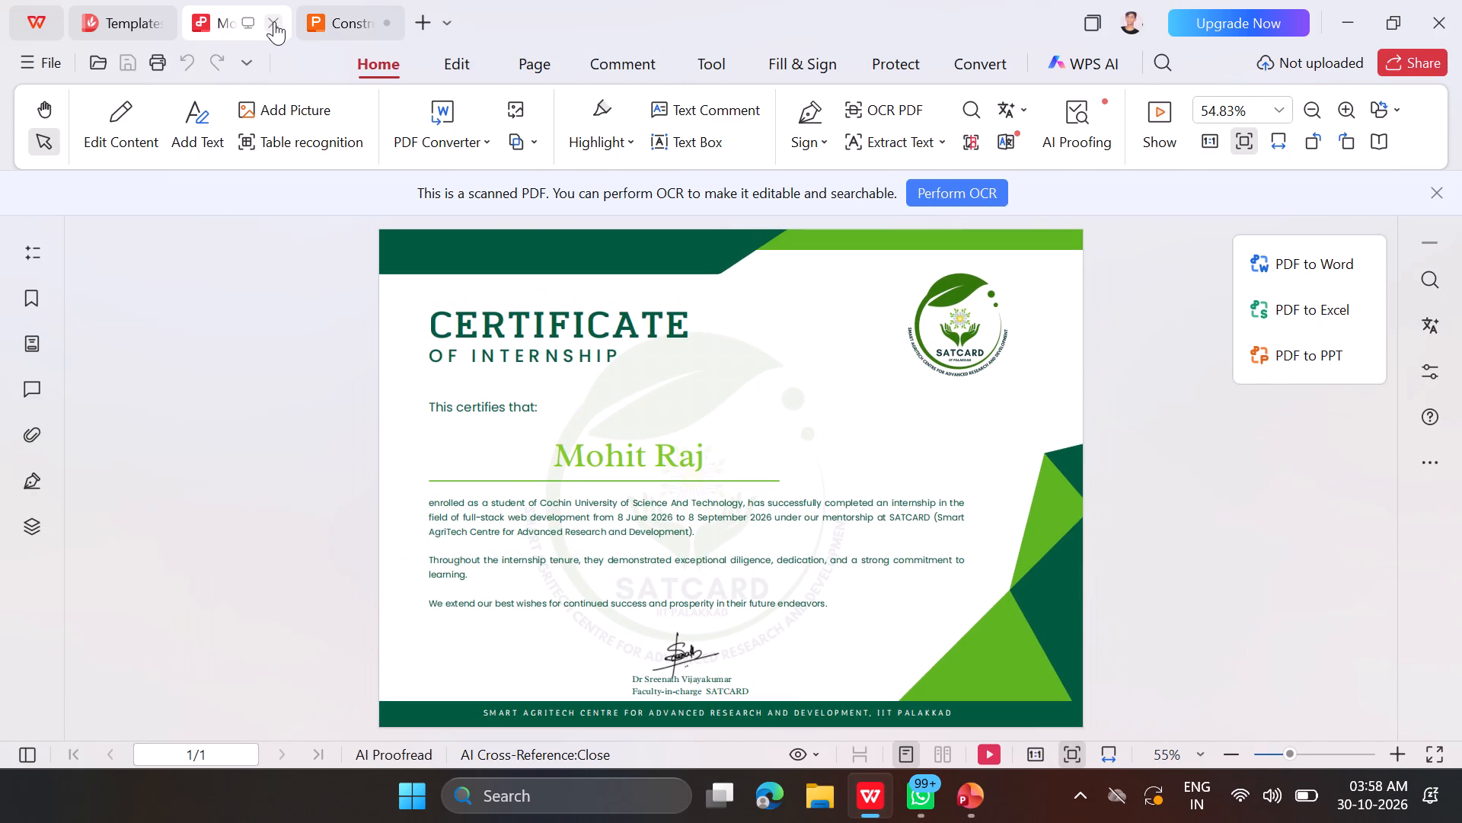
{"action": "left_click", "coordinate": [274, 21]}
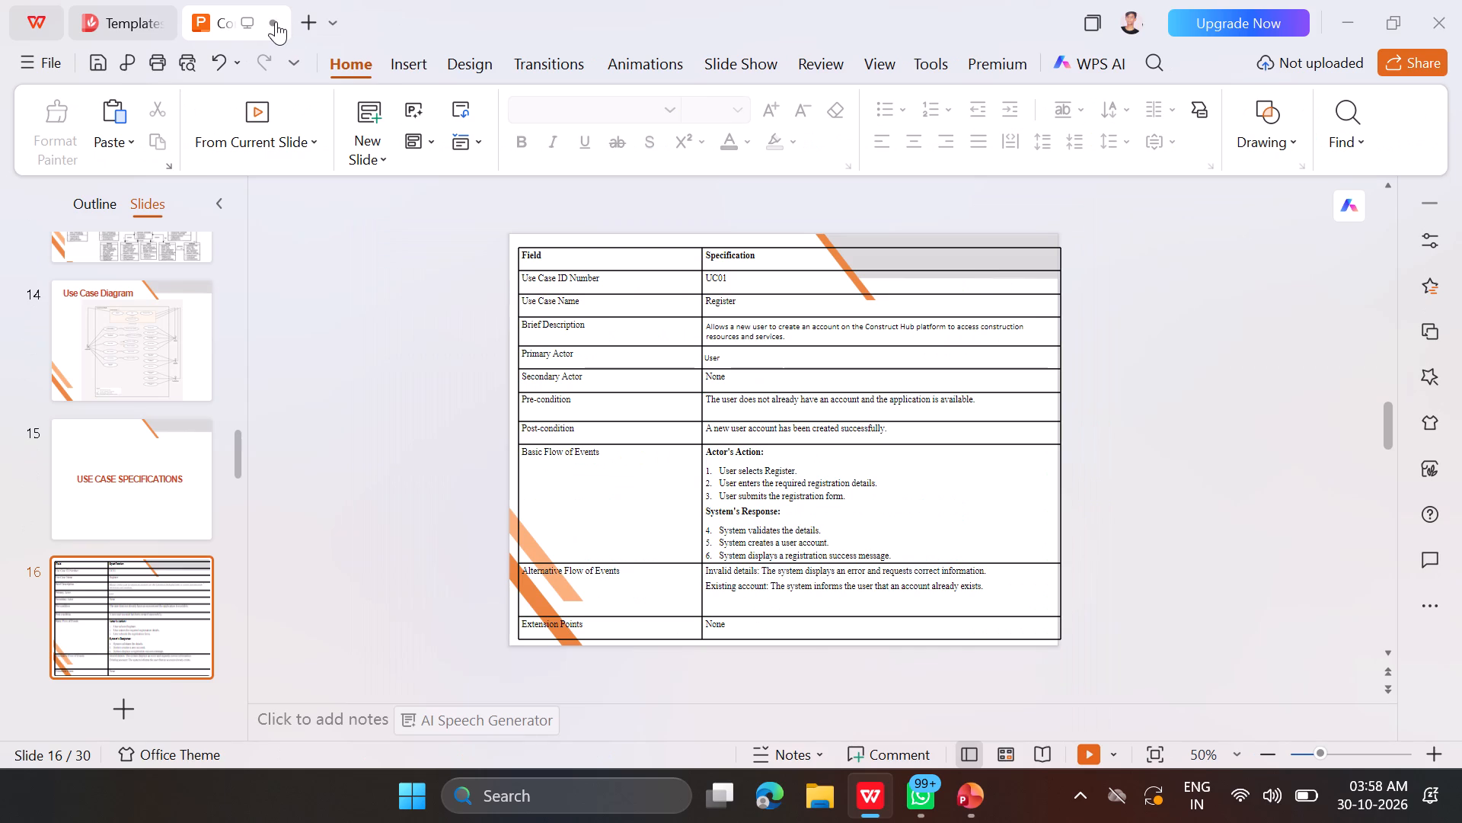
{"action": "left_click", "coordinate": [240, 26]}
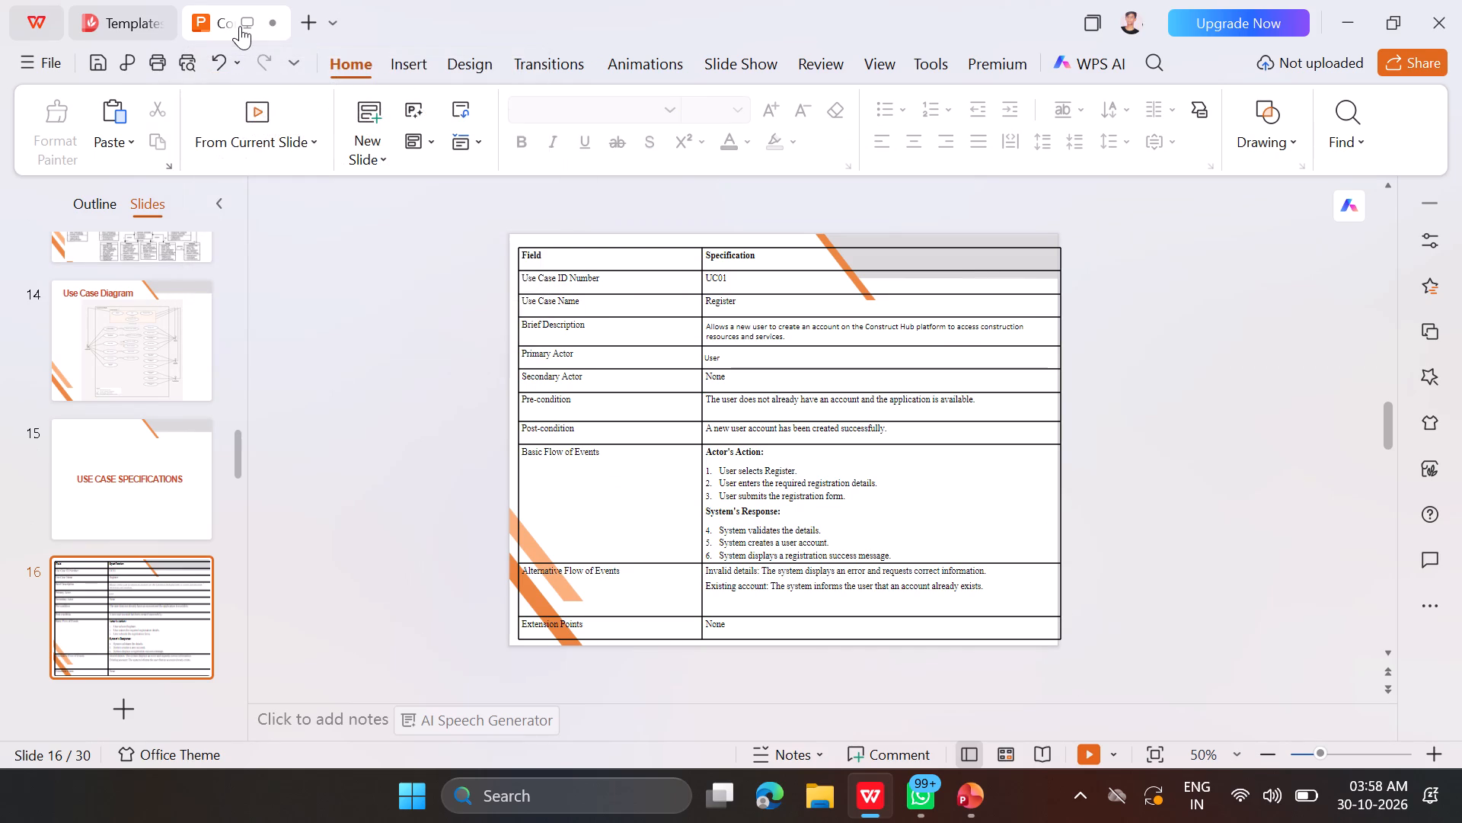
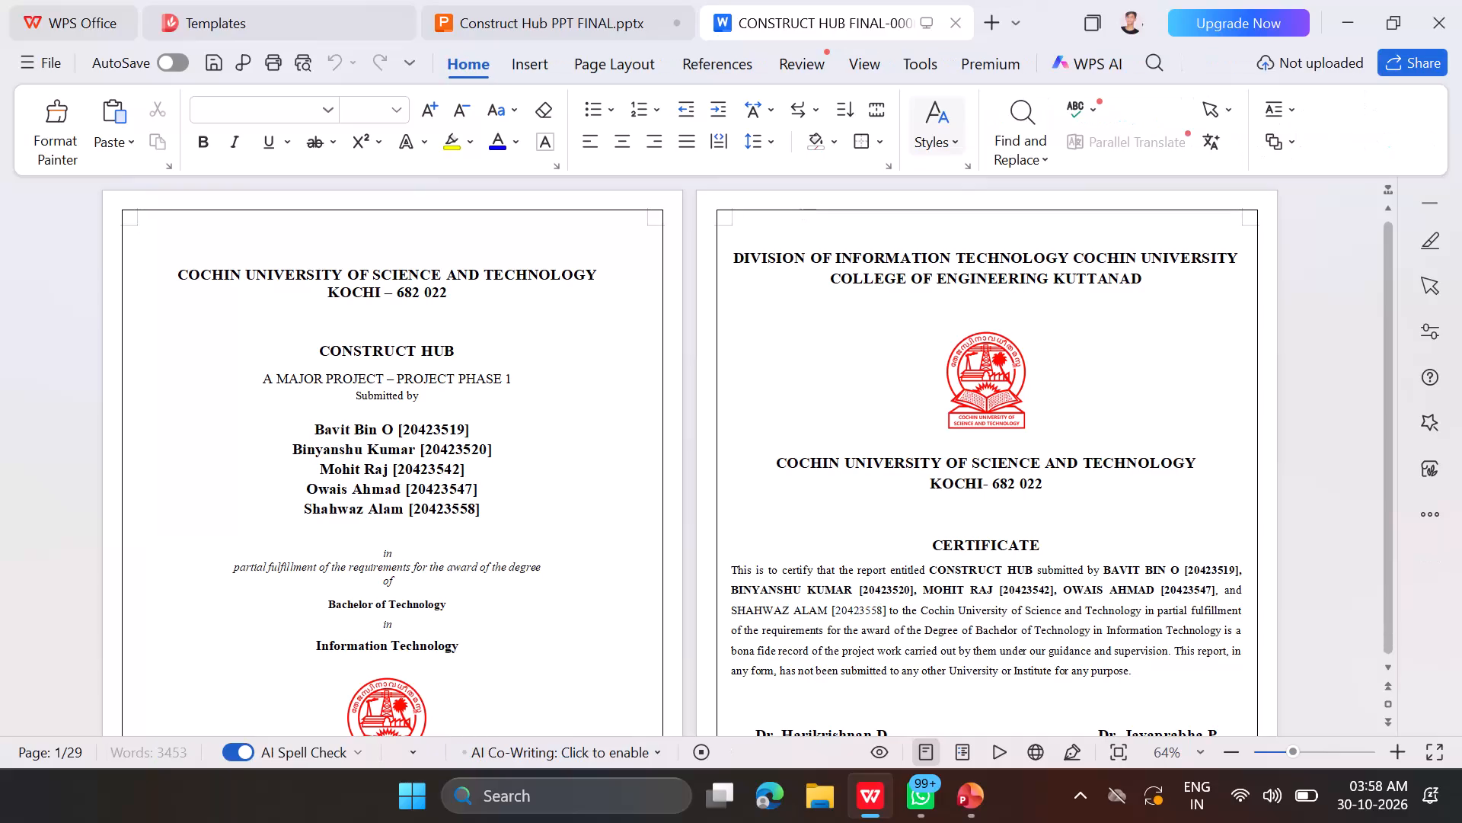
Skim the opening pages of the CONSTRUCT HUB FINAL report and open Find and Replace to search its text.
{"action": "scroll", "coordinate": [795, 200], "scroll_direction": "down", "scroll_amount": 18}
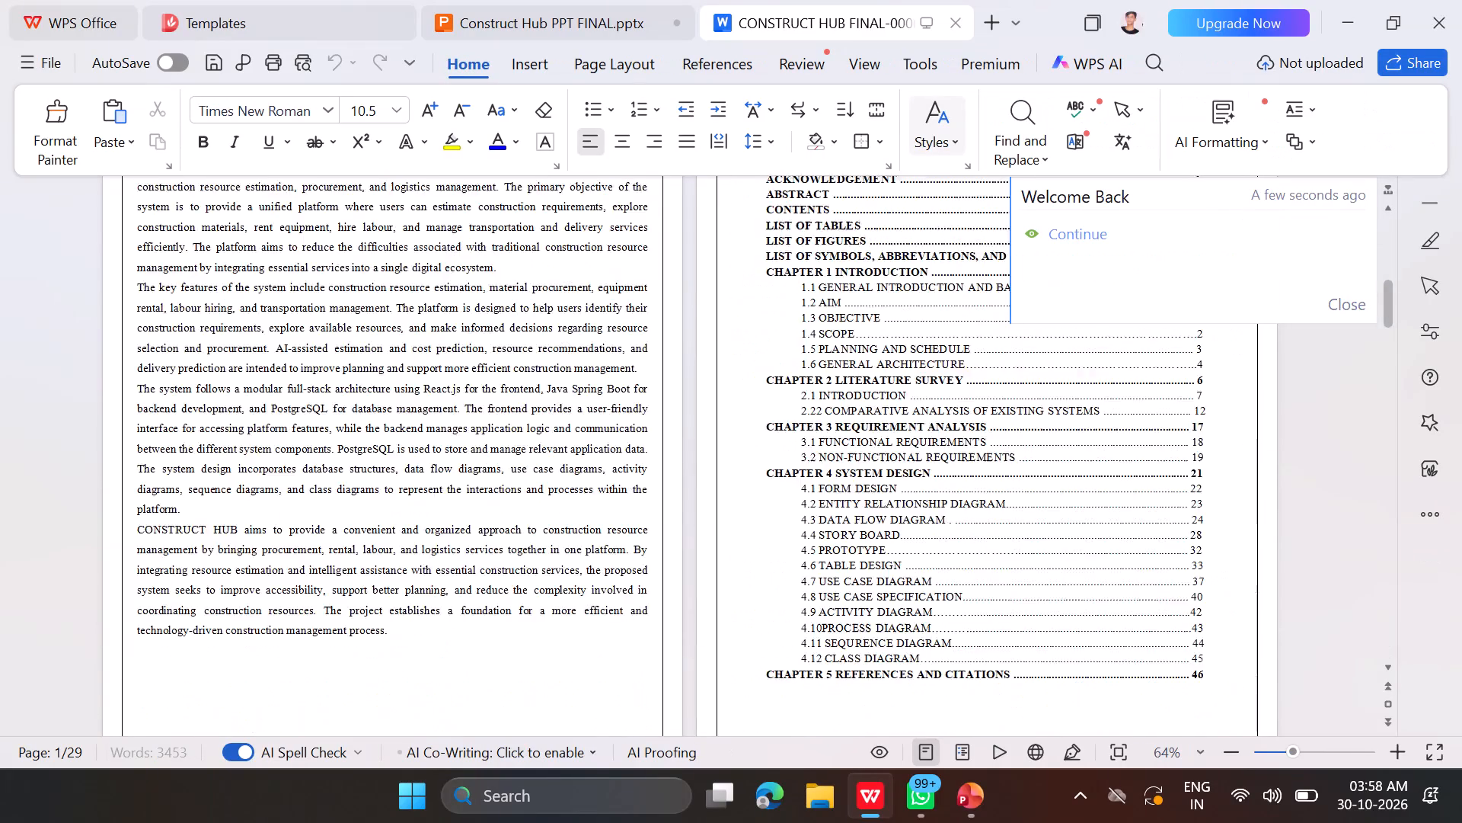
{"action": "left_click", "coordinate": [785, 392]}
{"action": "key", "text": "ctrl+f"}
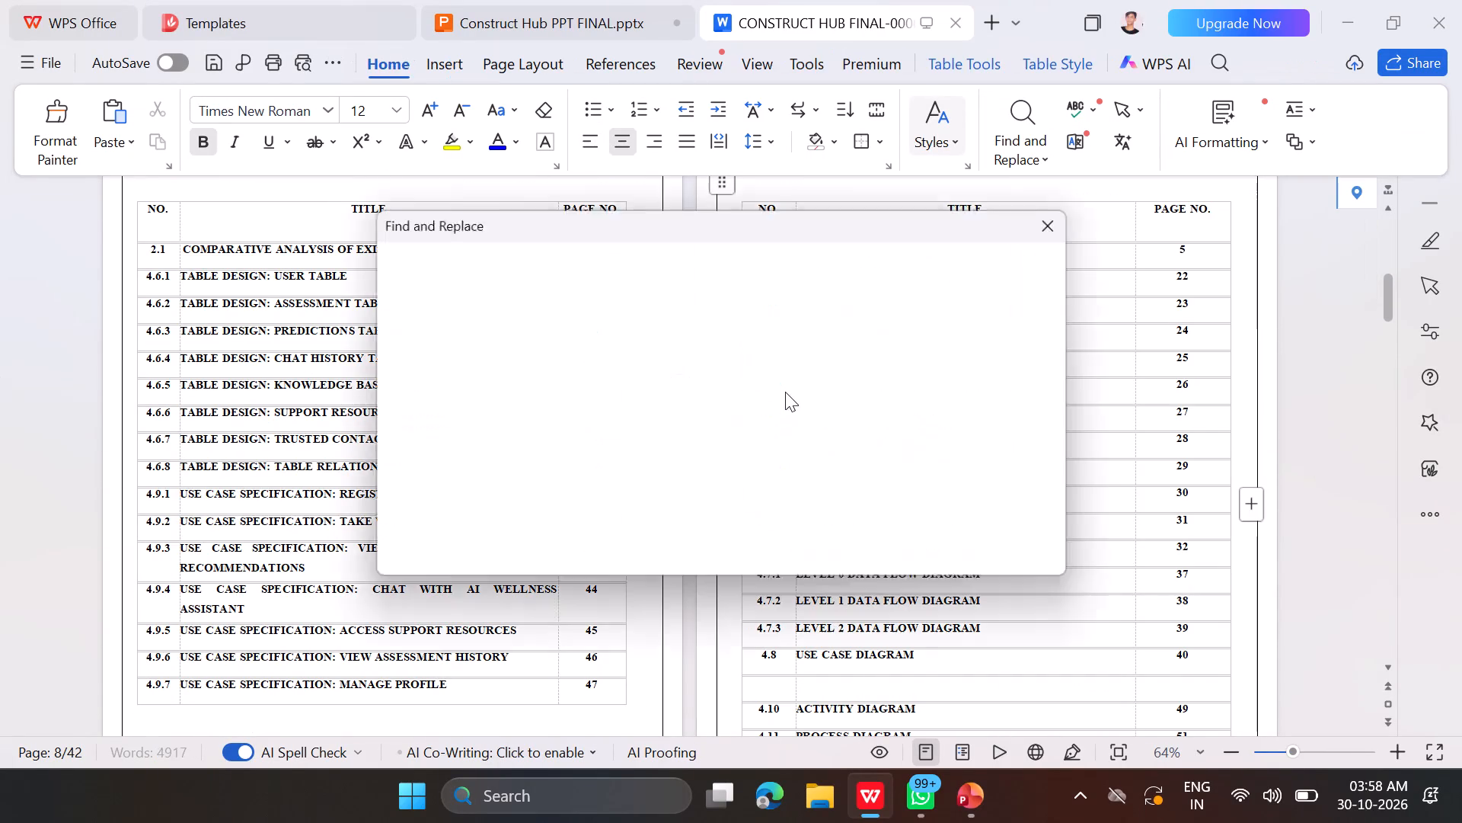
Search the Construct Hub report for "use case" to reach section 4.7, Use Case Diagram.
{"action": "type", "text": "use case"}
{"action": "key", "text": "Return"}
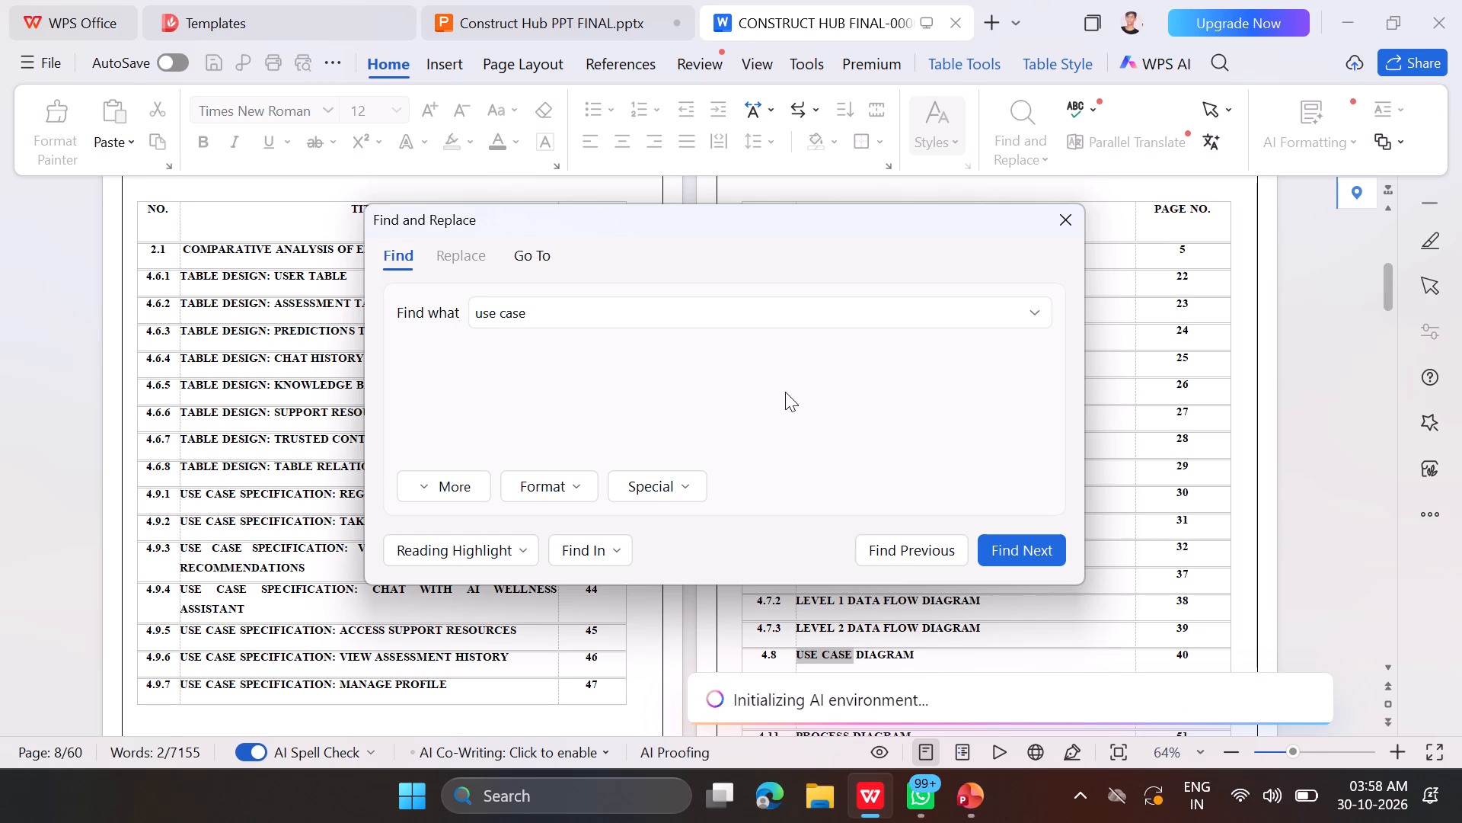
{"action": "key", "text": "Return"}
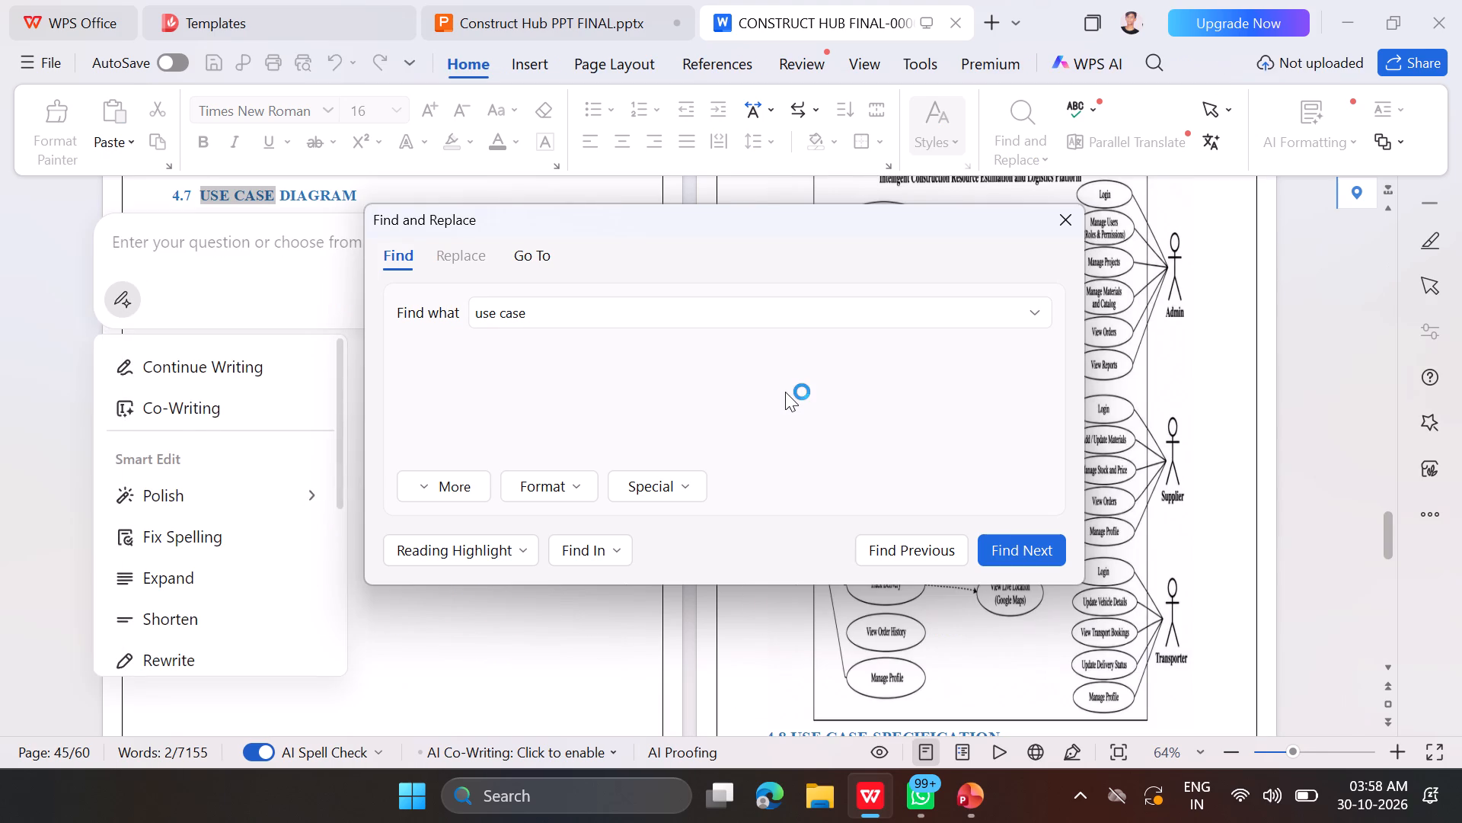
{"action": "left_click", "coordinate": [1058, 228]}
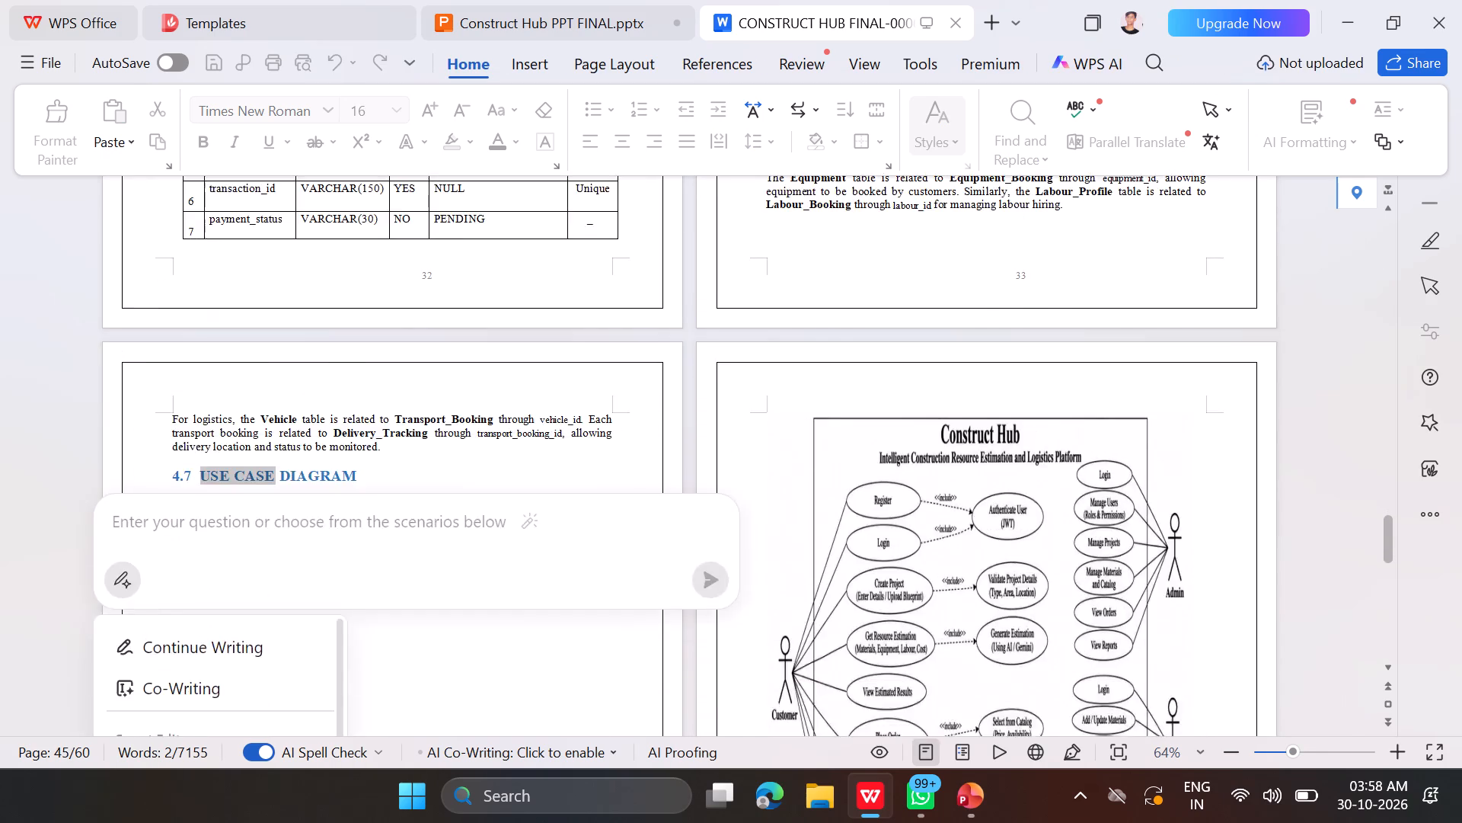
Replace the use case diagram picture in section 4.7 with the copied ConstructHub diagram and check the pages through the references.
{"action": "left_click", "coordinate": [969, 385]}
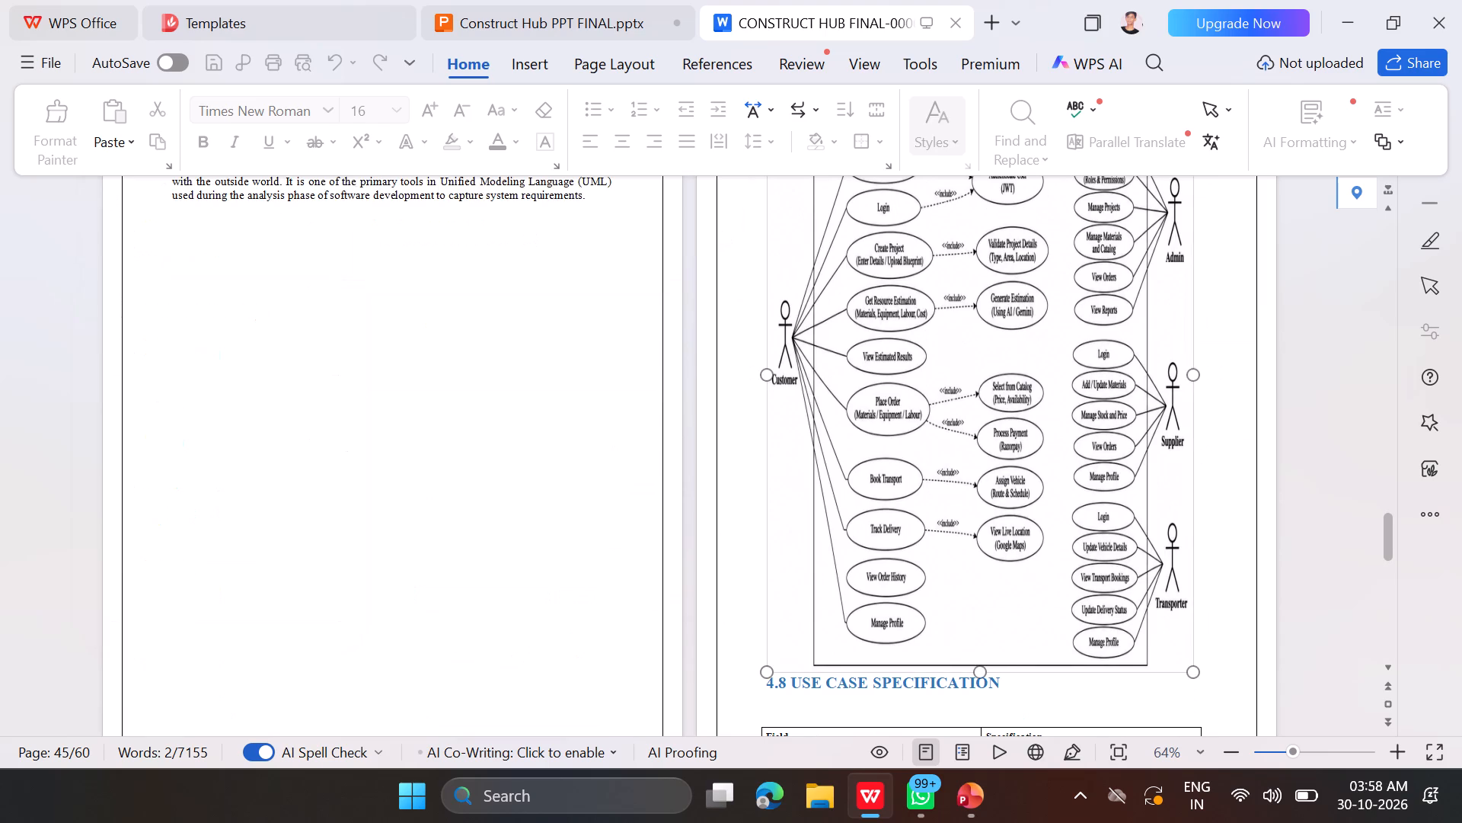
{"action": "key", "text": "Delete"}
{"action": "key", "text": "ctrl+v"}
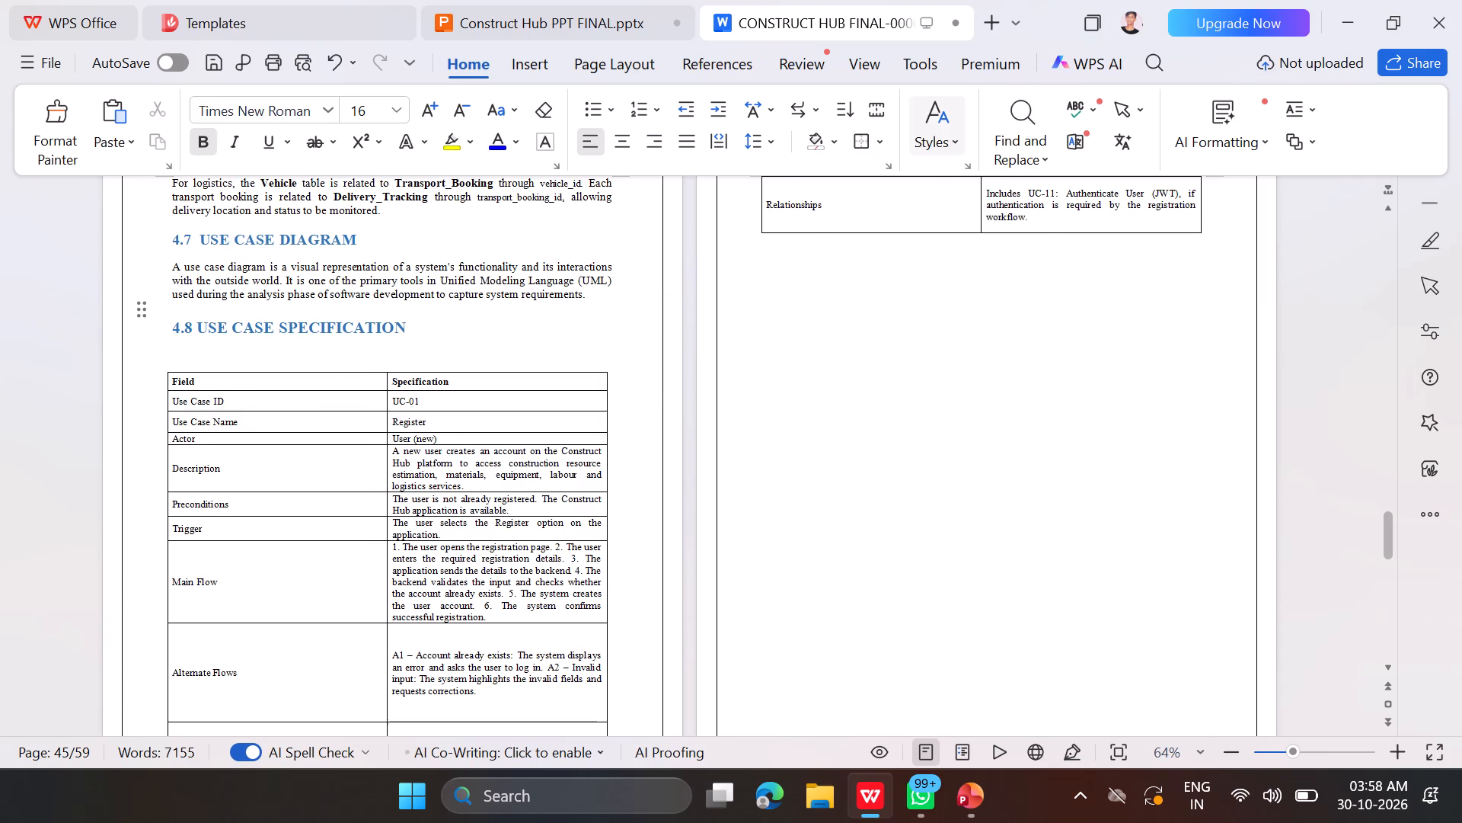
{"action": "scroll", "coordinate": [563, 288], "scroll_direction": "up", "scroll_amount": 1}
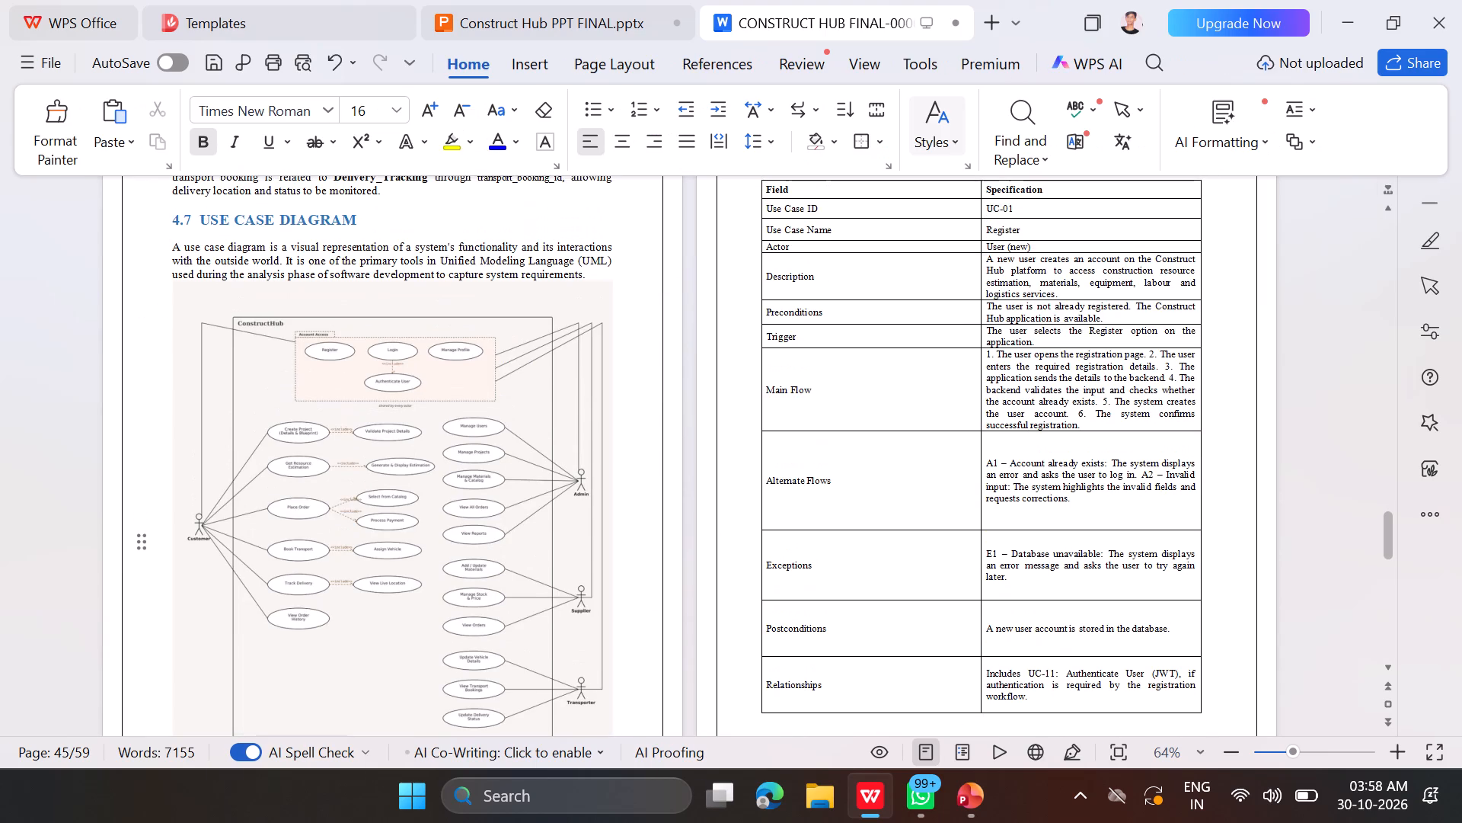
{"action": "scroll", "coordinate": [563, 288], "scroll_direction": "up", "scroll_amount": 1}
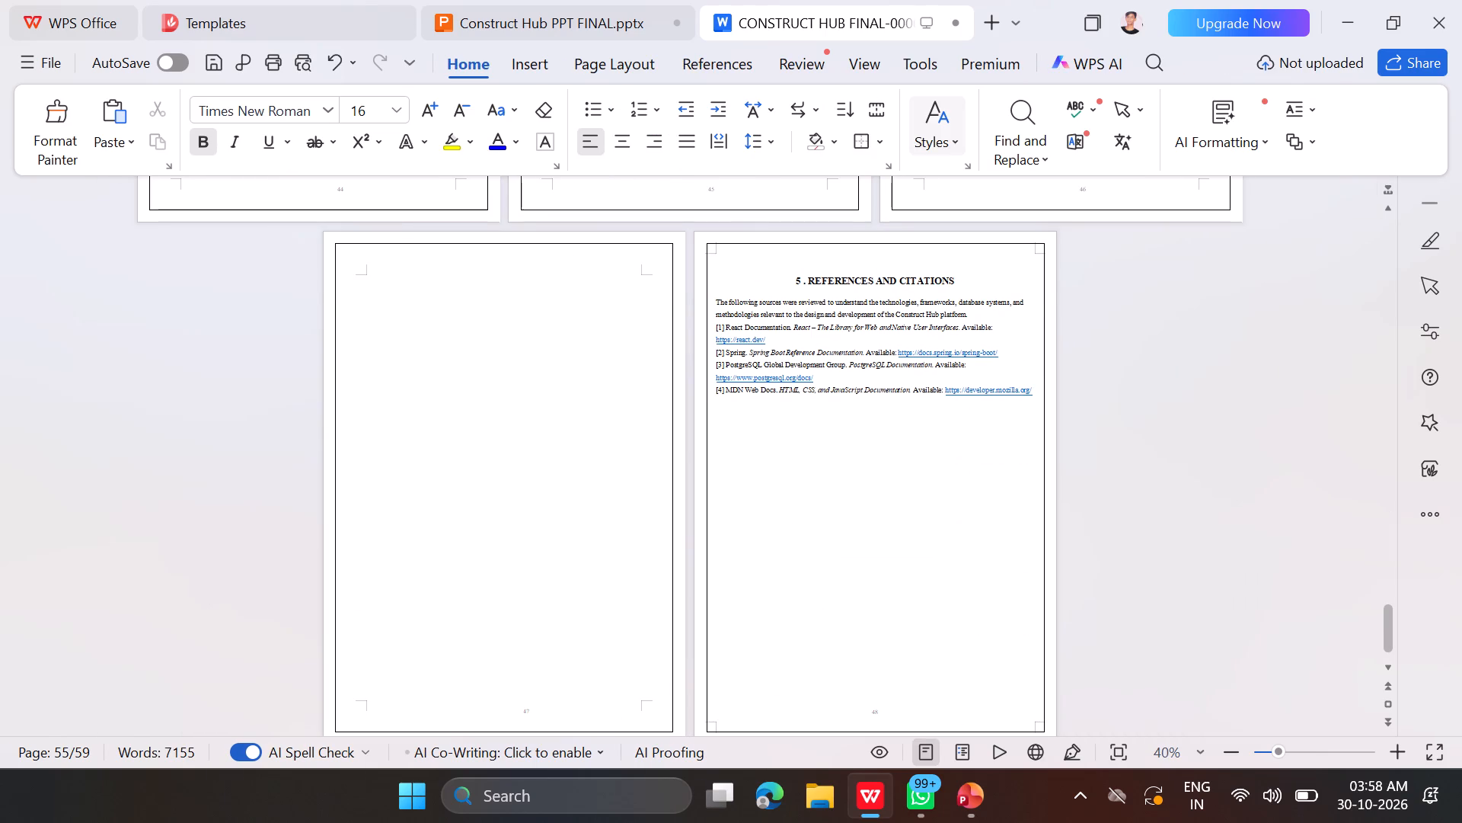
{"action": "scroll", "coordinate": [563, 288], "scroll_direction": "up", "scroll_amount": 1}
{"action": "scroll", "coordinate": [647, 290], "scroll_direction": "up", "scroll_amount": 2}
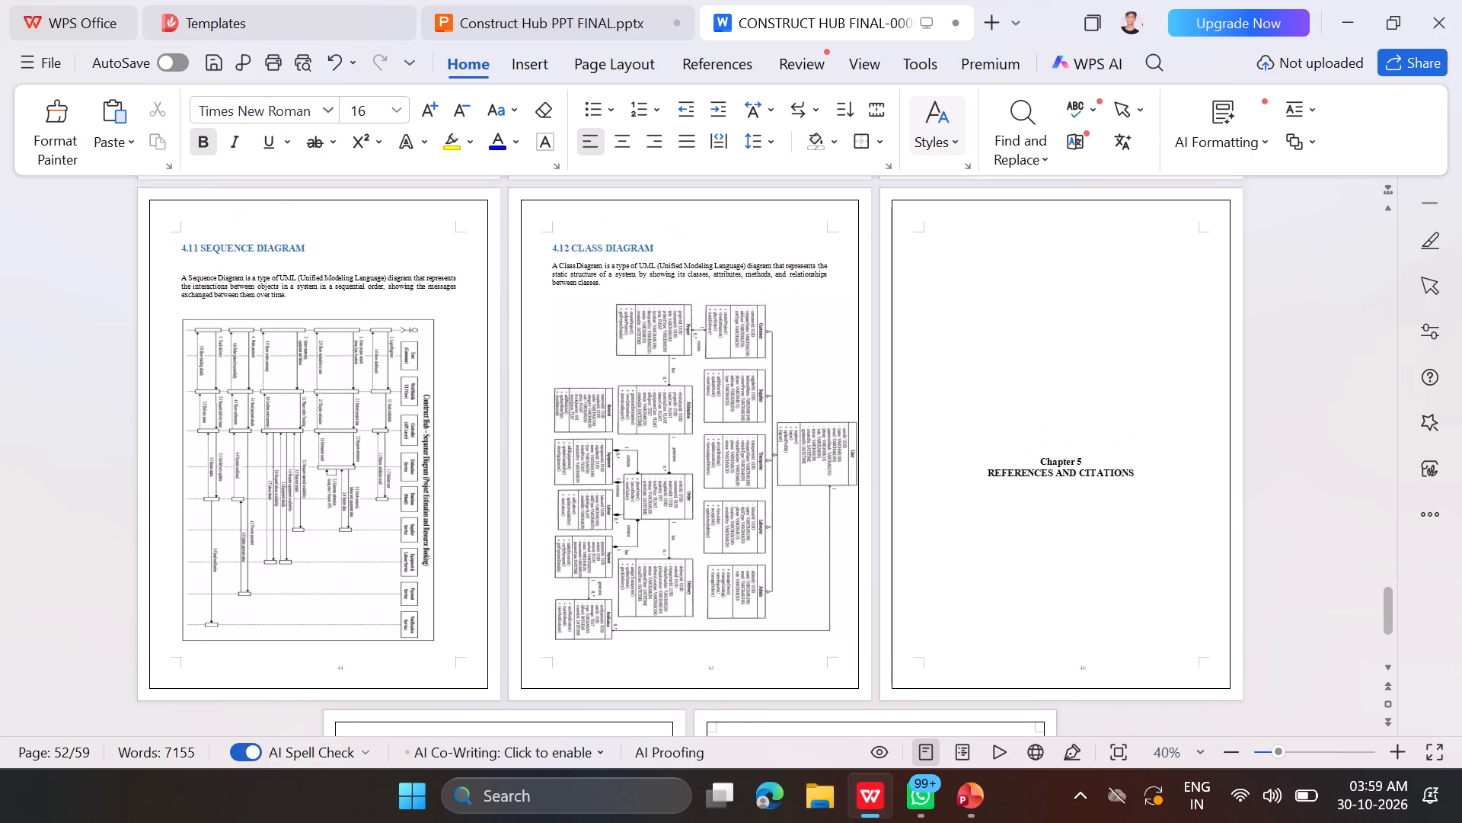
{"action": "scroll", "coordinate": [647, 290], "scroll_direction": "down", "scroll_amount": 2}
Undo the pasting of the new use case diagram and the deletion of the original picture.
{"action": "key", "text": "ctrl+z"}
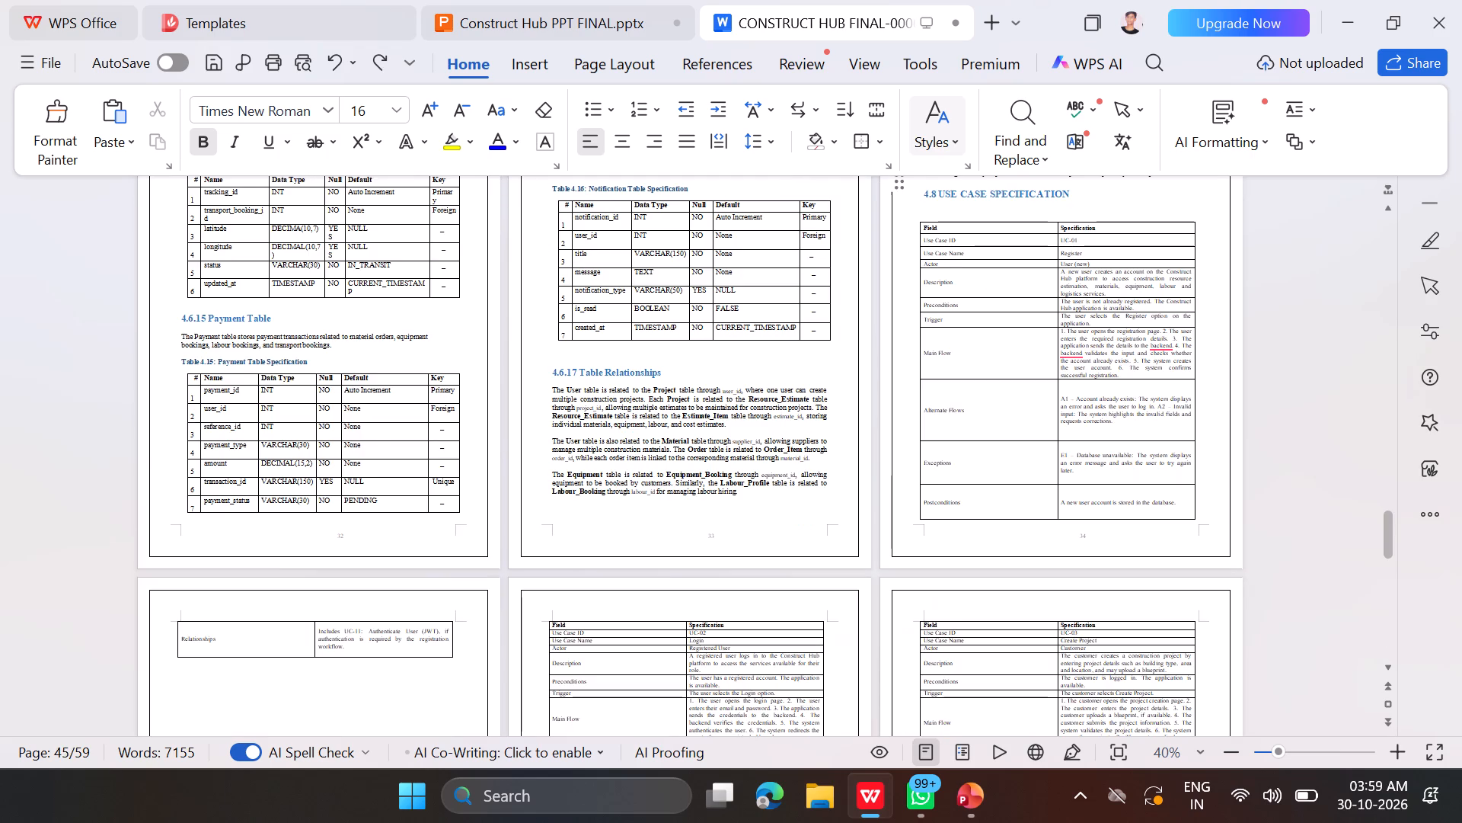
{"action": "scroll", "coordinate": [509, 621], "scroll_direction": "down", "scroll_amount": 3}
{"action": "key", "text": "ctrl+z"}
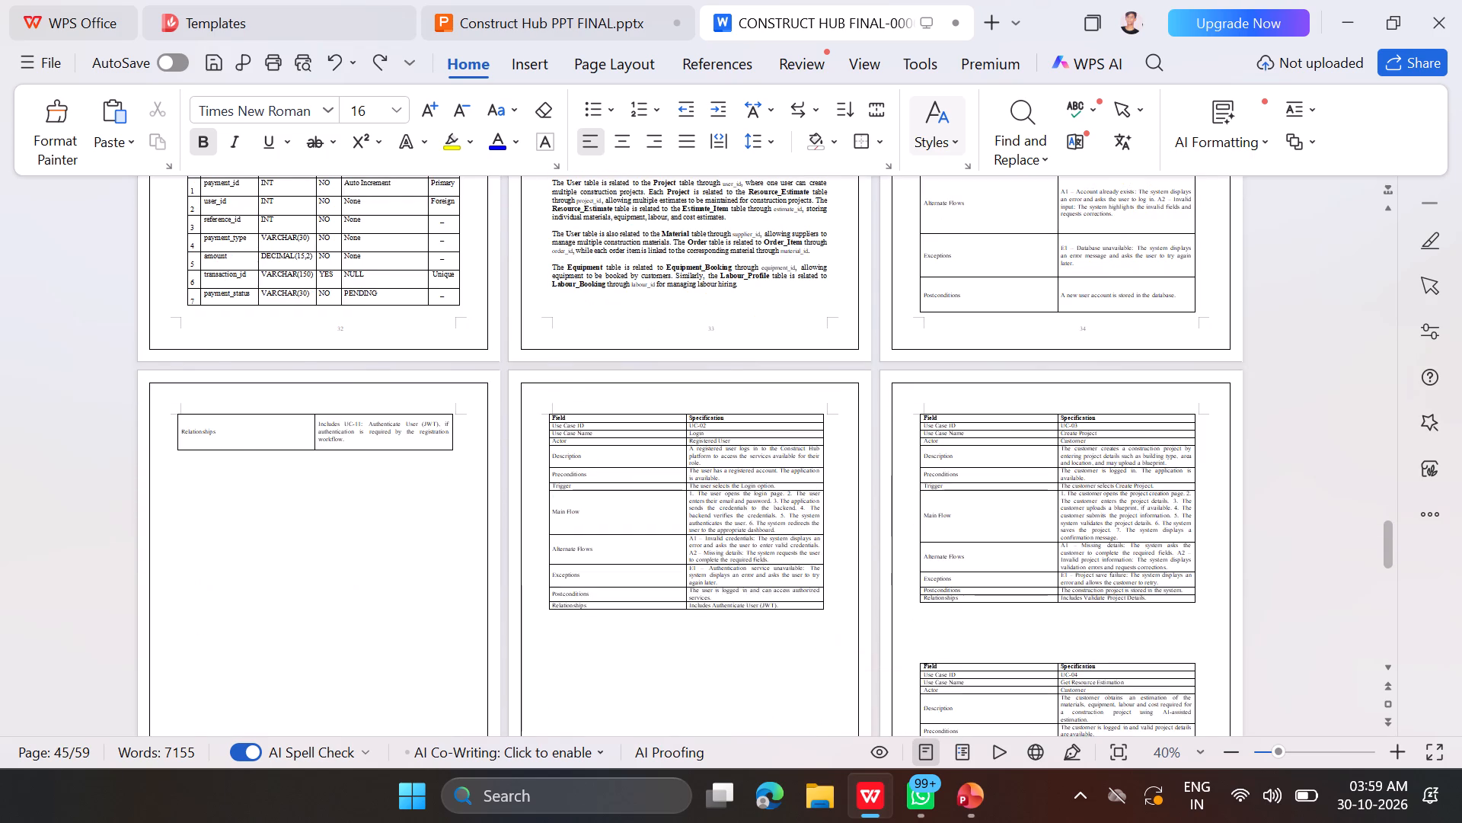
Remove the blank page between the Chapter 5 title page and the References and Citations page.
{"action": "scroll", "coordinate": [509, 621], "scroll_direction": "down", "scroll_amount": 9}
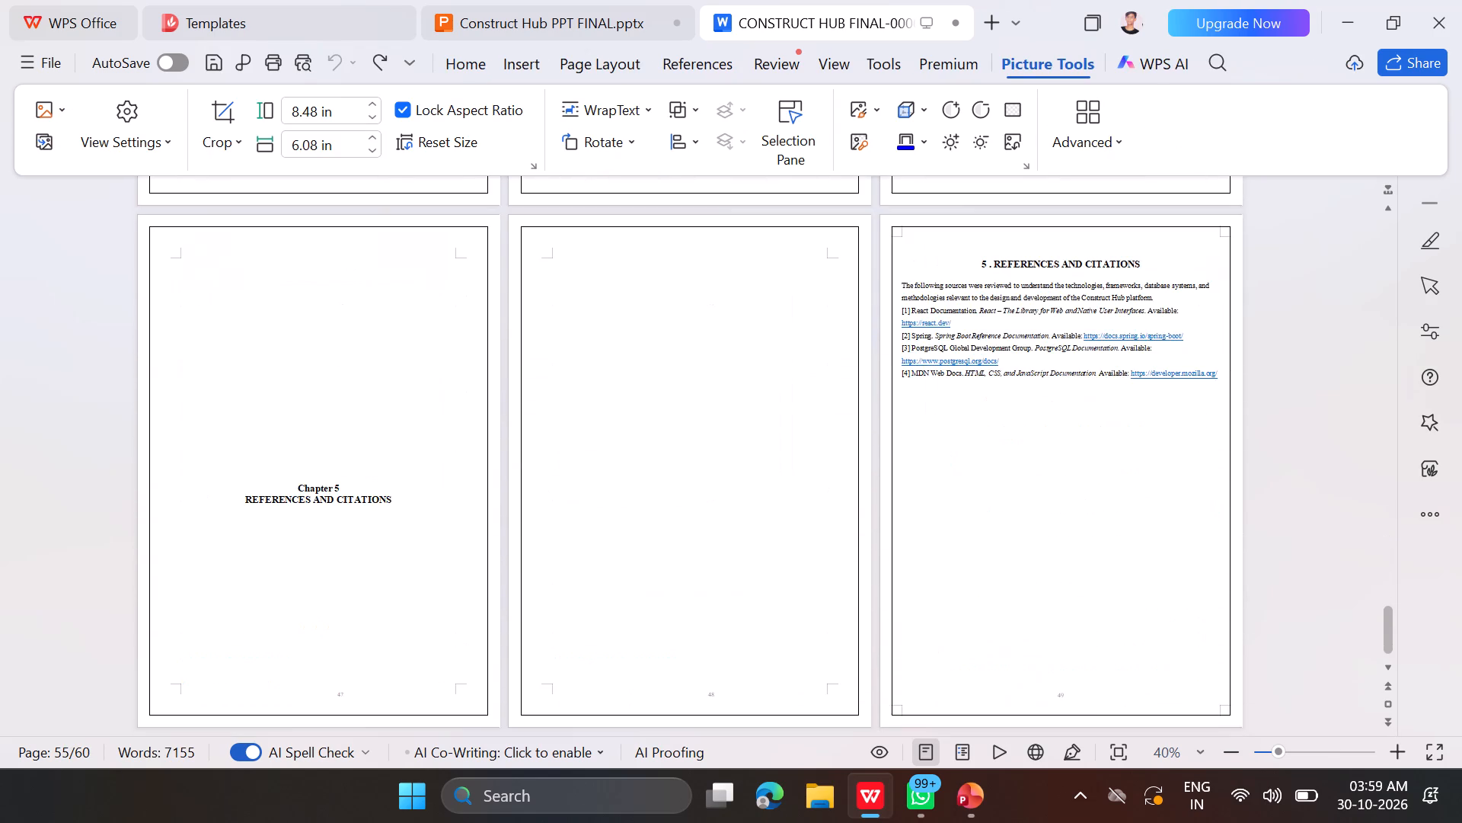
{"action": "scroll", "coordinate": [509, 621], "scroll_direction": "up", "scroll_amount": 1}
{"action": "left_click", "coordinate": [616, 646]}
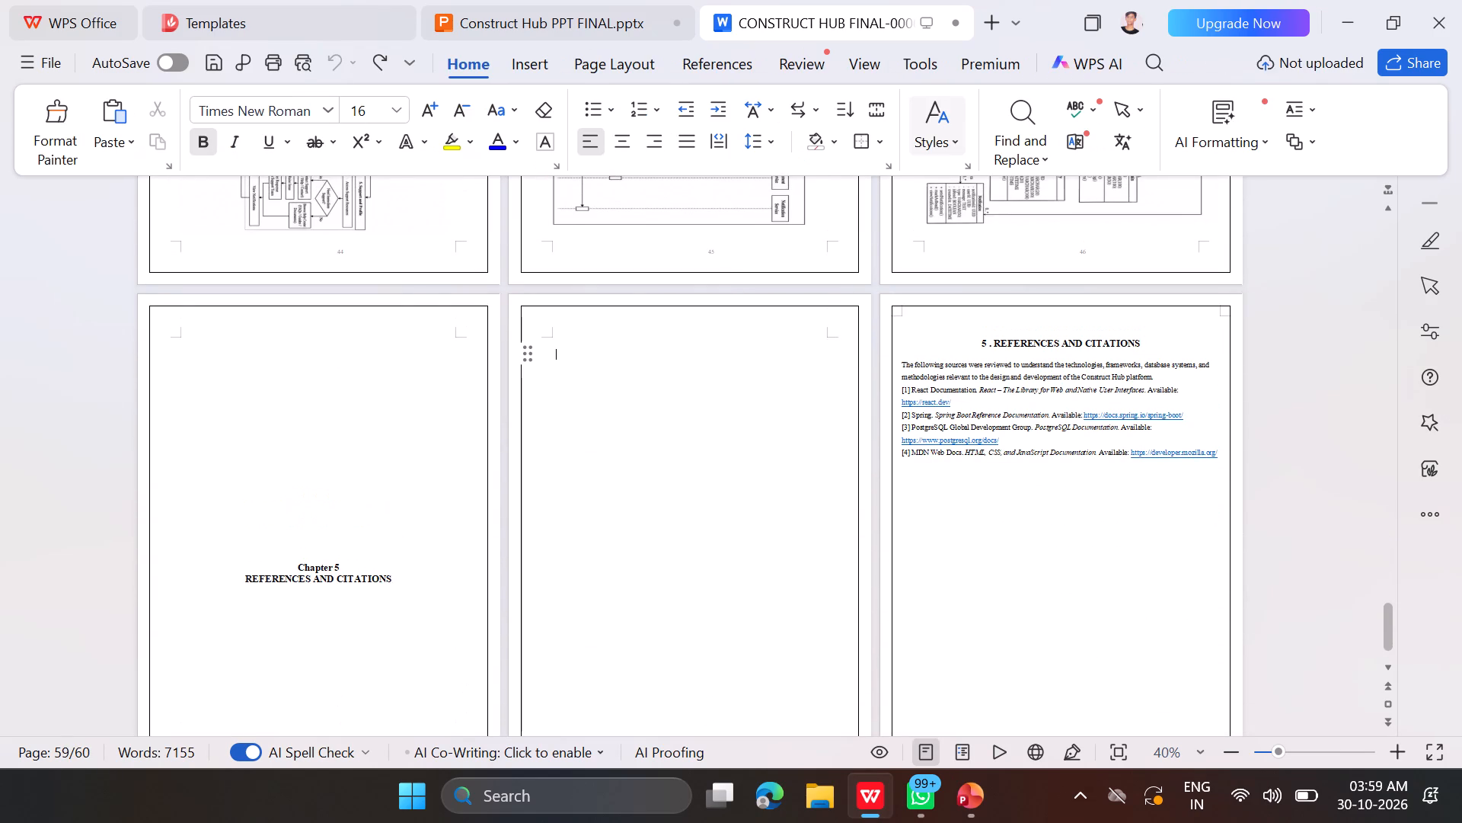
{"action": "key", "text": "BackSpace"}
{"action": "key", "text": "BackSpace"}
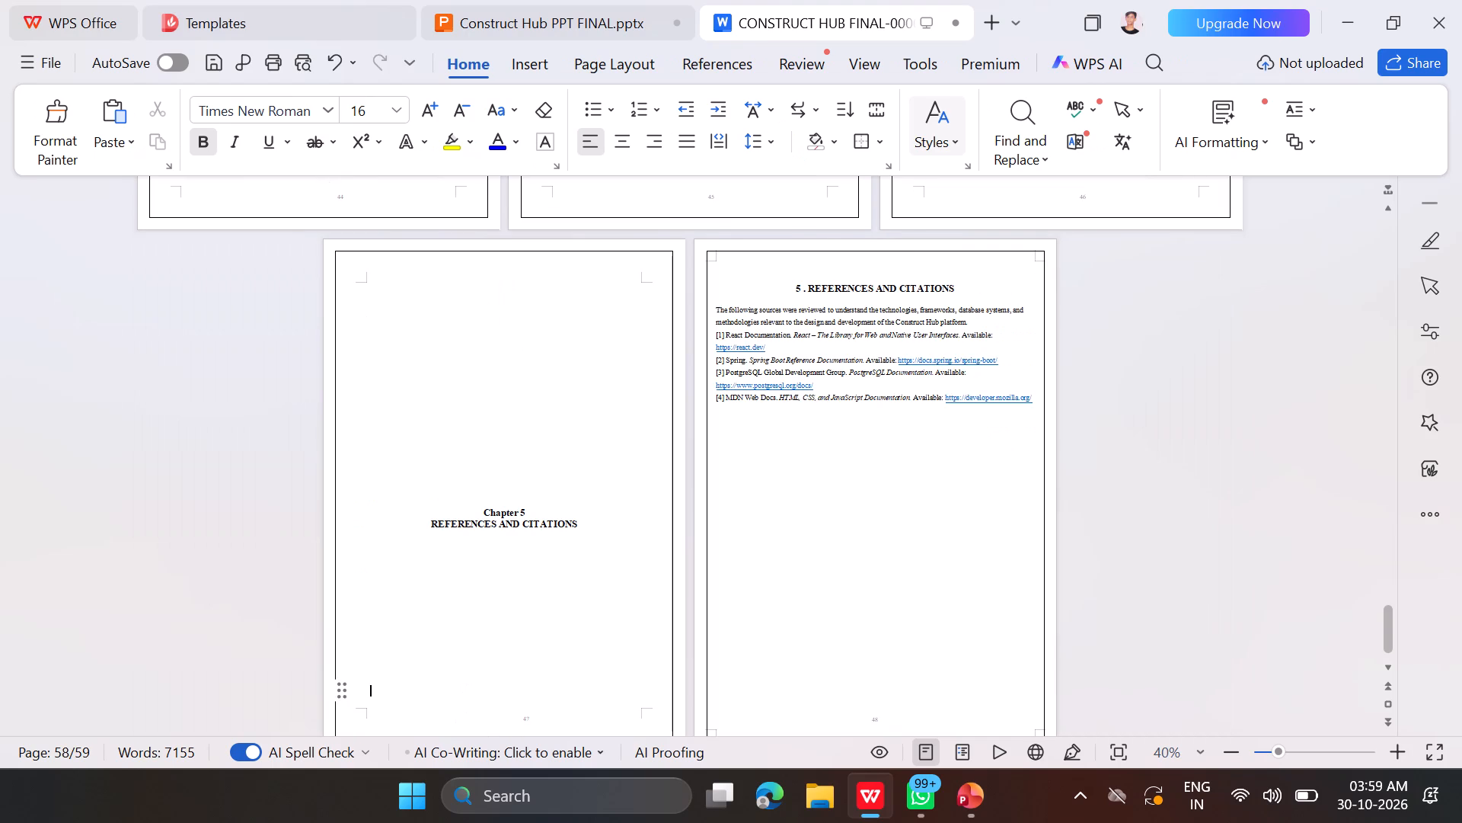
Look back through the report from the references to the section 4.7 use case diagram and the Register specification table.
{"action": "scroll", "coordinate": [619, 454], "scroll_direction": "up", "scroll_amount": 2}
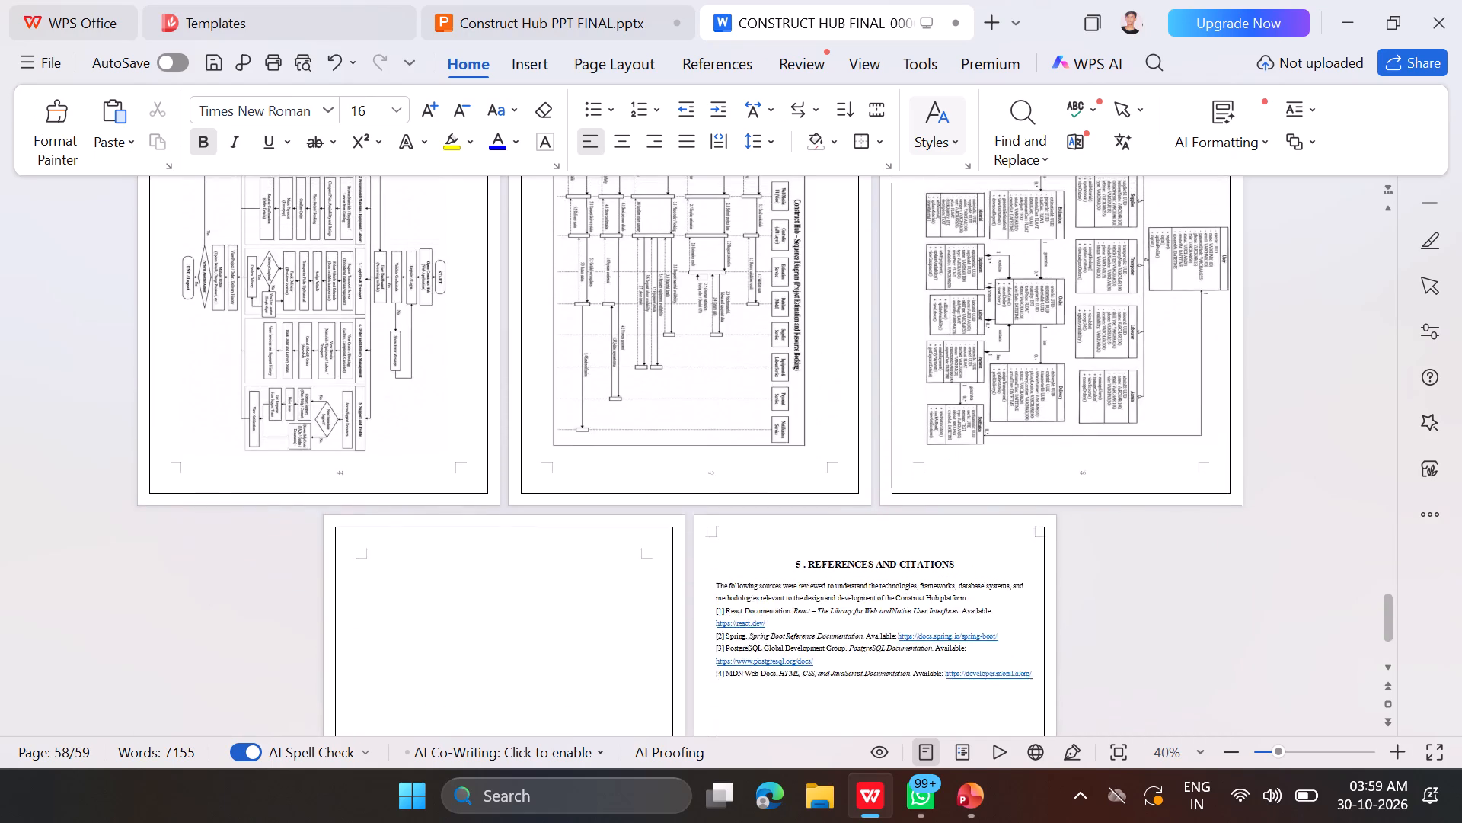
{"action": "scroll", "coordinate": [619, 454], "scroll_direction": "up", "scroll_amount": 3}
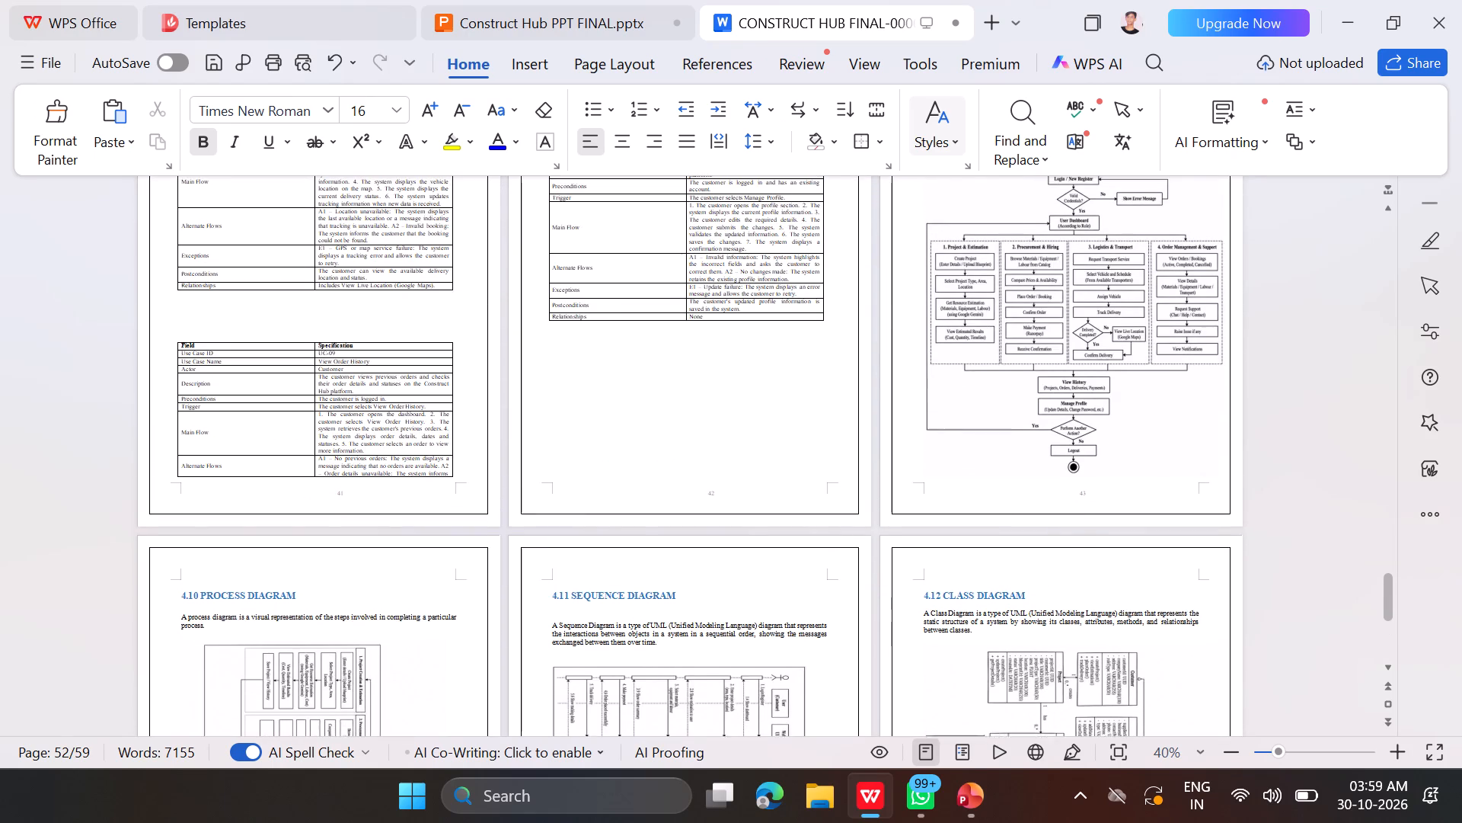
{"action": "scroll", "coordinate": [619, 454], "scroll_direction": "up", "scroll_amount": 1}
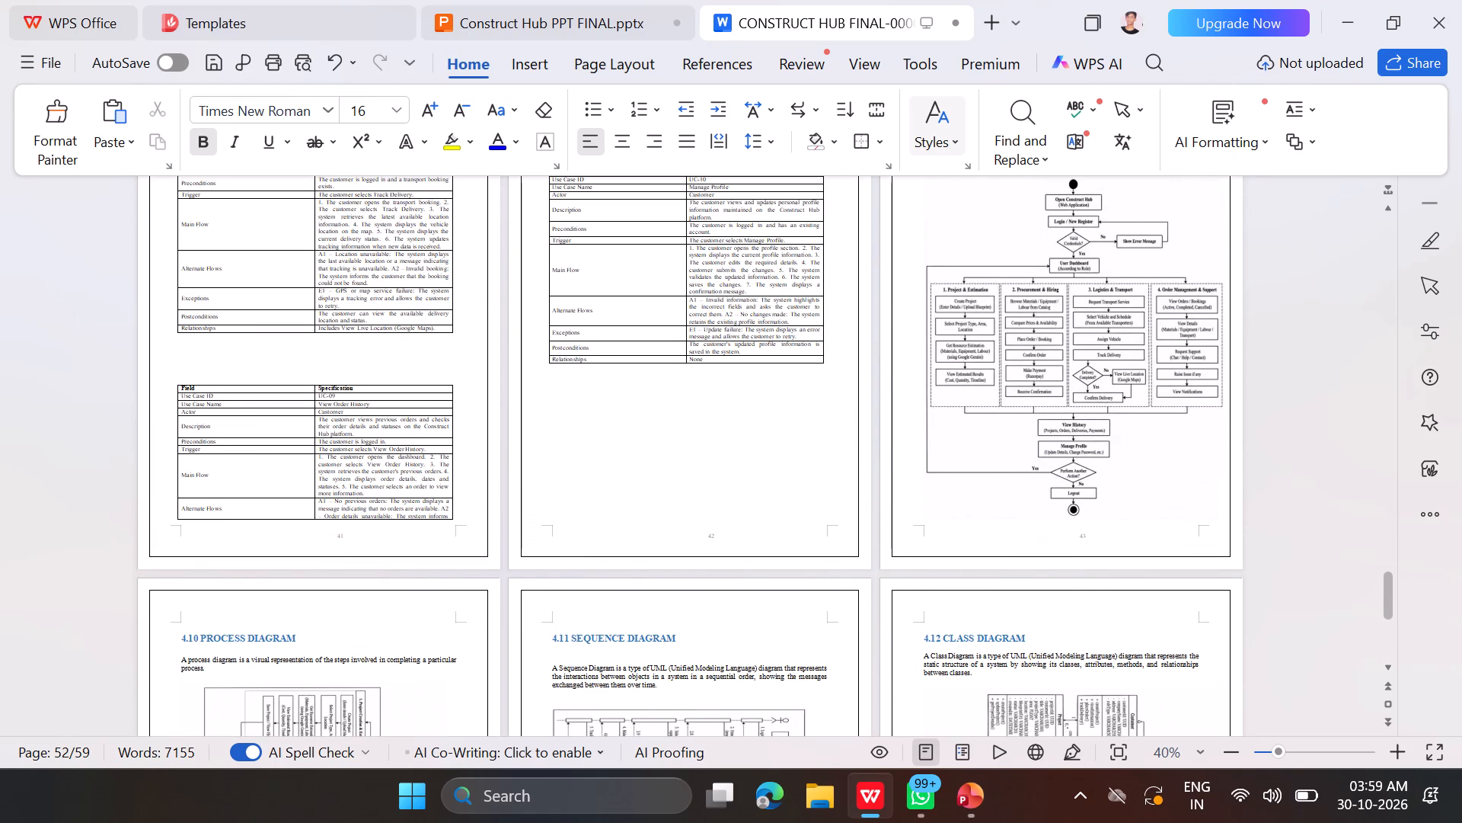
{"action": "scroll", "coordinate": [619, 454], "scroll_direction": "up", "scroll_amount": 1}
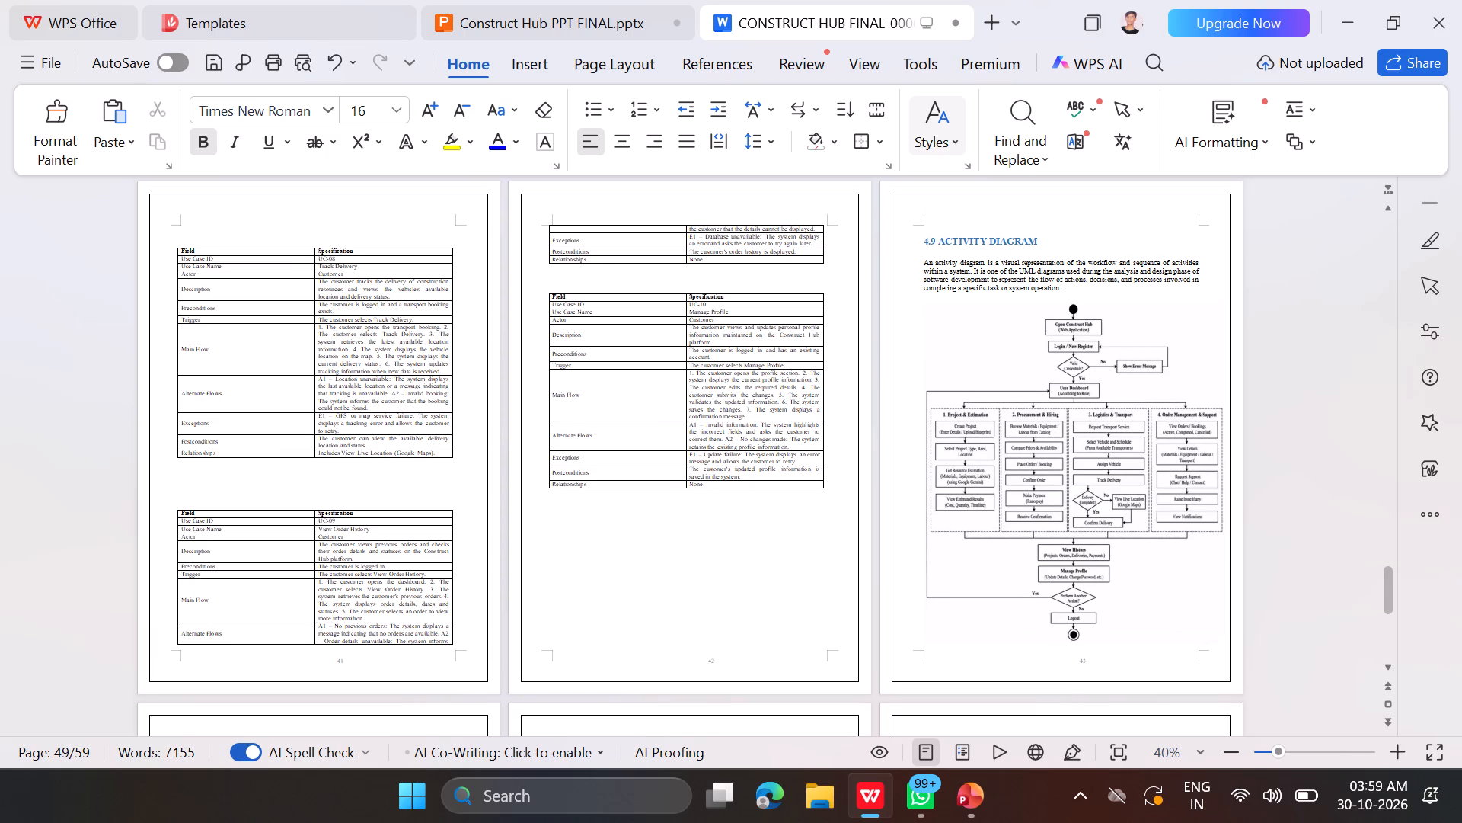
{"action": "scroll", "coordinate": [619, 454], "scroll_direction": "up", "scroll_amount": 1}
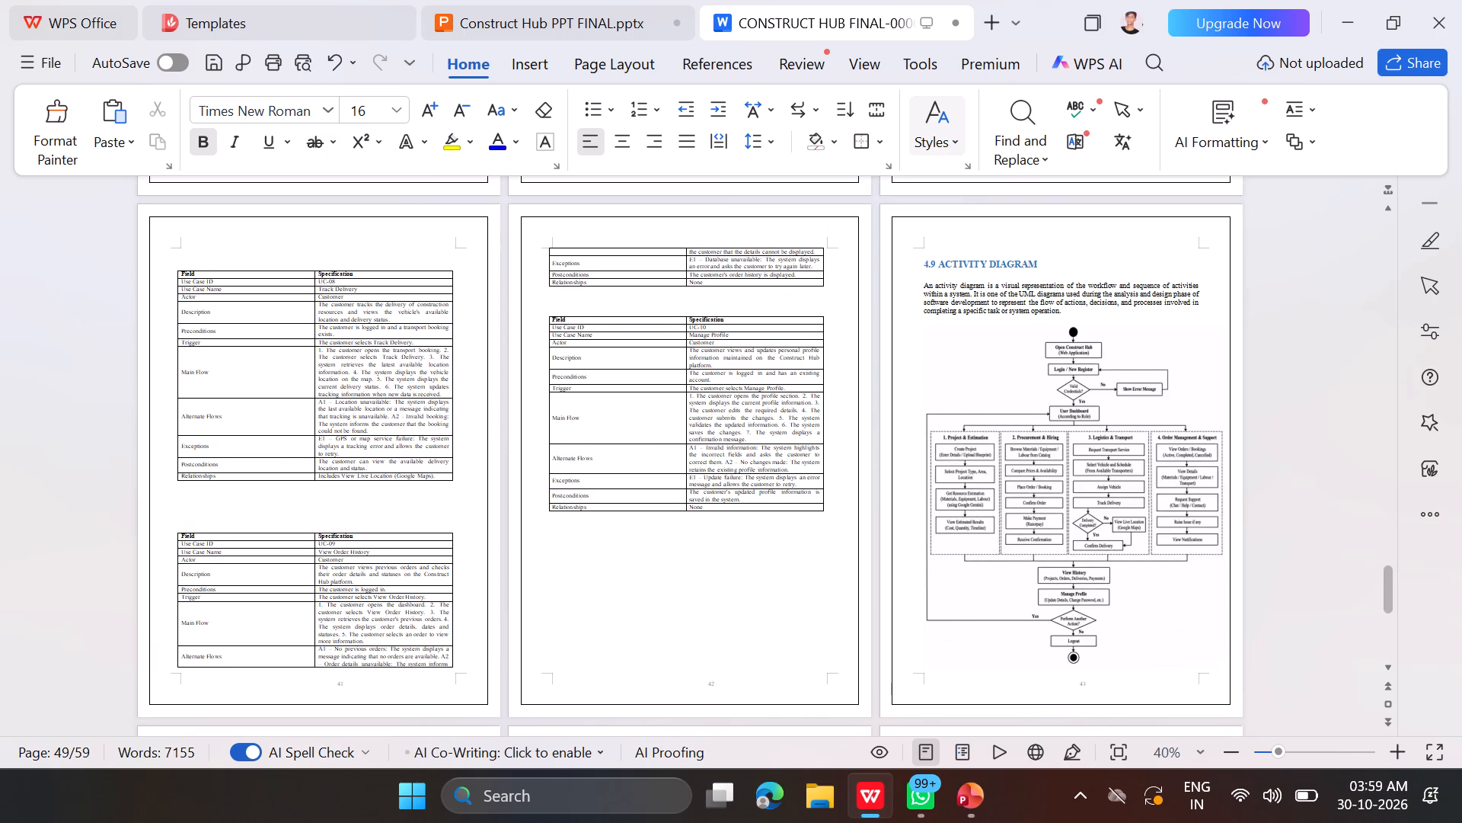
{"action": "scroll", "coordinate": [619, 454], "scroll_direction": "up", "scroll_amount": 1}
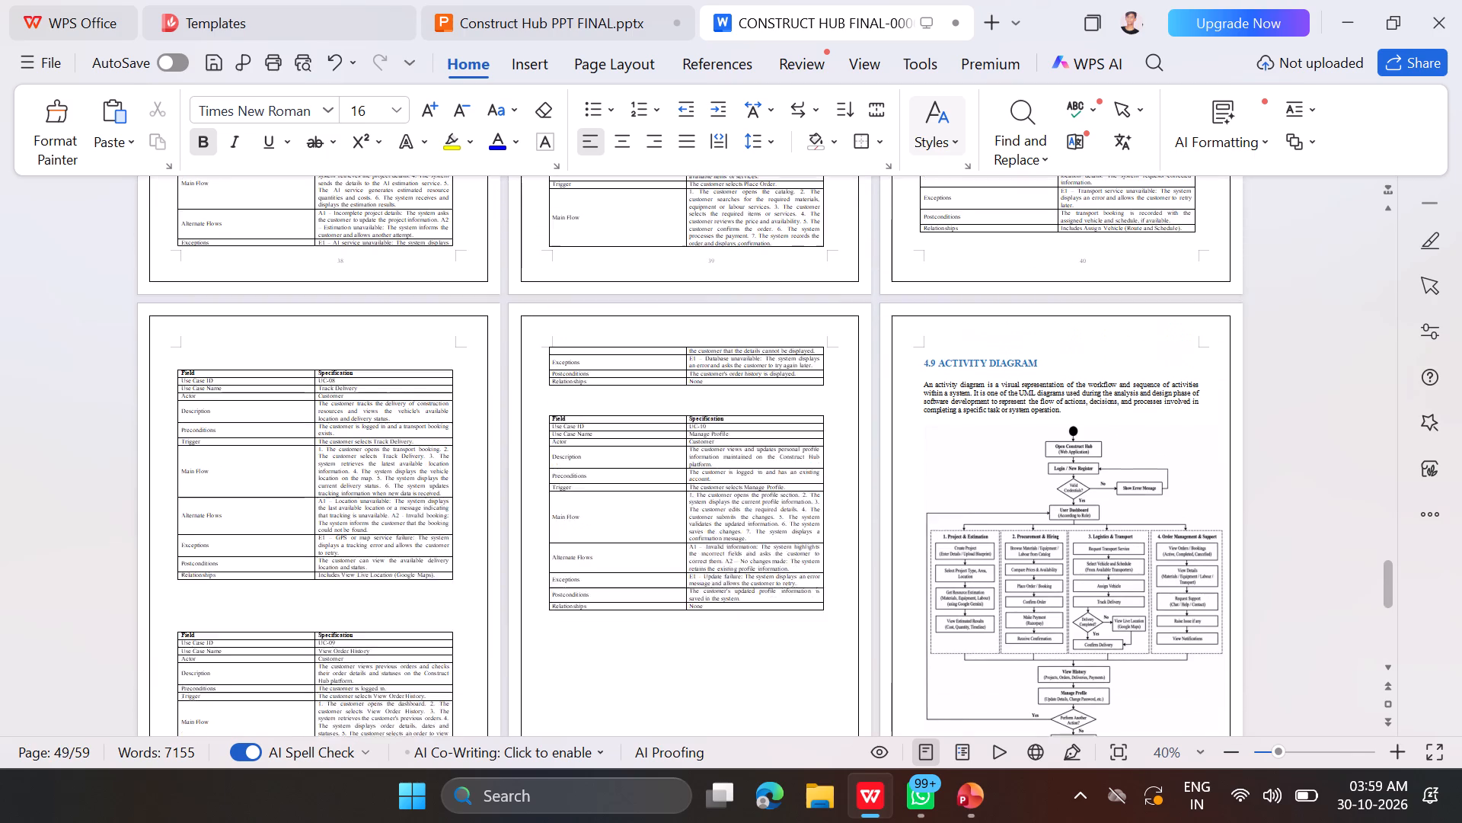
{"action": "scroll", "coordinate": [619, 454], "scroll_direction": "up", "scroll_amount": 4}
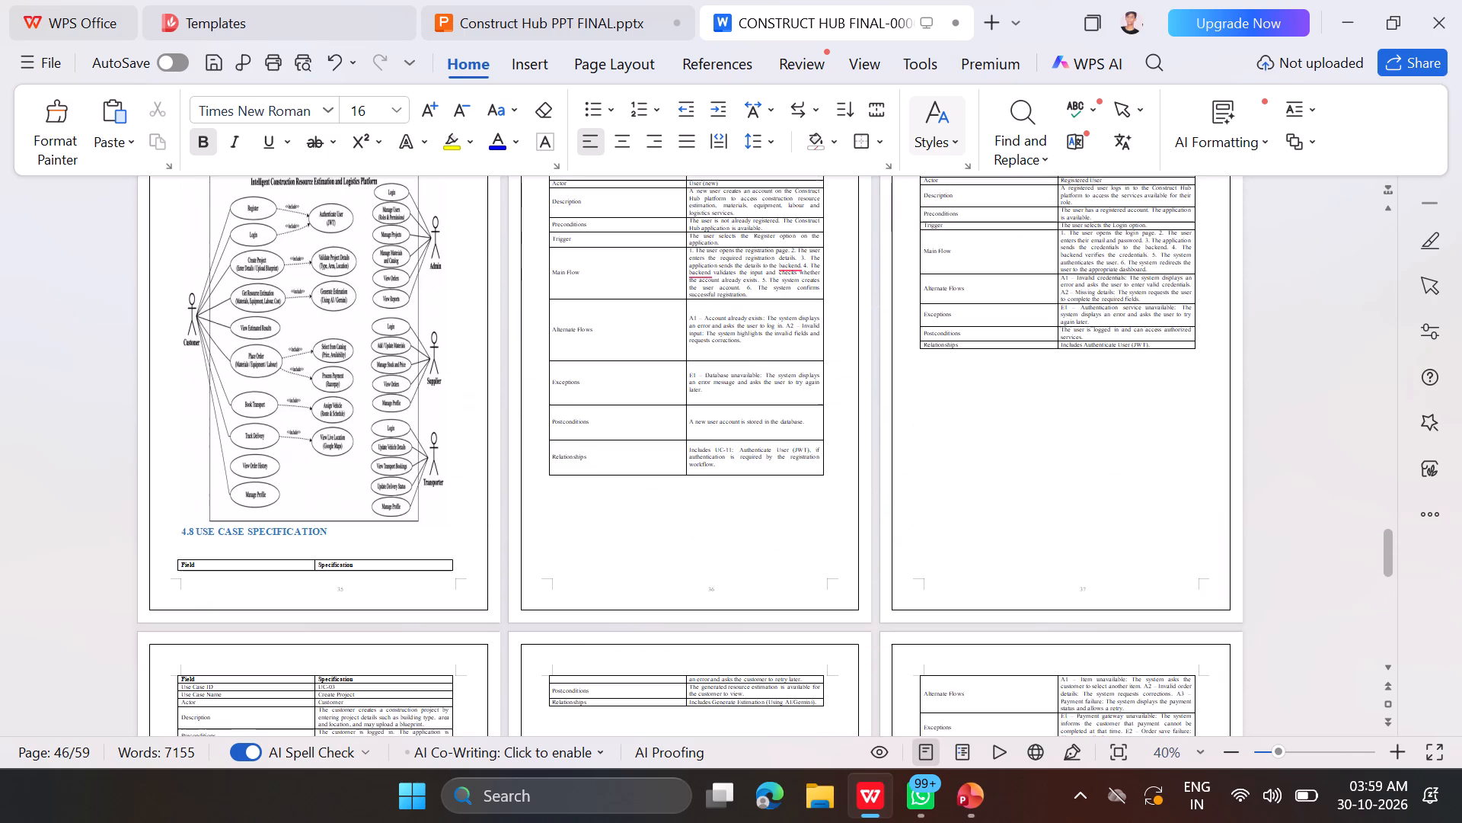
{"action": "left_click", "coordinate": [289, 360]}
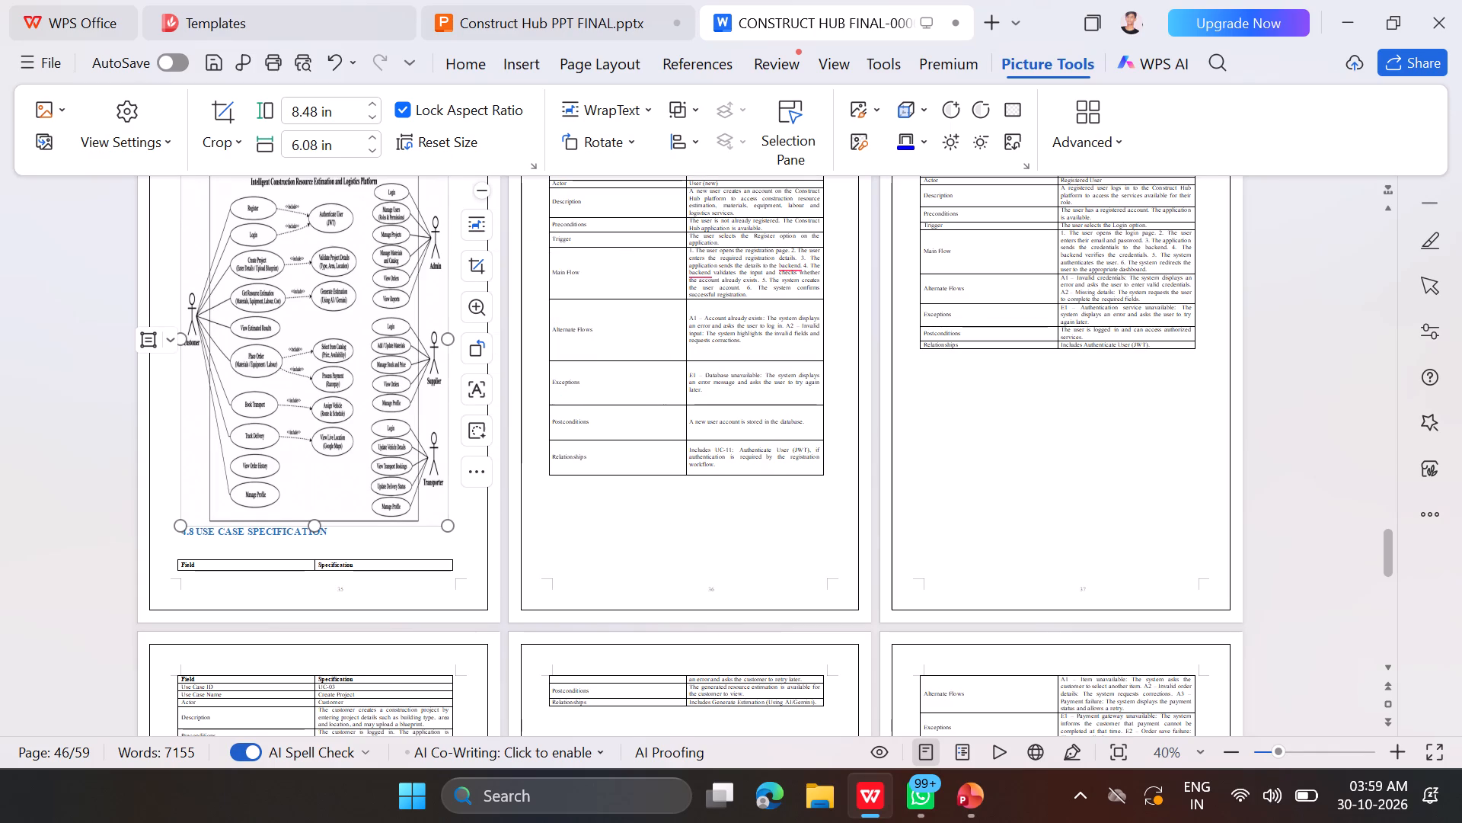
{"action": "scroll", "coordinate": [648, 495], "scroll_direction": "up", "scroll_amount": 1}
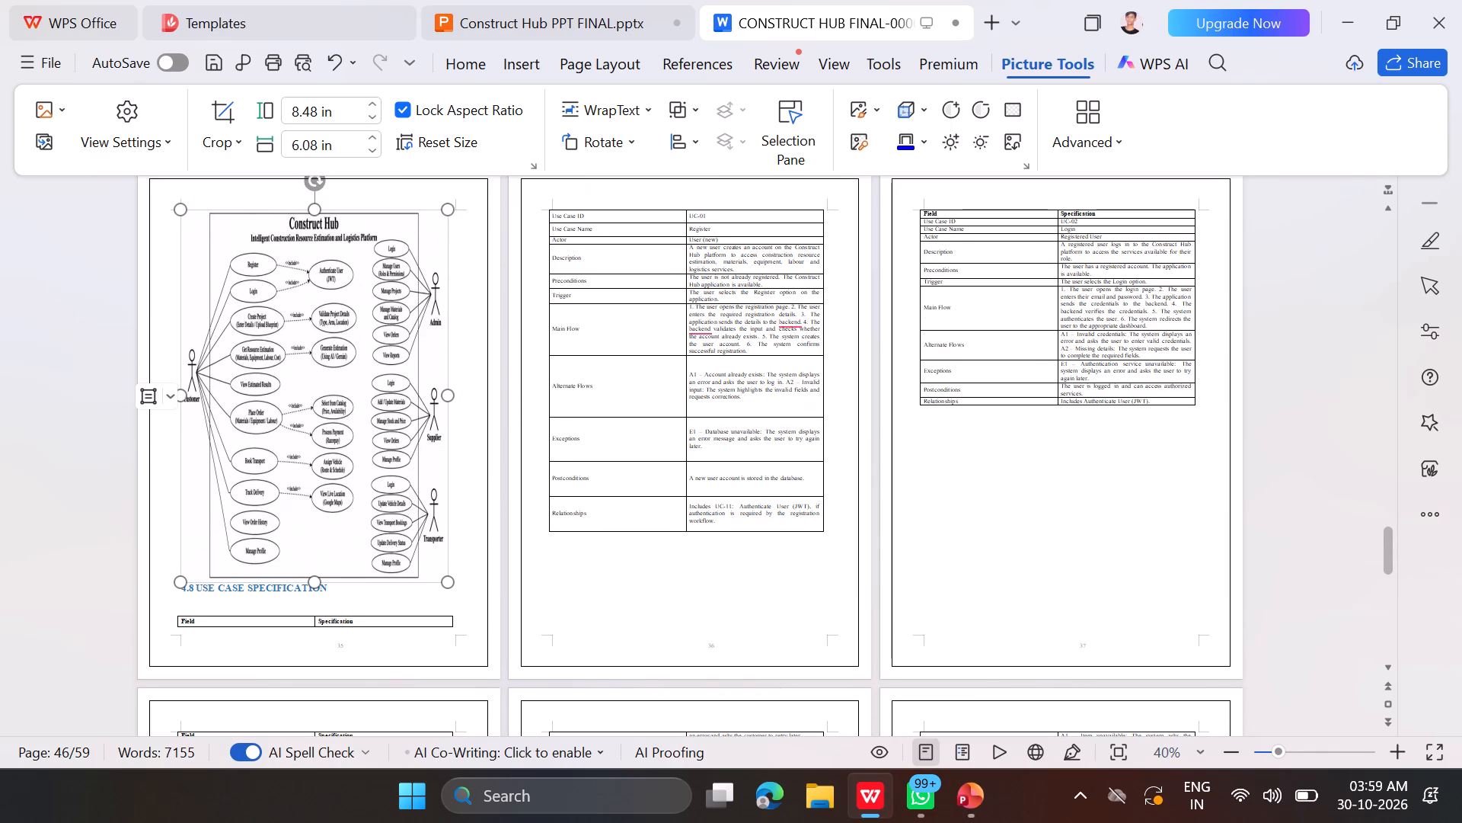
{"action": "scroll", "coordinate": [648, 495], "scroll_direction": "up", "scroll_amount": 1}
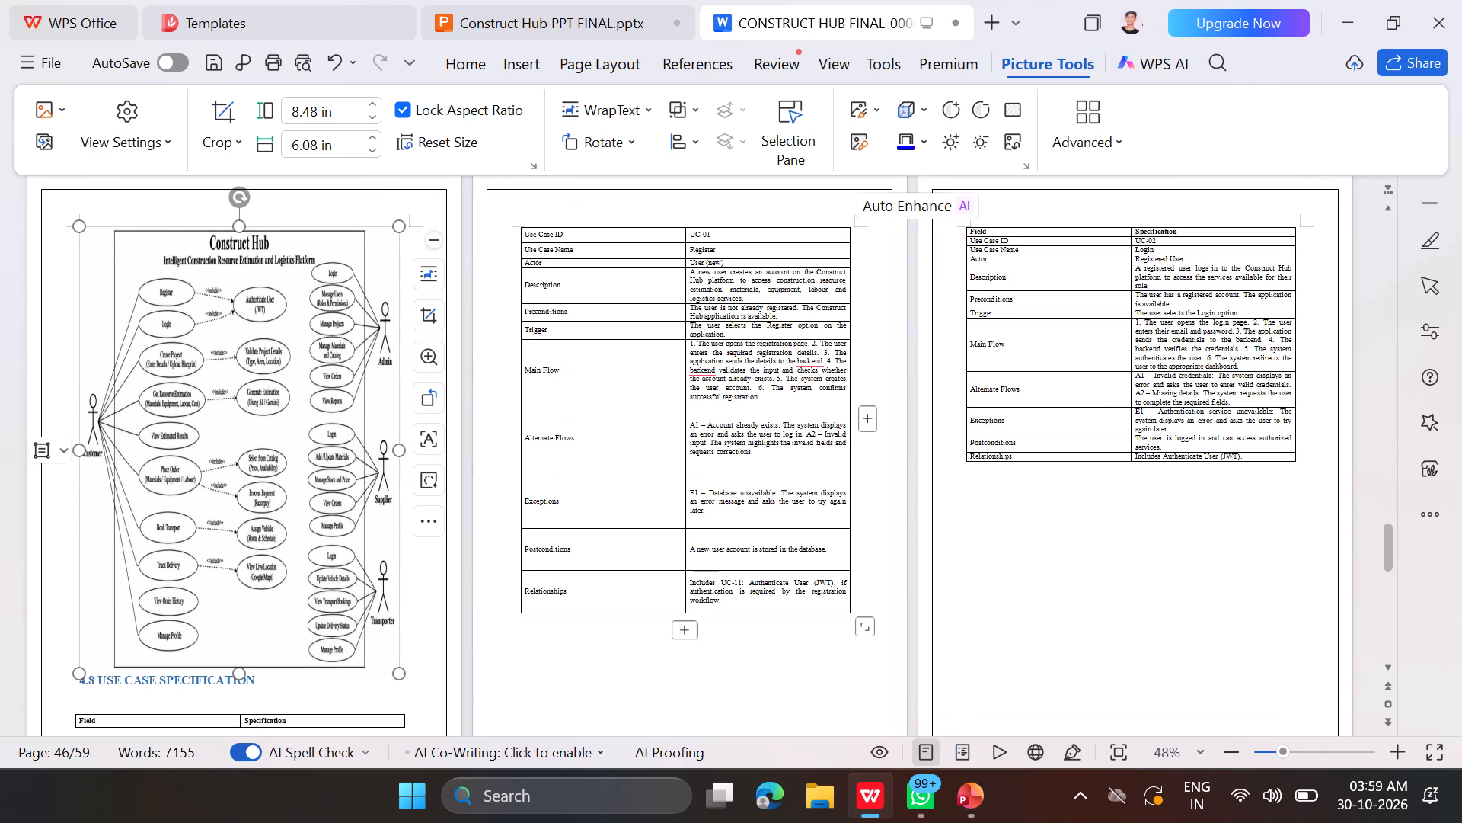
Replace the use case table content on slide 16 with the Register (UC-01) specification rows copied from the report.
{"action": "left_click_drag", "start_coordinate": [841, 606], "coordinate": [800, 456]}
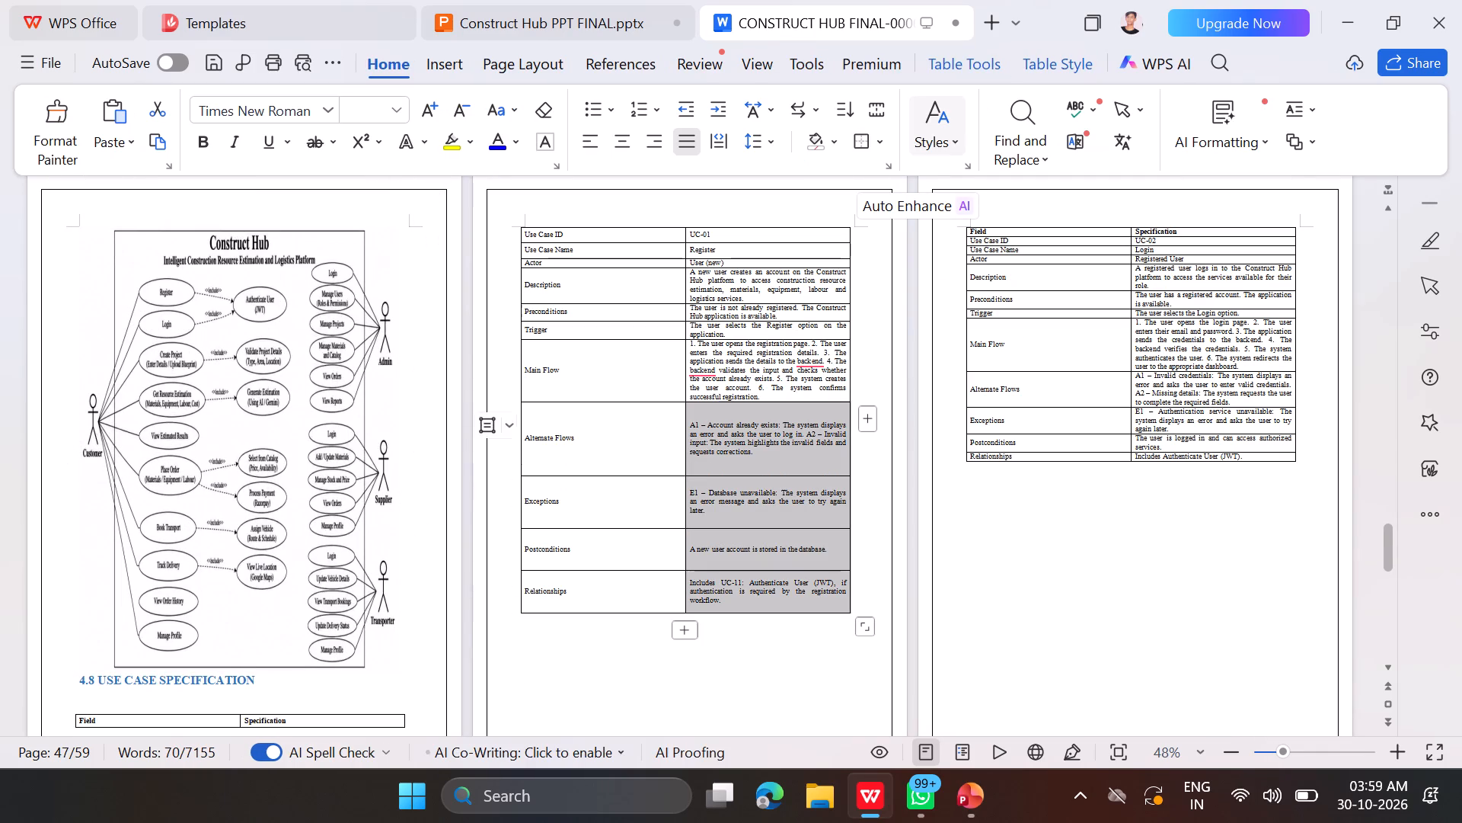
{"action": "left_click_drag", "start_coordinate": [800, 456], "coordinate": [515, 229]}
{"action": "key", "text": "ctrl+c"}
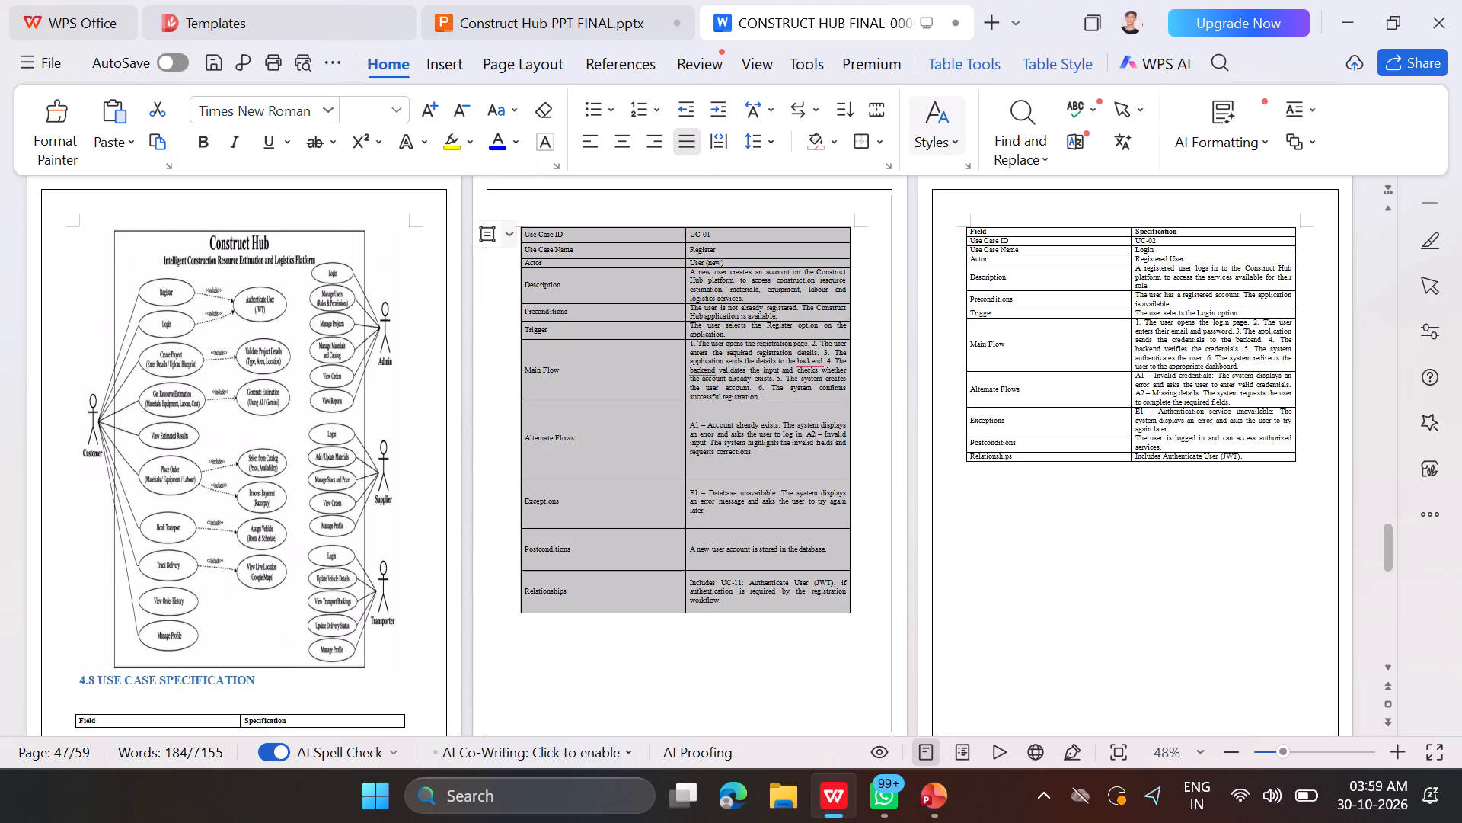
{"action": "left_click", "coordinate": [537, 19]}
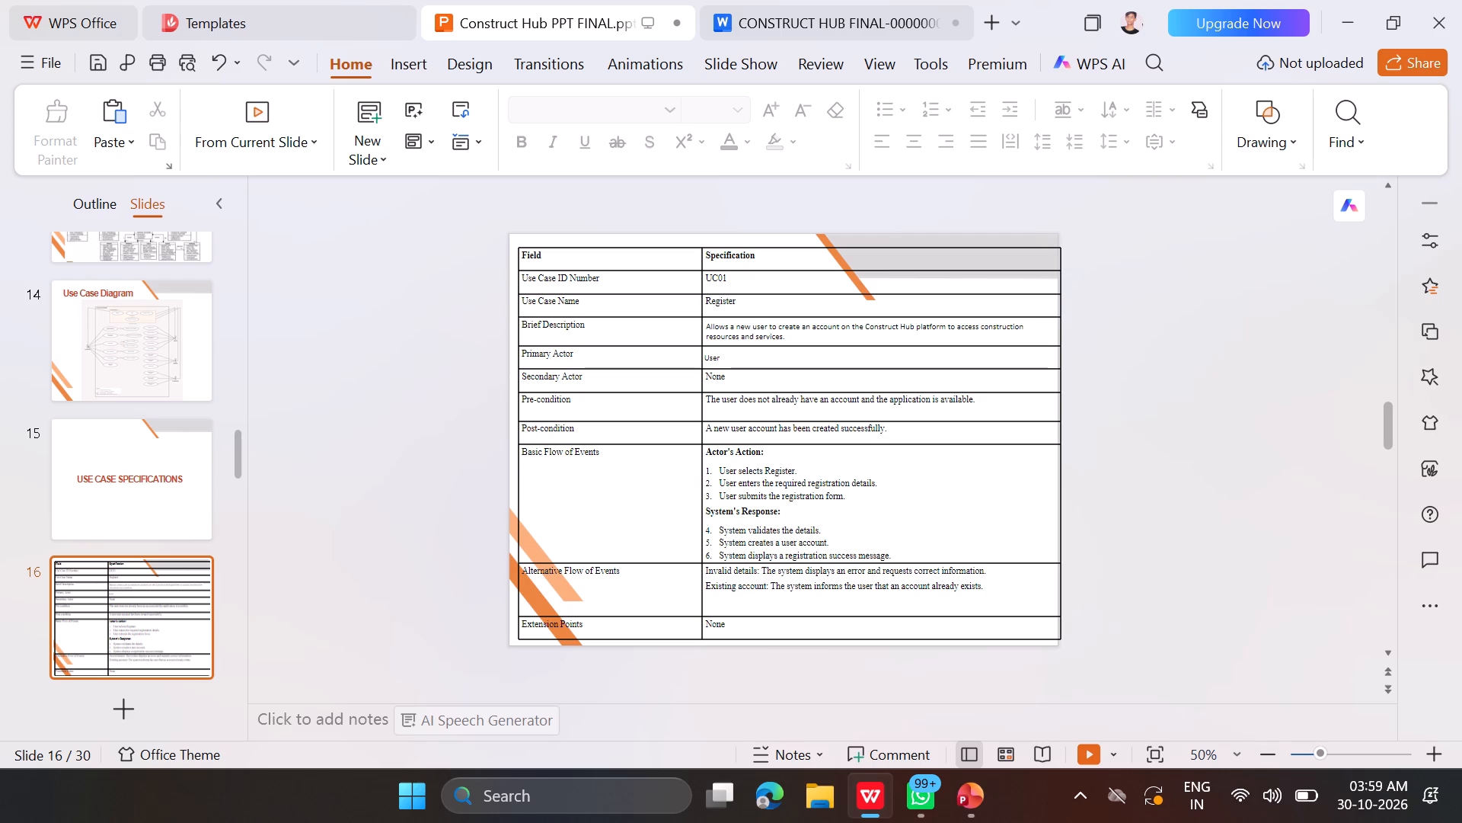
{"action": "left_click_drag", "start_coordinate": [985, 628], "coordinate": [663, 333]}
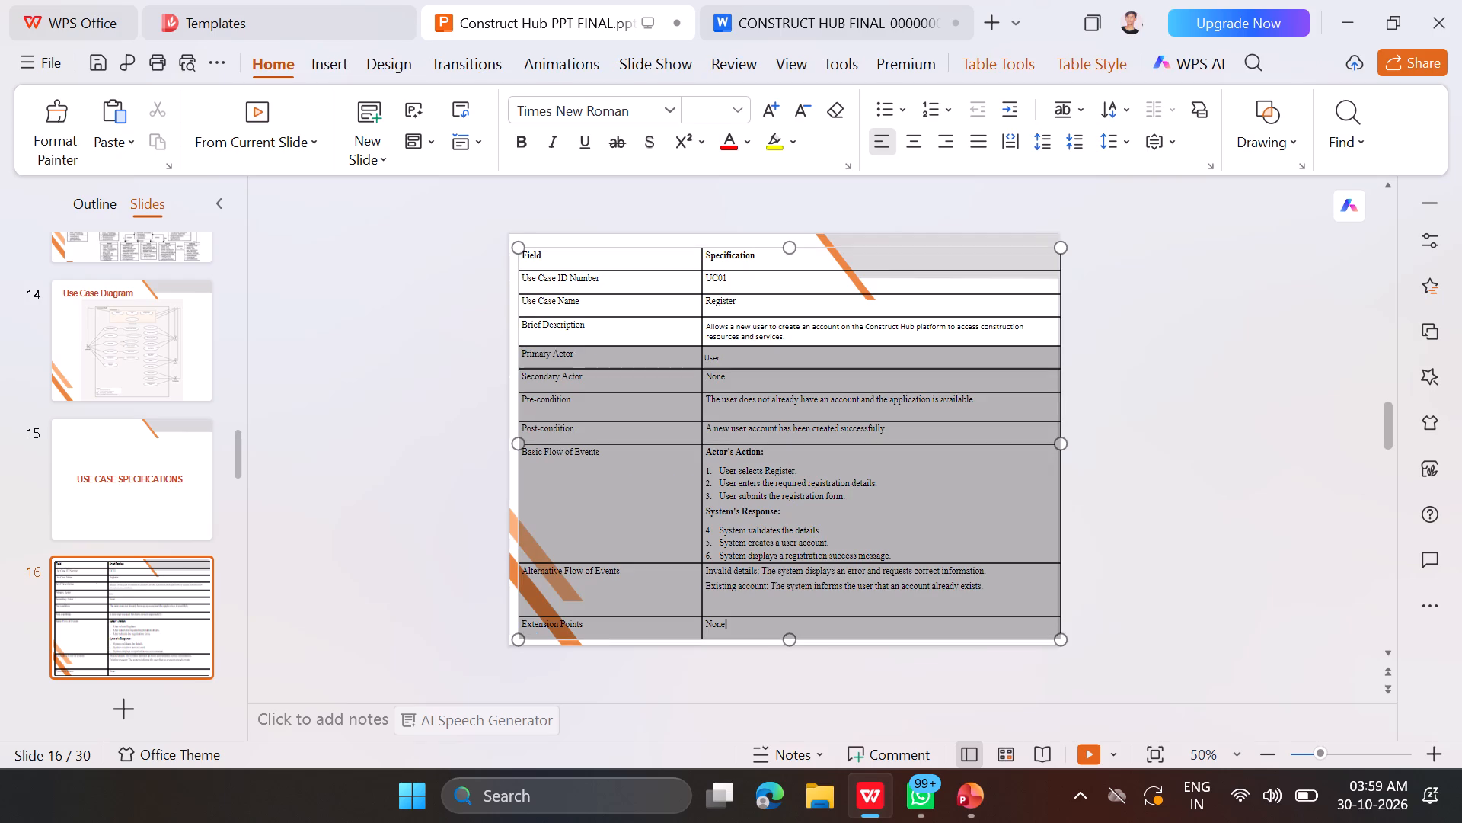
{"action": "left_click_drag", "start_coordinate": [663, 333], "coordinate": [528, 251]}
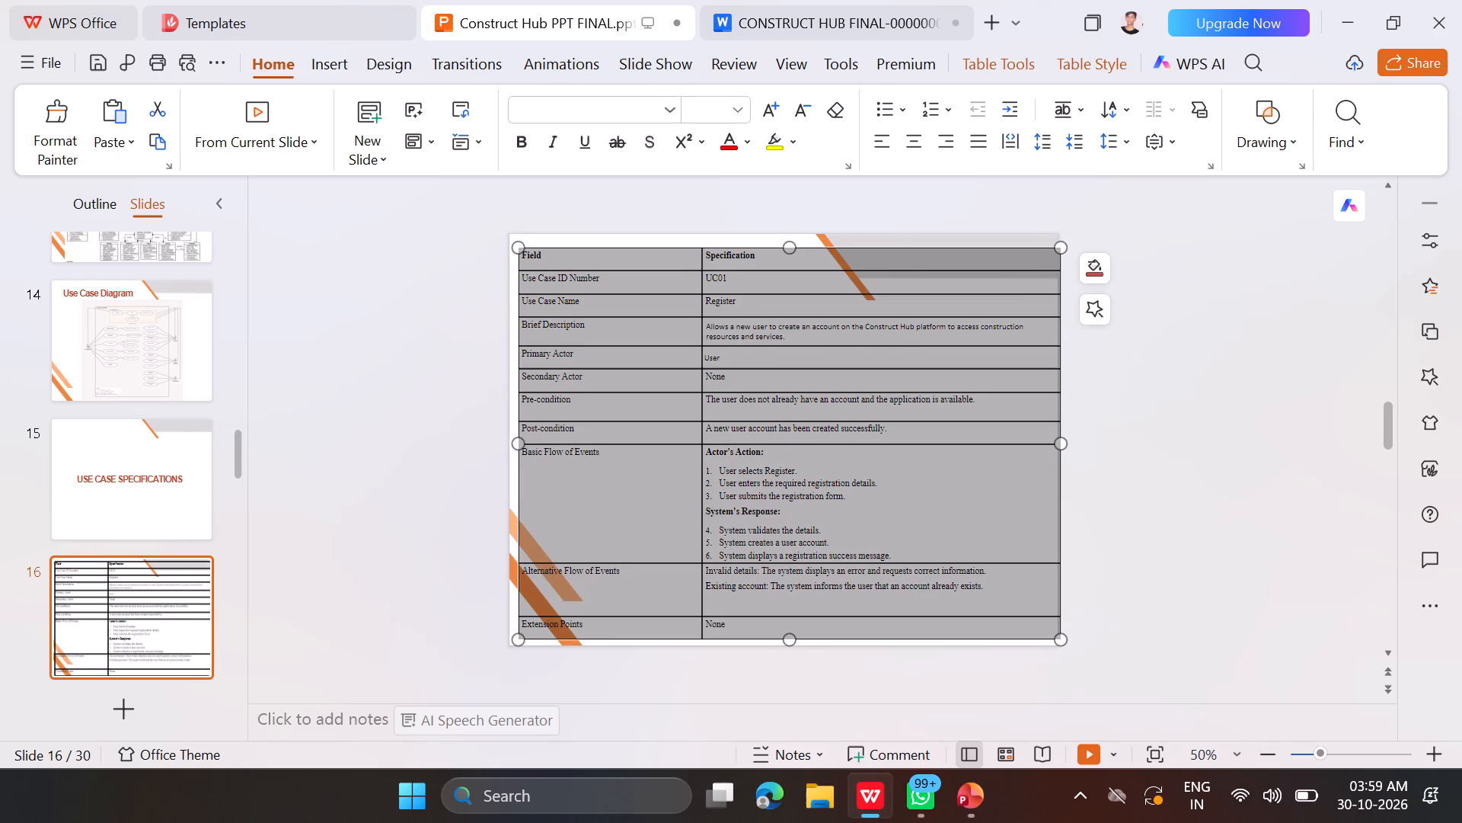
{"action": "key", "text": "ctrl+v"}
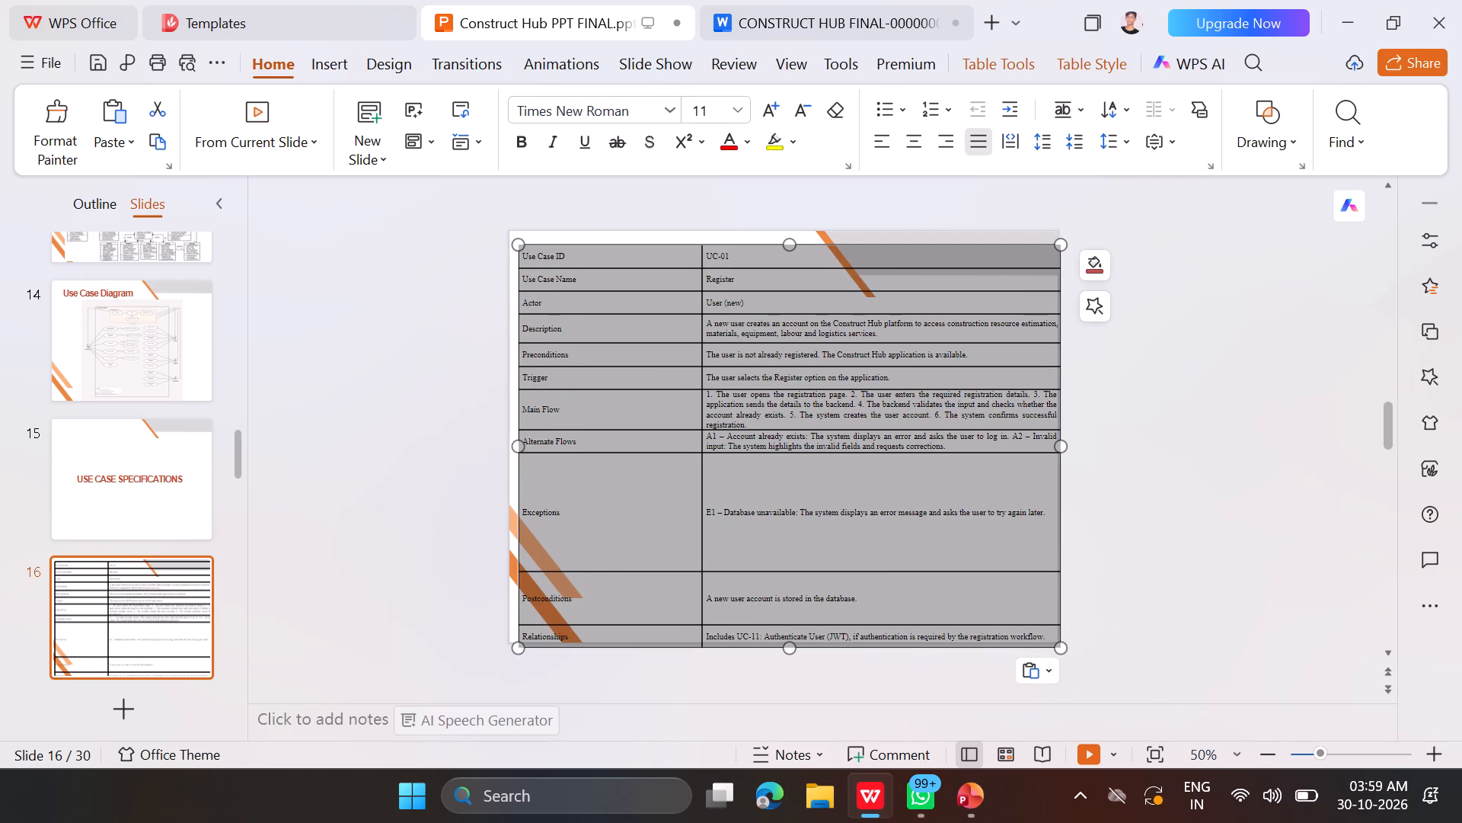
{"action": "left_click", "coordinate": [1195, 547]}
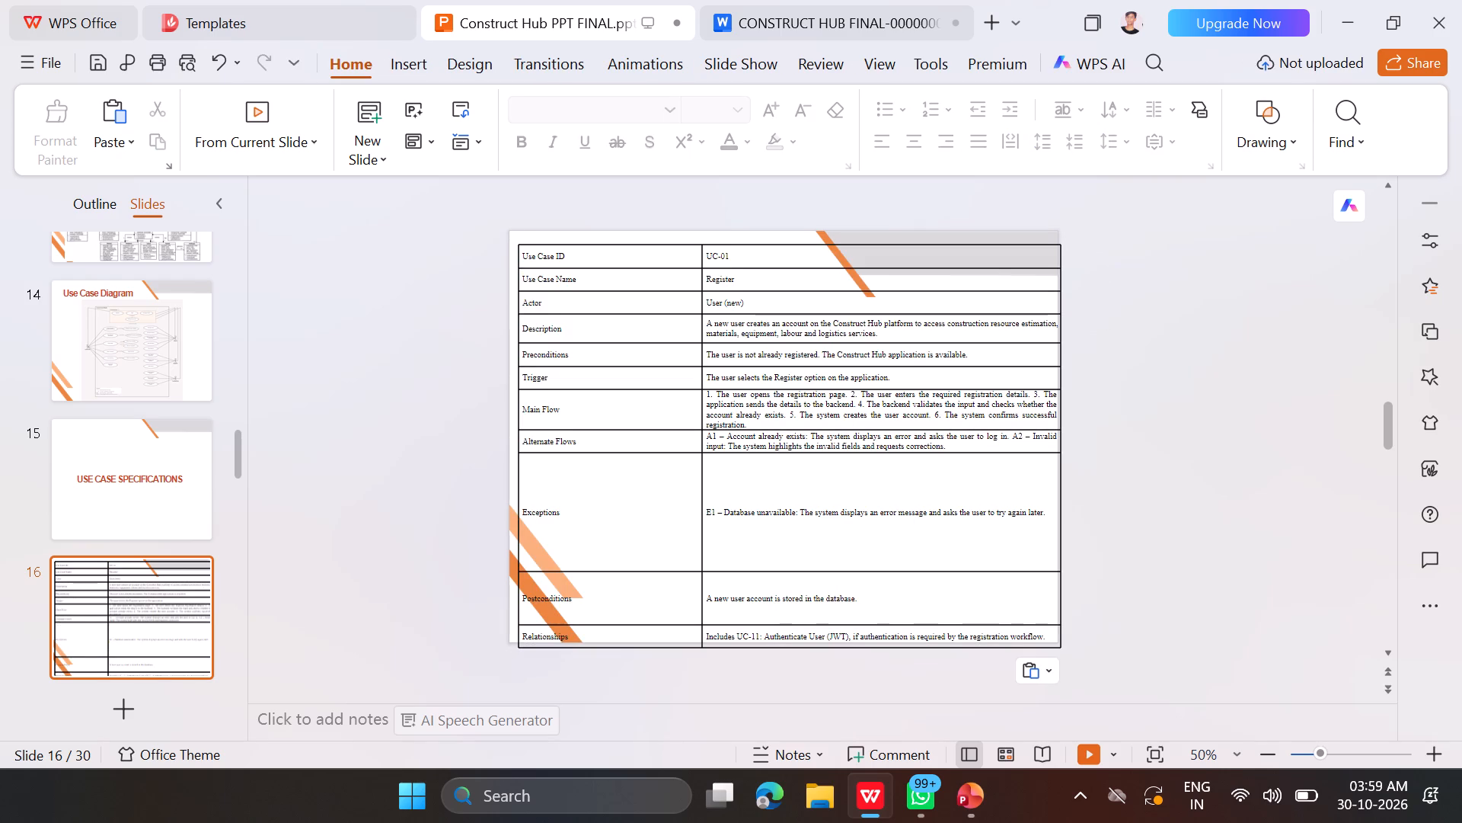
{"action": "left_click", "coordinate": [1188, 549]}
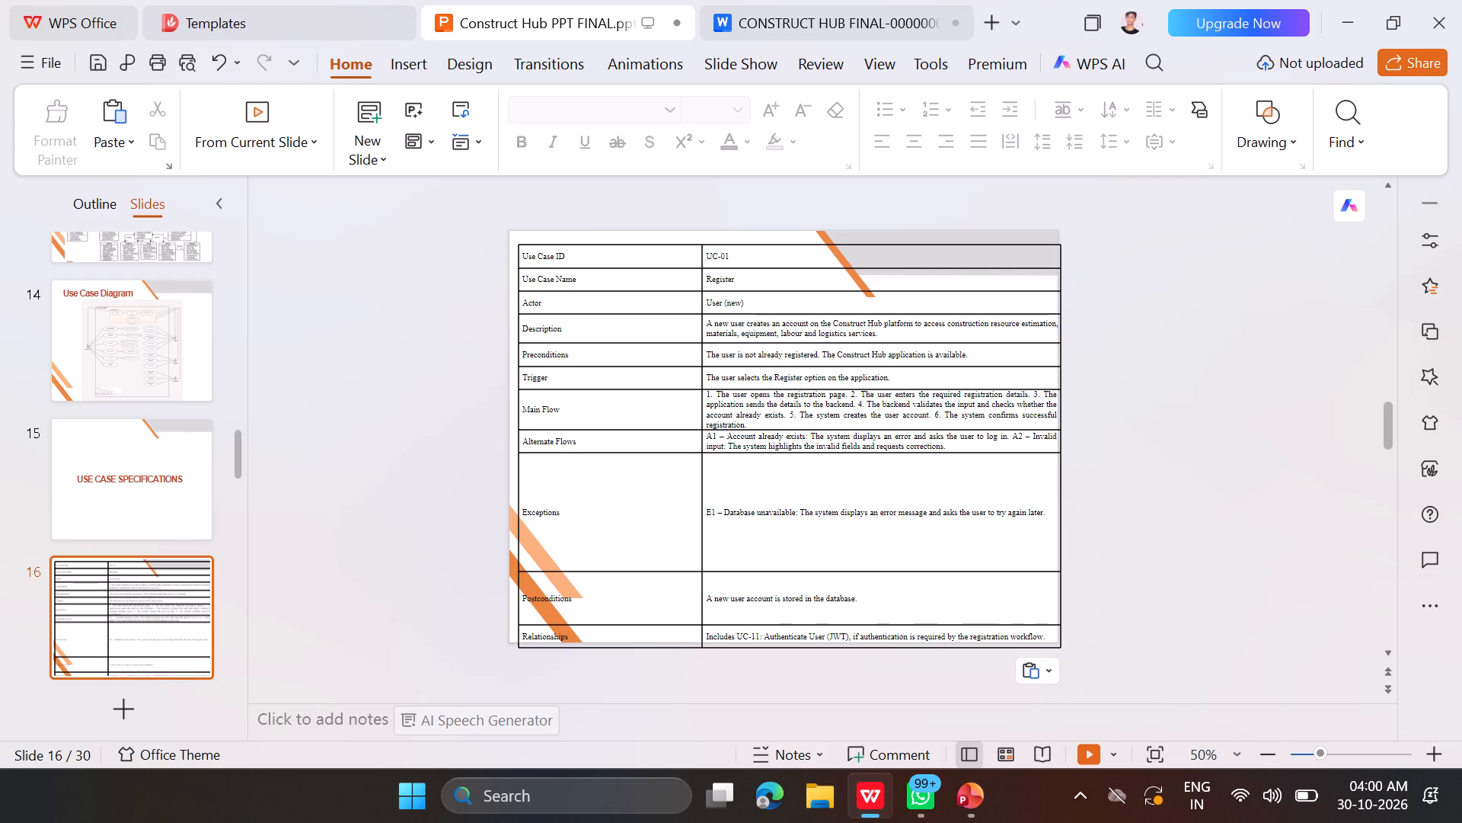
Replace the use case table content on slide 18 with the Login (UC-02) specification table copied from the report.
{"action": "key", "text": "Down"}
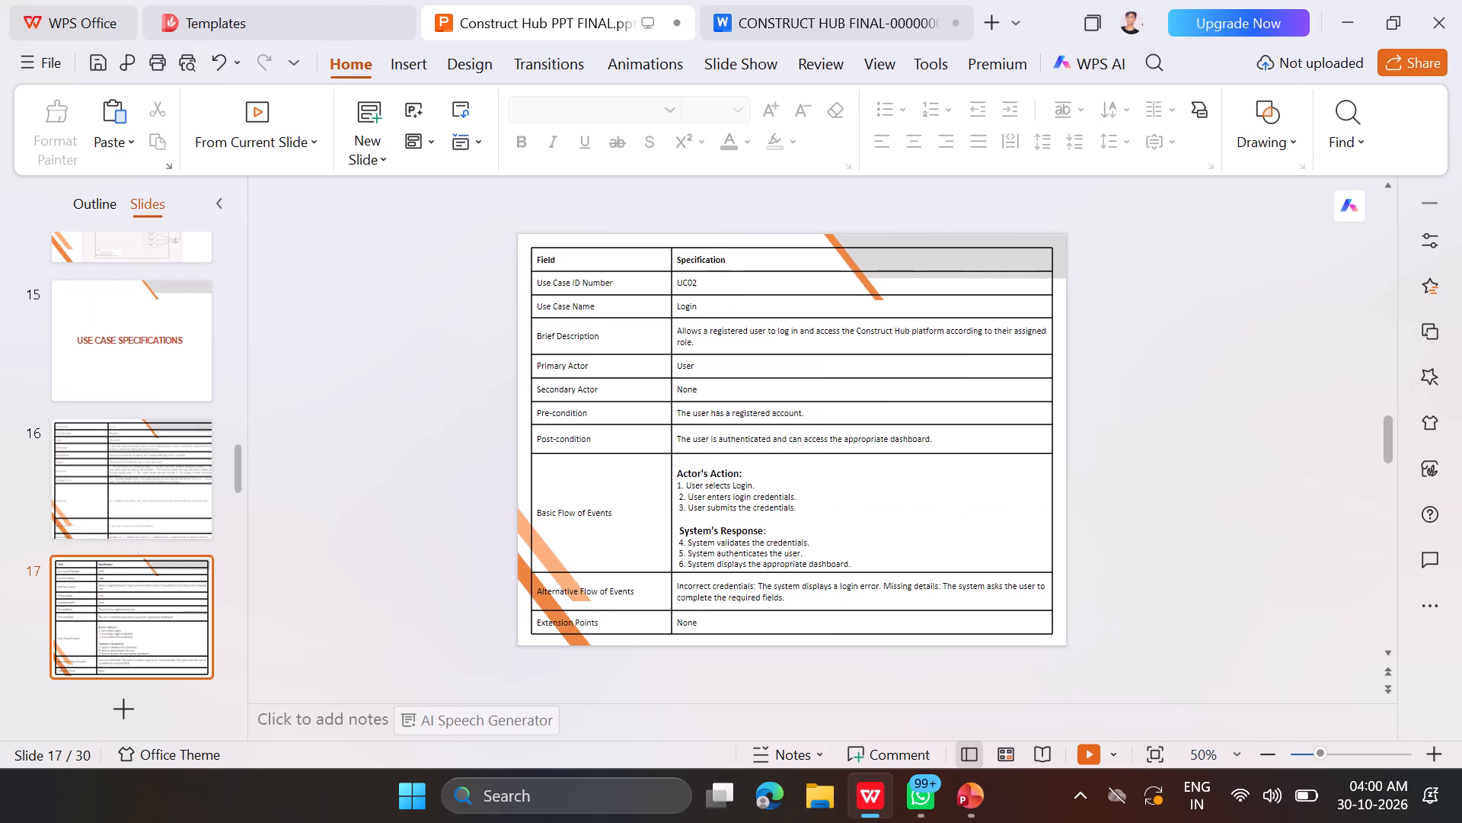
{"action": "left_click", "coordinate": [831, 0]}
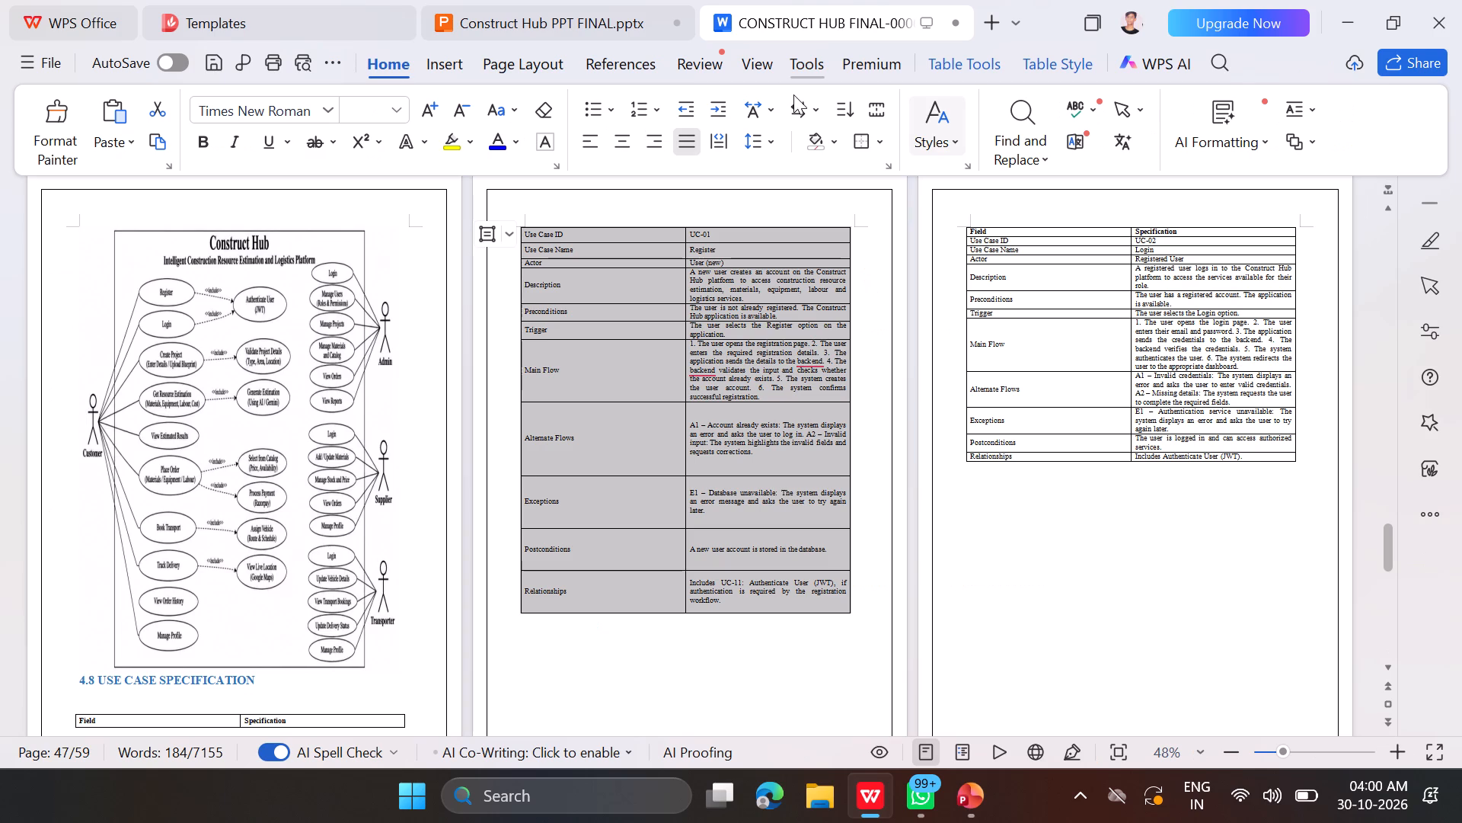
{"action": "left_click_drag", "start_coordinate": [1250, 457], "coordinate": [1109, 385]}
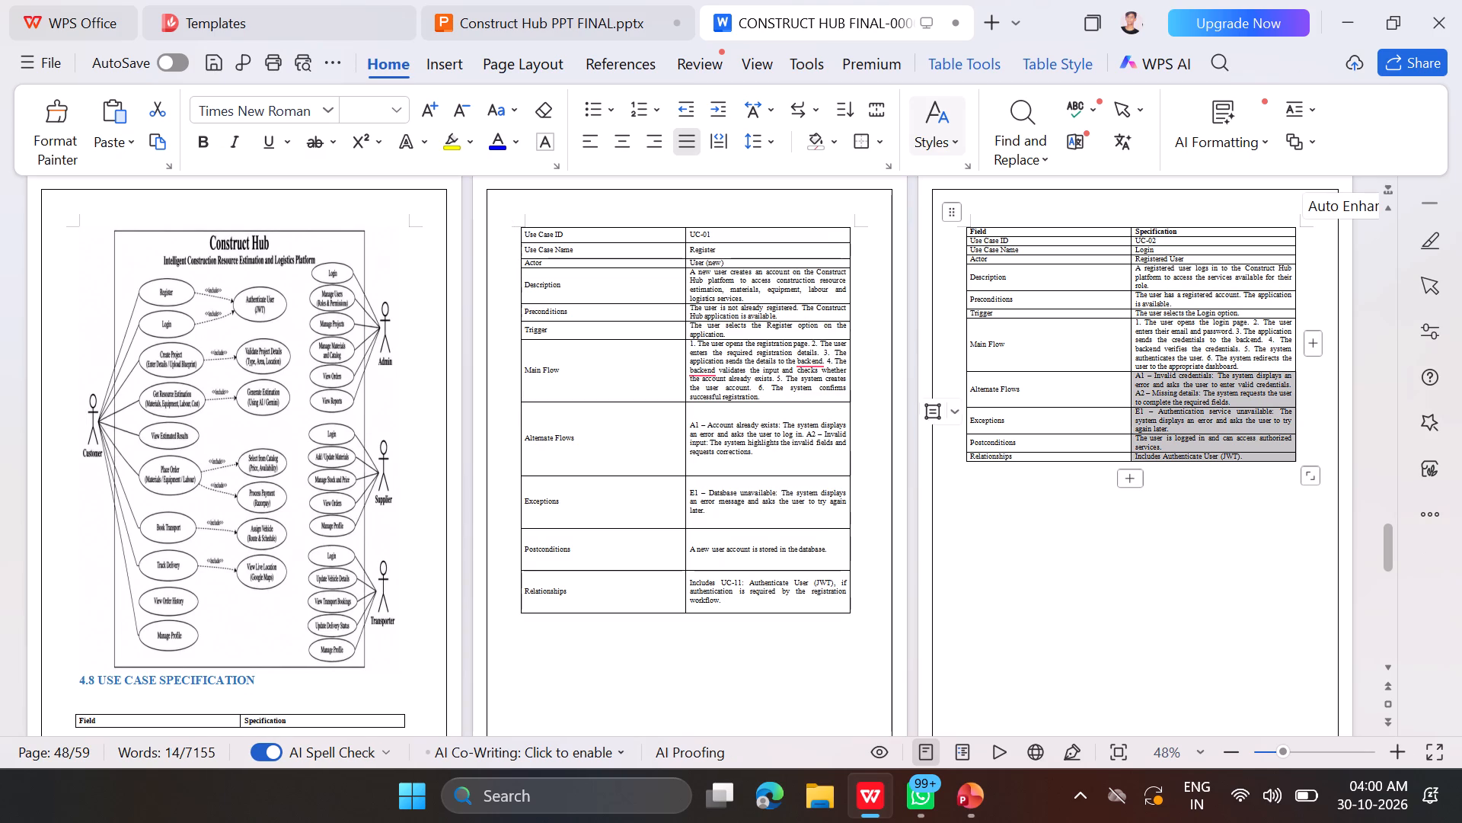
{"action": "left_click_drag", "start_coordinate": [1109, 385], "coordinate": [966, 235]}
{"action": "key", "text": "ctrl+c"}
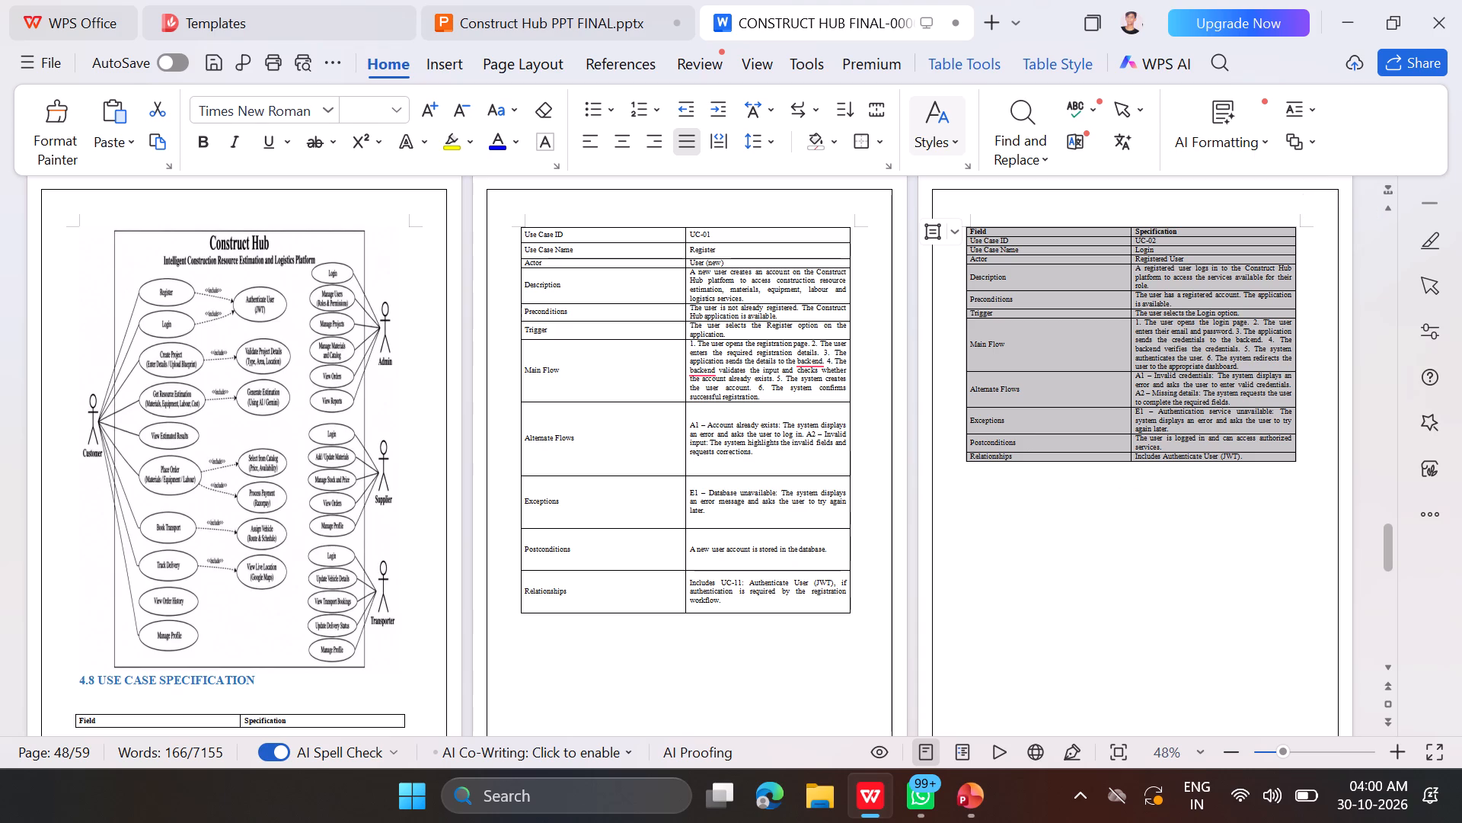
{"action": "left_click", "coordinate": [526, 2]}
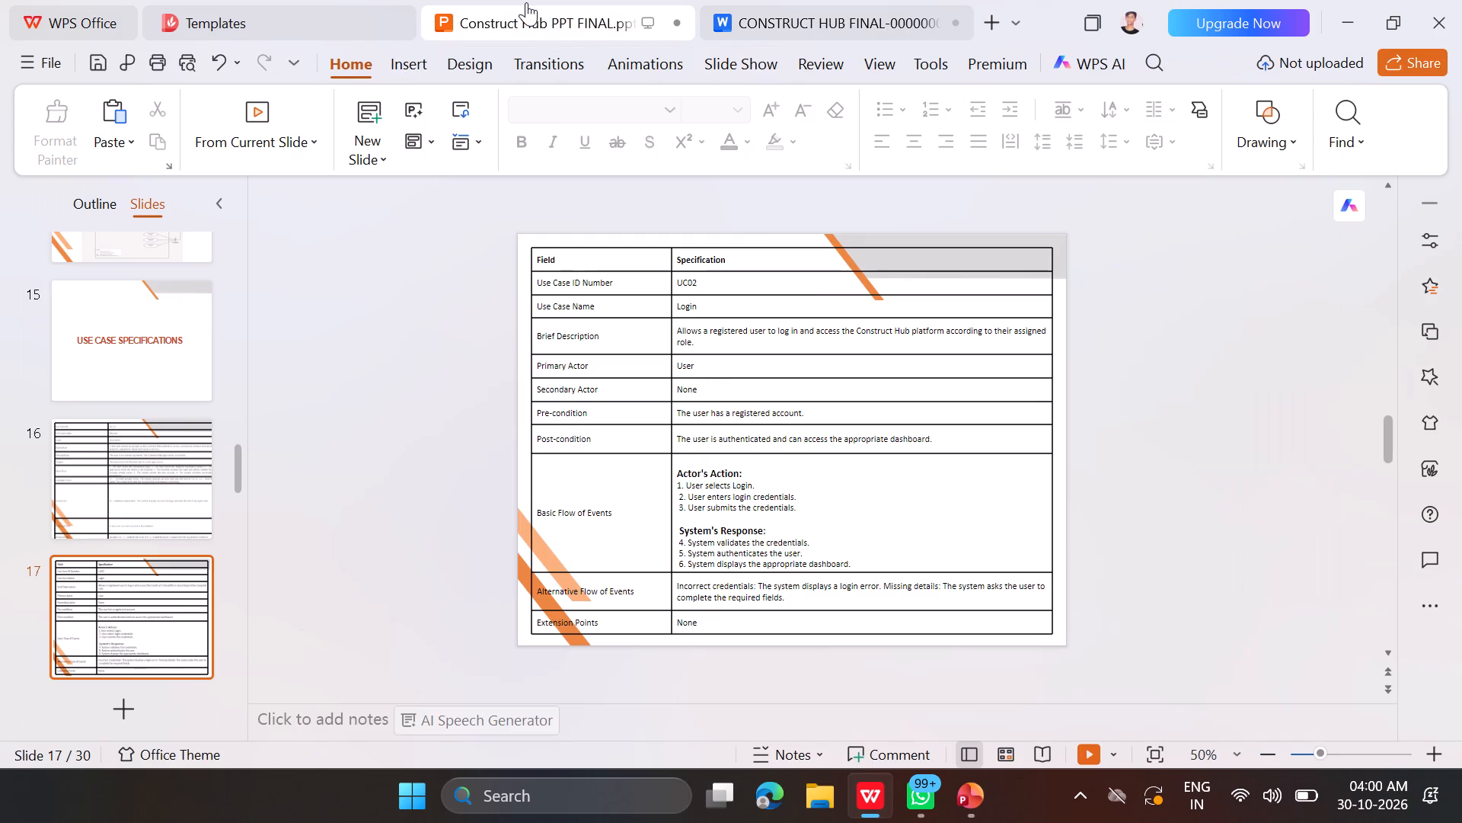
{"action": "key", "text": "Down"}
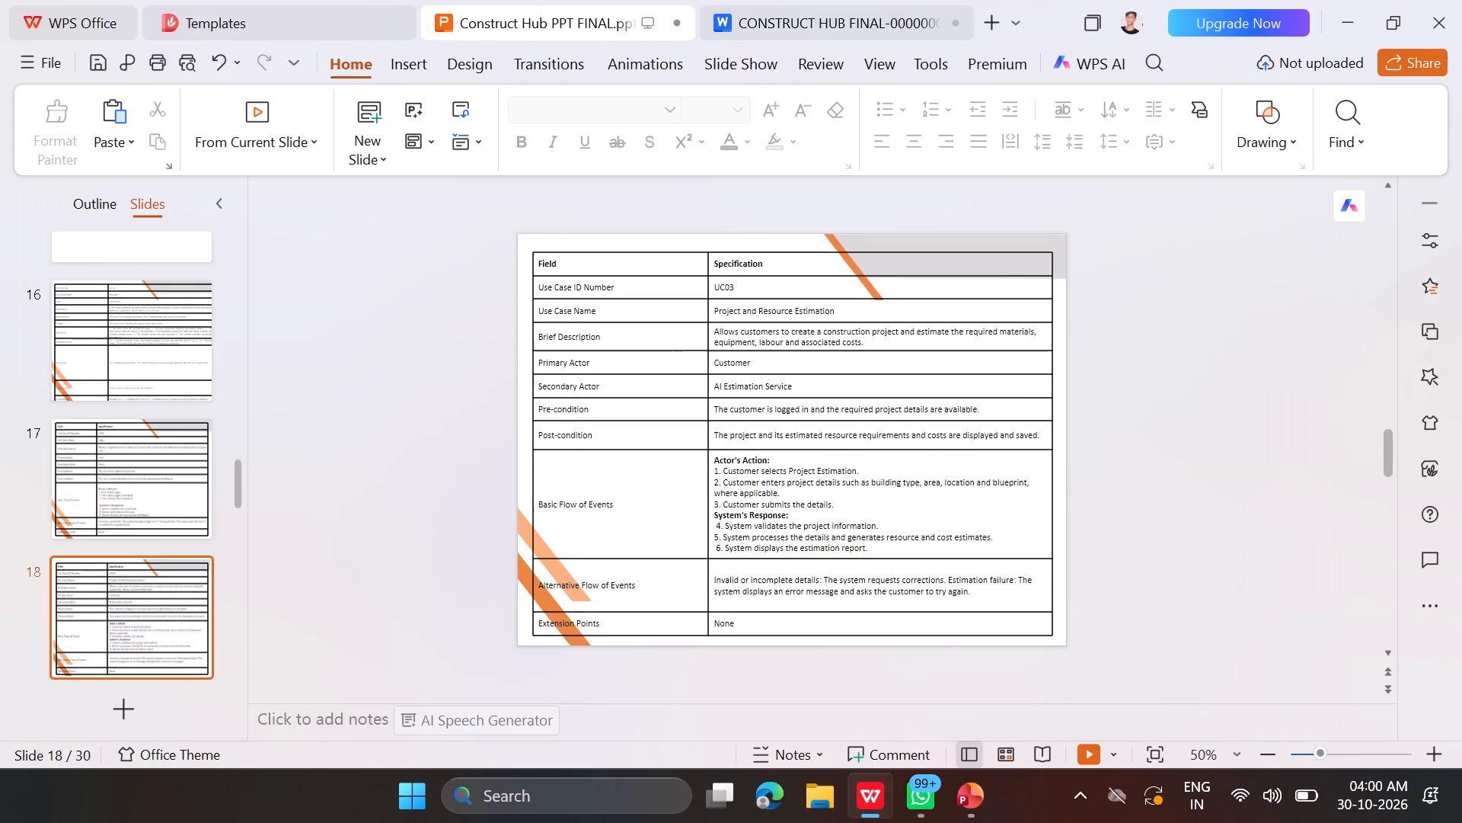
{"action": "left_click_drag", "start_coordinate": [984, 629], "coordinate": [571, 310]}
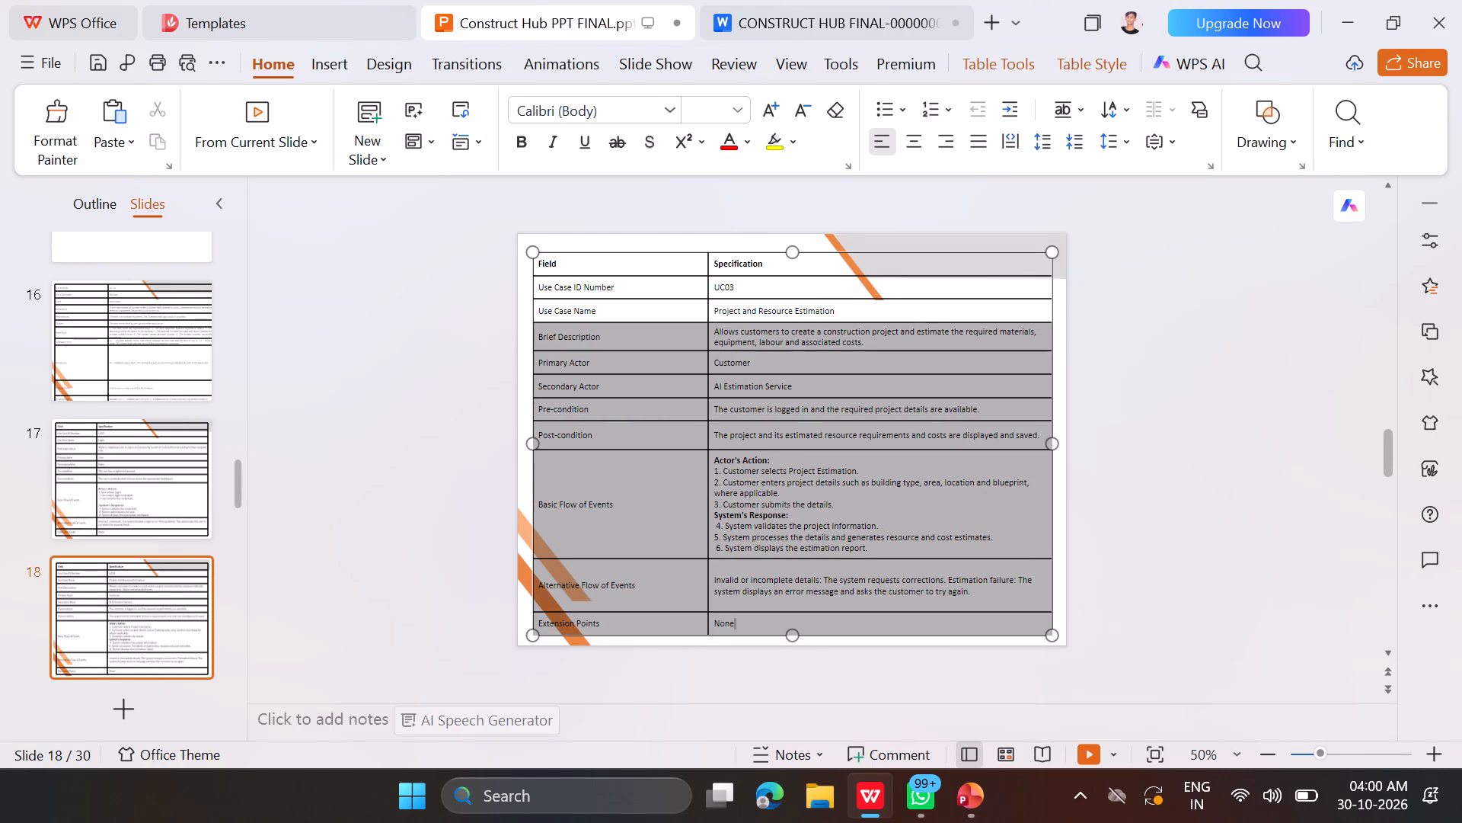
{"action": "left_click_drag", "start_coordinate": [571, 310], "coordinate": [538, 272]}
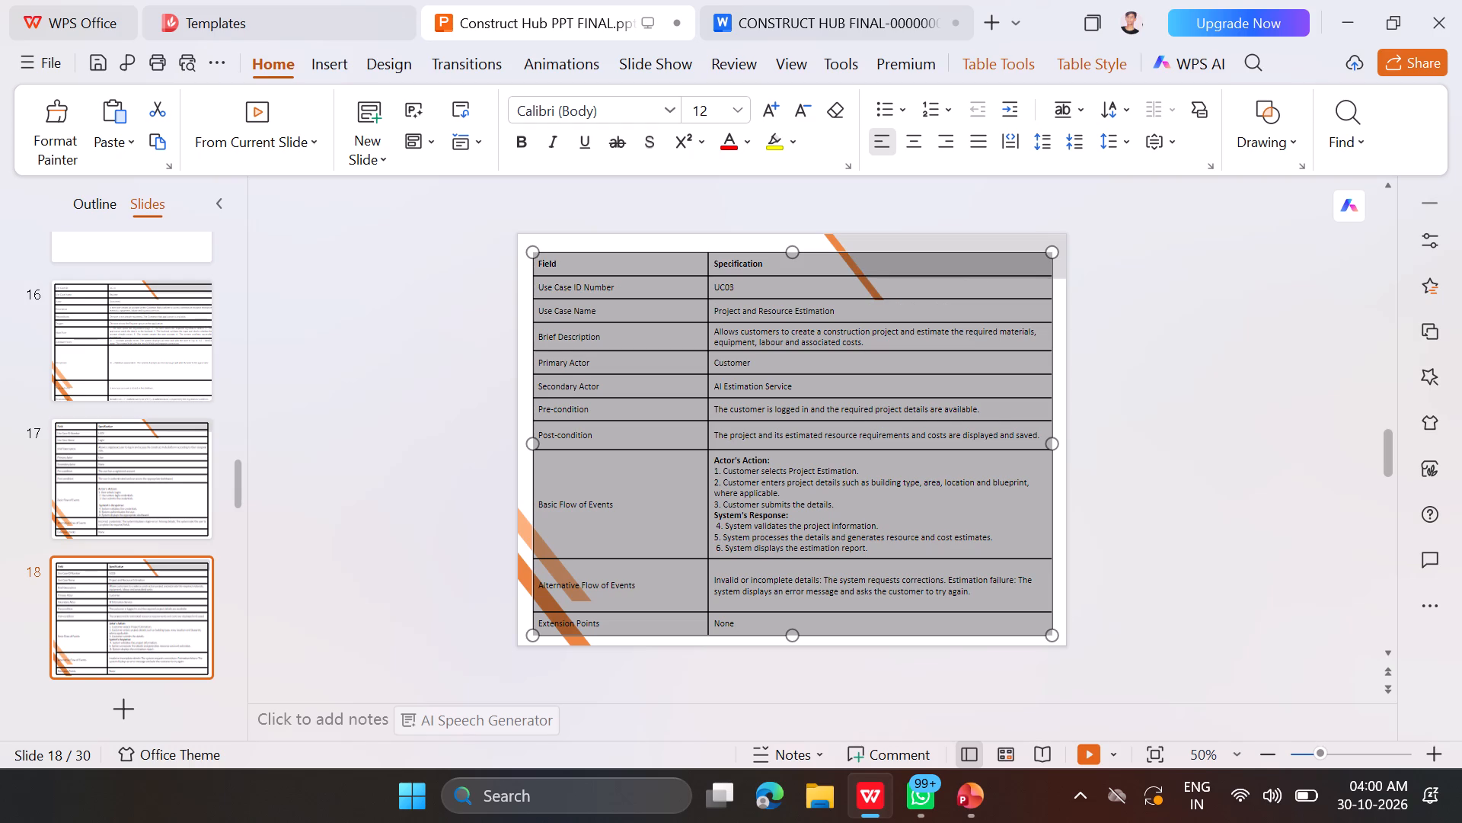
{"action": "key", "text": "ctrl+v"}
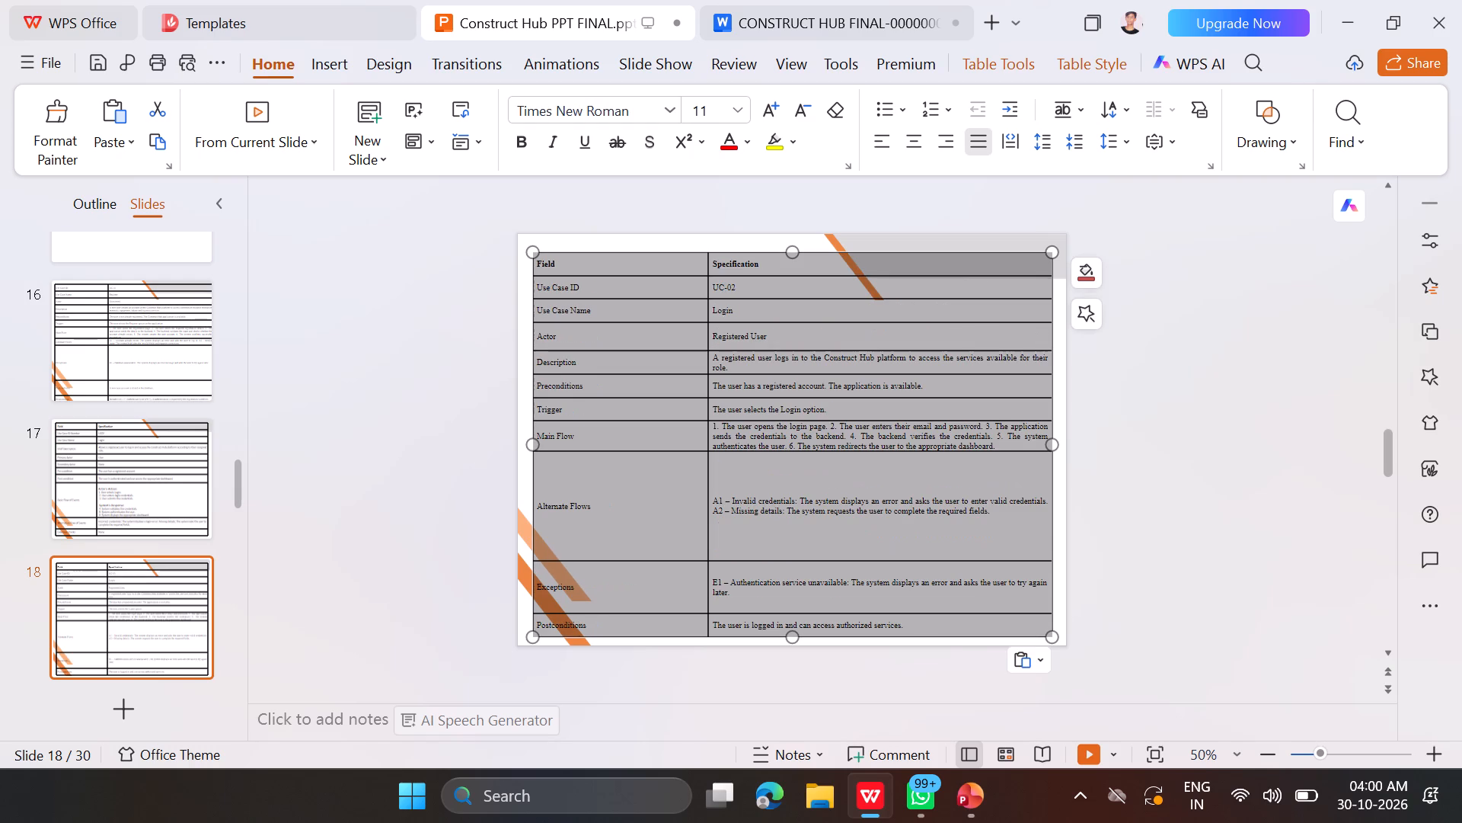
{"action": "left_click", "coordinate": [1164, 509]}
Replace the use case table content on slide 19 with the Create Project (UC-03) specification table copied from the report.
{"action": "key", "text": "Down"}
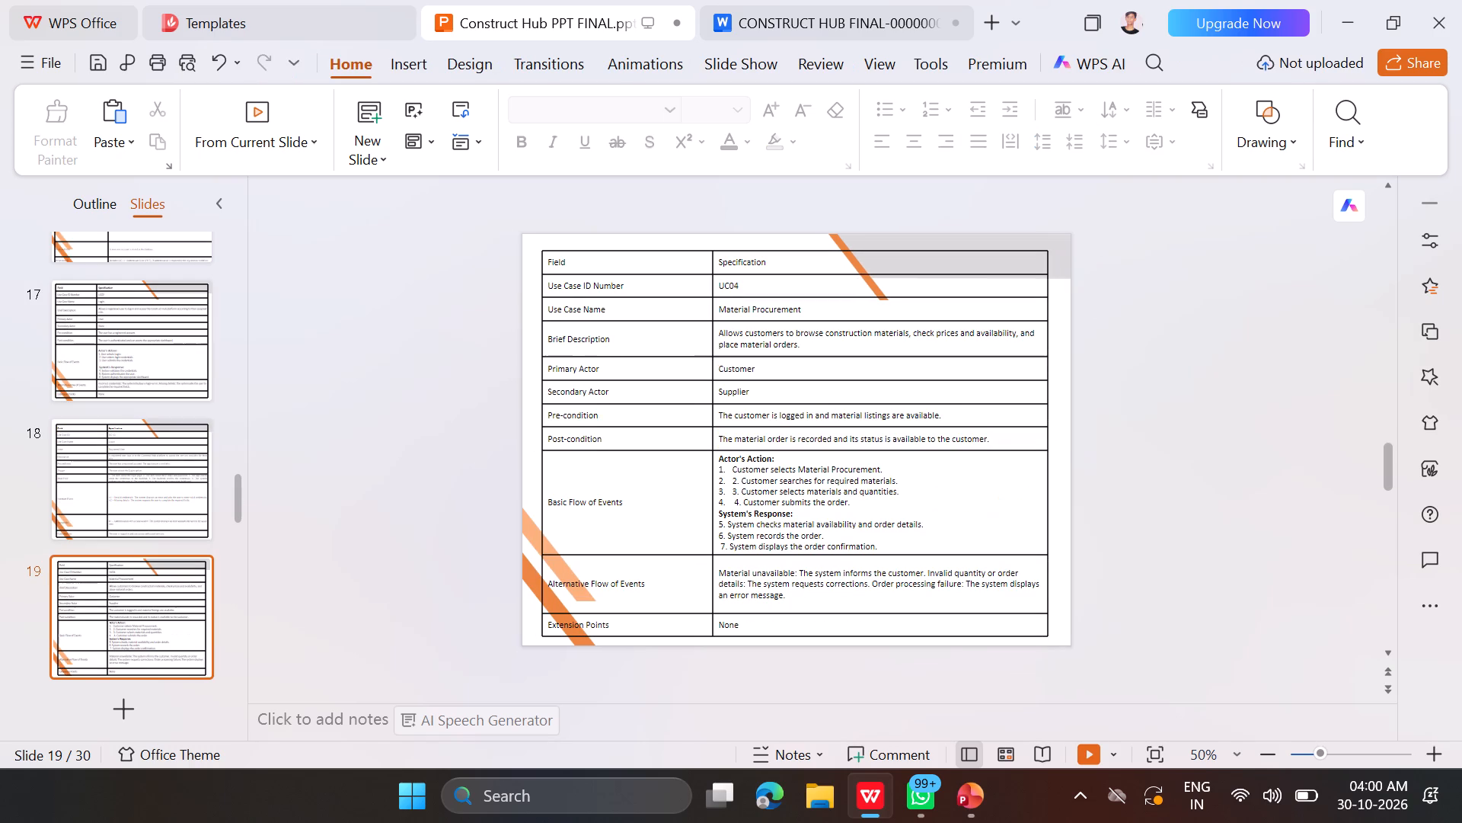
{"action": "left_click", "coordinate": [800, 2]}
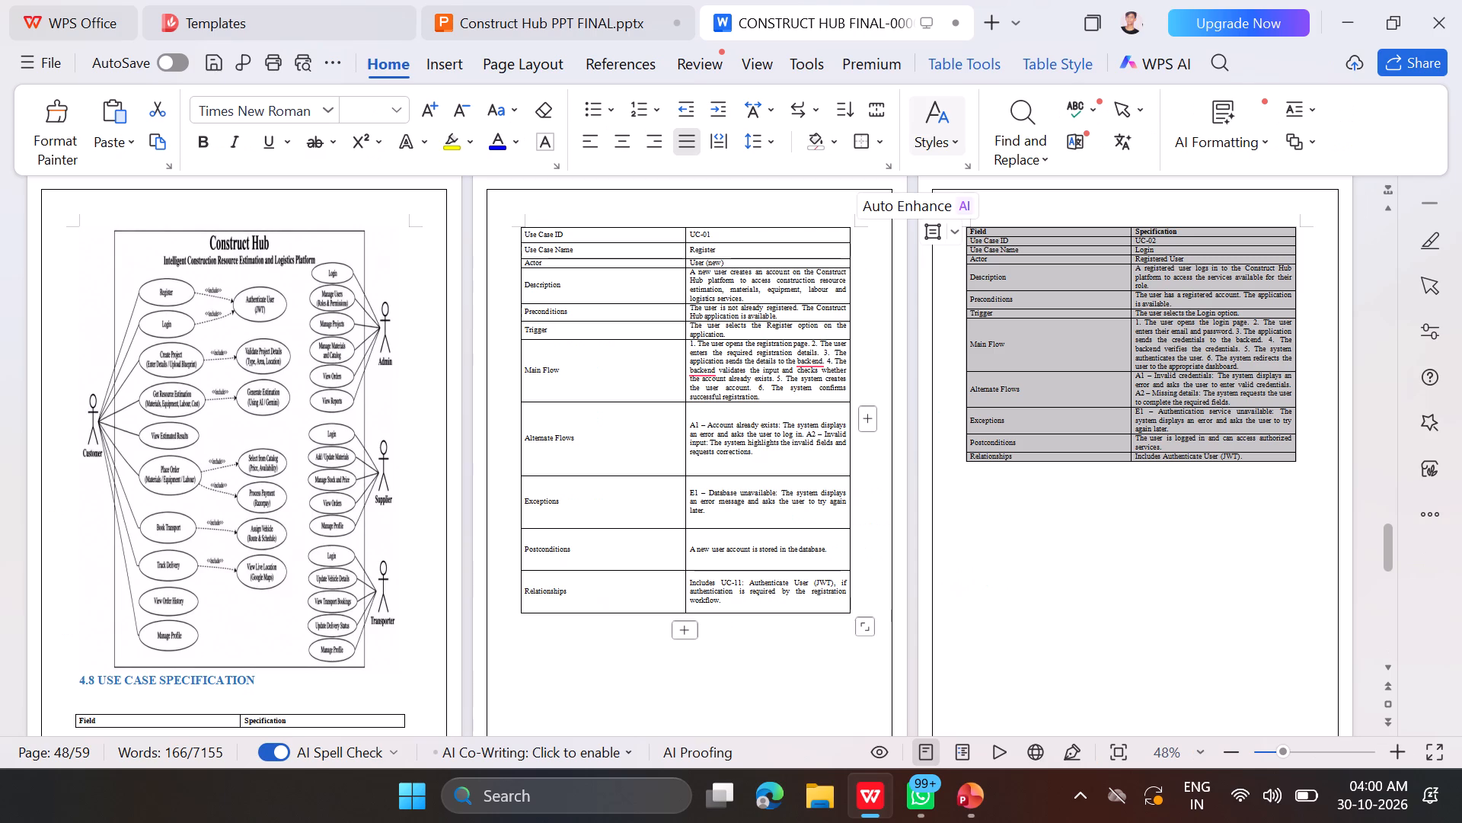
{"action": "scroll", "coordinate": [724, 303], "scroll_direction": "down", "scroll_amount": 5}
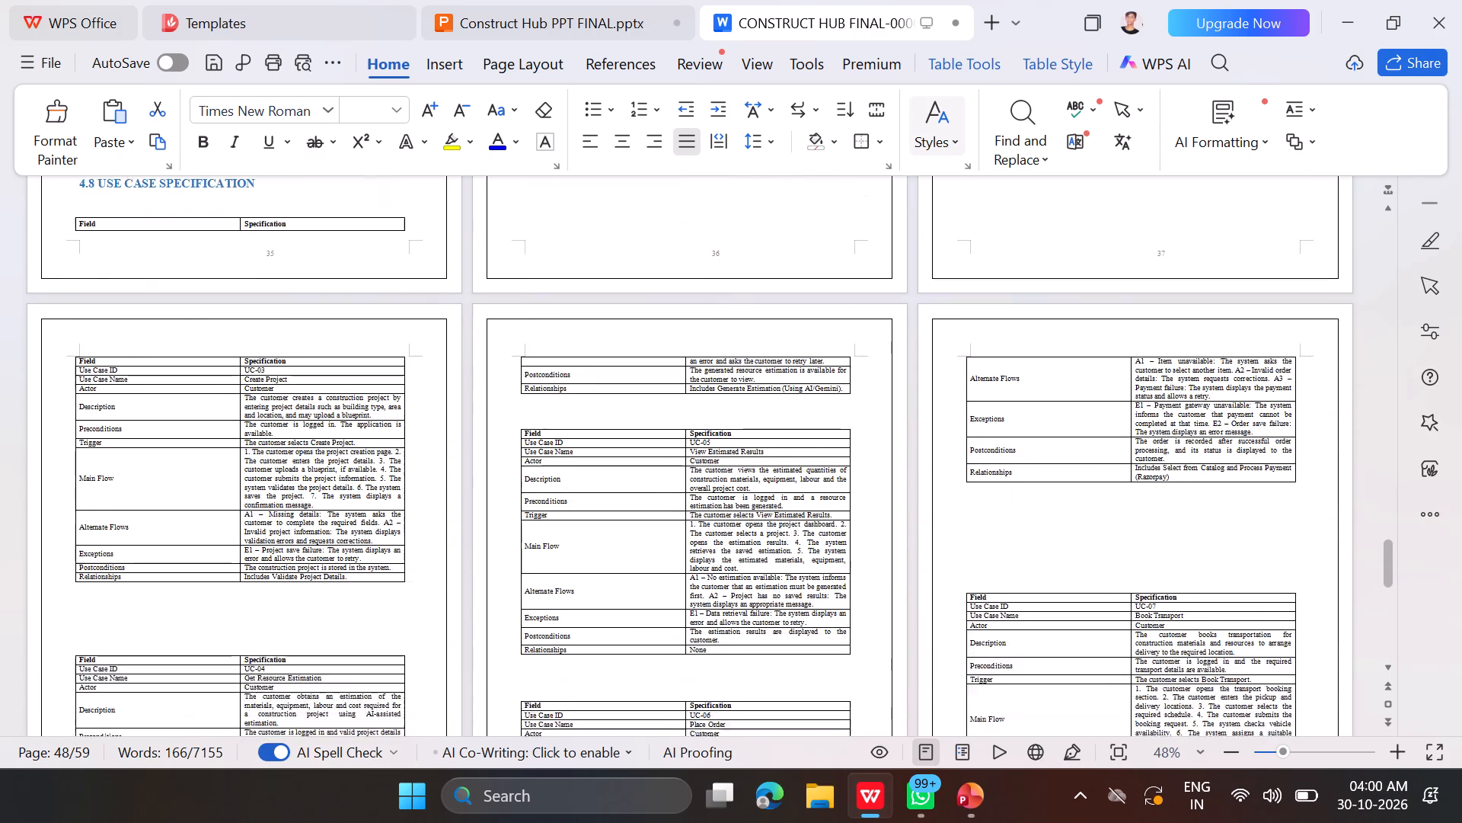
{"action": "left_click_drag", "start_coordinate": [383, 556], "coordinate": [60, 363]}
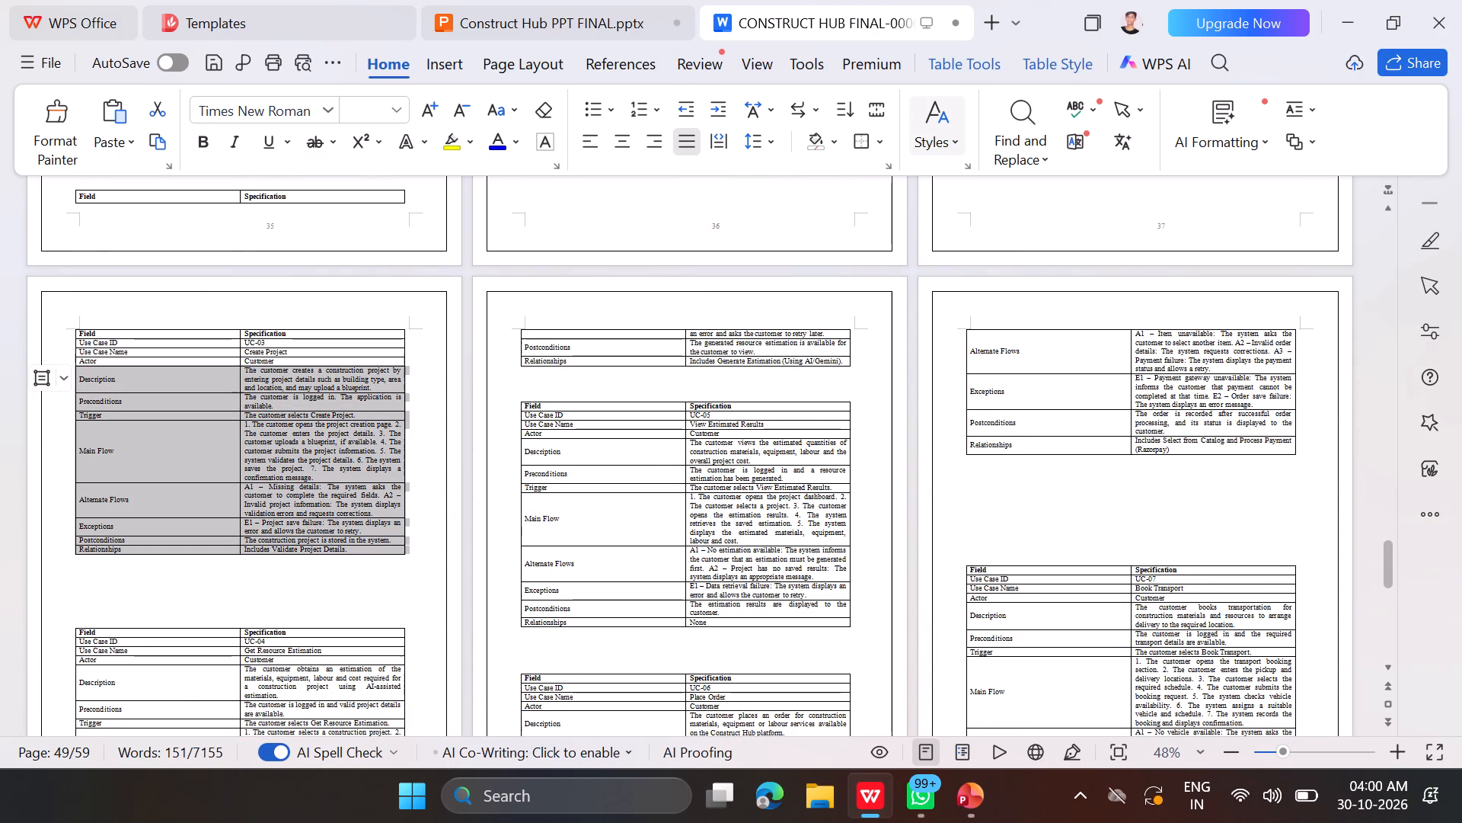
{"action": "left_click_drag", "start_coordinate": [60, 363], "coordinate": [78, 333]}
{"action": "key", "text": "ctrl+c"}
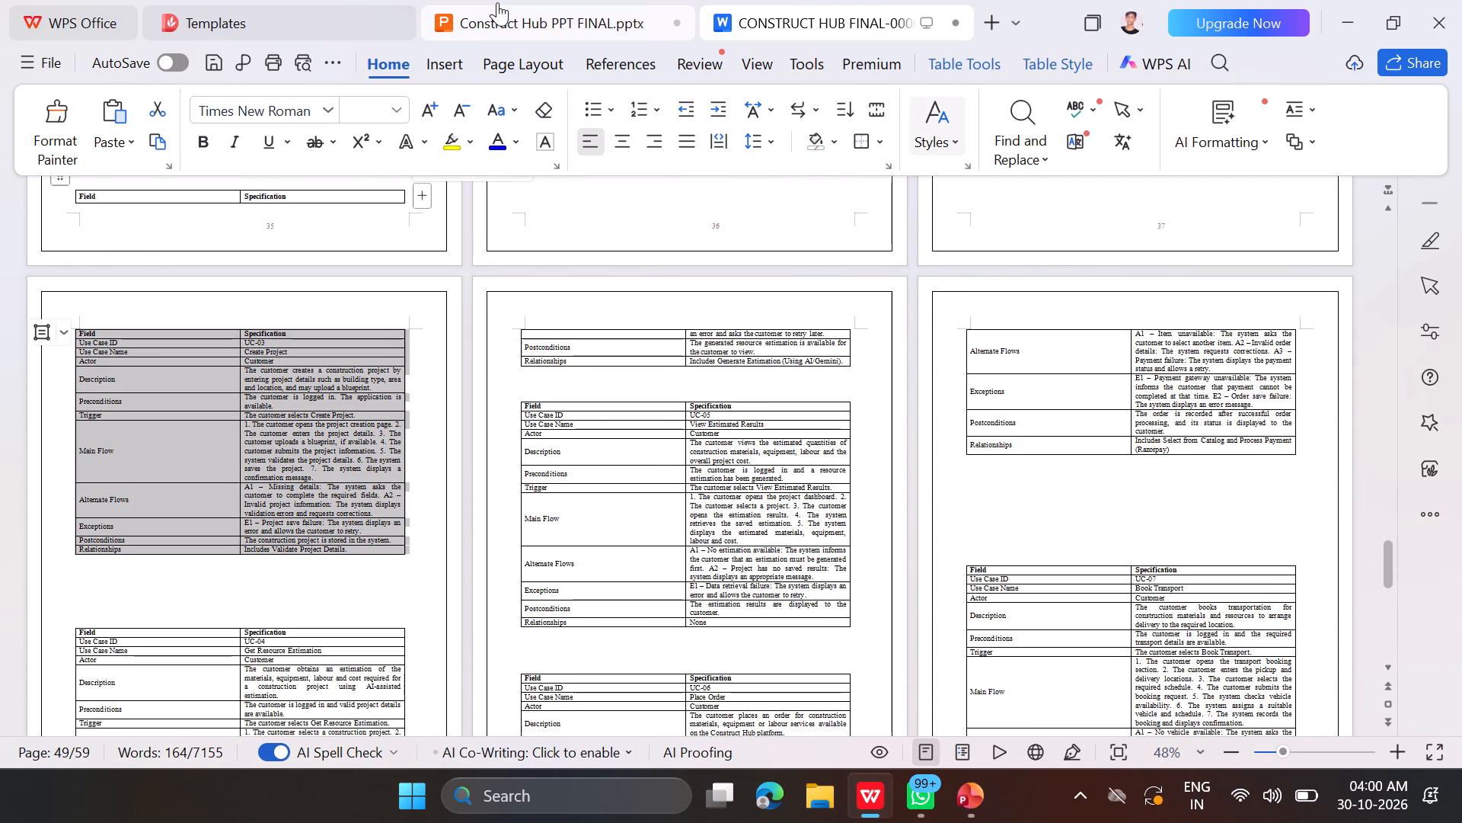
{"action": "left_click", "coordinate": [497, 2]}
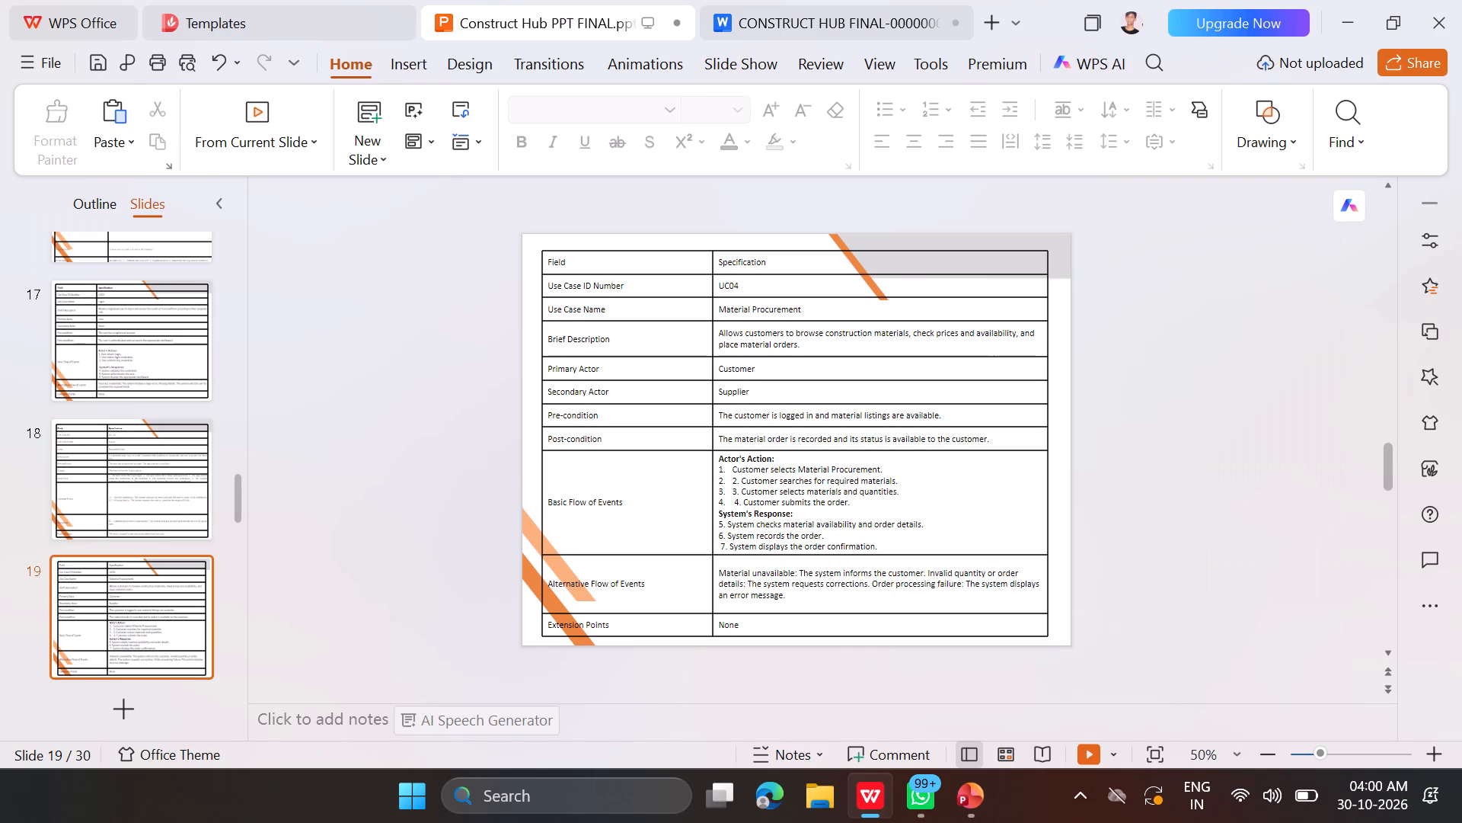
{"action": "left_click_drag", "start_coordinate": [818, 627], "coordinate": [556, 277]}
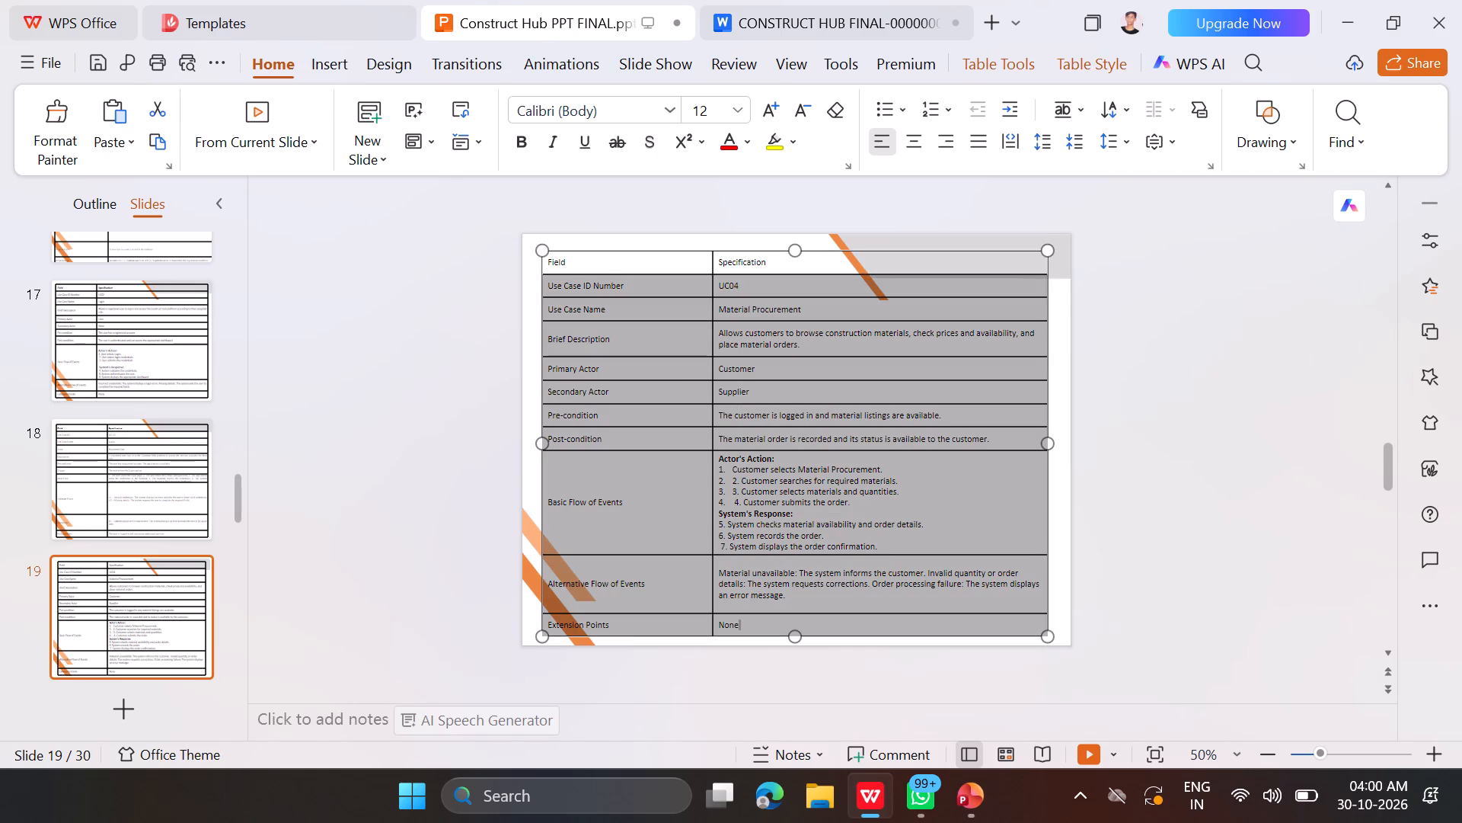
{"action": "left_click_drag", "start_coordinate": [556, 277], "coordinate": [553, 270]}
{"action": "key", "text": "ctrl+v"}
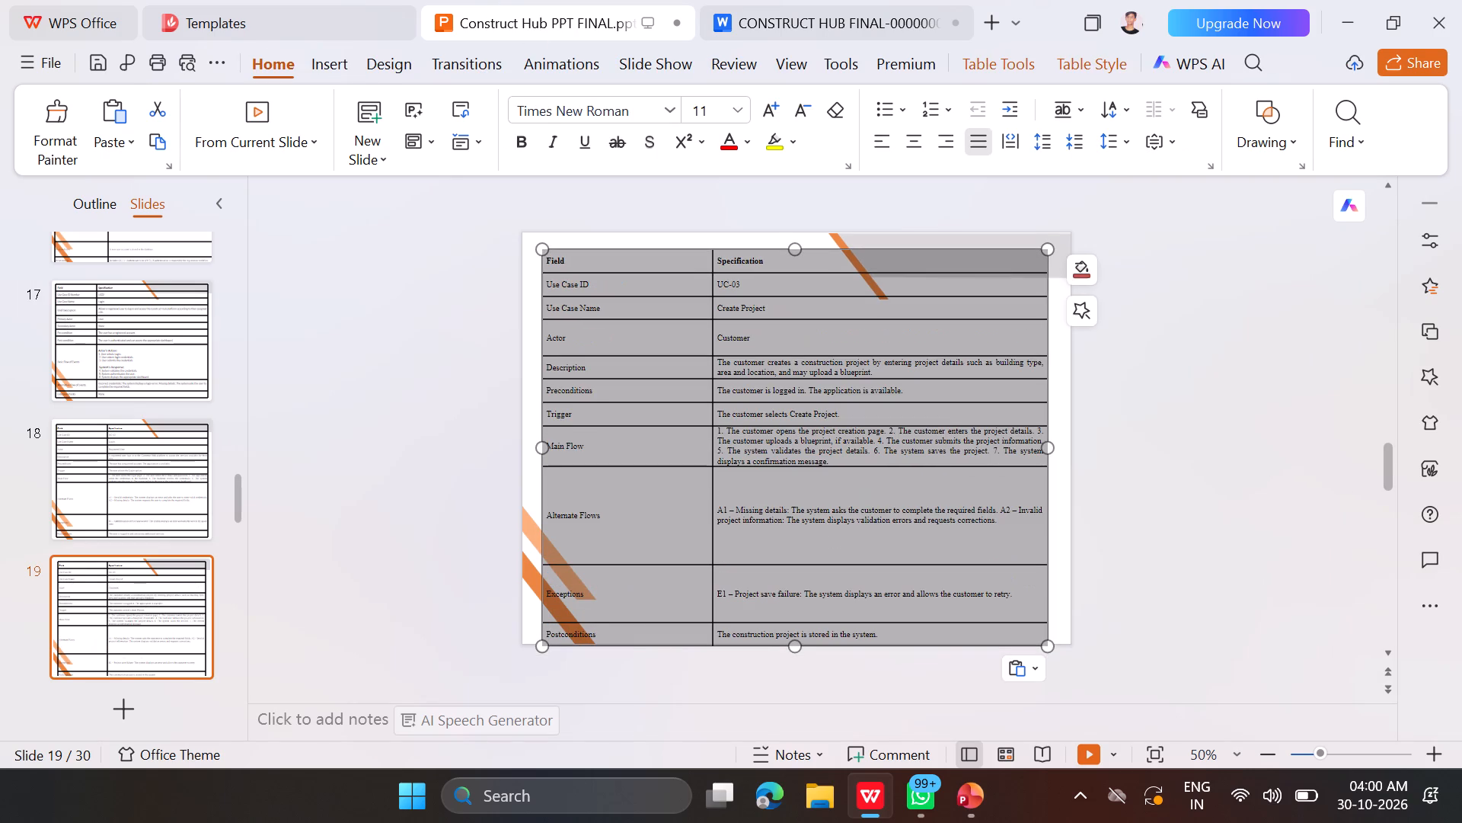
{"action": "left_click", "coordinate": [1167, 474]}
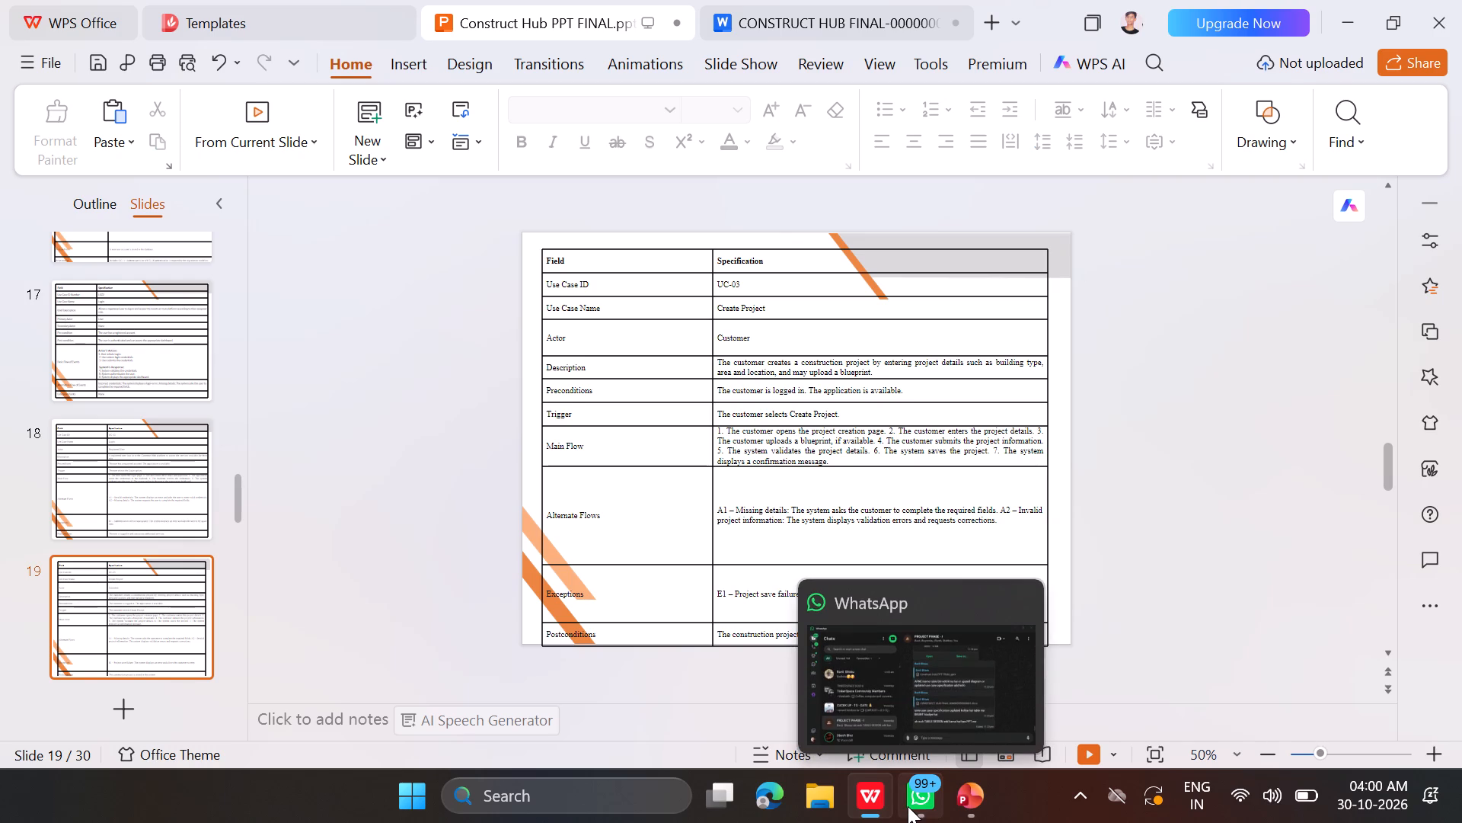
Remove blank lines between the Create Project (UC-03) and Get Resource Estimation (UC-04) tables in the report.
{"action": "left_click", "coordinate": [806, 14]}
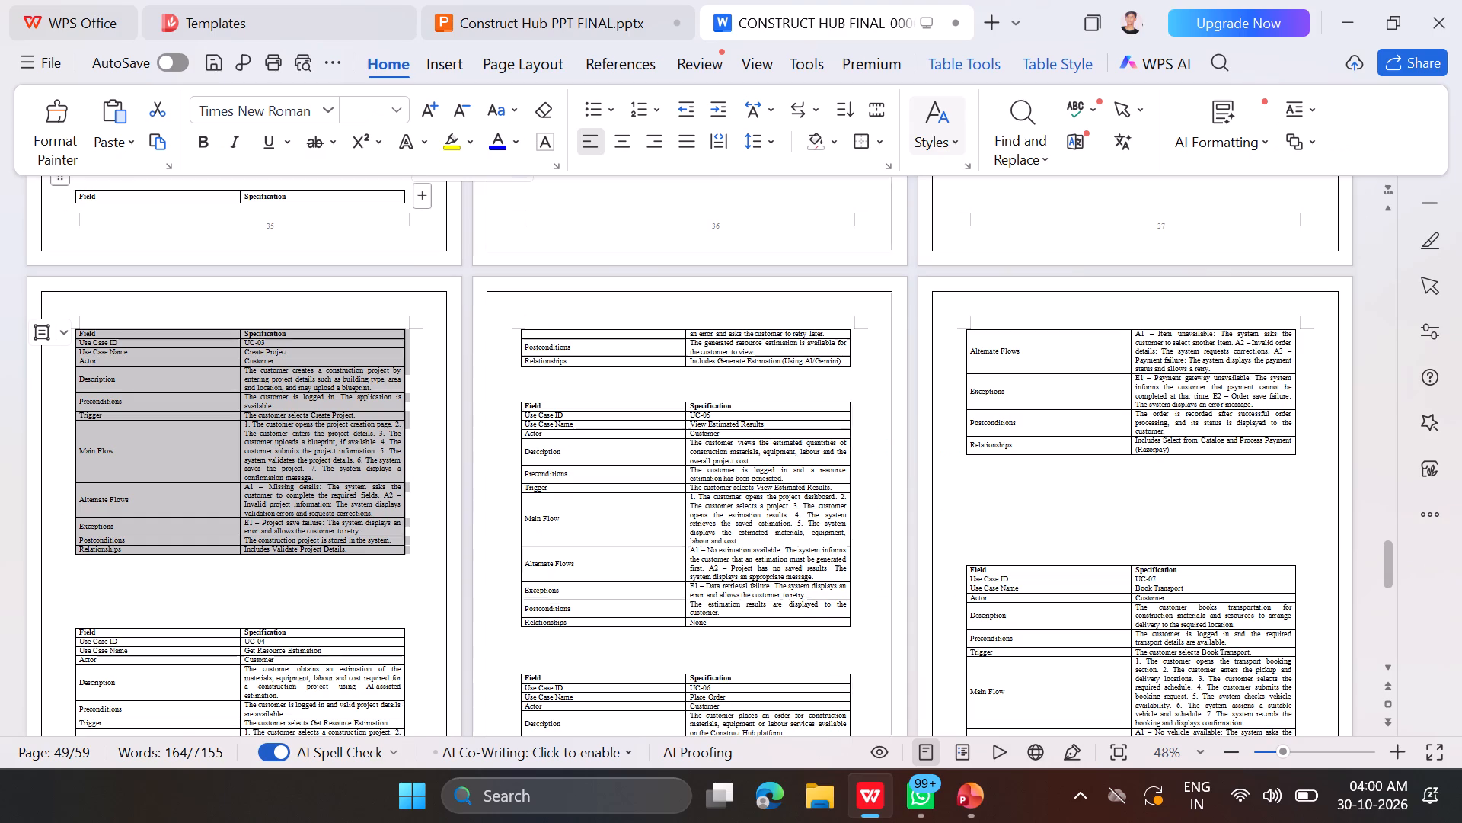
{"action": "scroll", "coordinate": [583, 390], "scroll_direction": "down", "scroll_amount": 2}
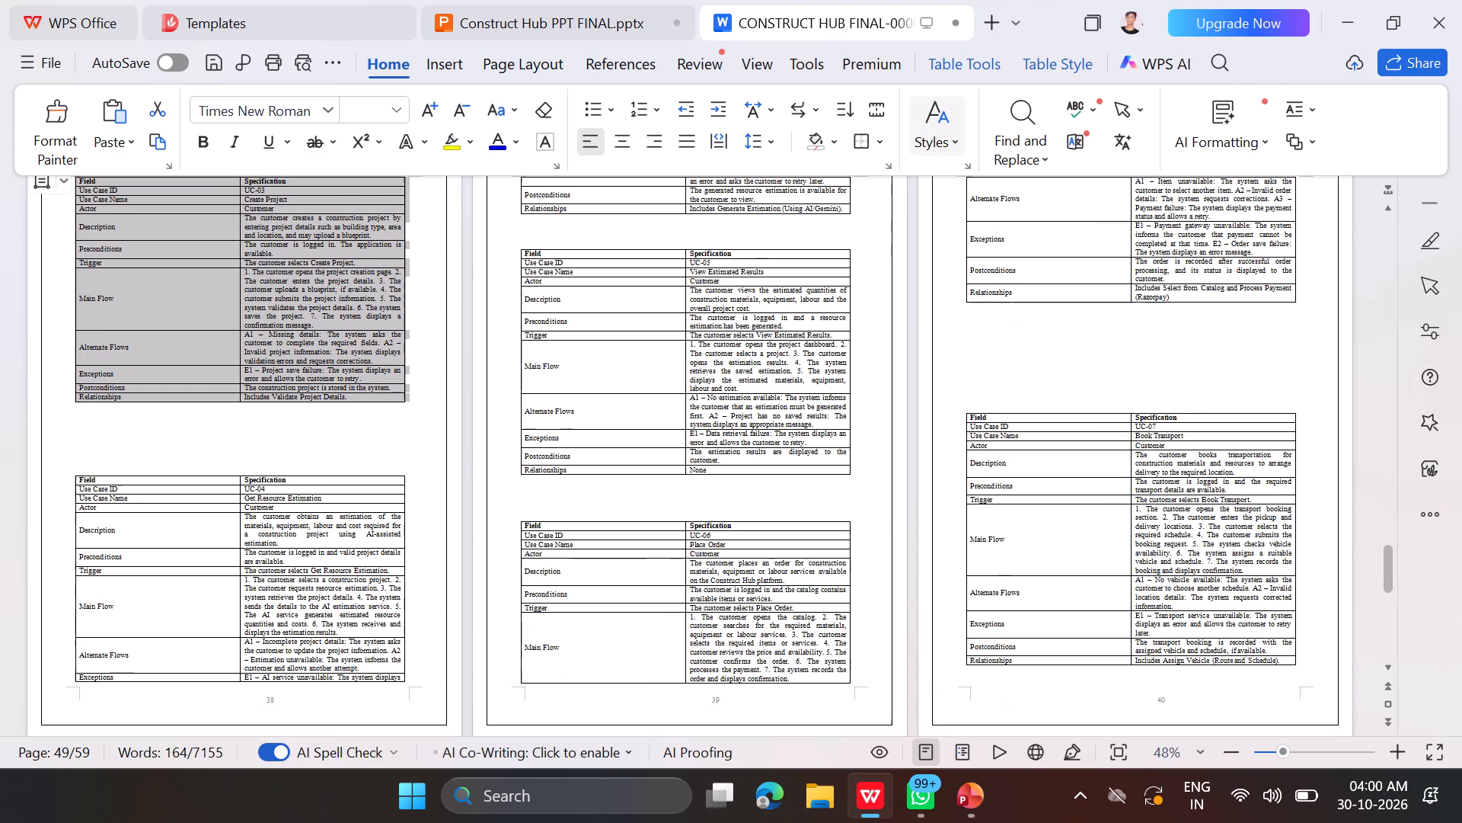
{"action": "scroll", "coordinate": [583, 390], "scroll_direction": "down", "scroll_amount": 1}
{"action": "left_click", "coordinate": [347, 412]}
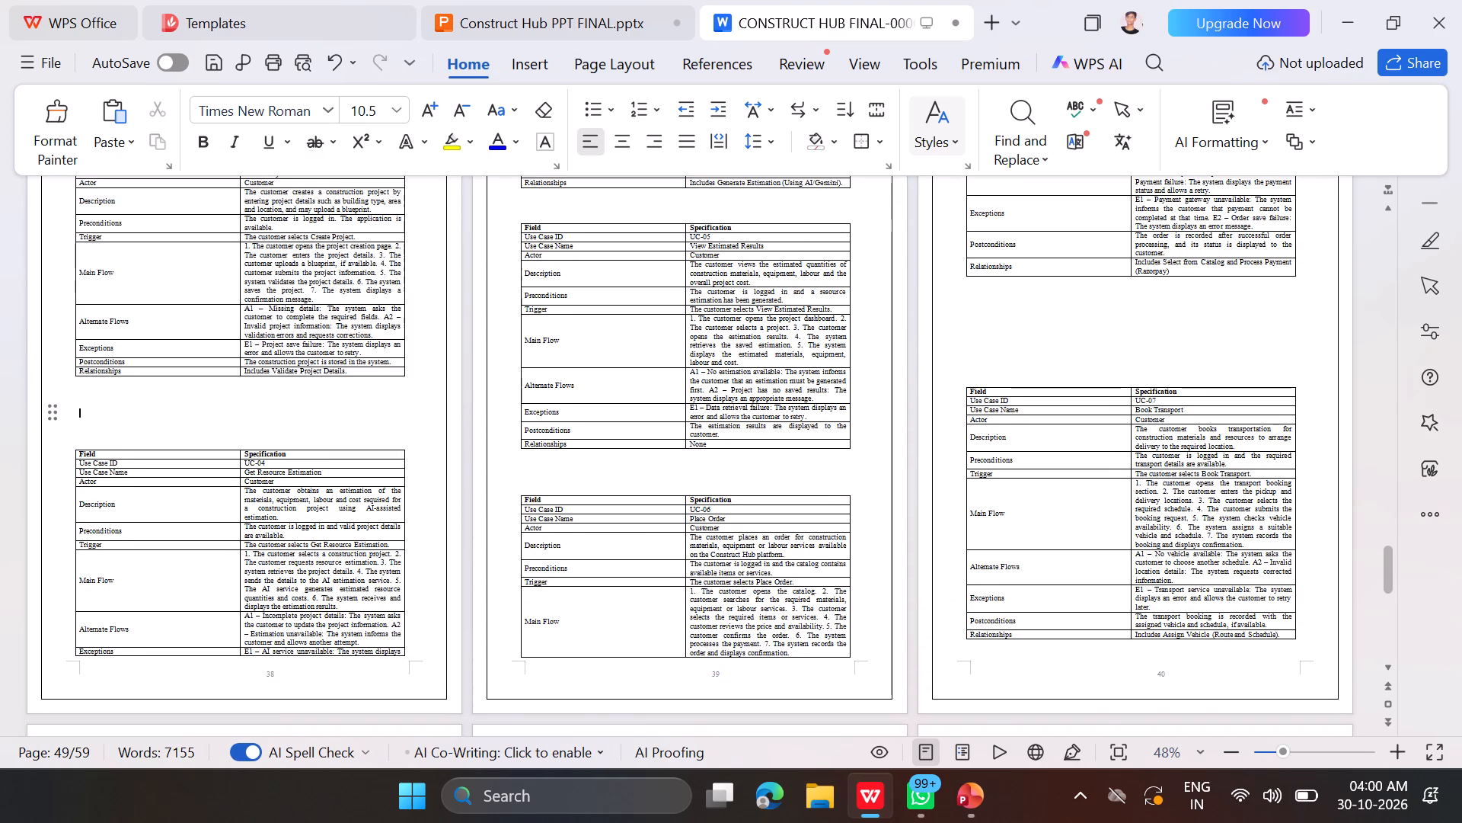
{"action": "key", "text": "BackSpace"}
{"action": "key", "text": "BackSpace"}
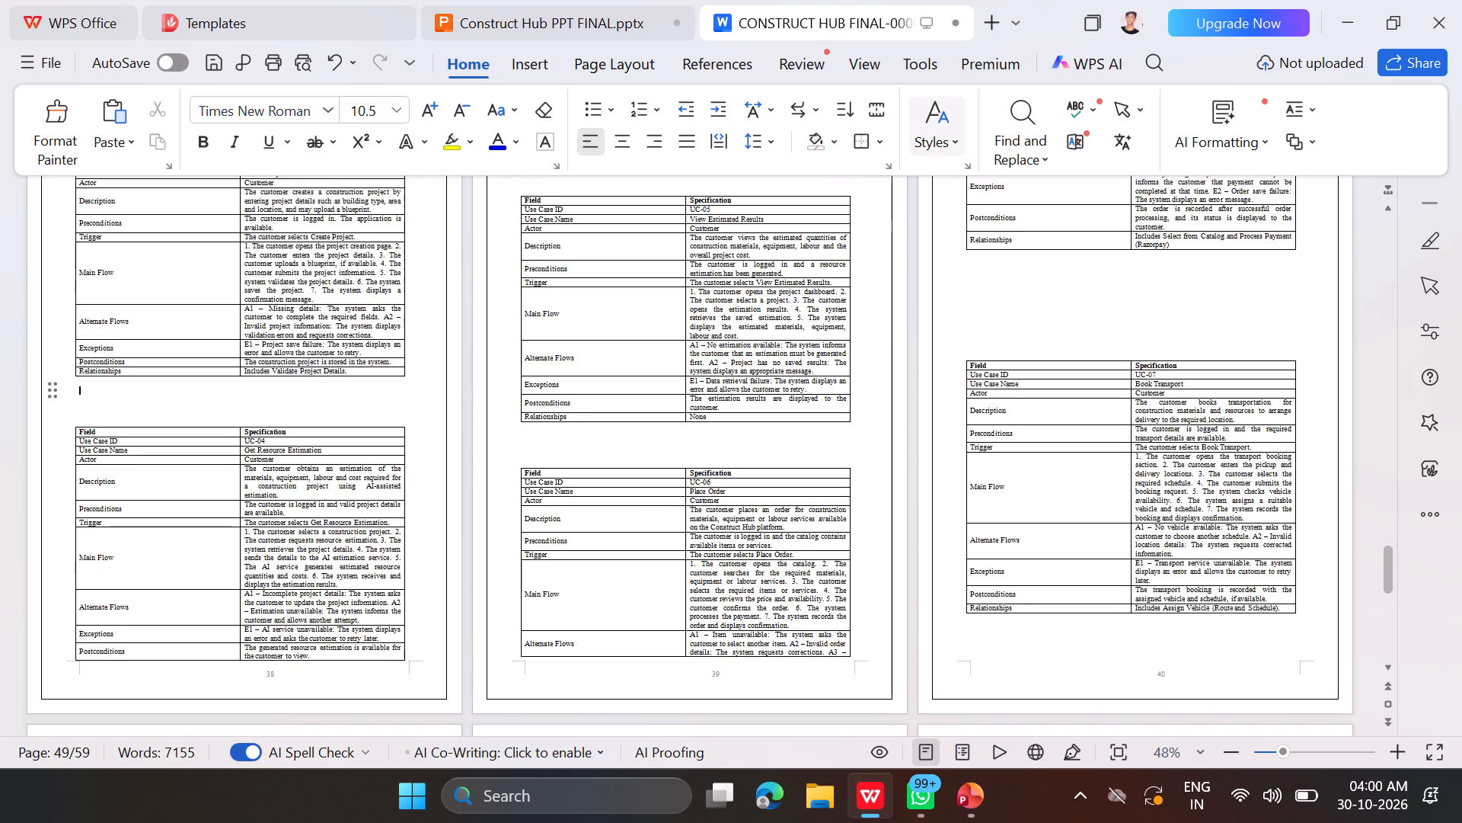
{"action": "scroll", "coordinate": [347, 412], "scroll_direction": "up", "scroll_amount": 2}
{"action": "key", "text": "BackSpace"}
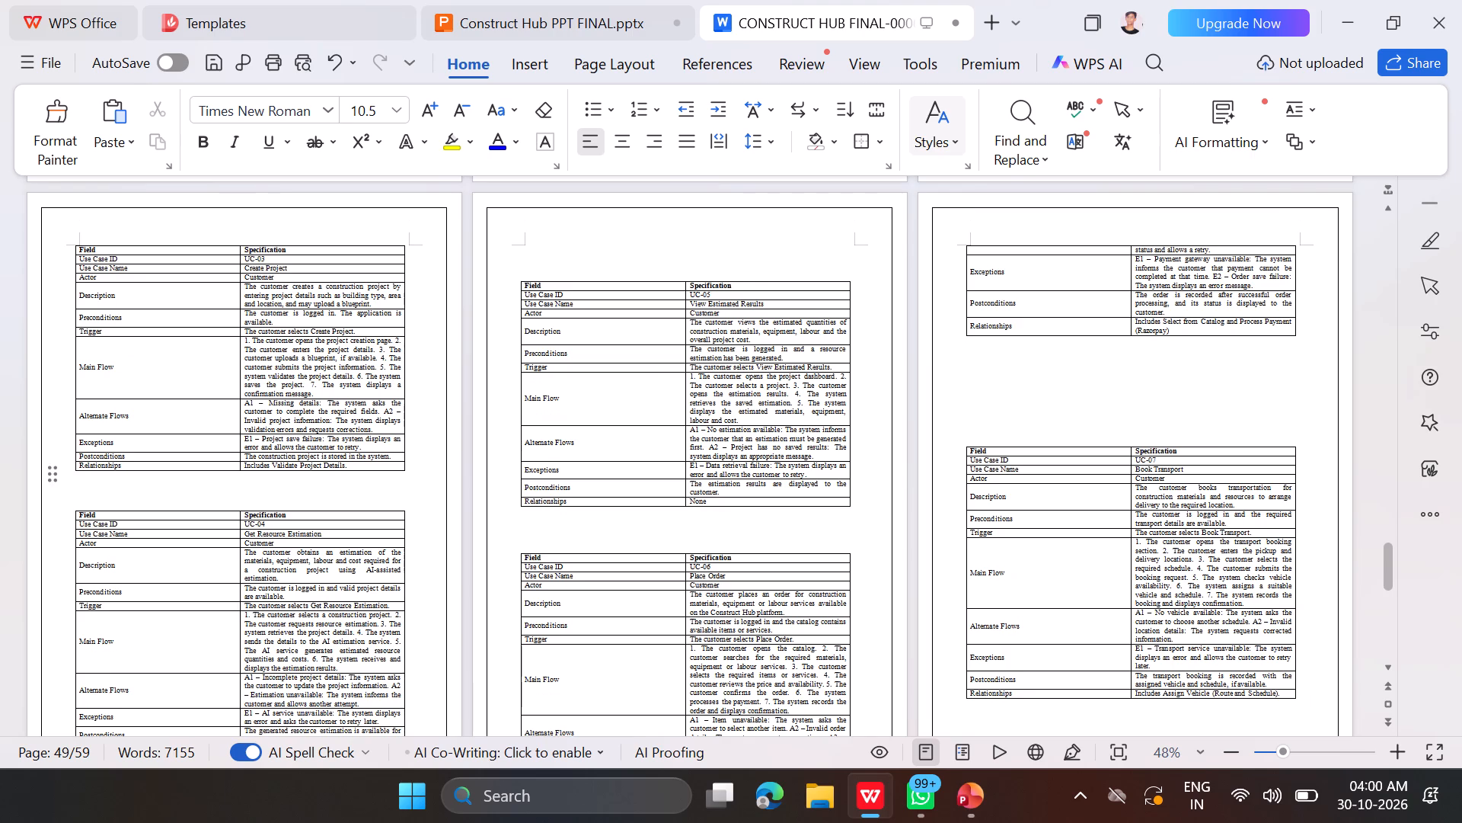
Replace the use case table content on slide 20 with the Get Resource Estimation (UC-04) specification table copied from the report.
{"action": "scroll", "coordinate": [347, 412], "scroll_direction": "down", "scroll_amount": 1}
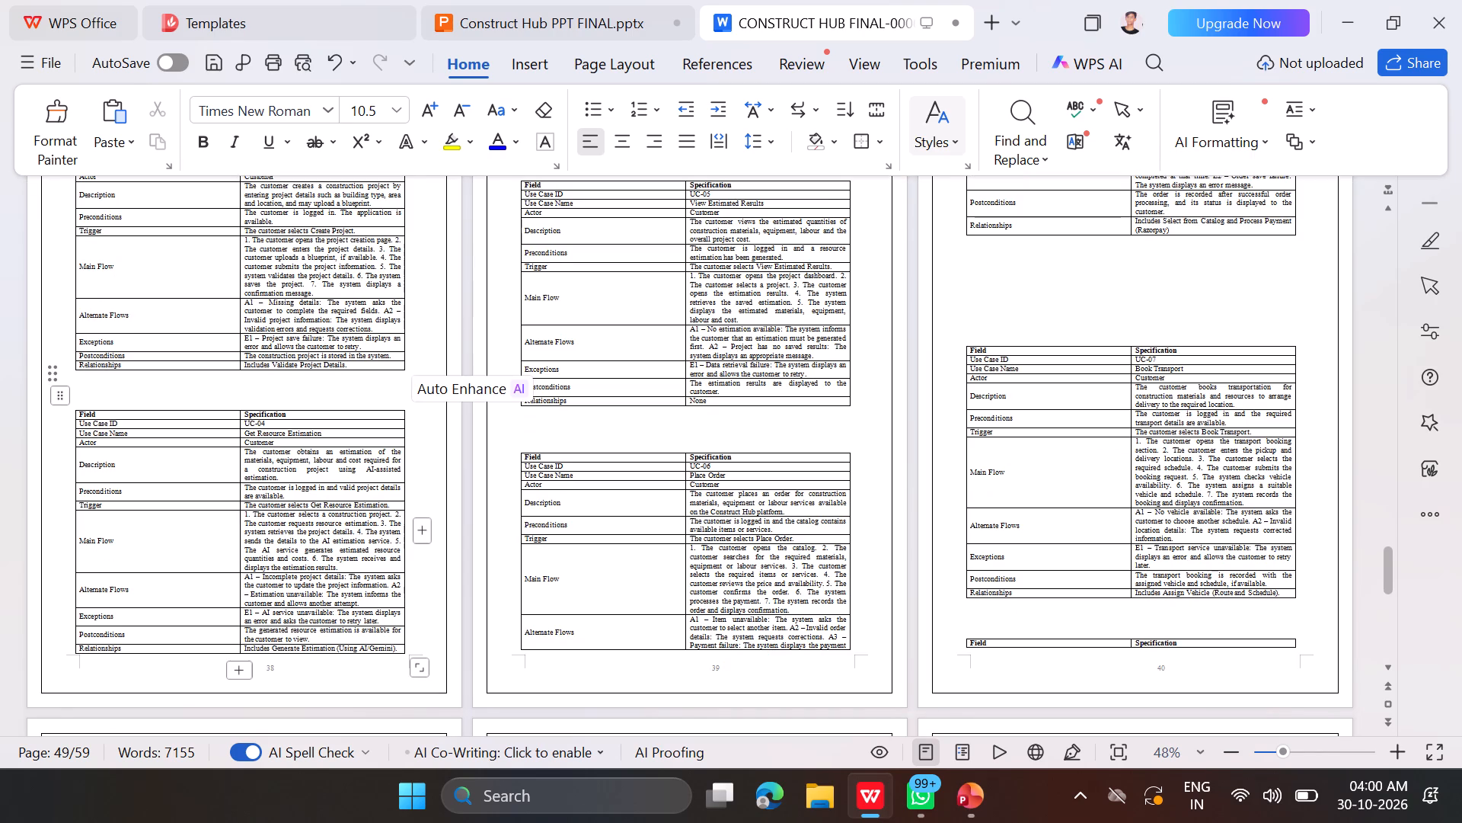
{"action": "left_click_drag", "start_coordinate": [400, 647], "coordinate": [114, 426]}
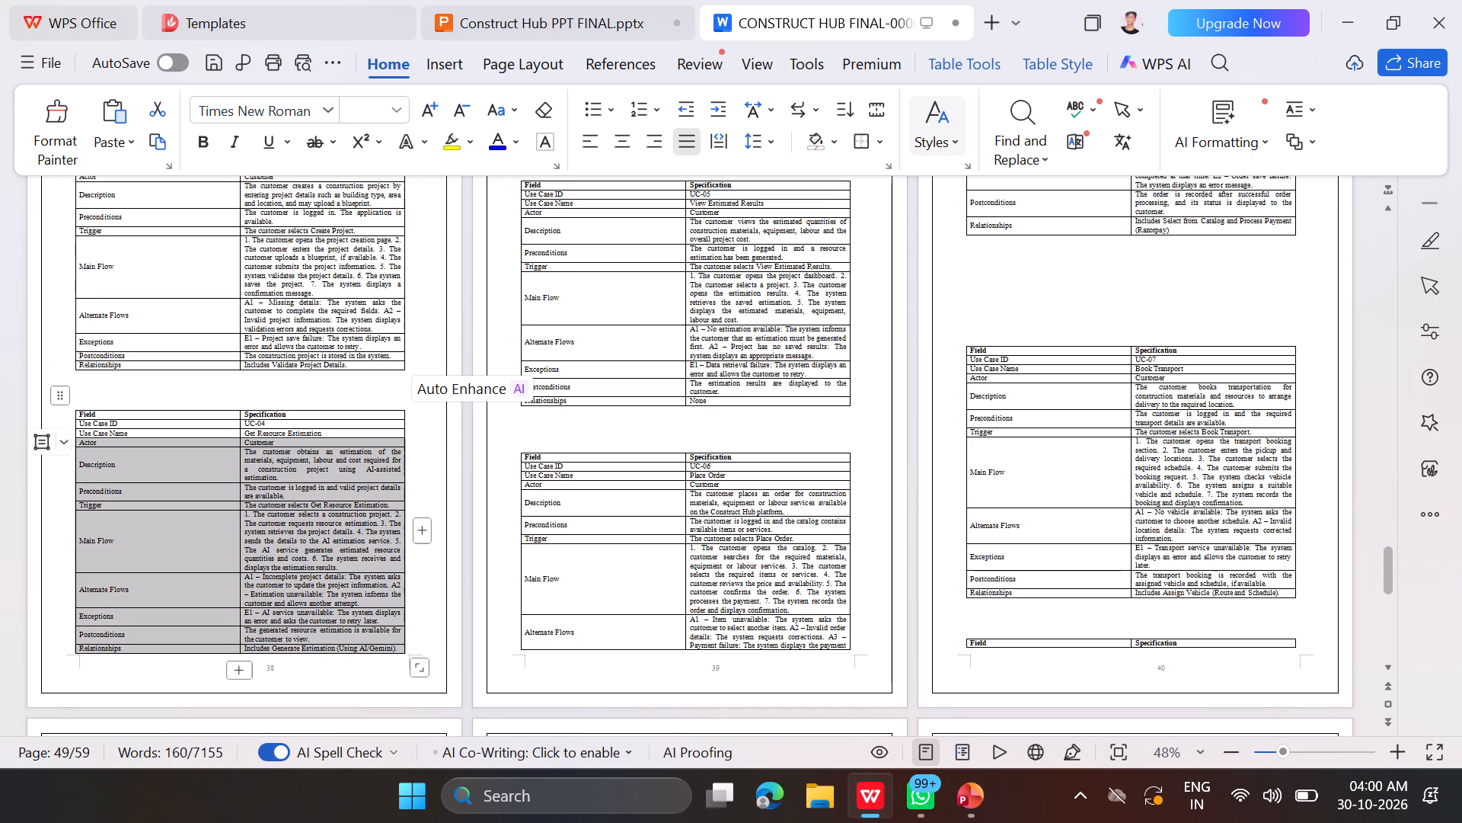
{"action": "left_click_drag", "start_coordinate": [114, 426], "coordinate": [92, 417]}
{"action": "key", "text": "ctrl+c"}
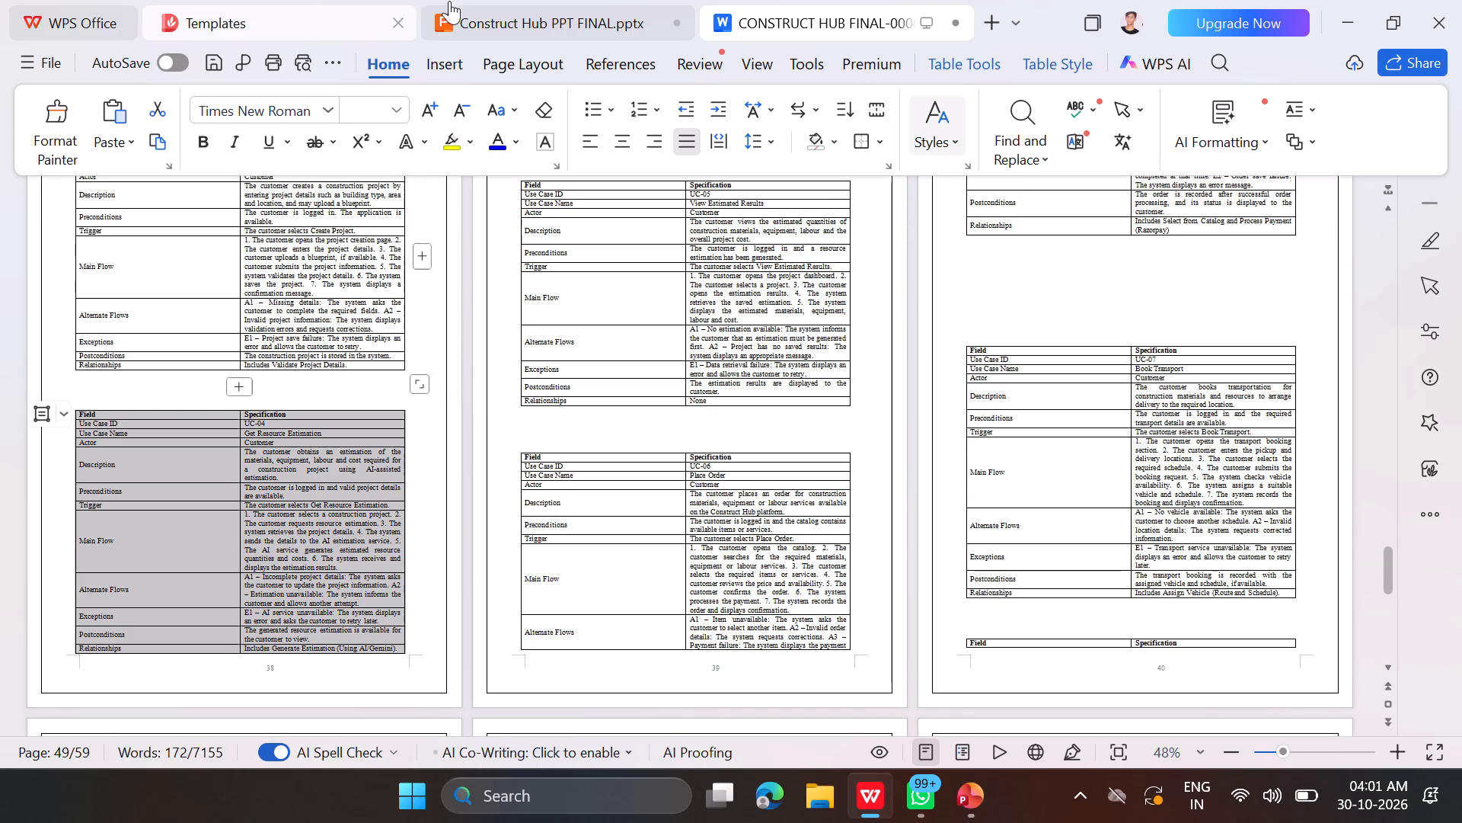
{"action": "left_click", "coordinate": [516, 24]}
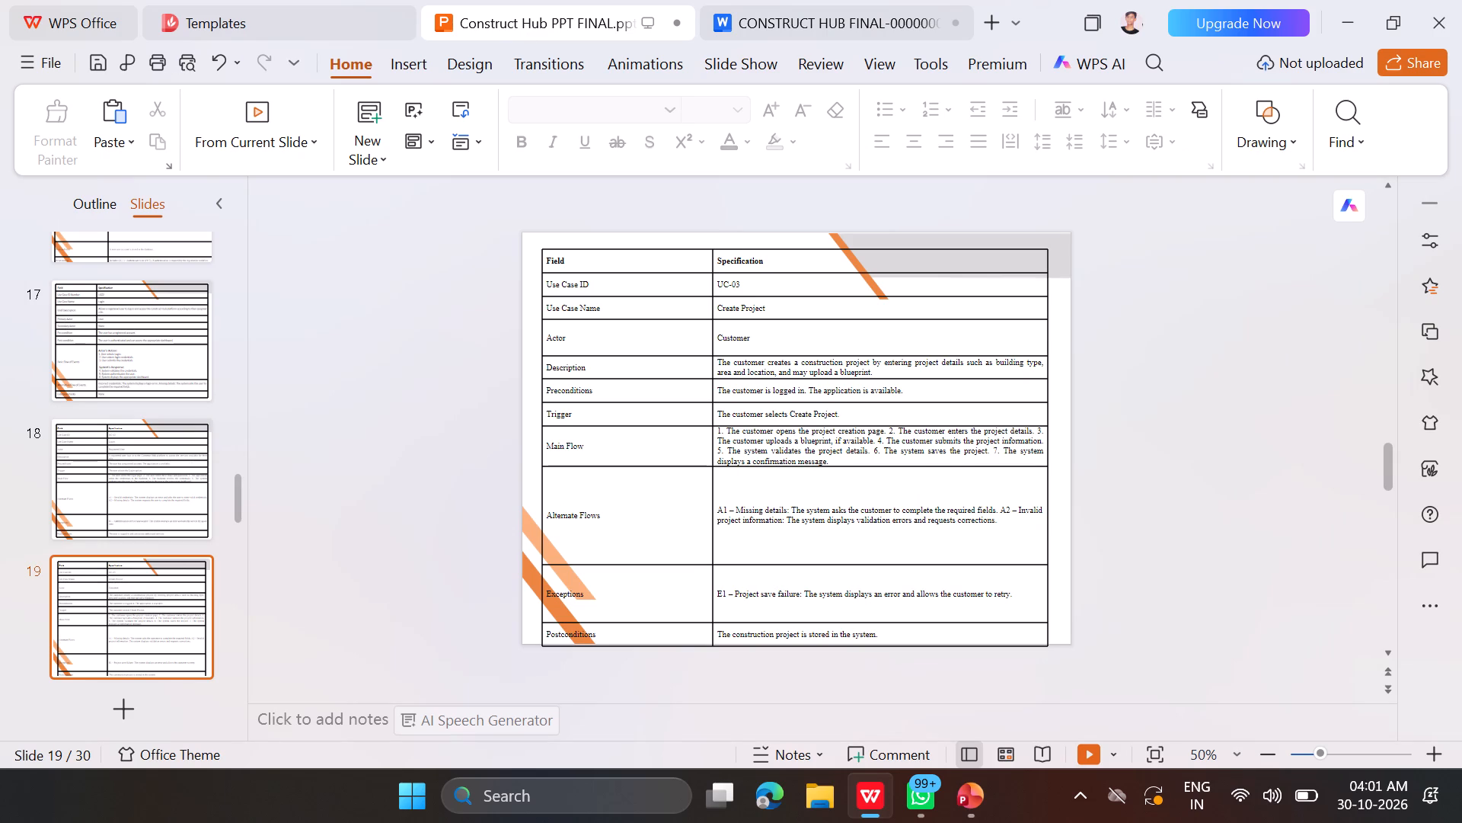
{"action": "key", "text": "Down"}
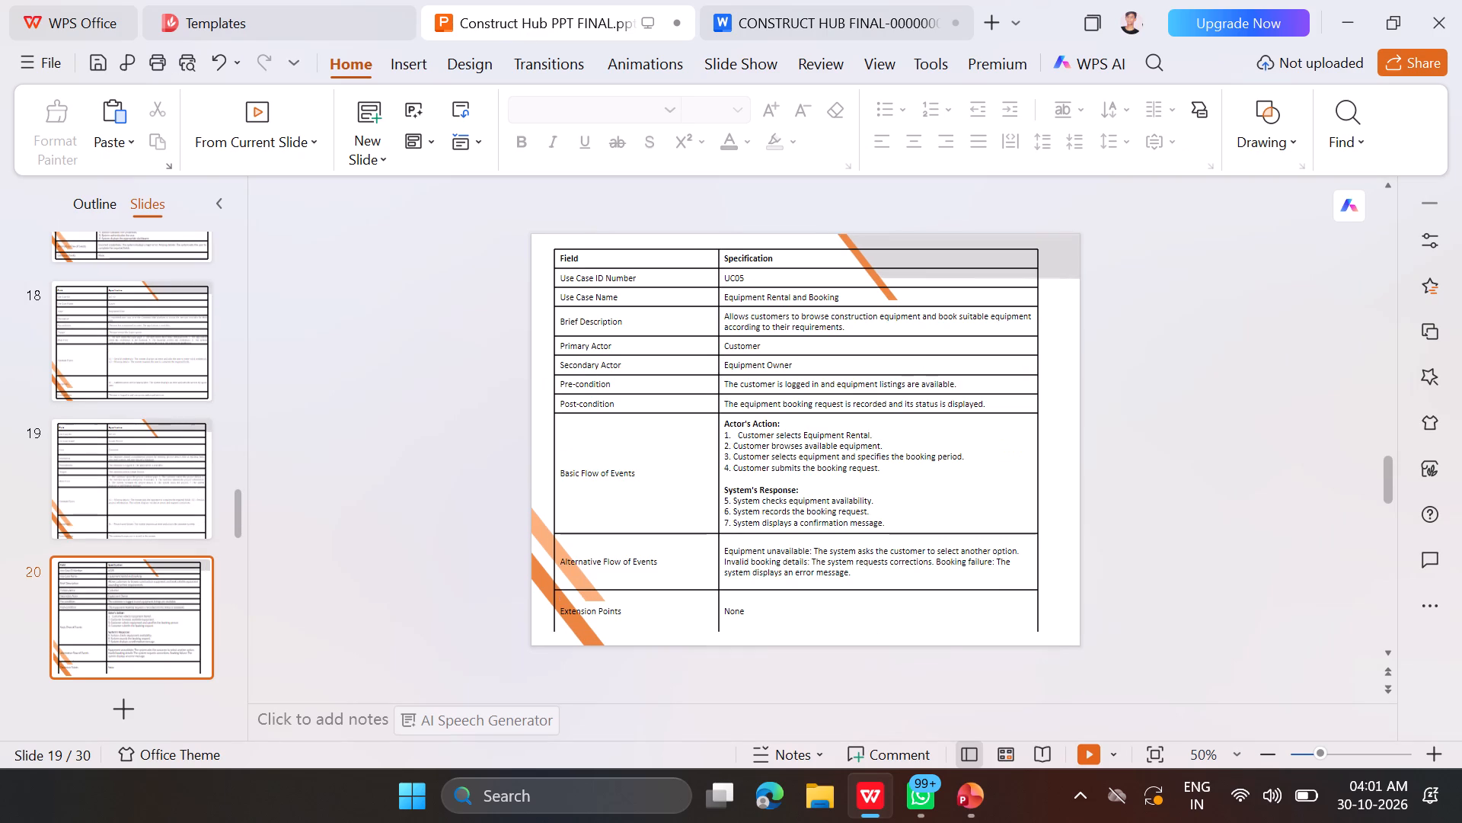
{"action": "left_click_drag", "start_coordinate": [828, 618], "coordinate": [551, 265]}
{"action": "key", "text": "ctrl+v"}
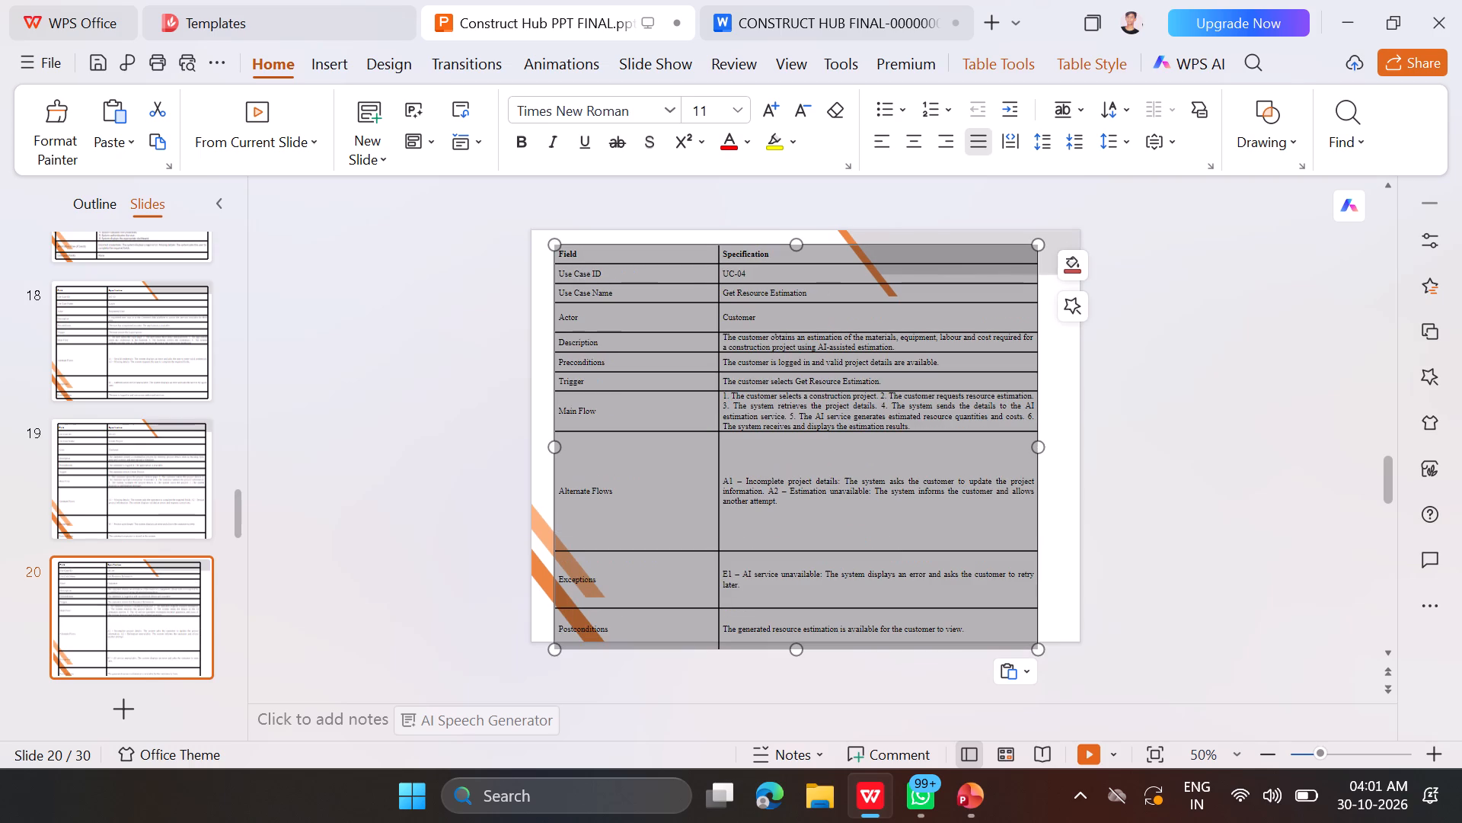
{"action": "left_click", "coordinate": [1210, 363]}
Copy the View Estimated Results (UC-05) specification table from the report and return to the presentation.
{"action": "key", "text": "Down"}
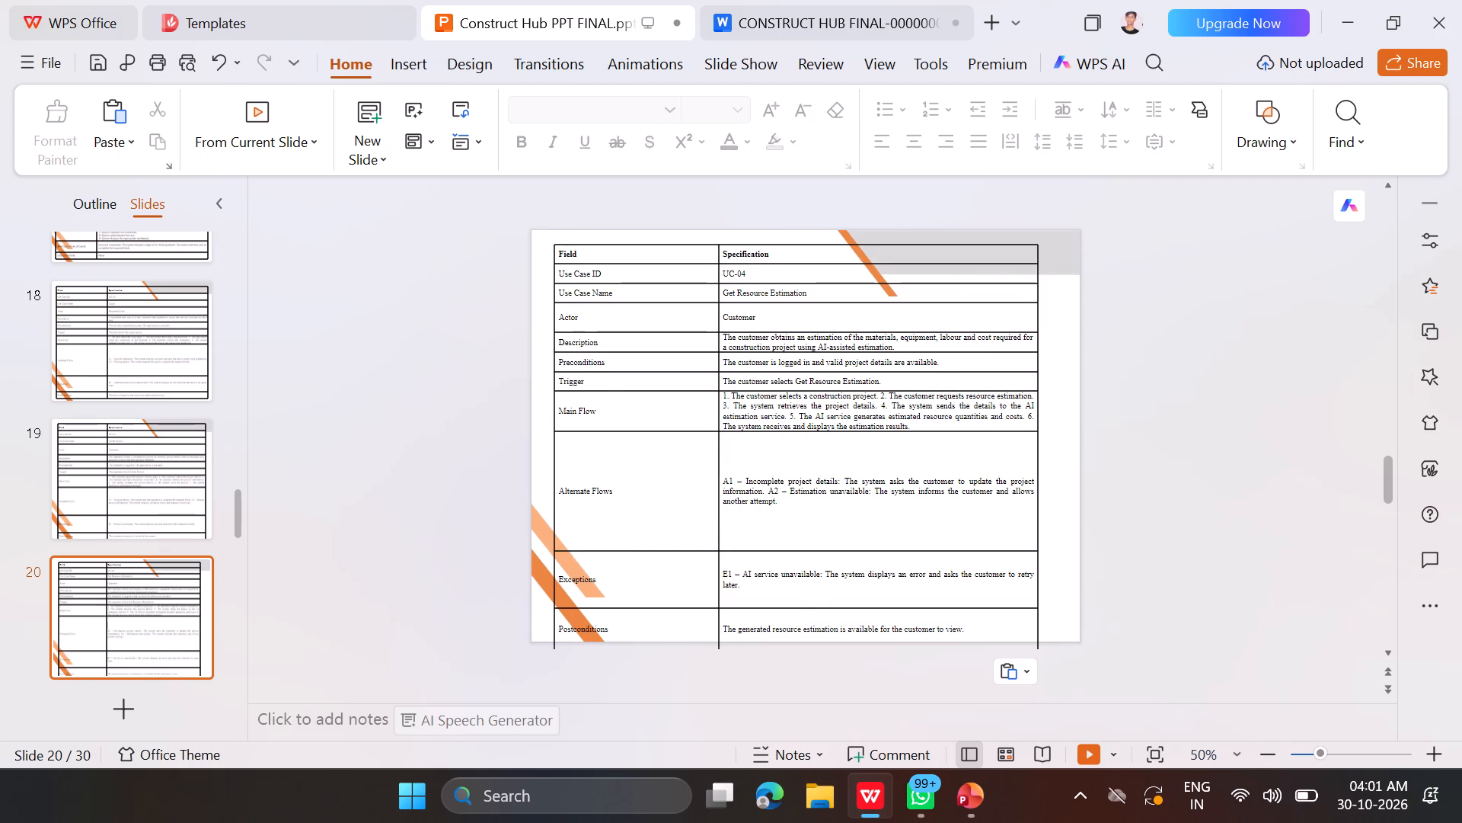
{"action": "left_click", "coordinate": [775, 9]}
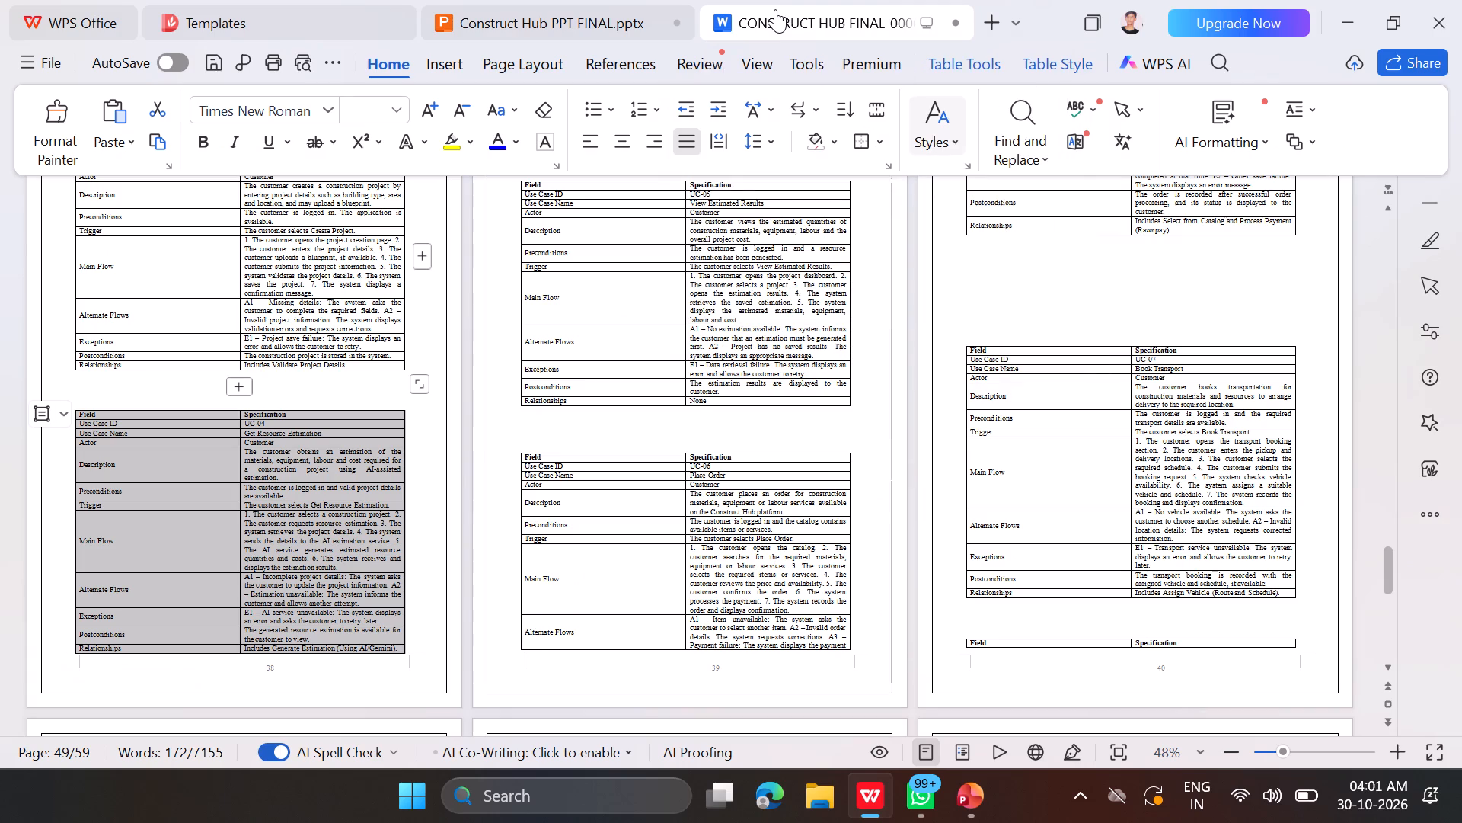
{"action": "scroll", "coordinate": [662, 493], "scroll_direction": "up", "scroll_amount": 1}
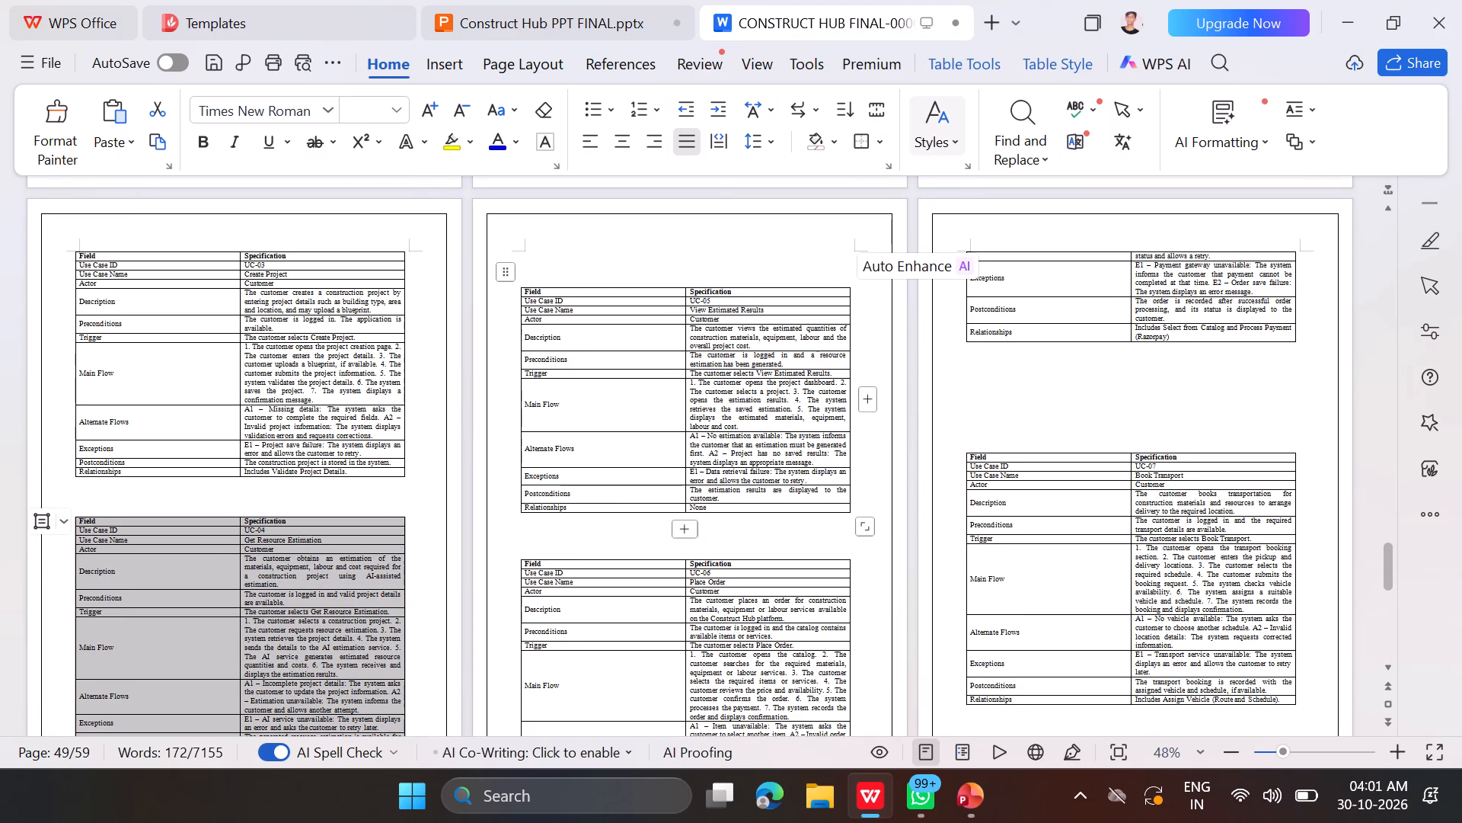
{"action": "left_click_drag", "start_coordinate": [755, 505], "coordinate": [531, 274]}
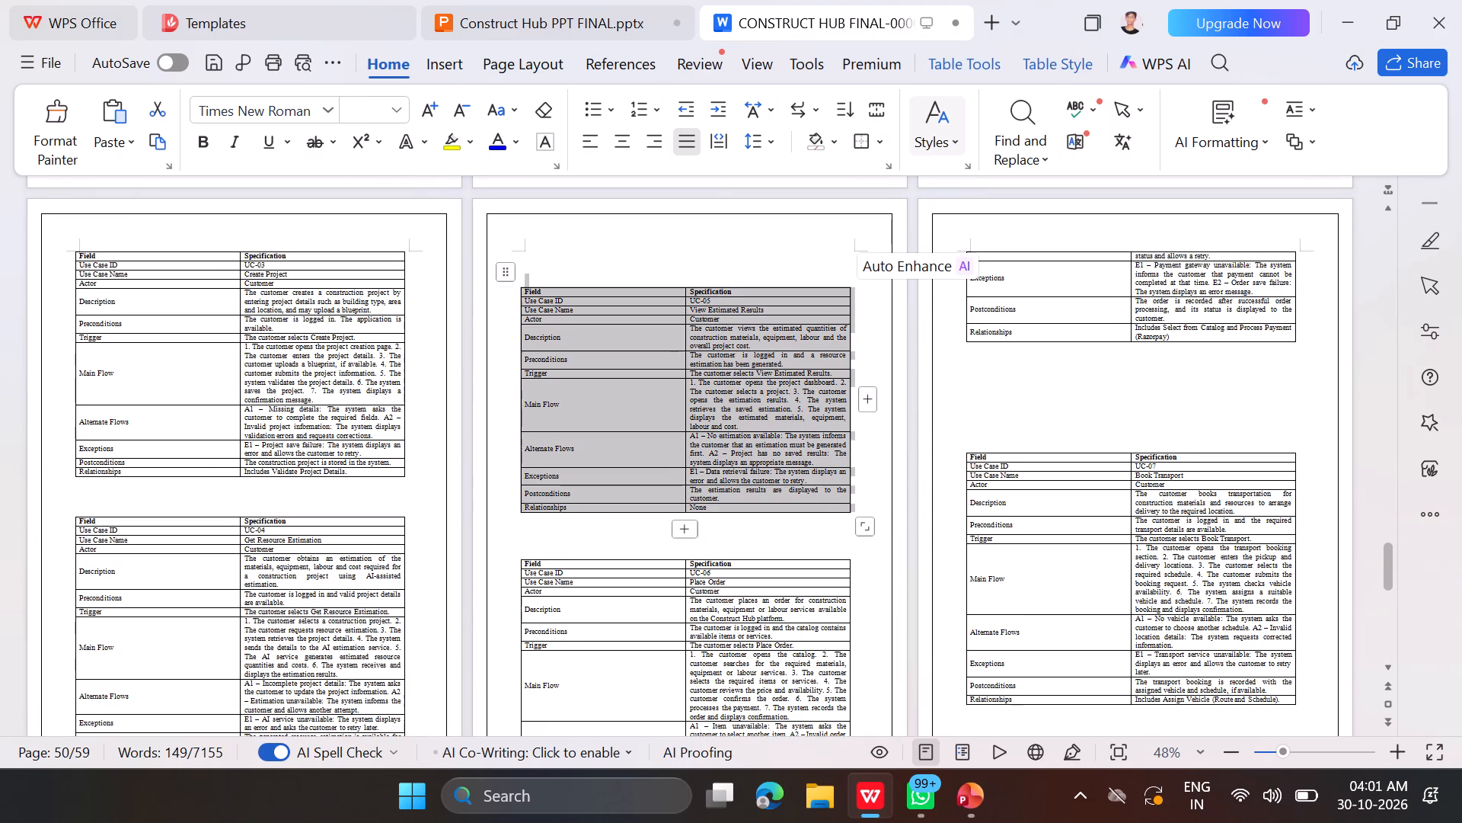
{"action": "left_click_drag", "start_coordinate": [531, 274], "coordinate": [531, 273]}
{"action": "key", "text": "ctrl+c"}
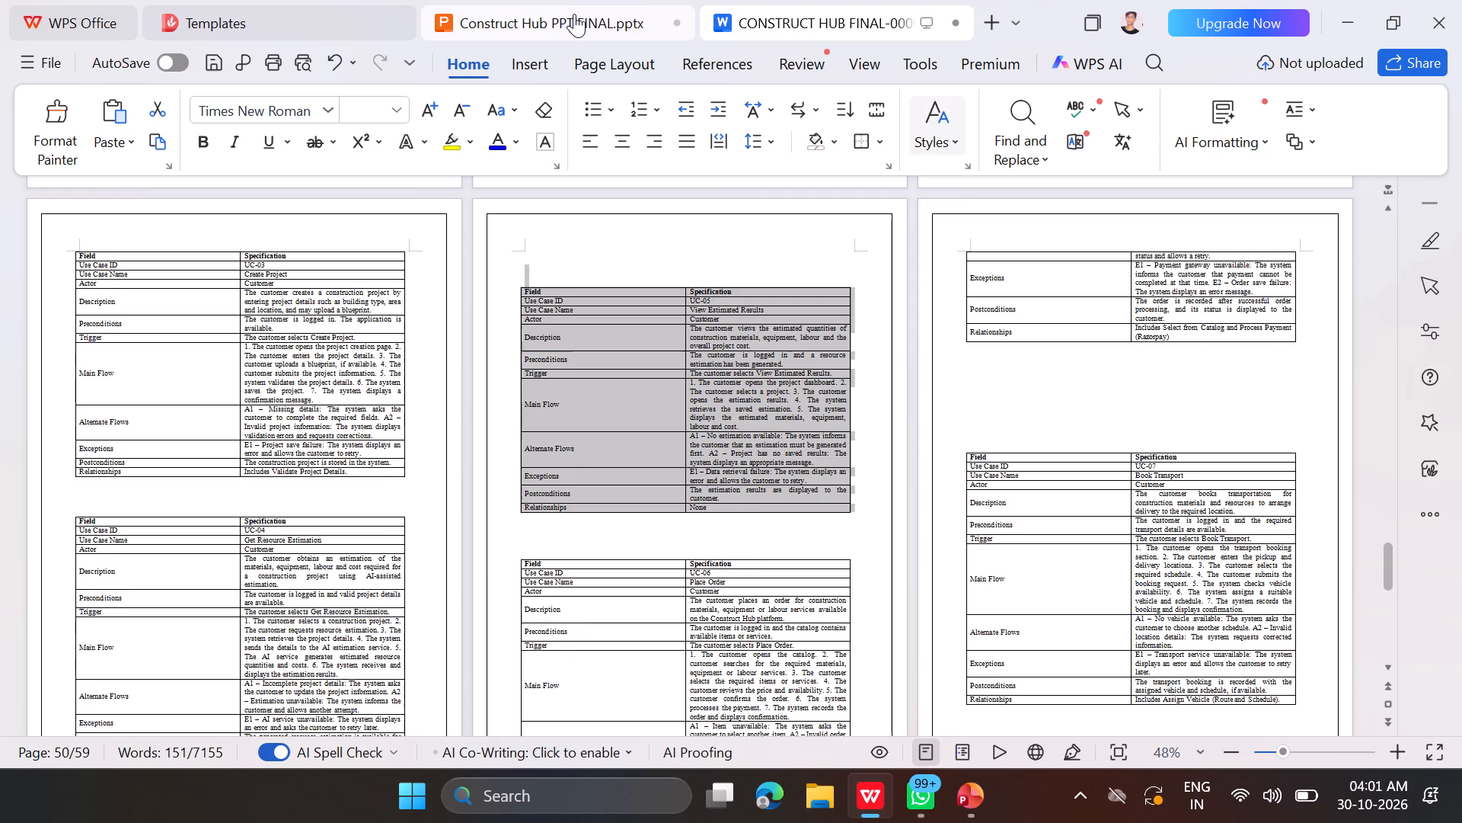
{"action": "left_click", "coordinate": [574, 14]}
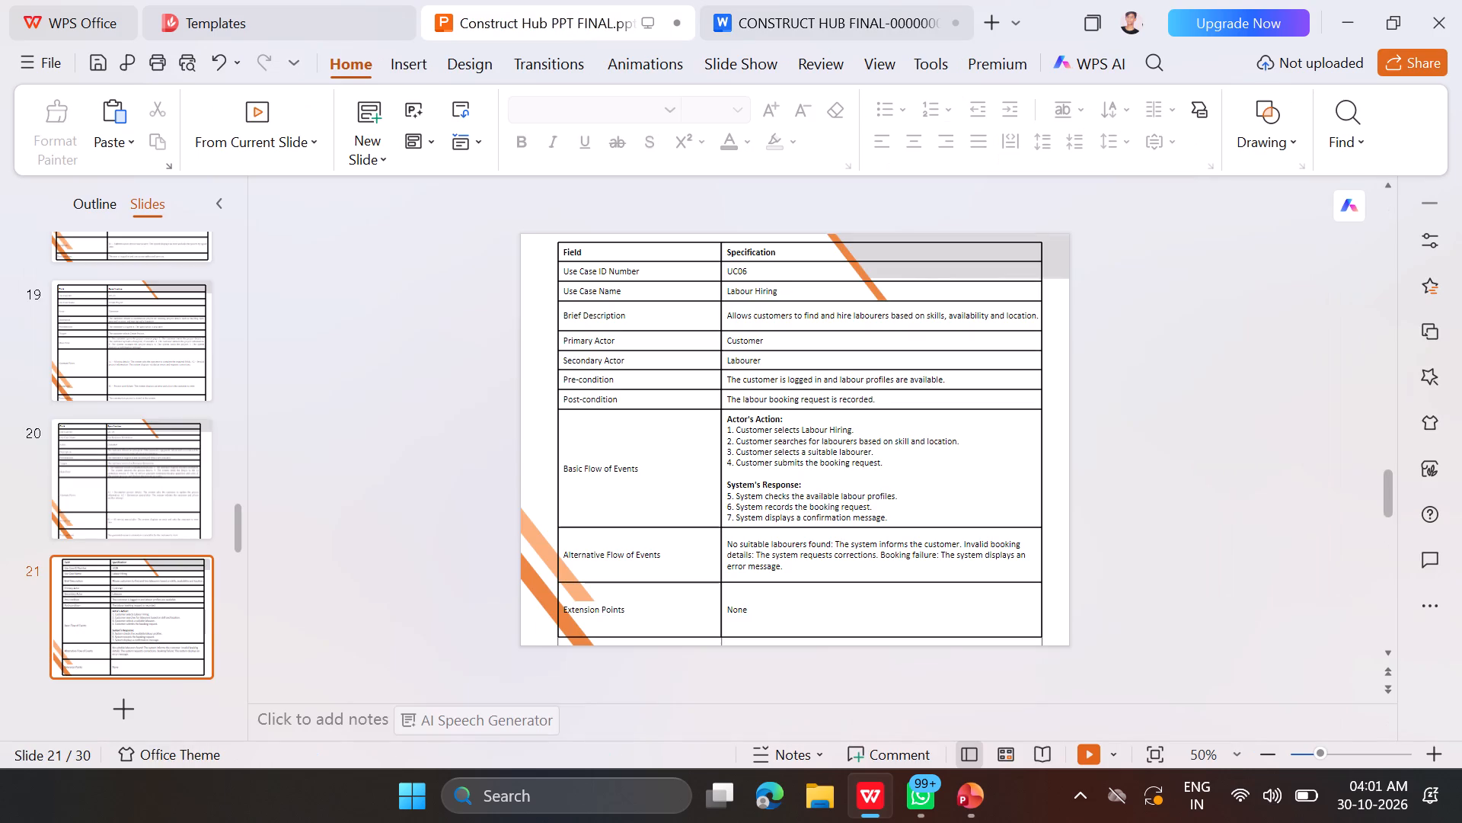
Review the slides from the ER diagram through slide 18 to check which use case tables match the report.
{"action": "scroll", "coordinate": [822, 595], "scroll_direction": "up", "scroll_amount": 2}
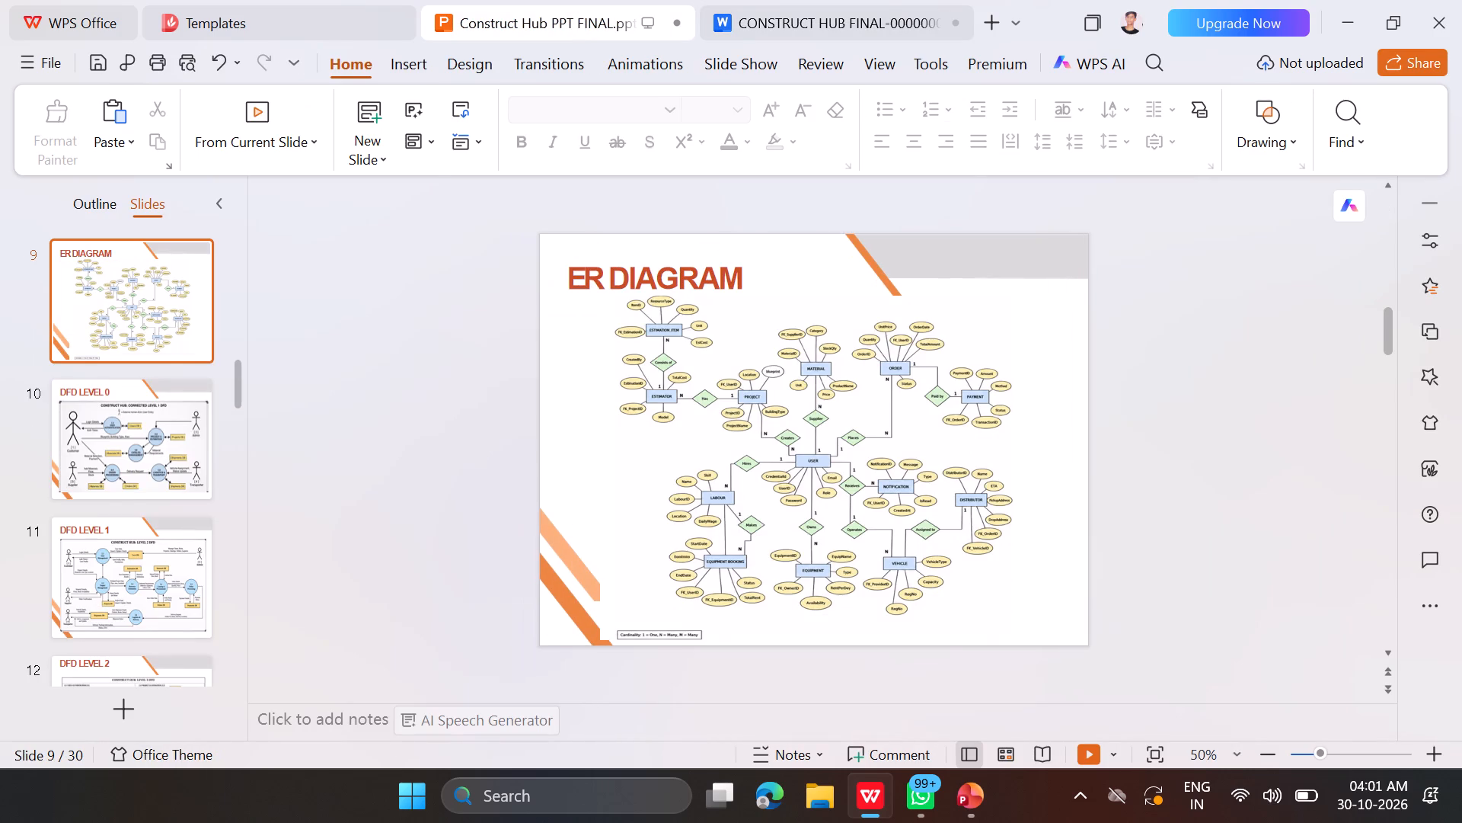
{"action": "key", "text": "Down"}
{"action": "key", "text": "Down"}
{"action": "key", "text": "Down"}
{"action": "key", "text": "Down"}
{"action": "key", "text": "Down"}
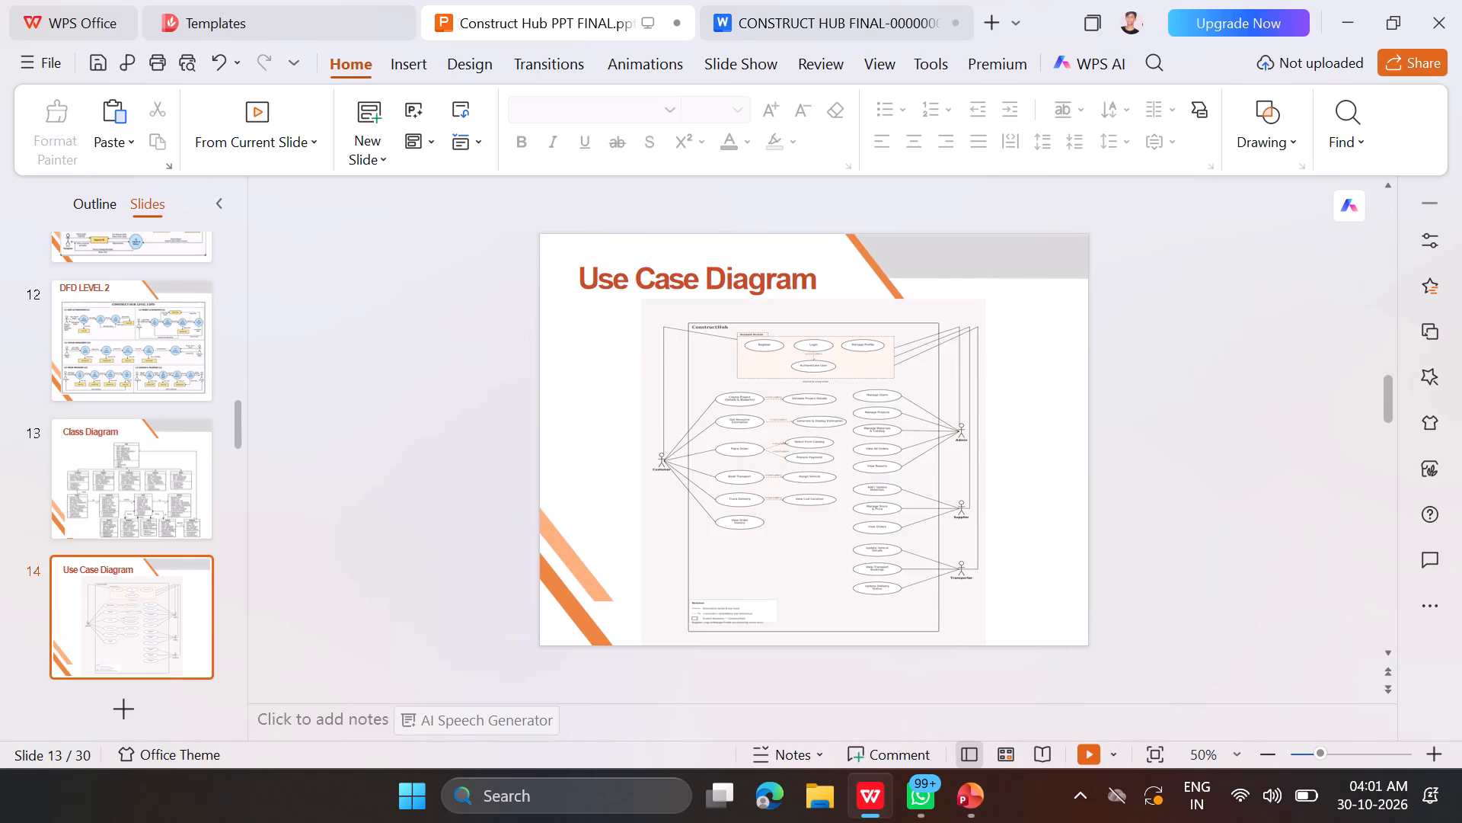
{"action": "key", "text": "Down"}
{"action": "key", "text": "Down"}
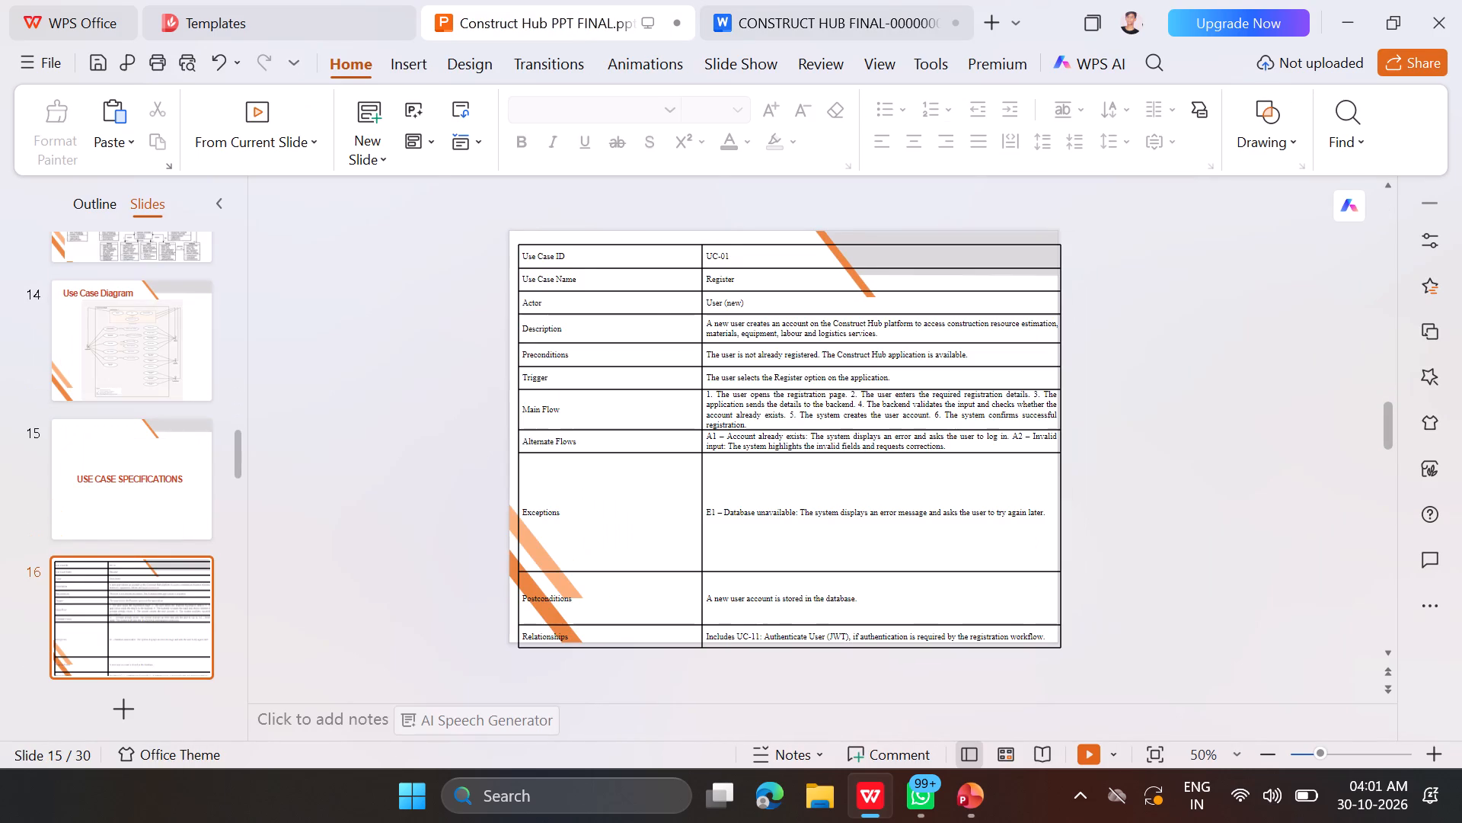
{"action": "key", "text": "Down"}
{"action": "key", "text": "Down"}
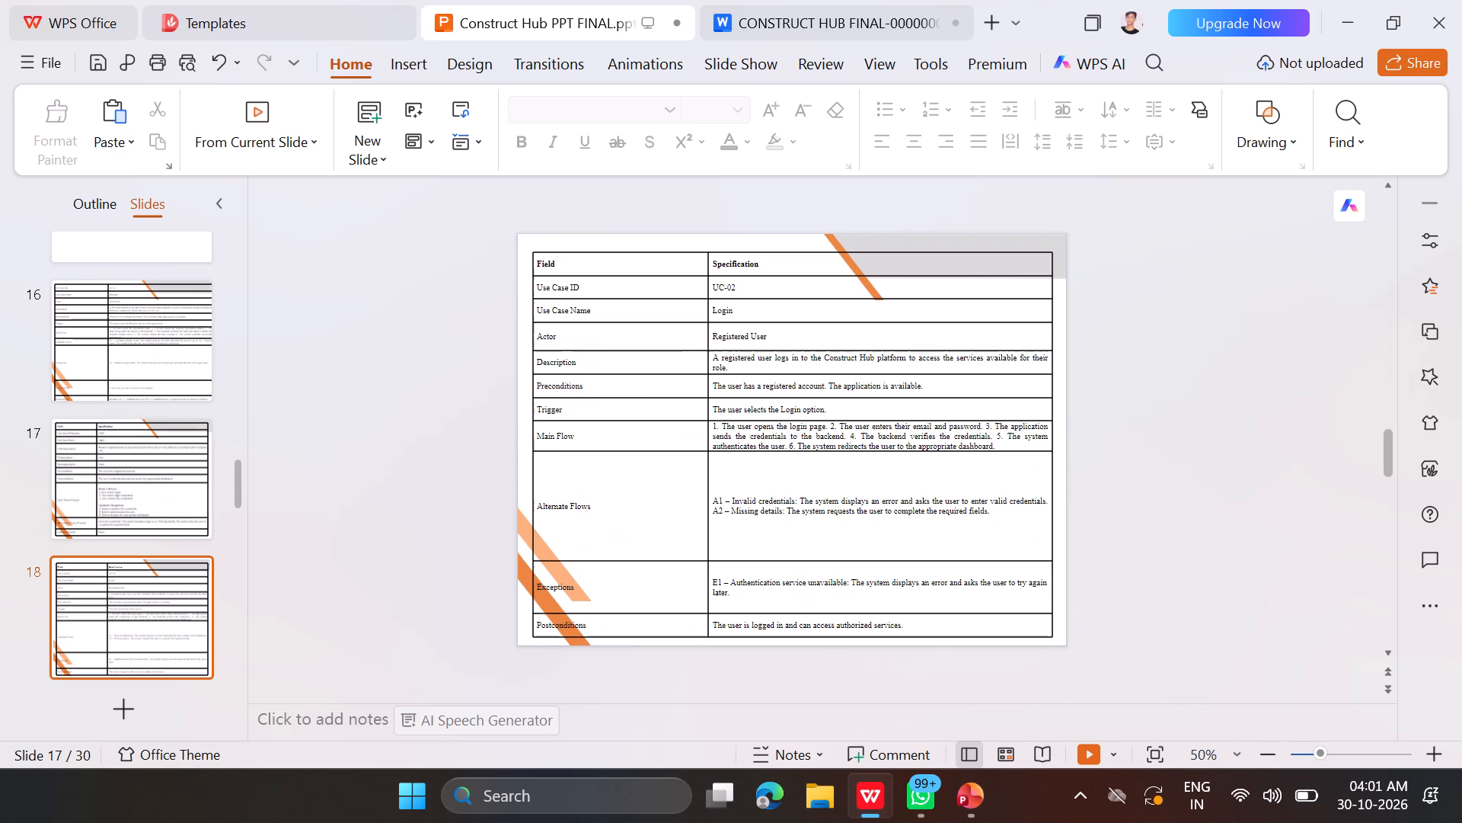
{"action": "key", "text": "Up"}
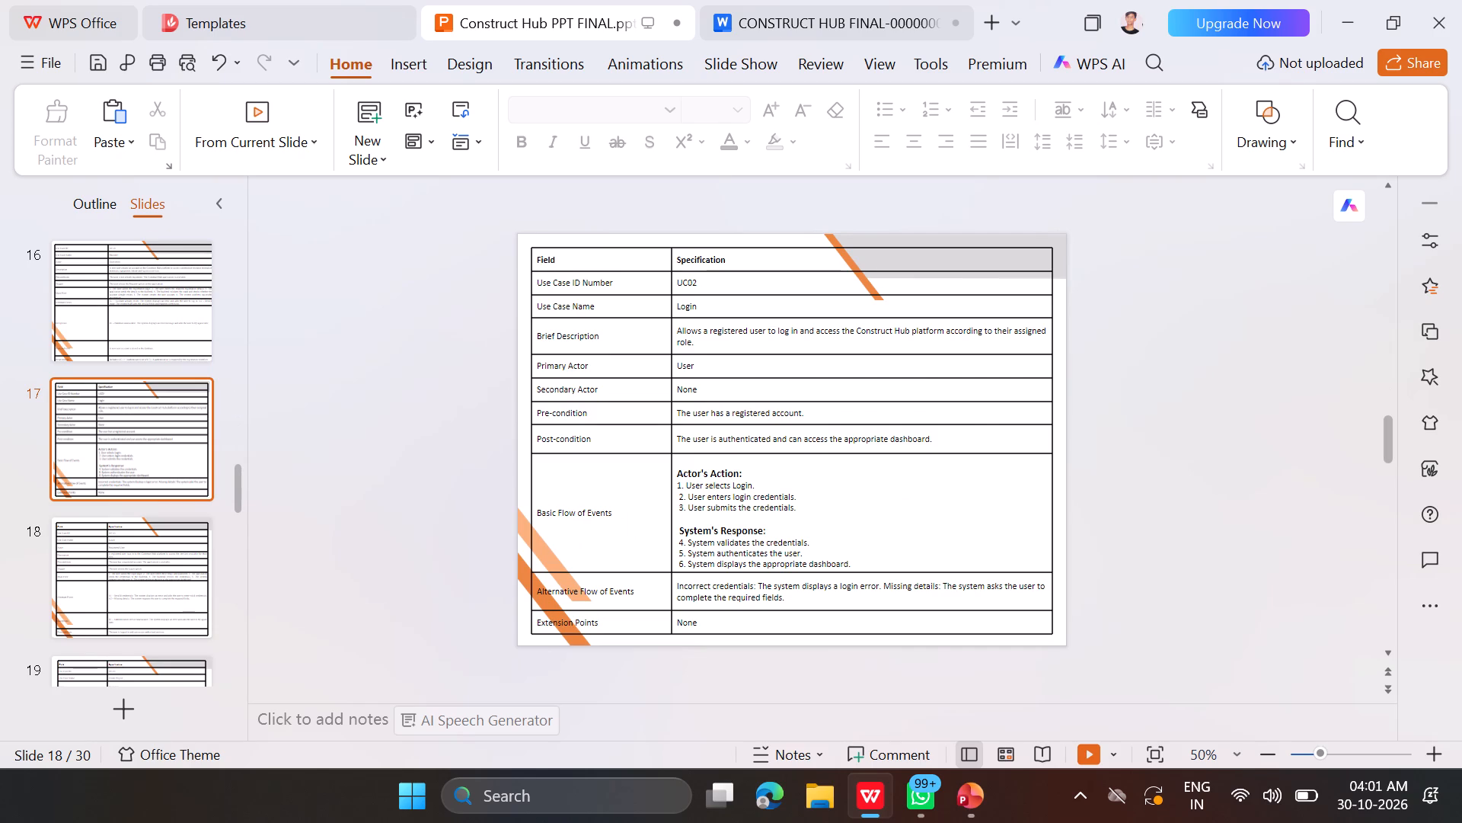
Replace the use case table content on slide 17 with the Login (UC-02) specification table copied from the report.
{"action": "left_click", "coordinate": [829, 2]}
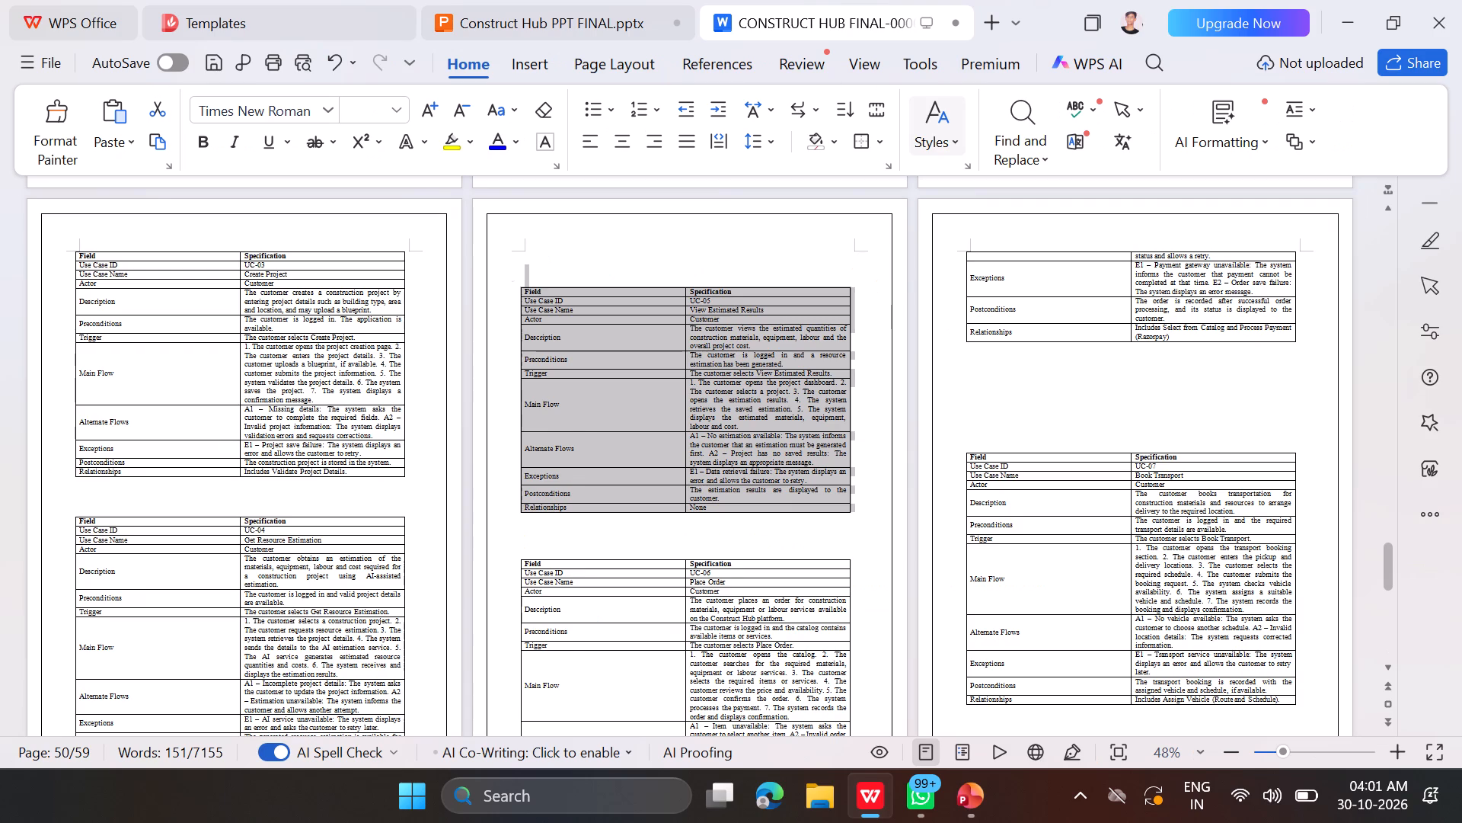
{"action": "scroll", "coordinate": [798, 314], "scroll_direction": "up", "scroll_amount": 3}
{"action": "scroll", "coordinate": [798, 314], "scroll_direction": "down", "scroll_amount": 2}
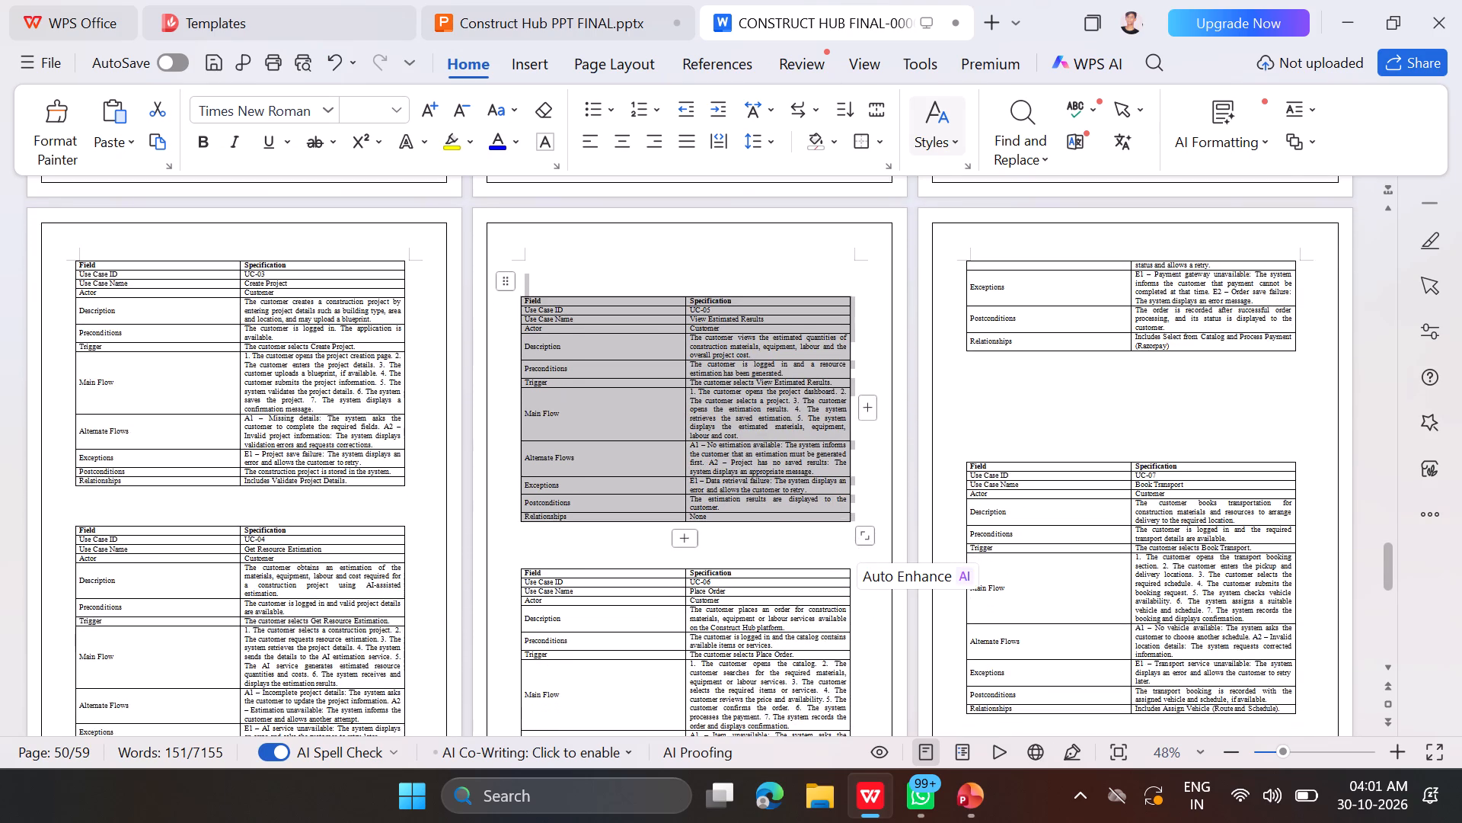
{"action": "scroll", "coordinate": [374, 502], "scroll_direction": "up", "scroll_amount": 5}
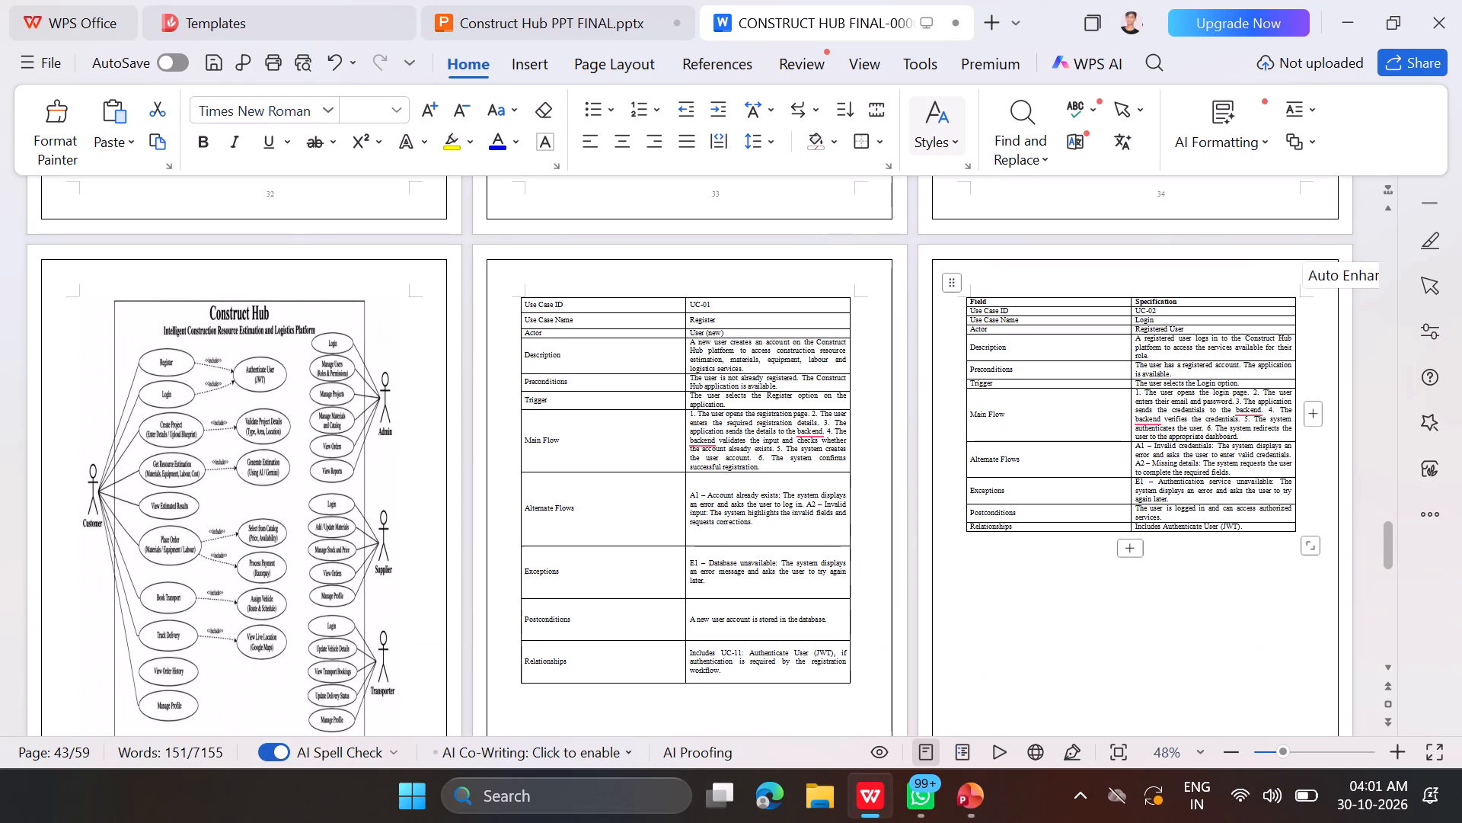
{"action": "left_click_drag", "start_coordinate": [1262, 527], "coordinate": [988, 302]}
{"action": "key", "text": "ctrl+c"}
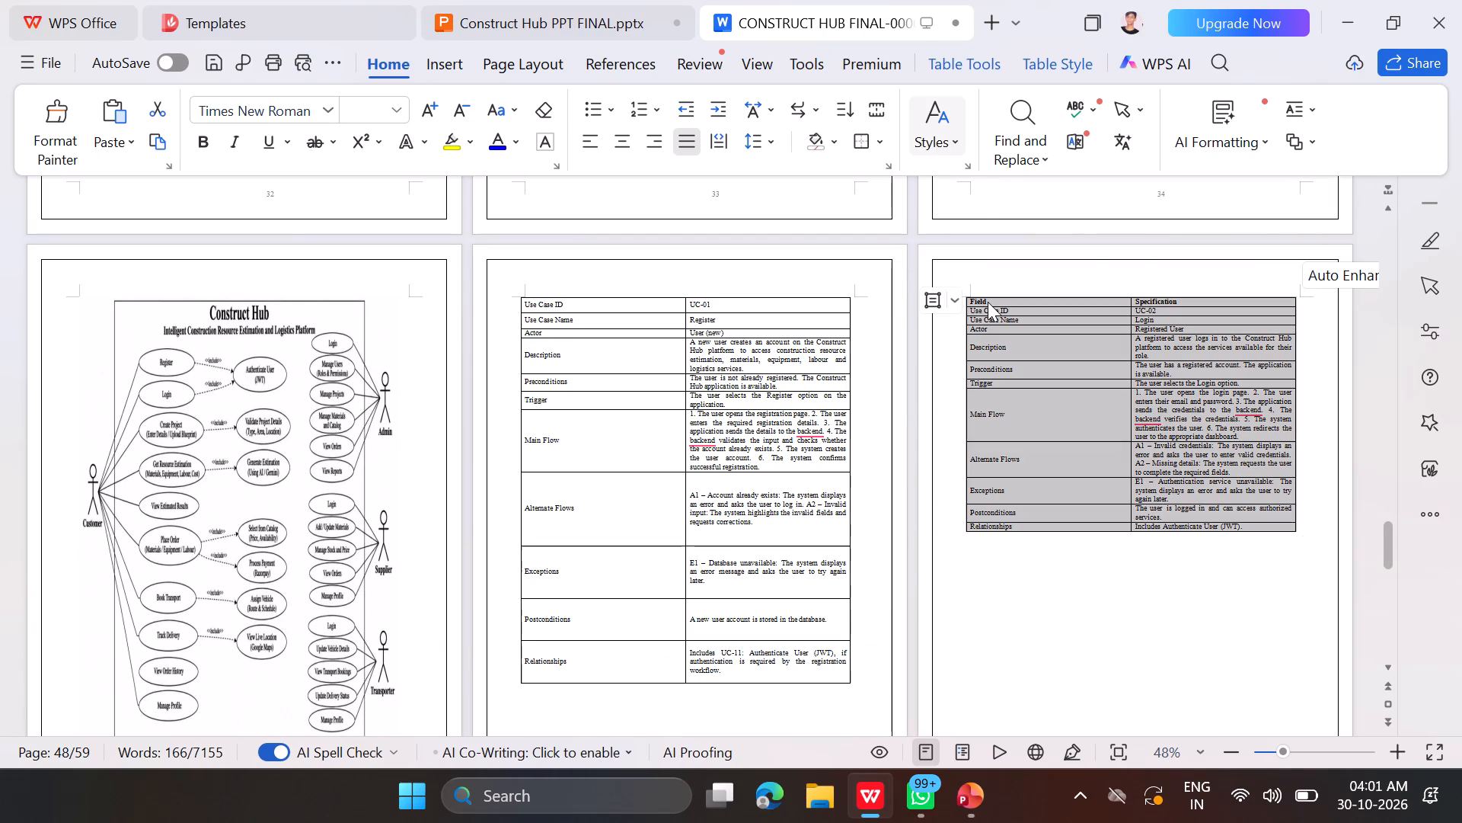
{"action": "left_click", "coordinate": [508, 0]}
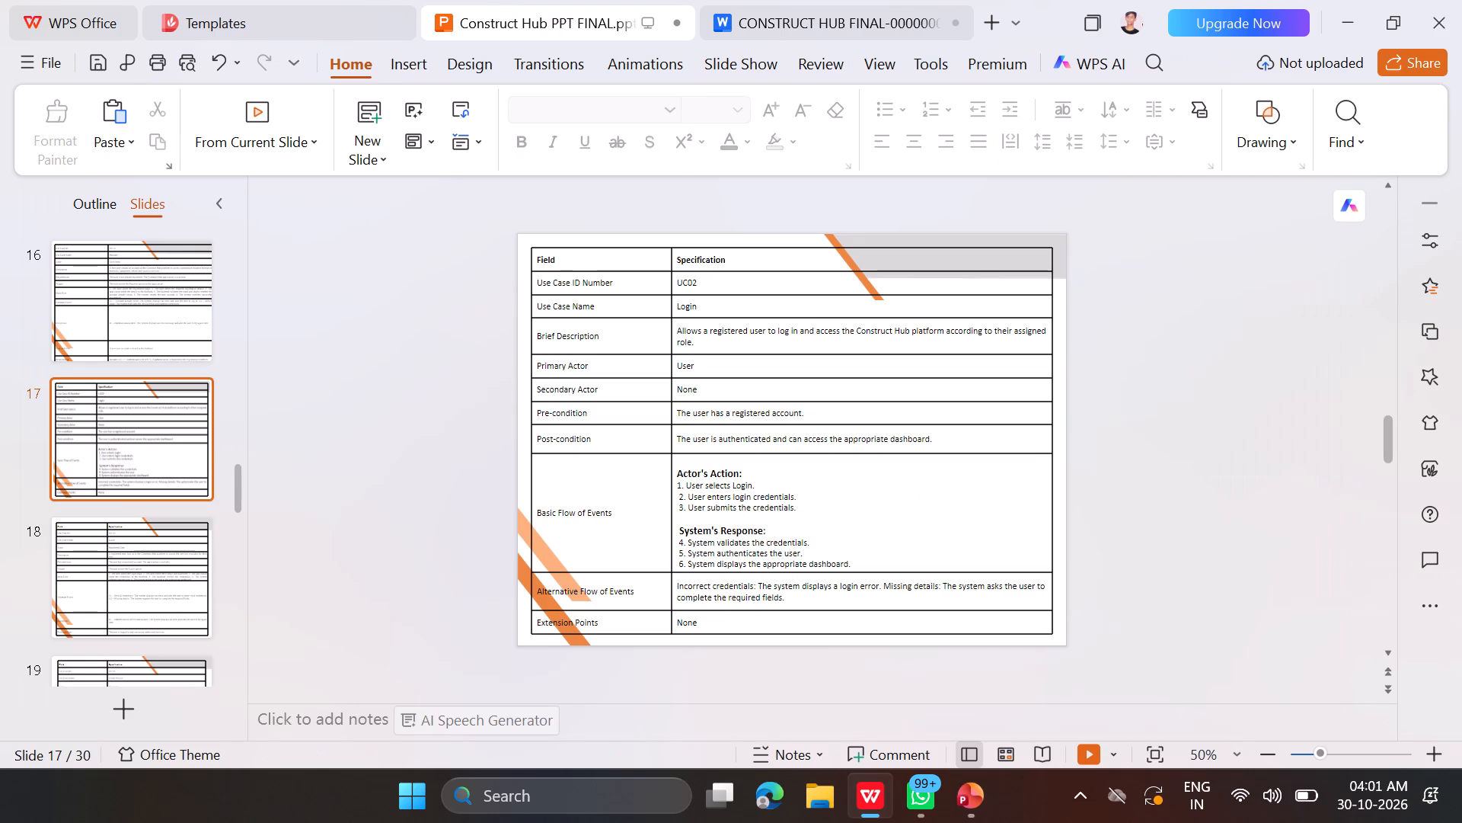
{"action": "left_click_drag", "start_coordinate": [807, 623], "coordinate": [544, 257]}
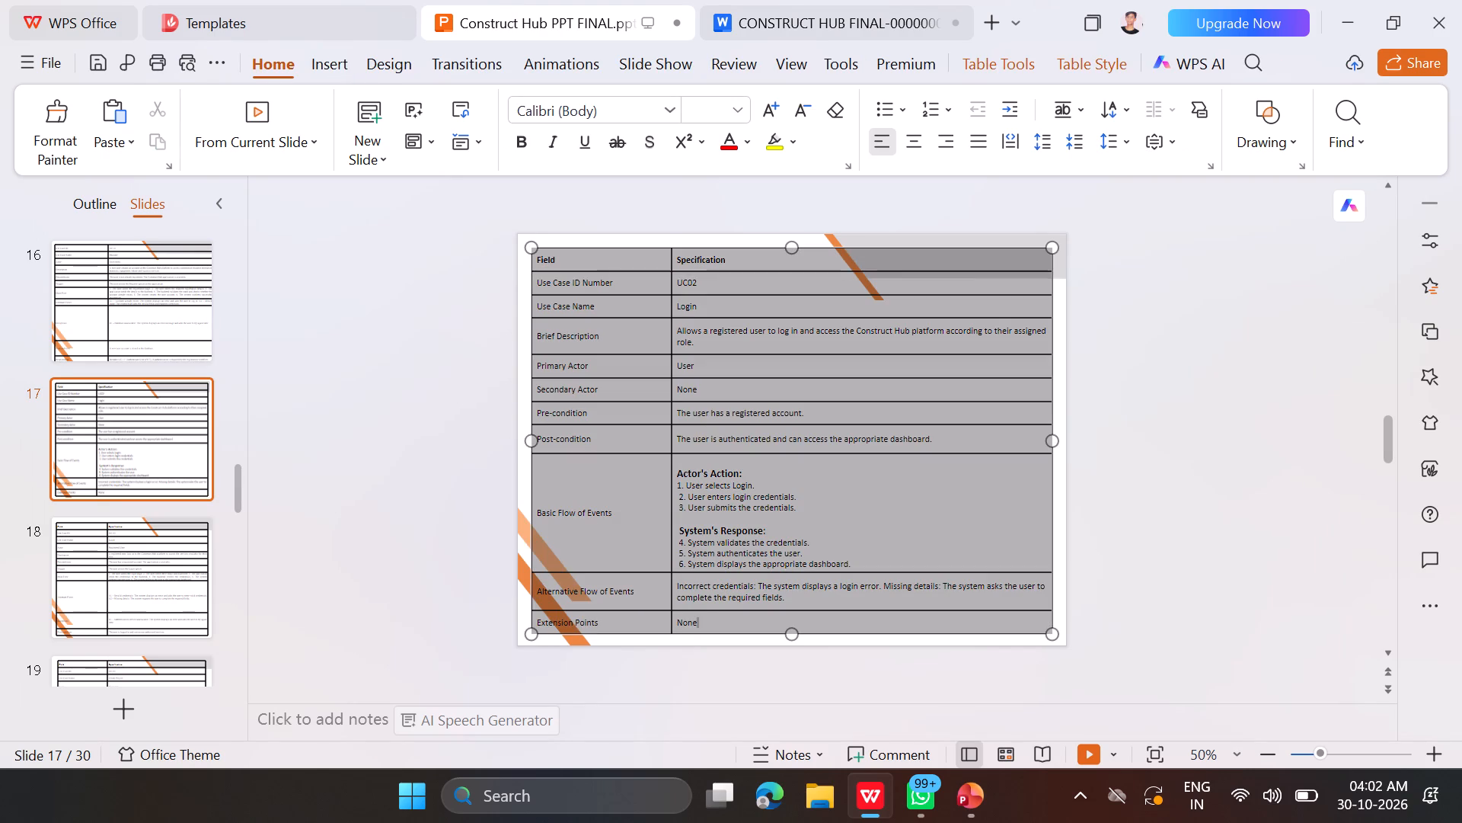
{"action": "left_click_drag", "start_coordinate": [544, 257], "coordinate": [541, 262]}
{"action": "key", "text": "ctrl+v"}
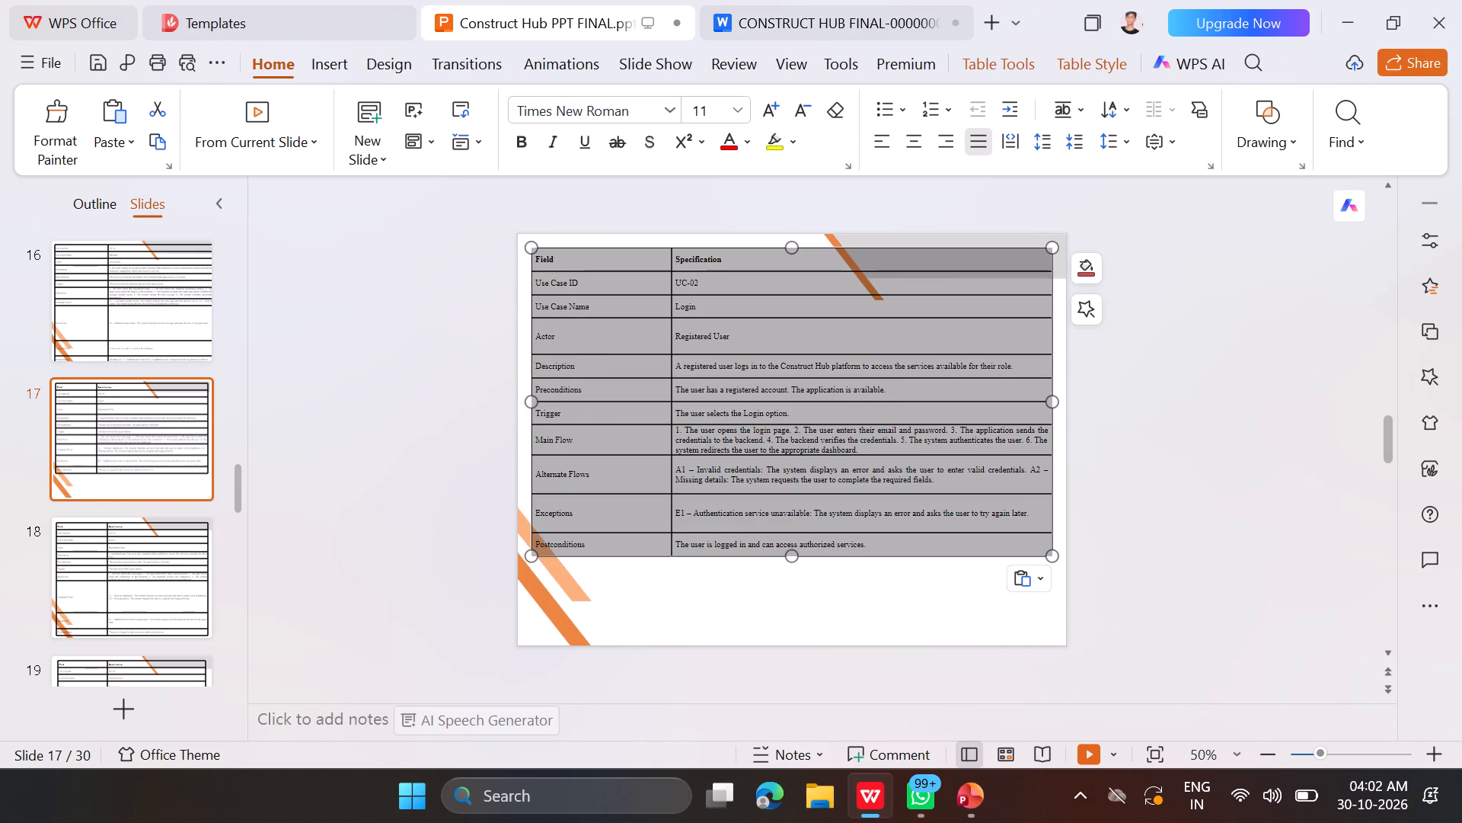
{"action": "left_click", "coordinate": [1185, 412]}
Replace the use case table content on slide 18 with the Create Project (UC-03) specification table copied from the report.
{"action": "key", "text": "Down"}
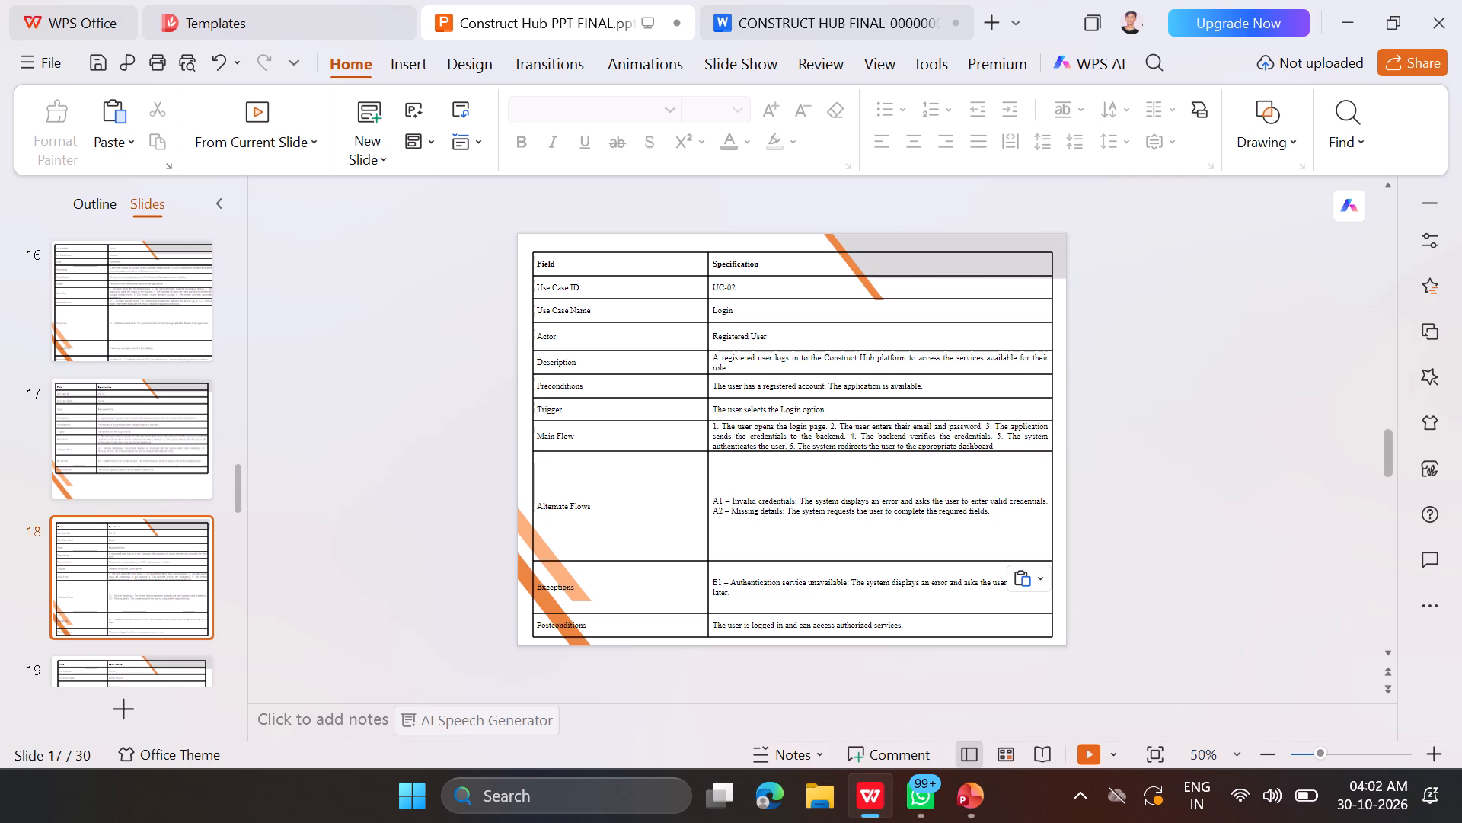
{"action": "left_click", "coordinate": [822, 16]}
{"action": "scroll", "coordinate": [828, 333], "scroll_direction": "down", "scroll_amount": 1}
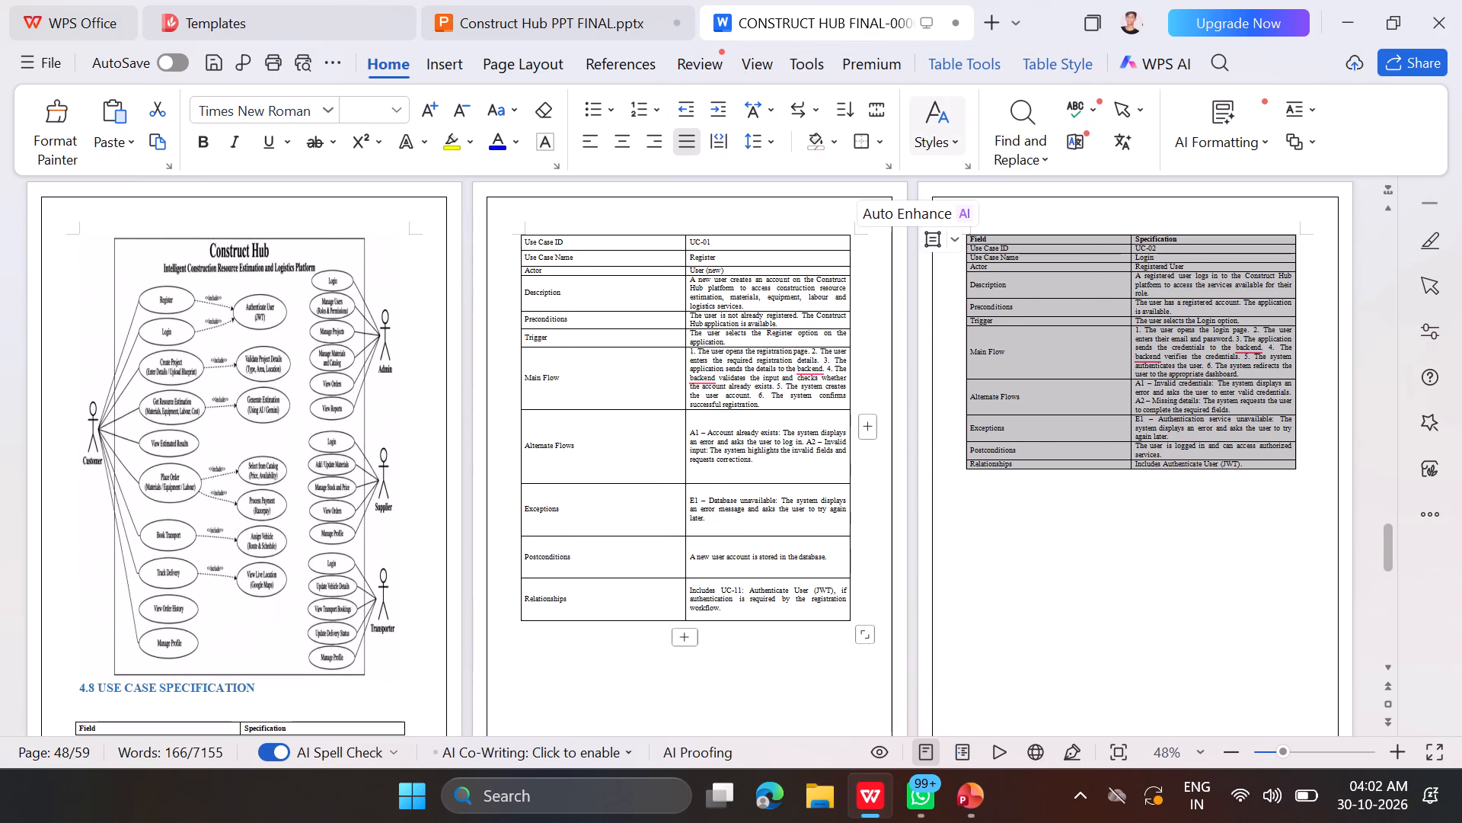
{"action": "scroll", "coordinate": [828, 333], "scroll_direction": "down", "scroll_amount": 5}
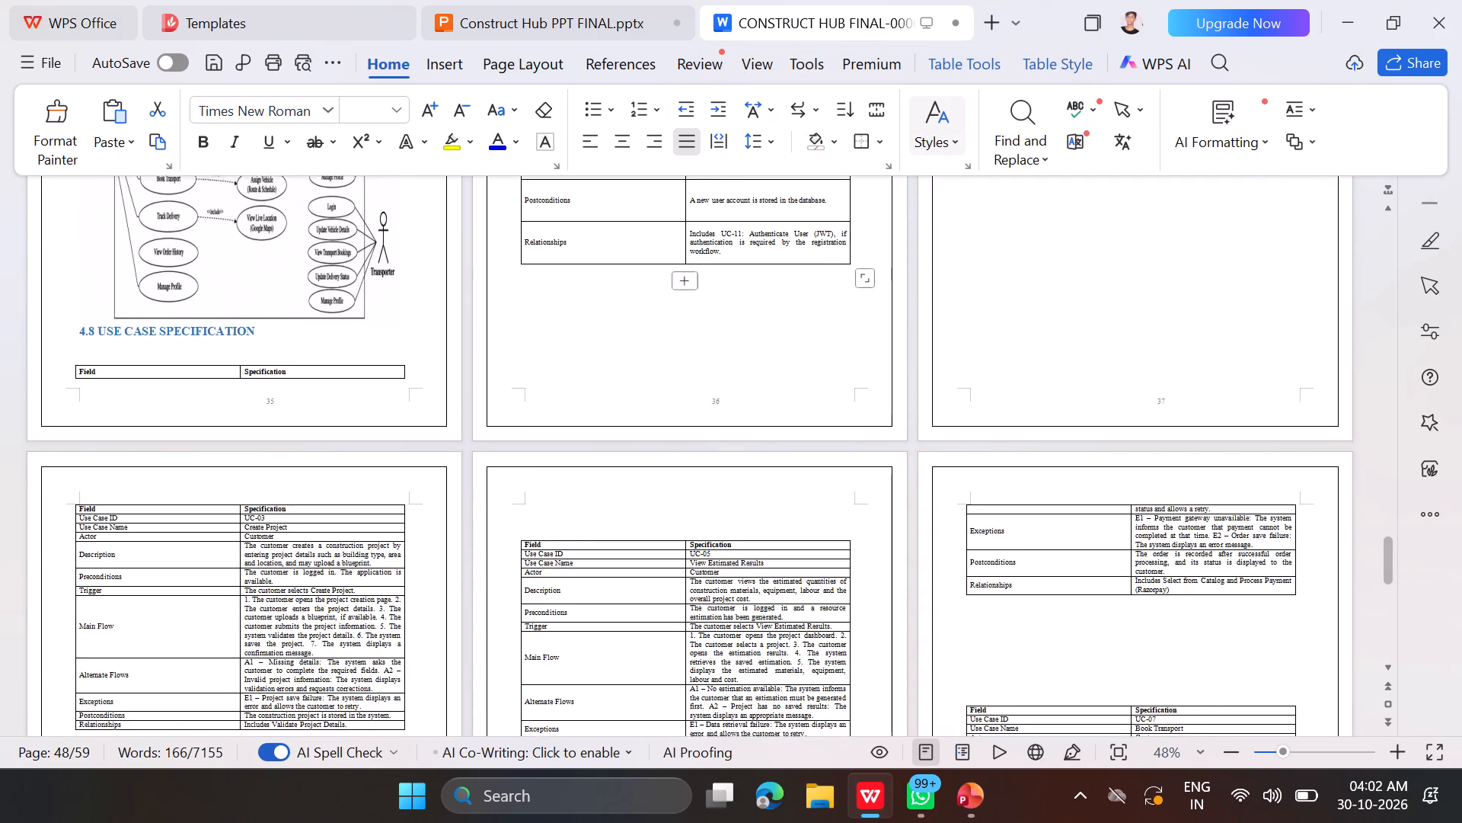
{"action": "scroll", "coordinate": [828, 333], "scroll_direction": "down", "scroll_amount": 1}
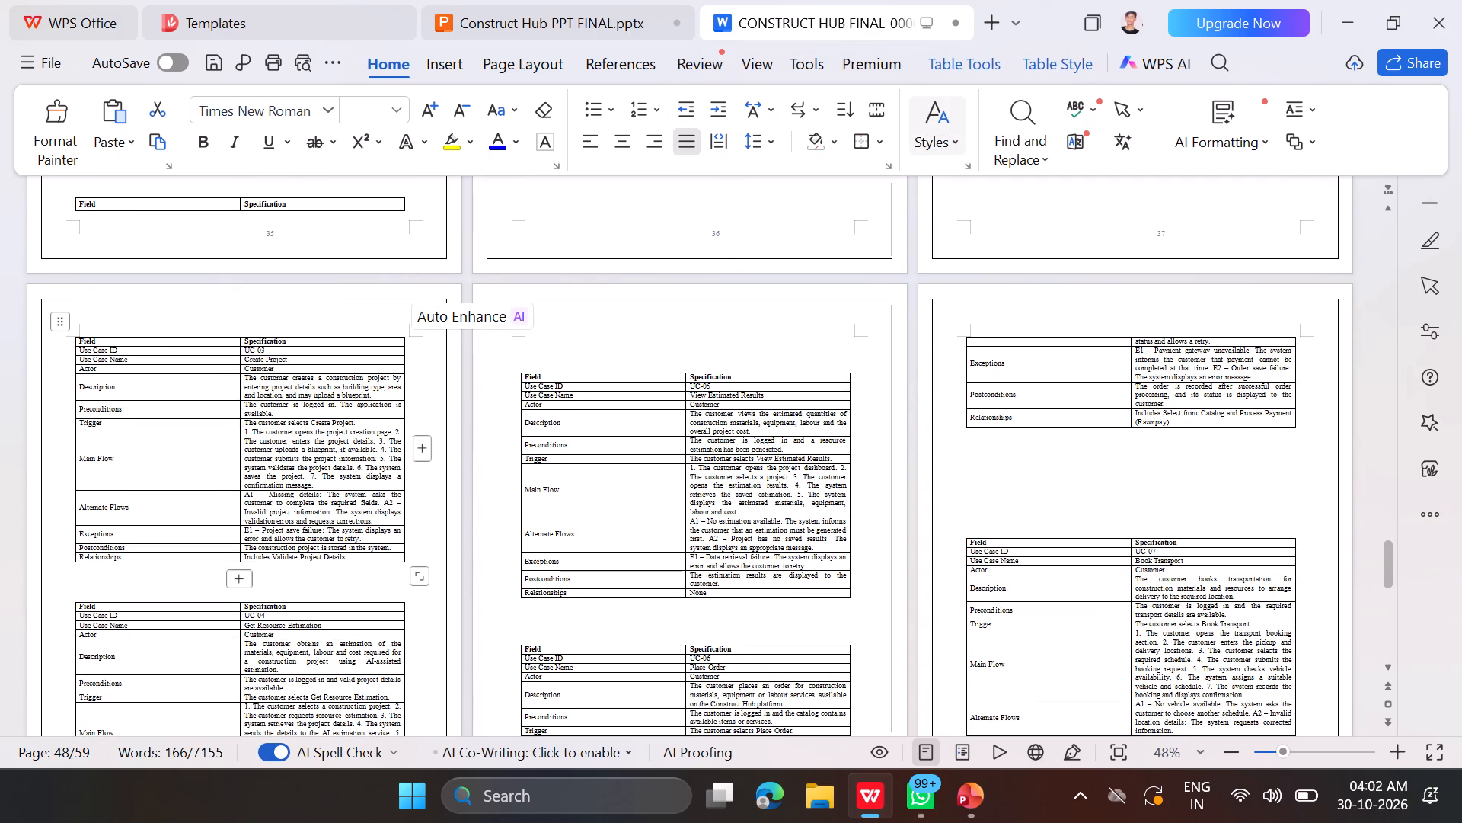
{"action": "left_click_drag", "start_coordinate": [354, 554], "coordinate": [286, 457]}
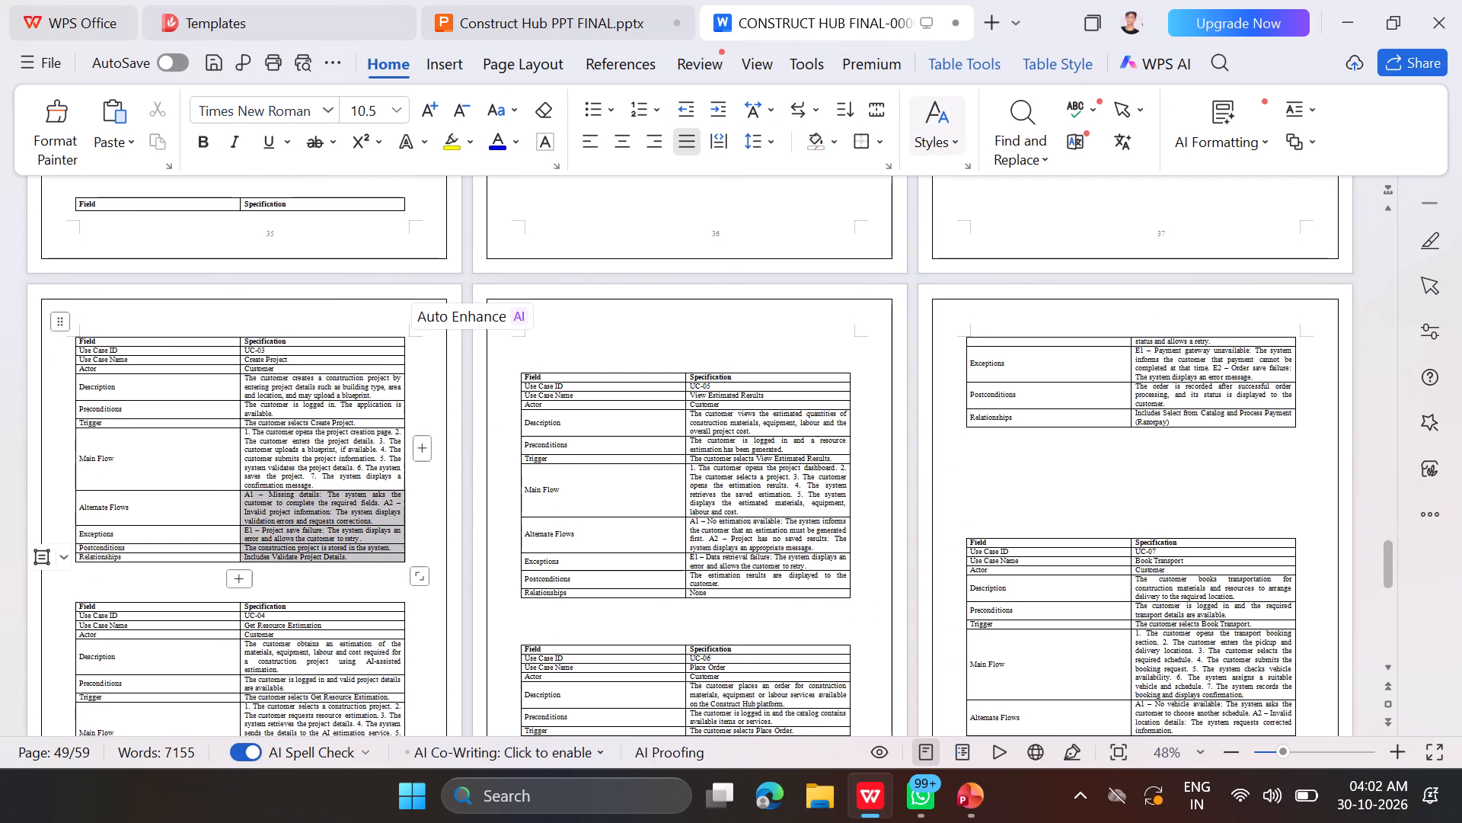
{"action": "left_click_drag", "start_coordinate": [286, 457], "coordinate": [73, 344]}
{"action": "key", "text": "ctrl+c"}
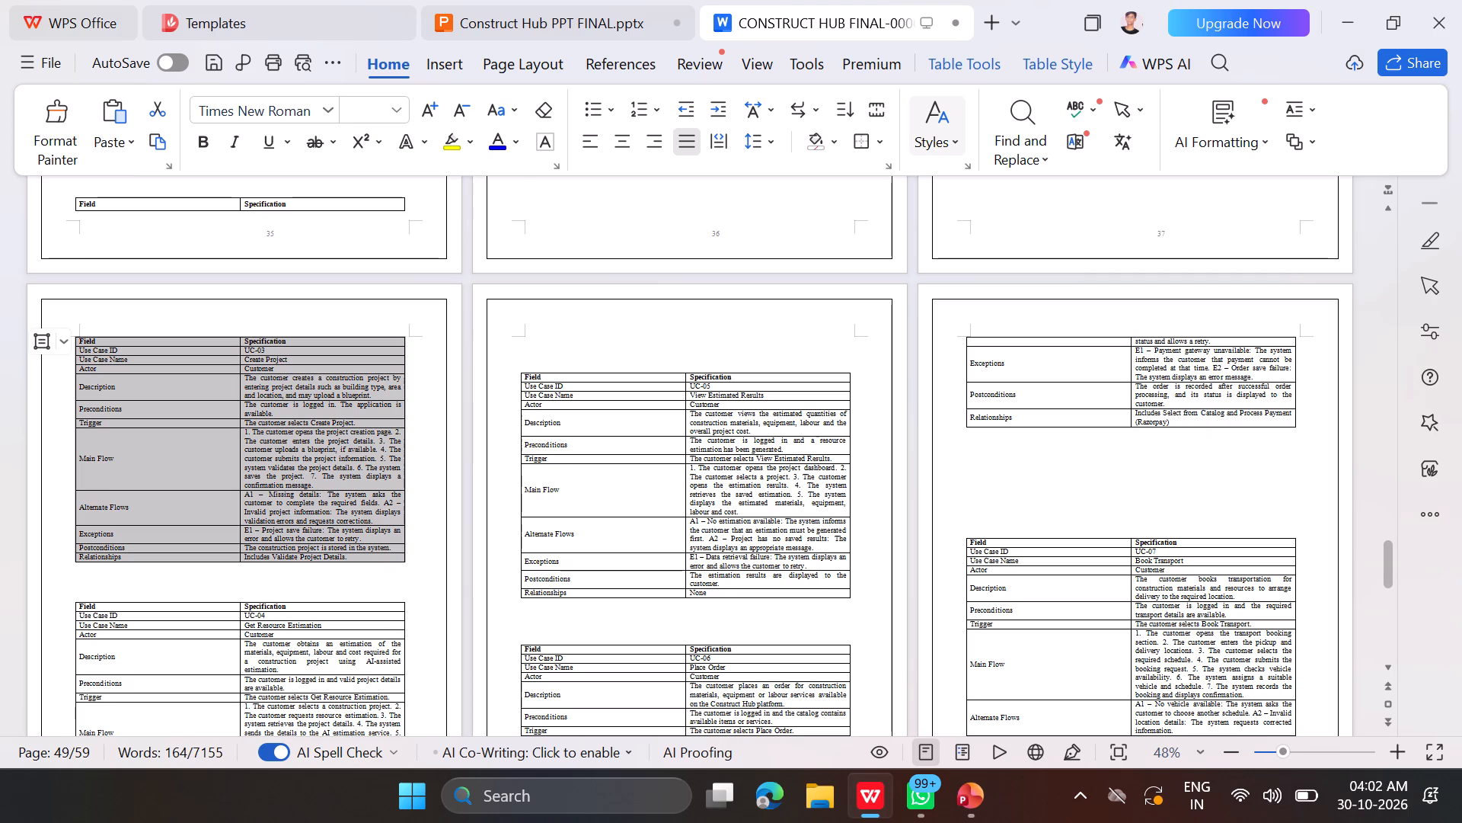
{"action": "left_click", "coordinate": [601, 8]}
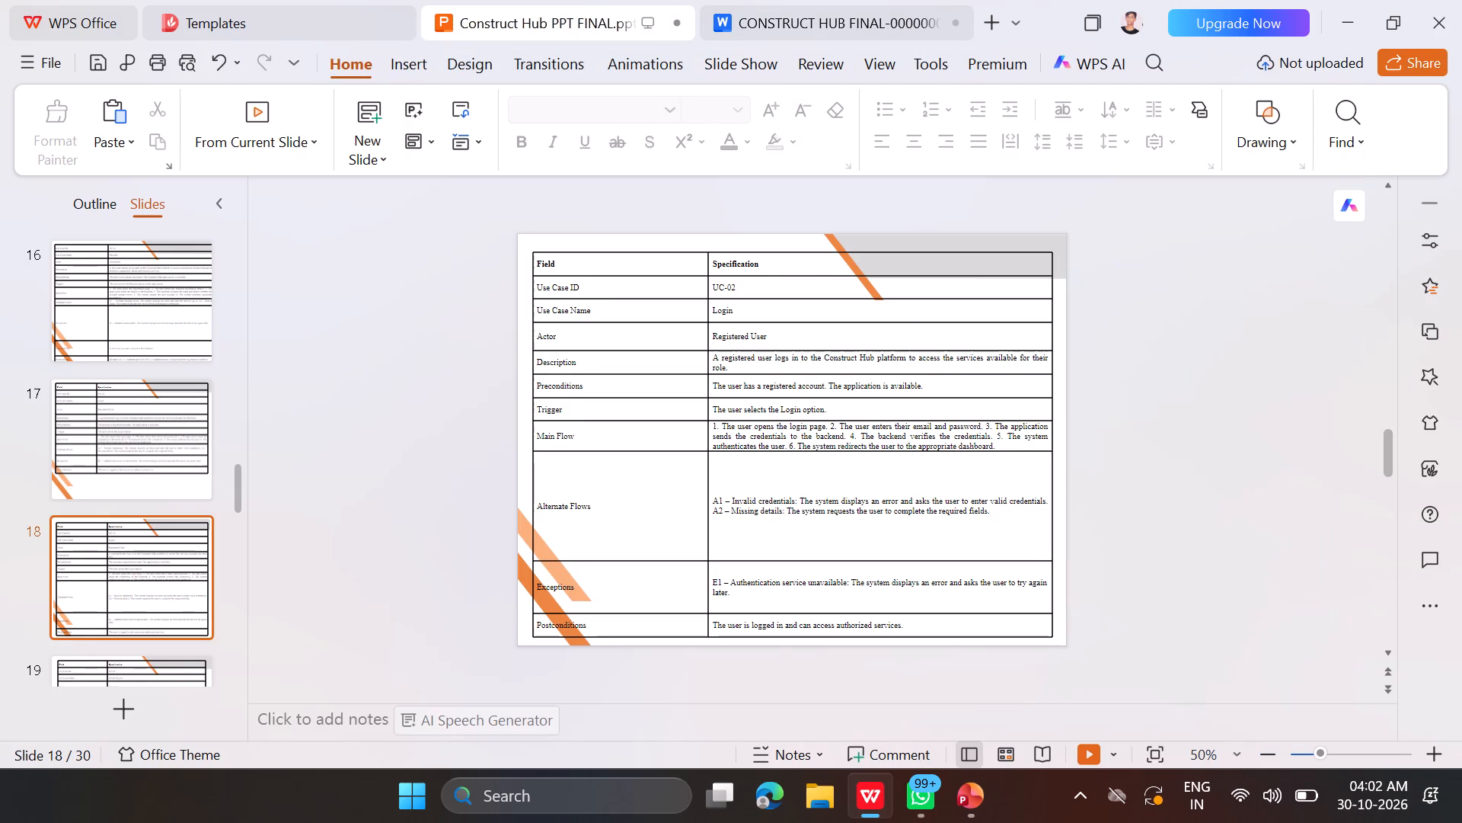
{"action": "key", "text": "Up"}
{"action": "key", "text": "Down"}
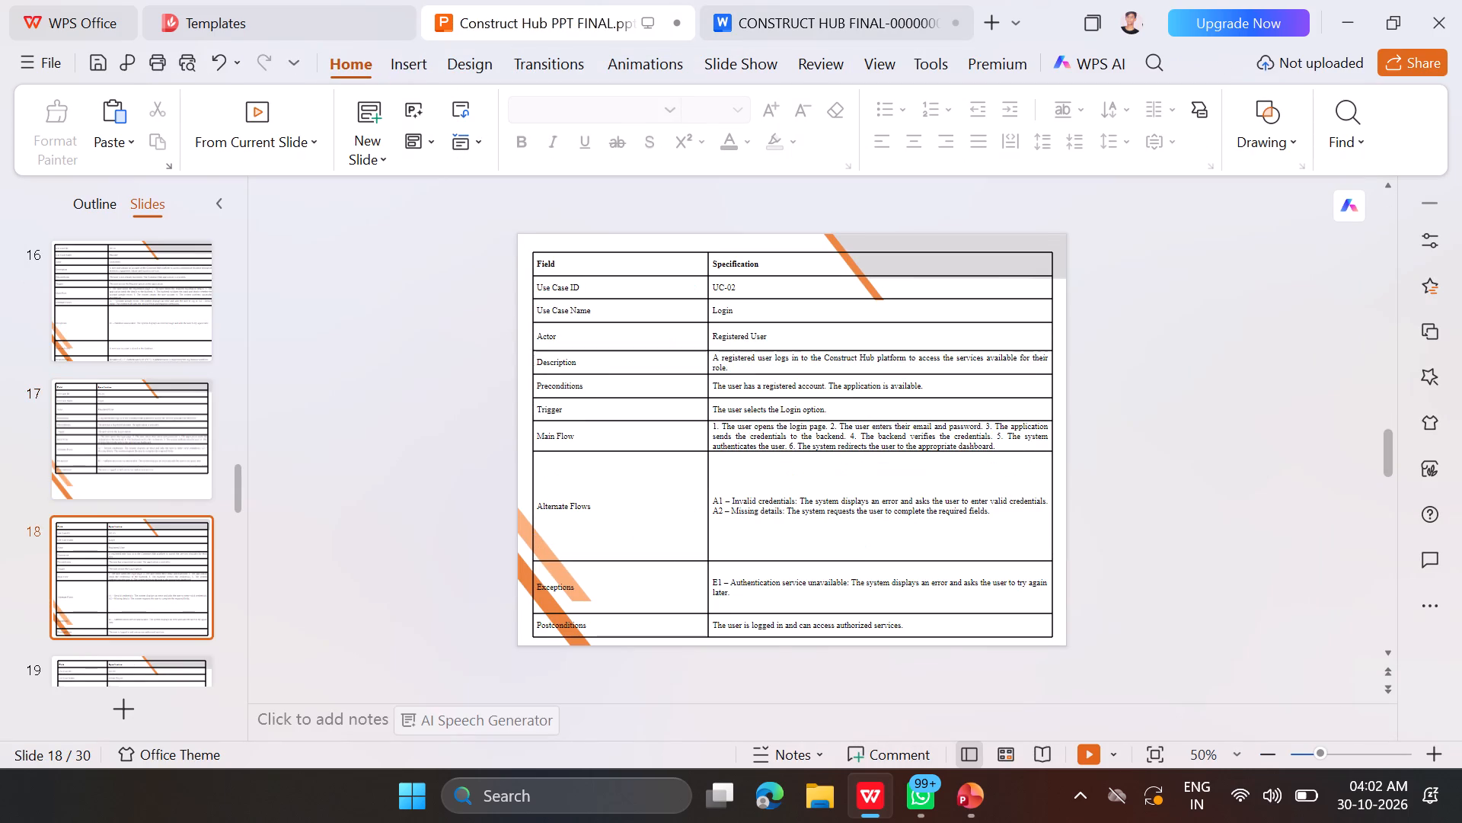
{"action": "left_click_drag", "start_coordinate": [963, 631], "coordinate": [597, 303]}
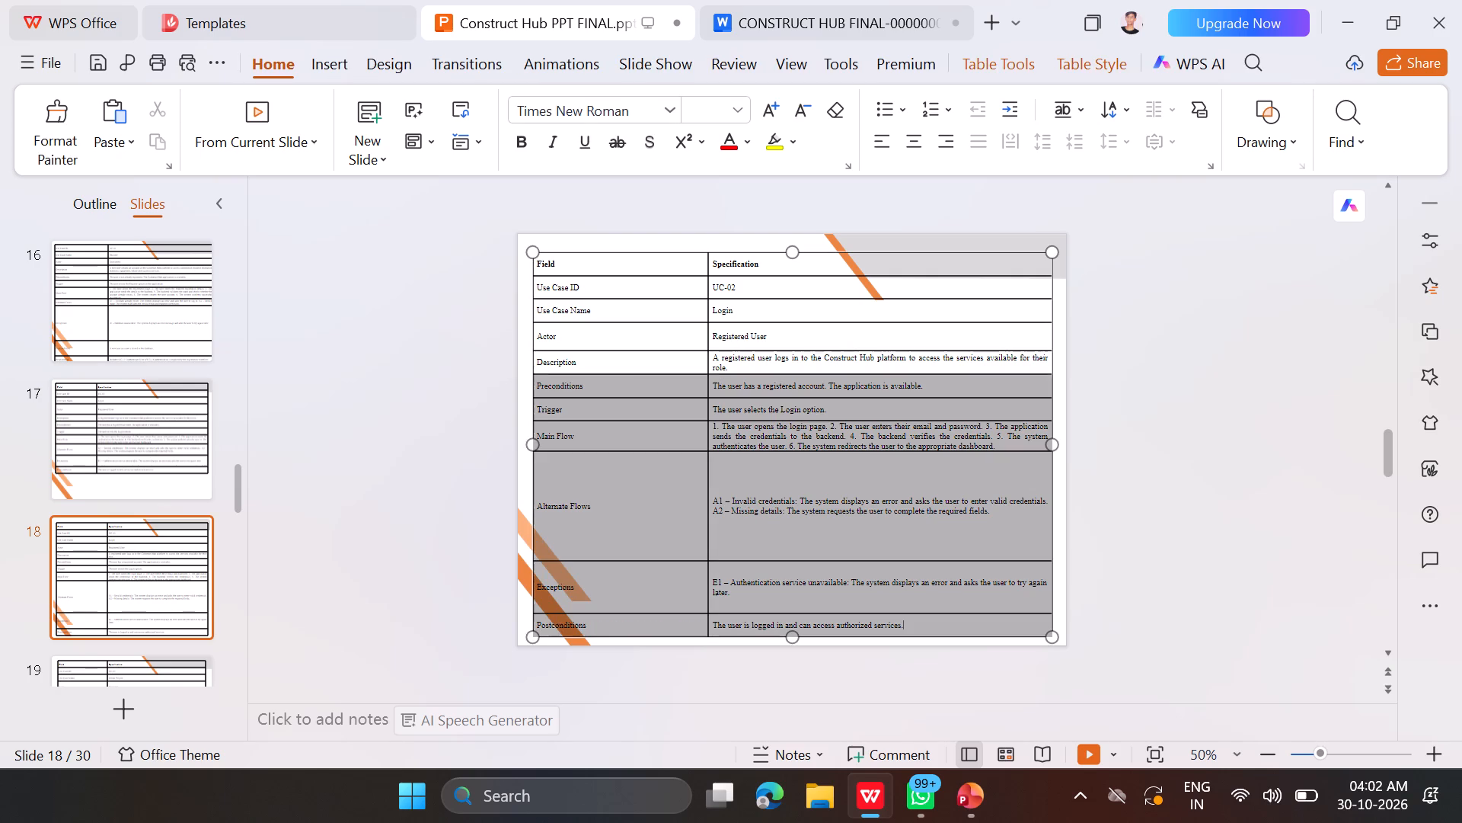
{"action": "left_click_drag", "start_coordinate": [597, 303], "coordinate": [533, 216]}
{"action": "key", "text": "ctrl+v"}
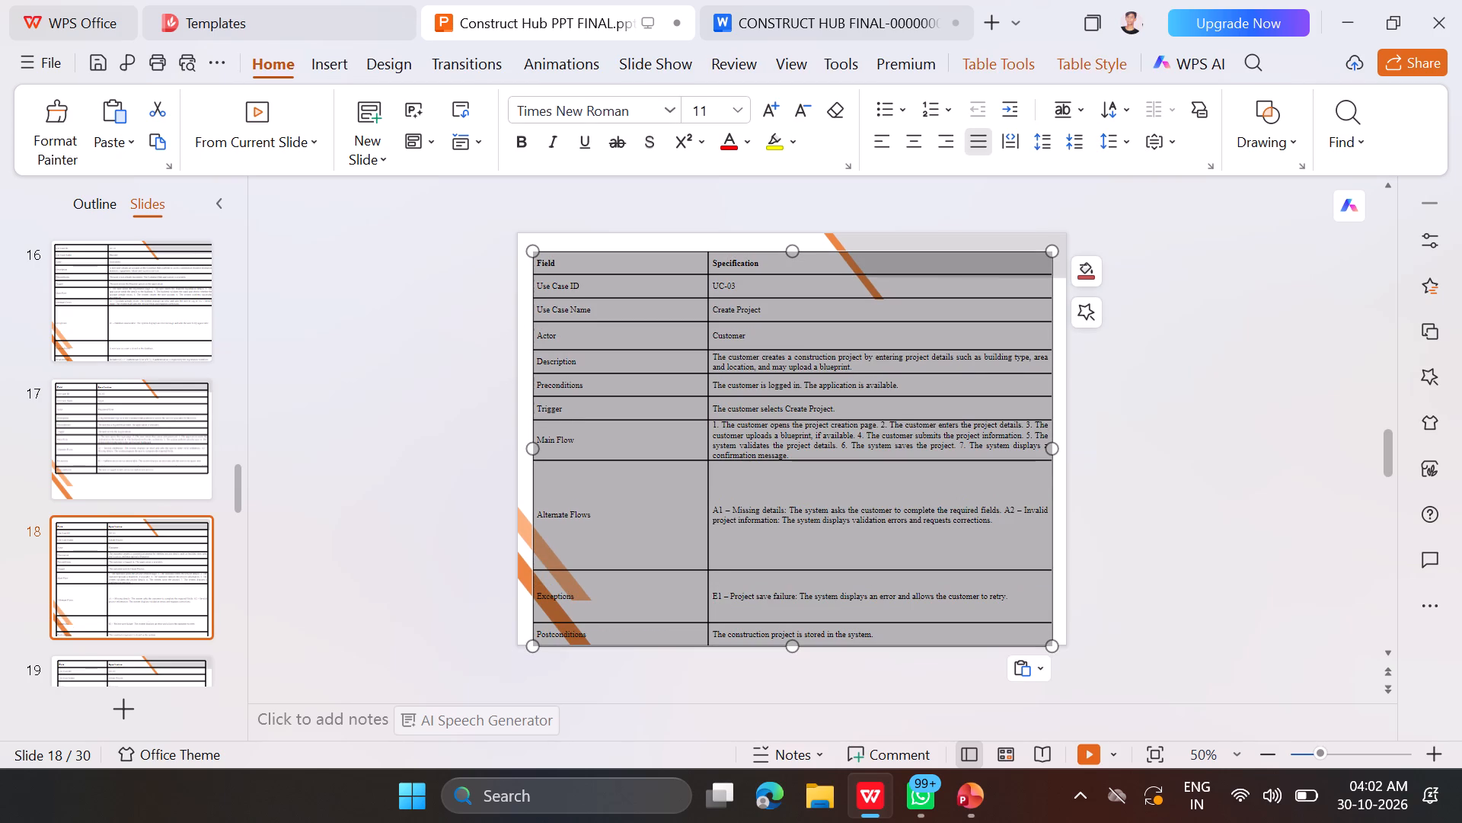
{"action": "left_click", "coordinate": [1222, 513]}
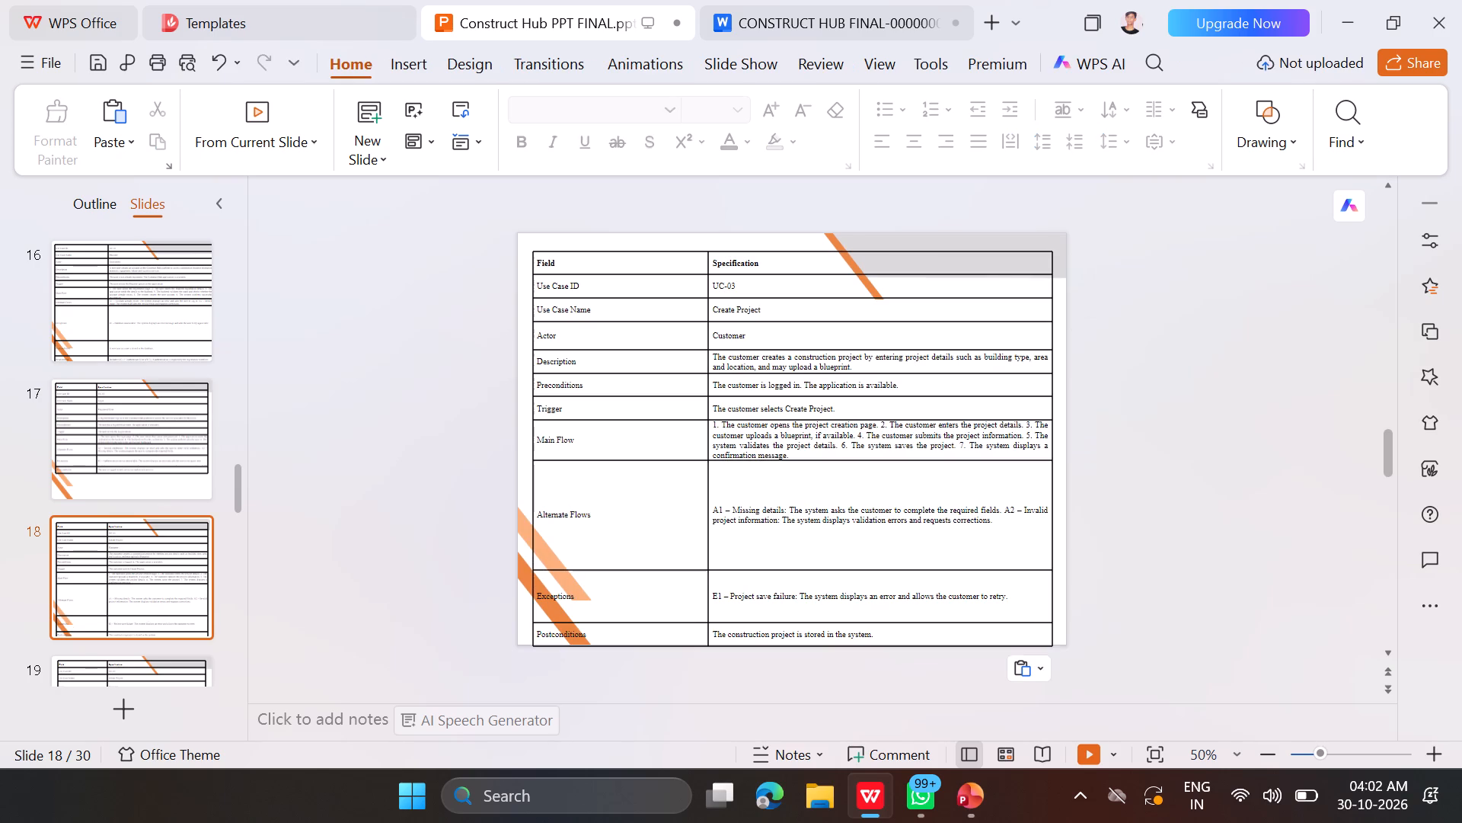
Replace the use case table content on slide 19 with the Get Resource Estimation (UC-04) specification table copied from the report.
{"action": "key", "text": "Down"}
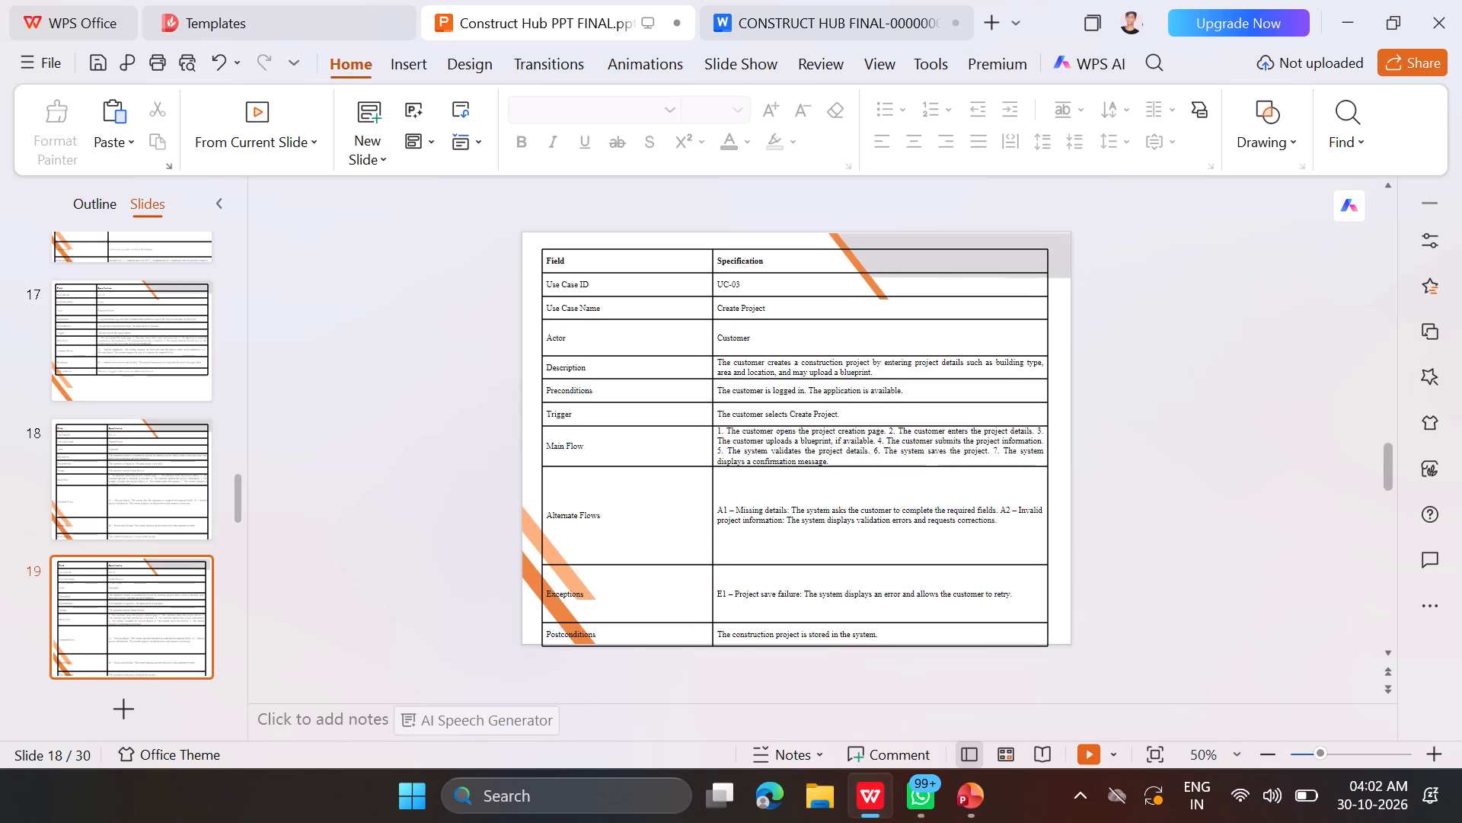
{"action": "left_click", "coordinate": [757, 1]}
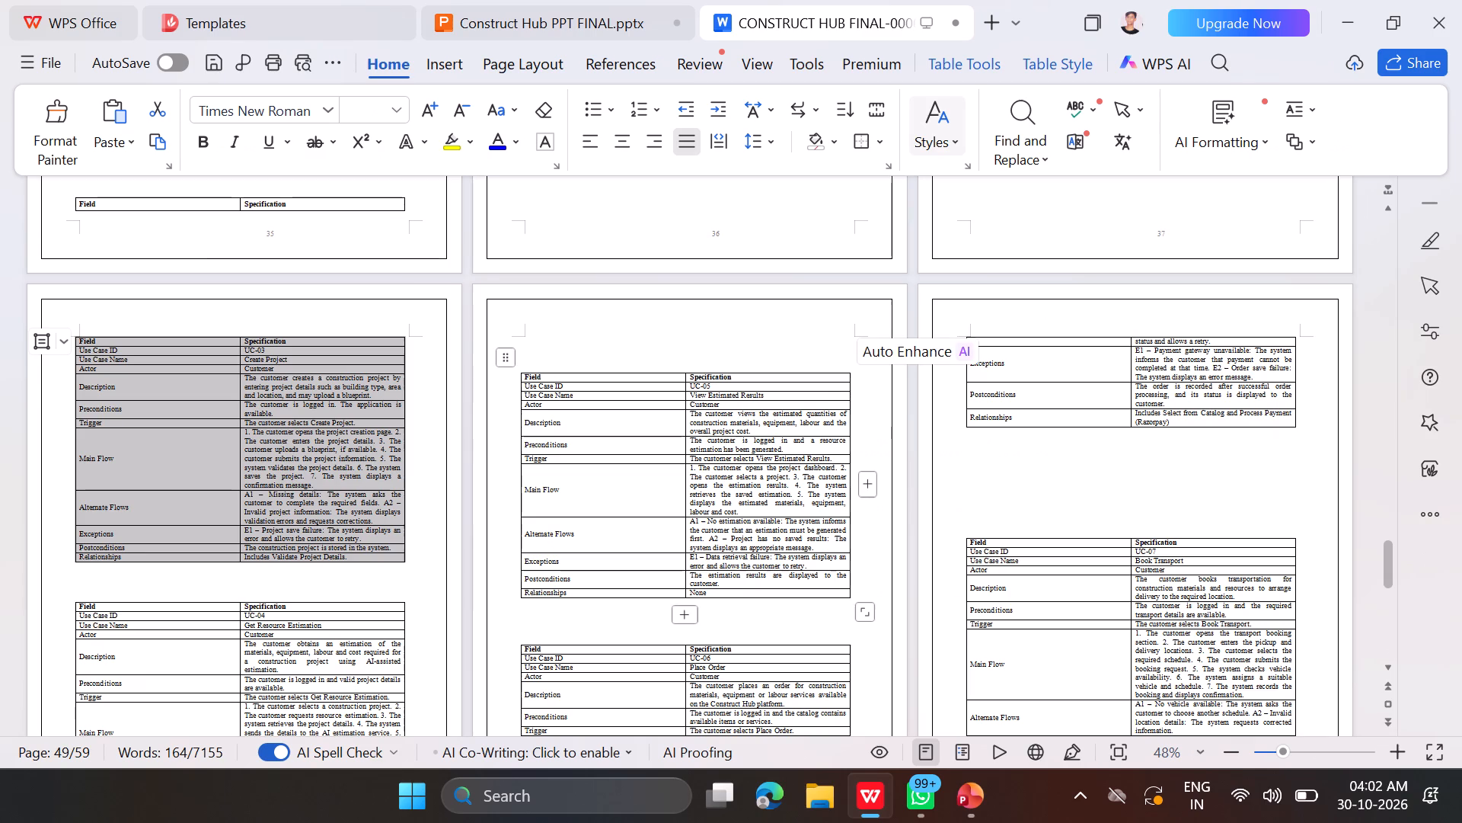
{"action": "scroll", "coordinate": [369, 613], "scroll_direction": "down", "scroll_amount": 4}
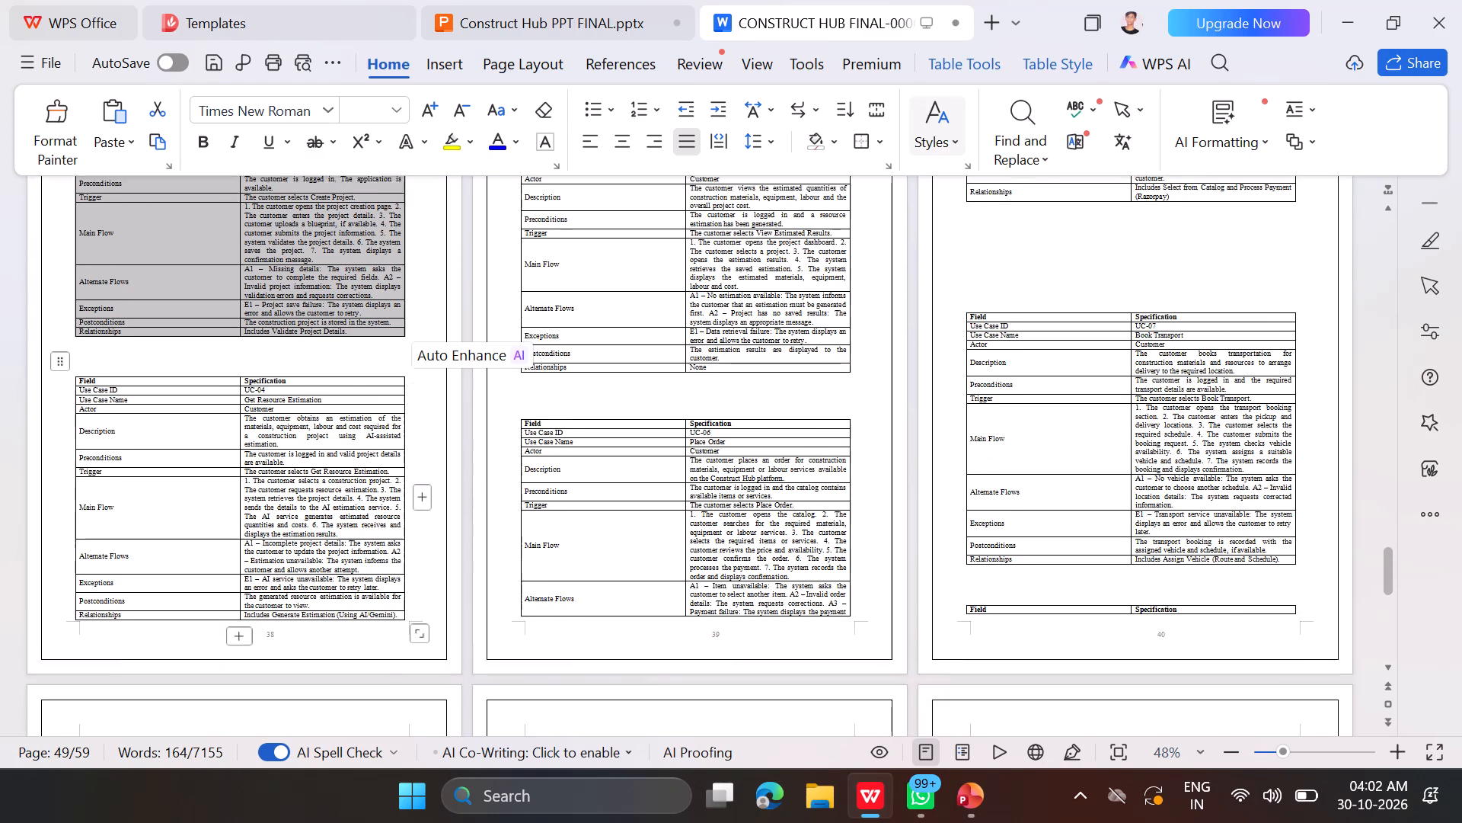
{"action": "left_click_drag", "start_coordinate": [394, 610], "coordinate": [78, 367]}
{"action": "key", "text": "ctrl+c"}
{"action": "left_click", "coordinate": [519, 5]}
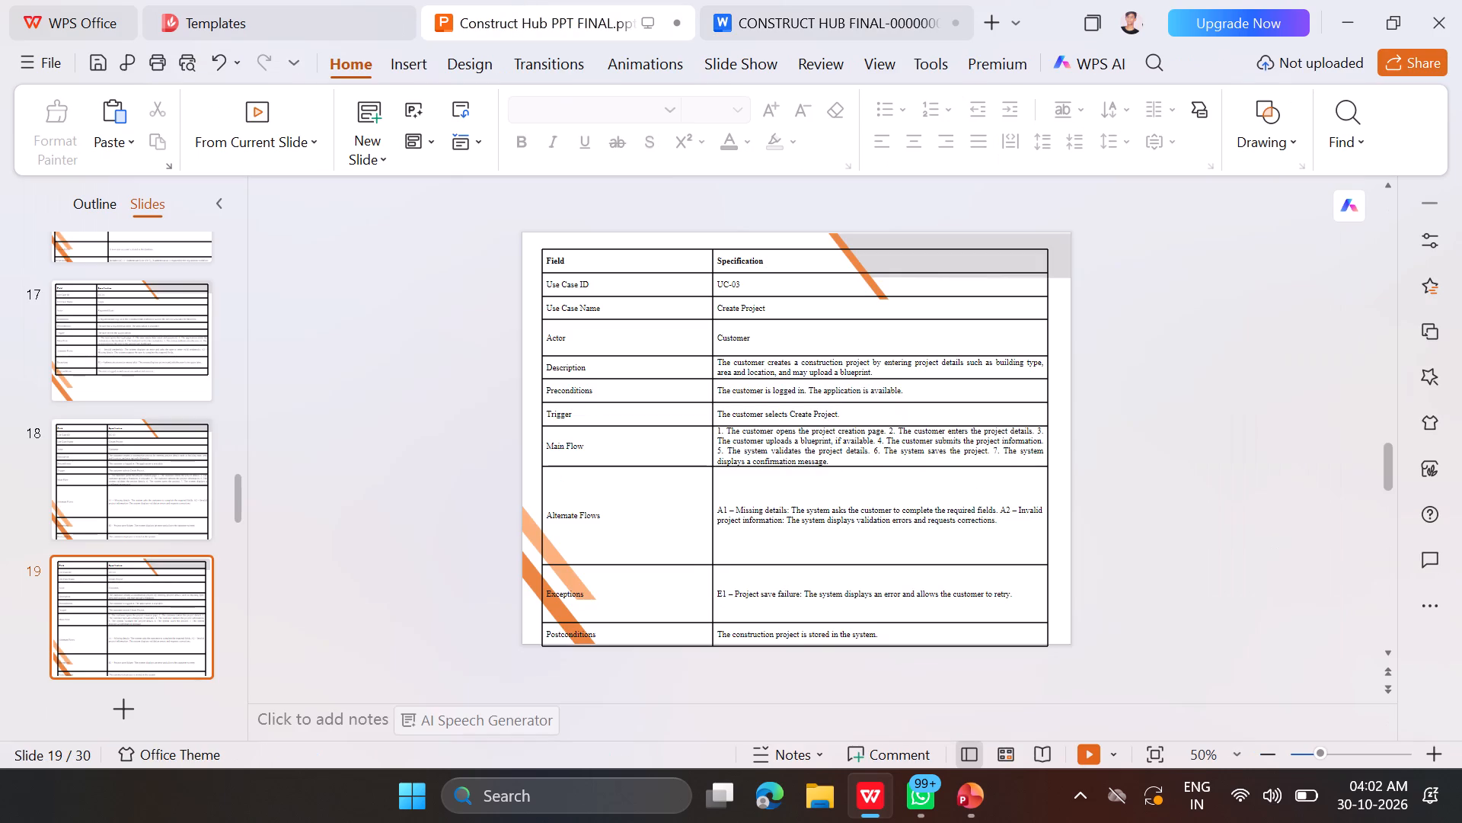
{"action": "key", "text": "Up"}
{"action": "key", "text": "Down"}
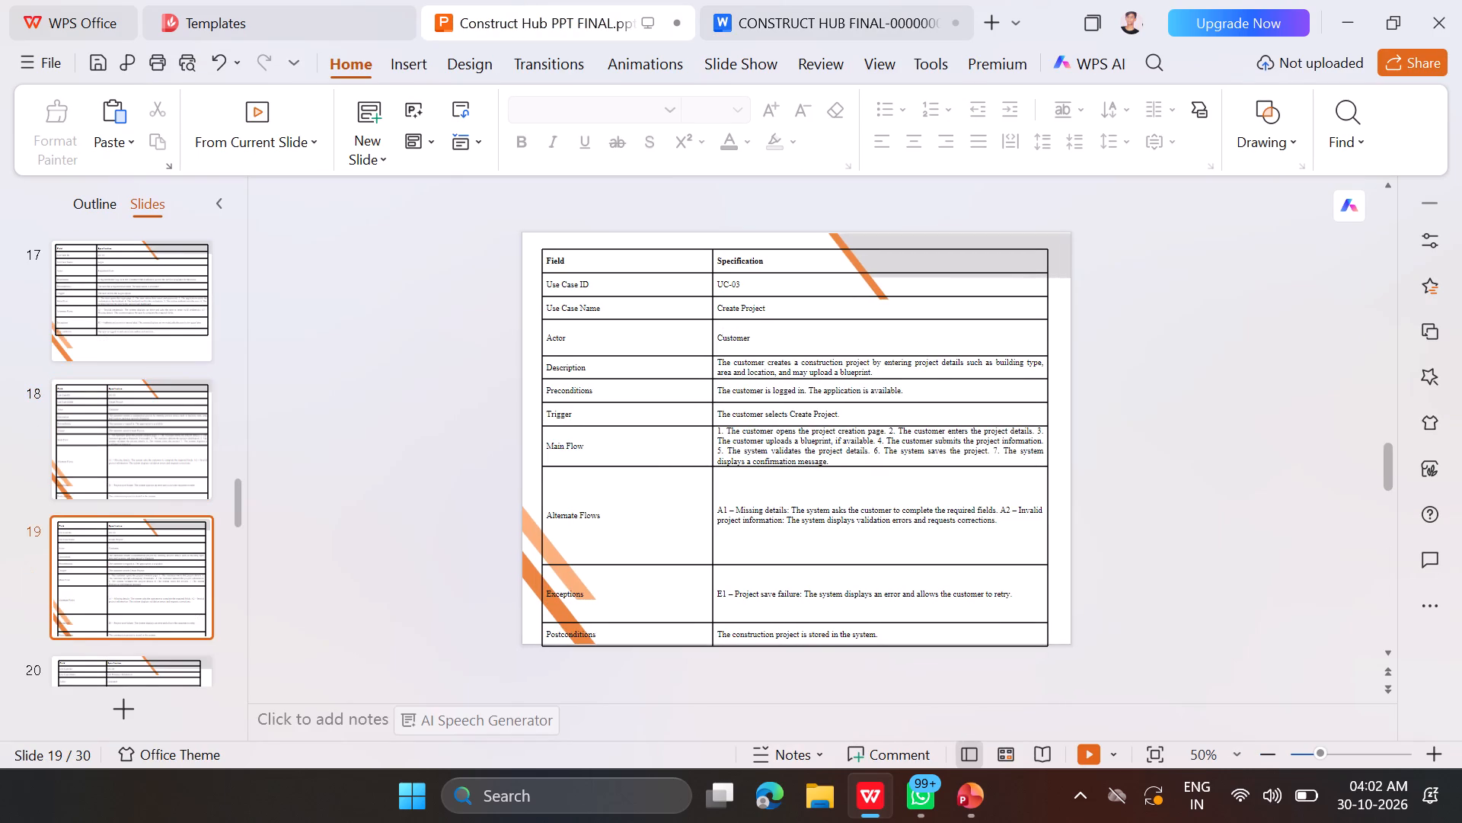
{"action": "left_click_drag", "start_coordinate": [928, 629], "coordinate": [477, 248]}
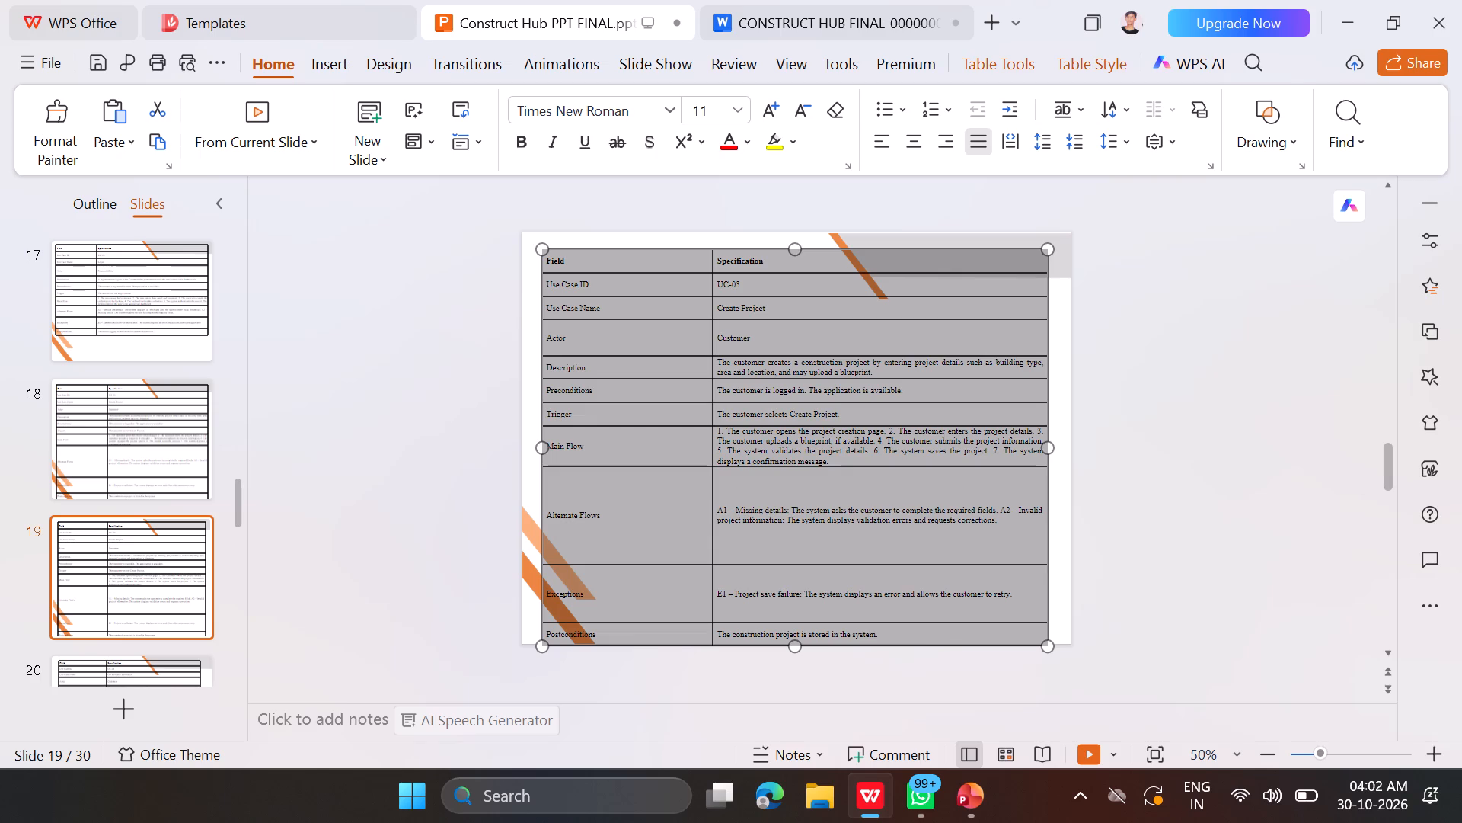
{"action": "key", "text": "ctrl+v"}
Replace the use case table content on slide 20 with the View Estimated Results (UC-05) specification table copied from the report.
{"action": "left_click", "coordinate": [734, 3]}
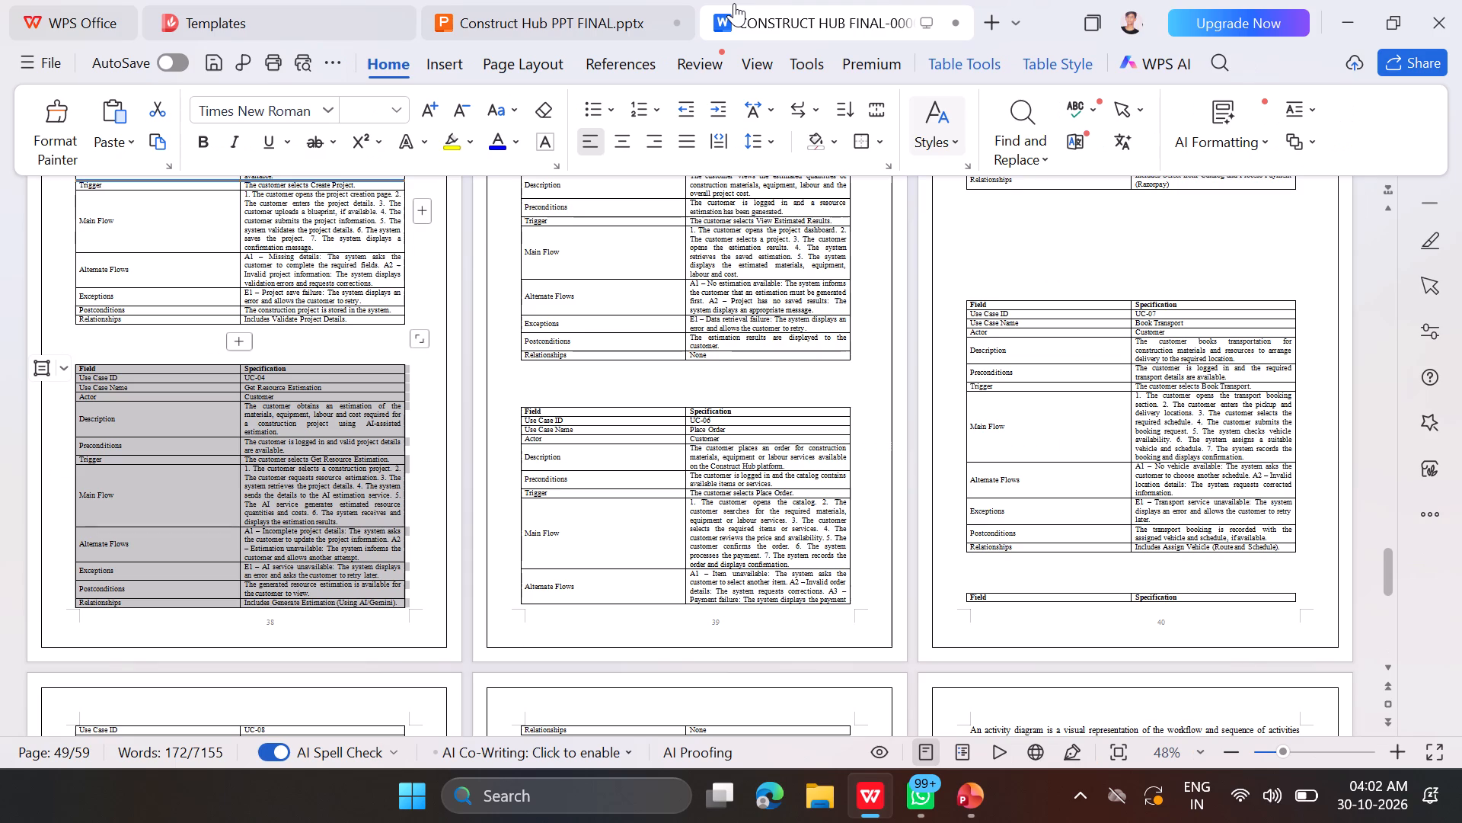
{"action": "scroll", "coordinate": [759, 425], "scroll_direction": "up", "scroll_amount": 1}
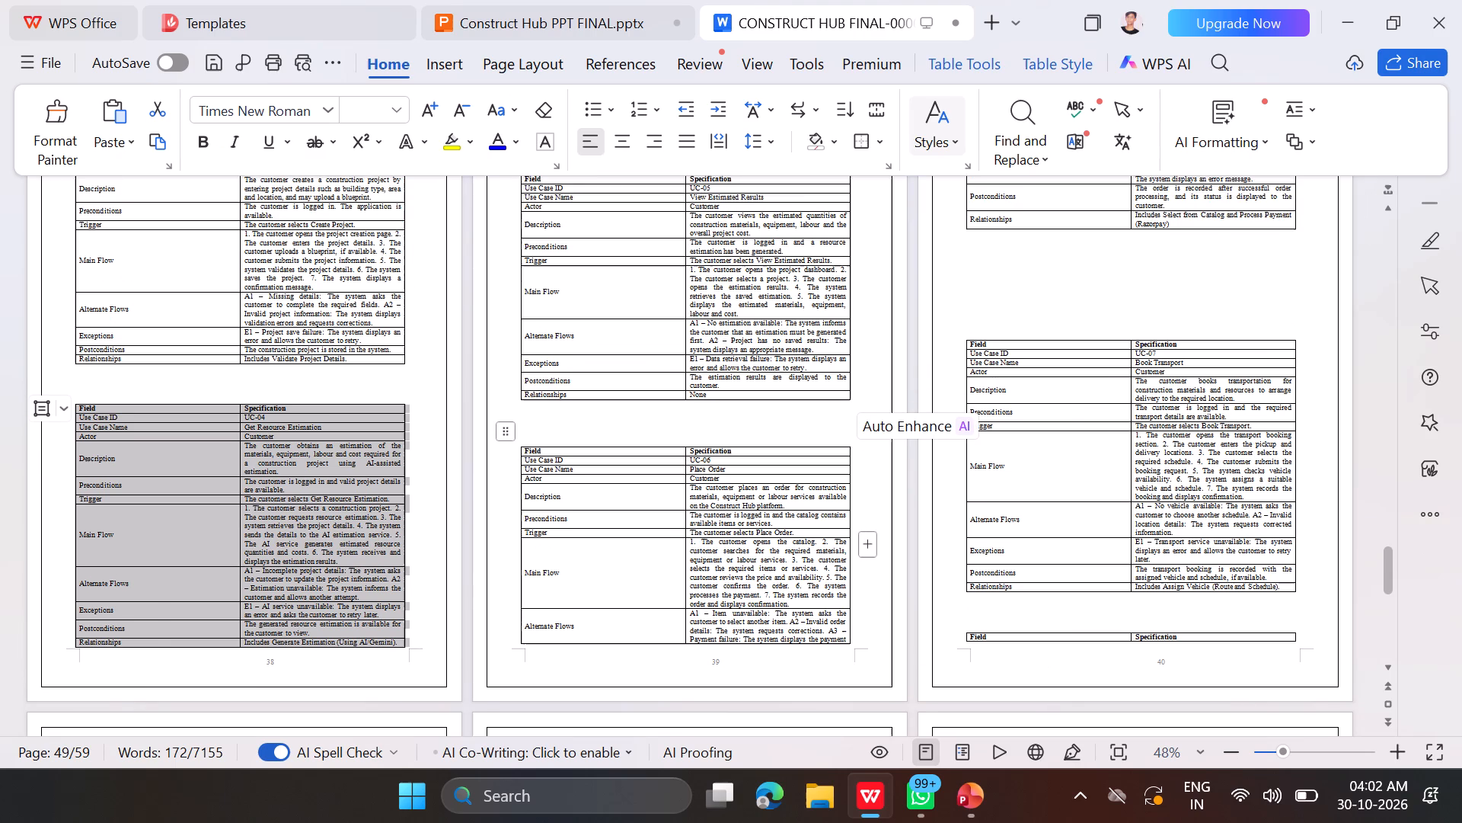
{"action": "scroll", "coordinate": [759, 425], "scroll_direction": "up", "scroll_amount": 1}
{"action": "left_click_drag", "start_coordinate": [751, 417], "coordinate": [712, 394]}
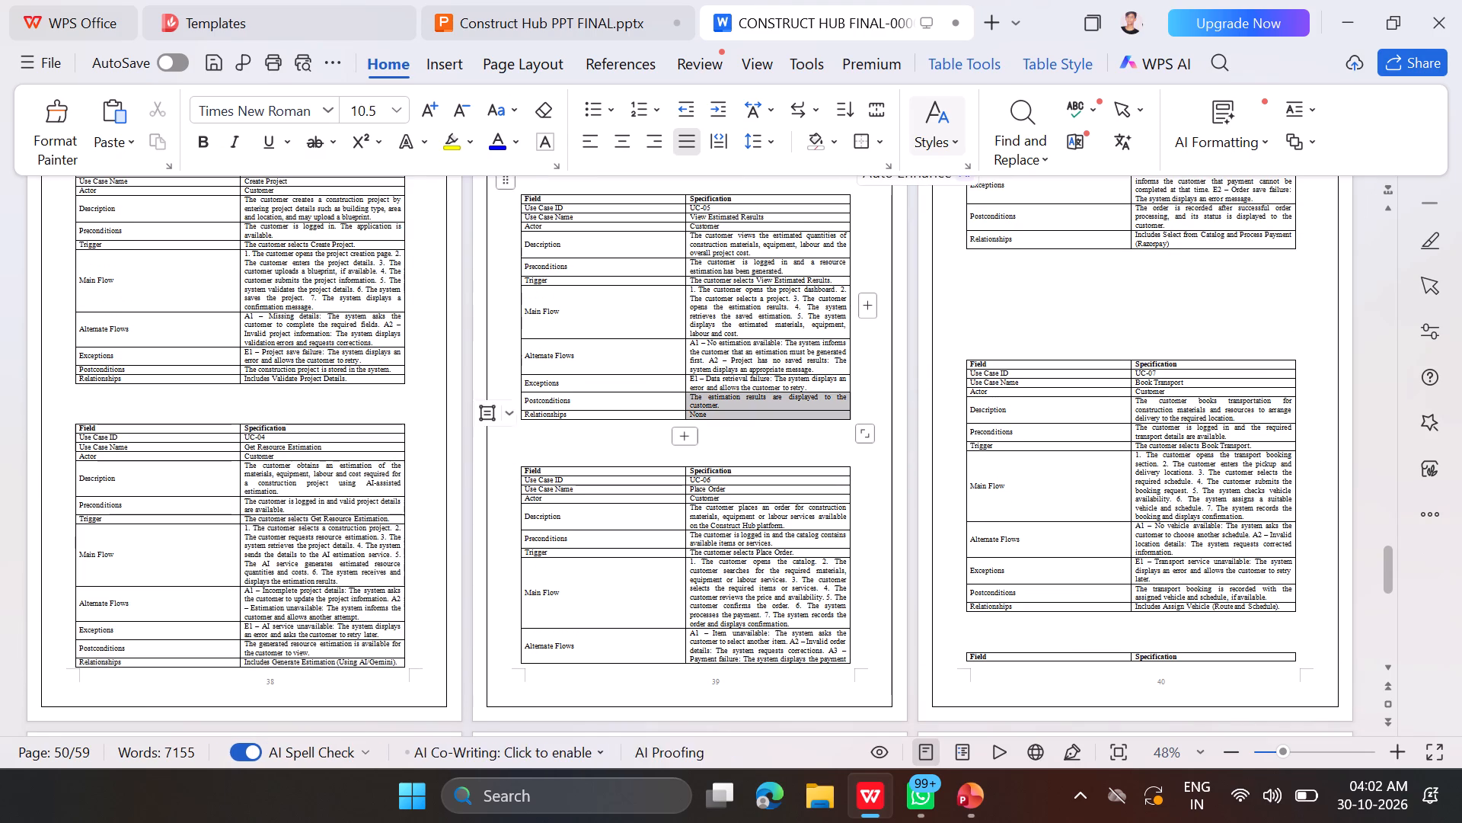
{"action": "left_click_drag", "start_coordinate": [712, 394], "coordinate": [523, 199]}
{"action": "key", "text": "ctrl+c"}
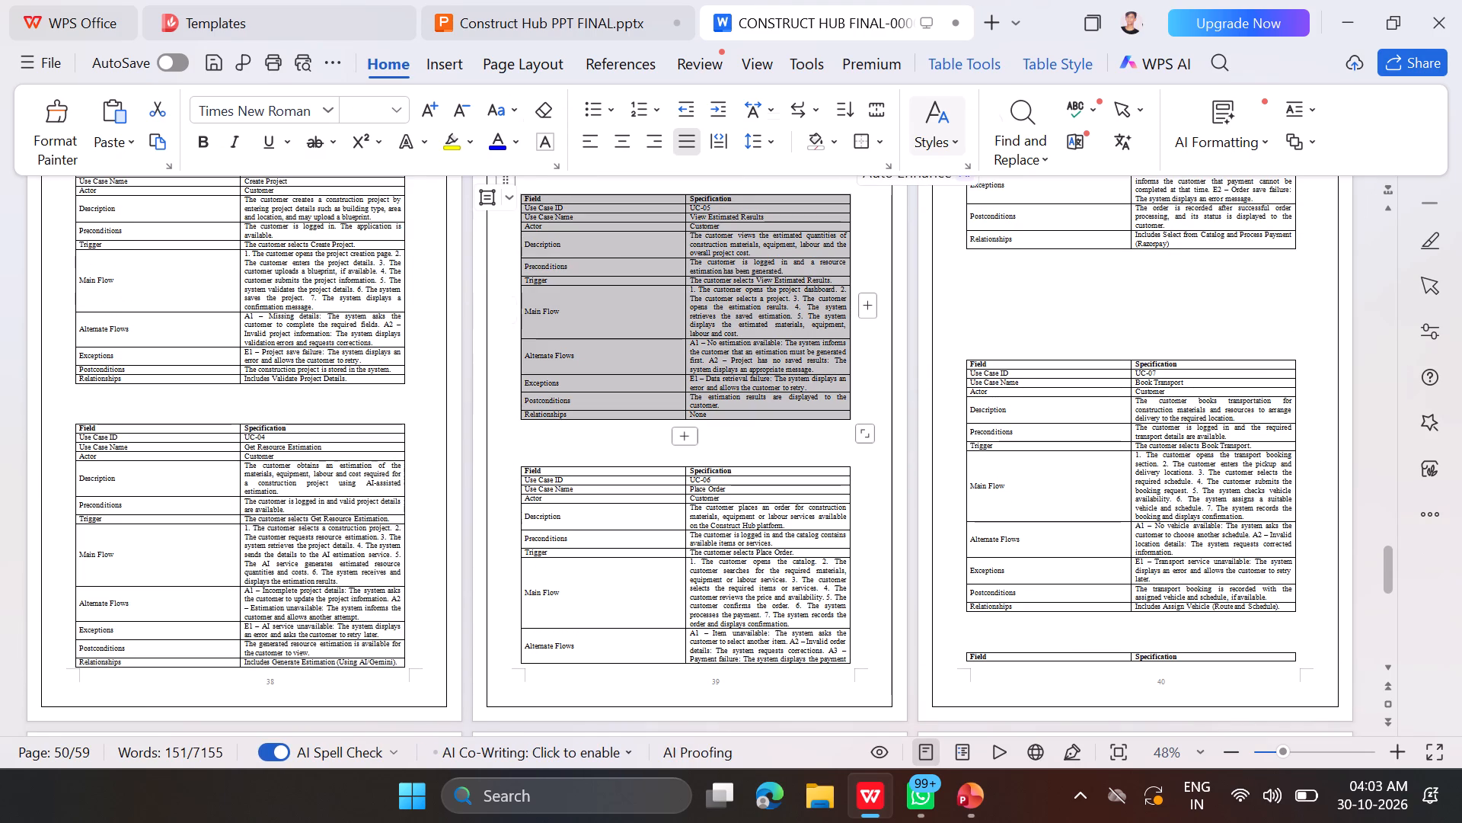
{"action": "left_click", "coordinate": [603, 0]}
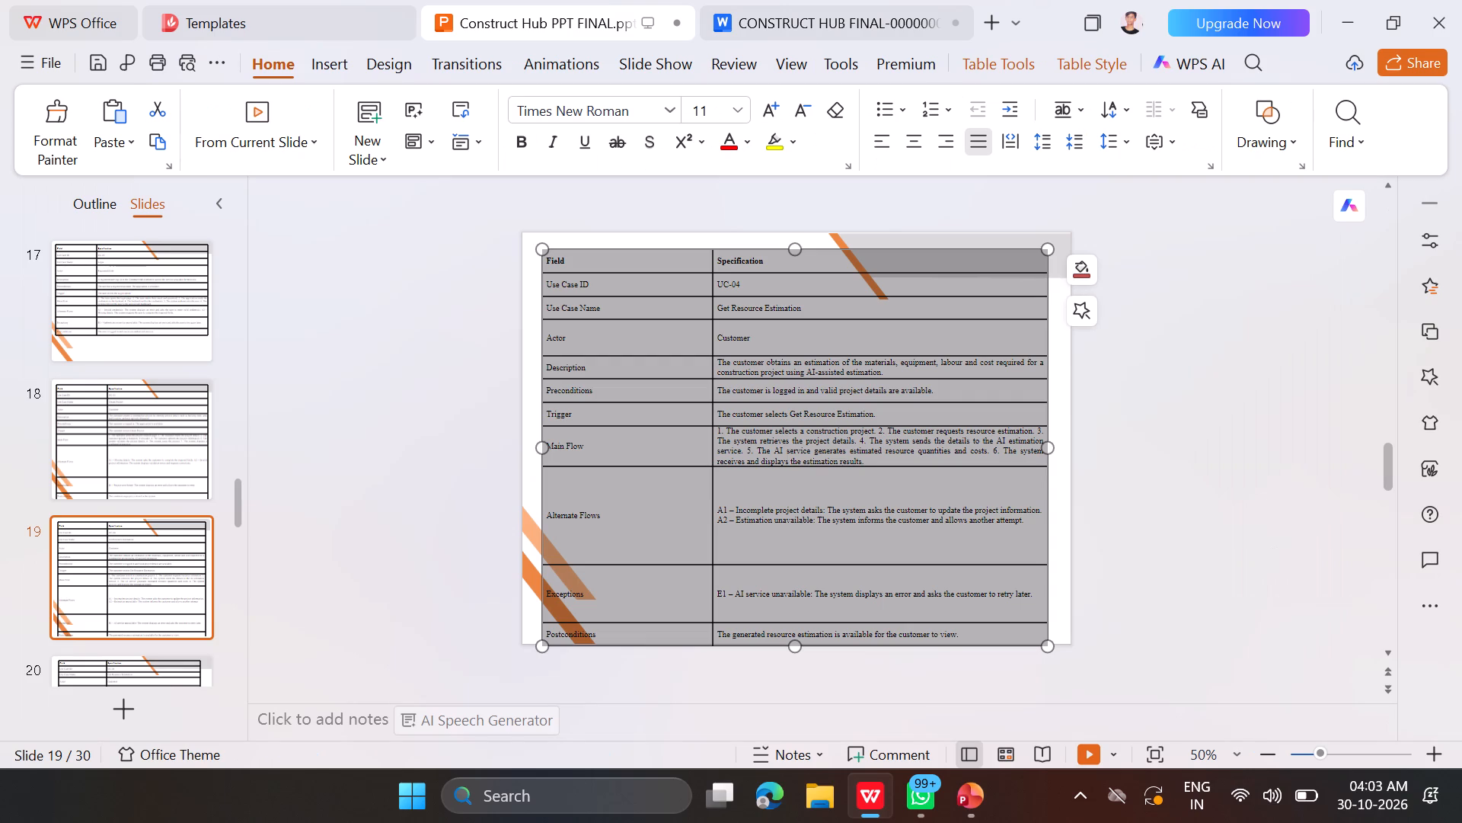
{"action": "left_click", "coordinate": [1170, 369]}
{"action": "key", "text": "Up"}
{"action": "key", "text": "Down"}
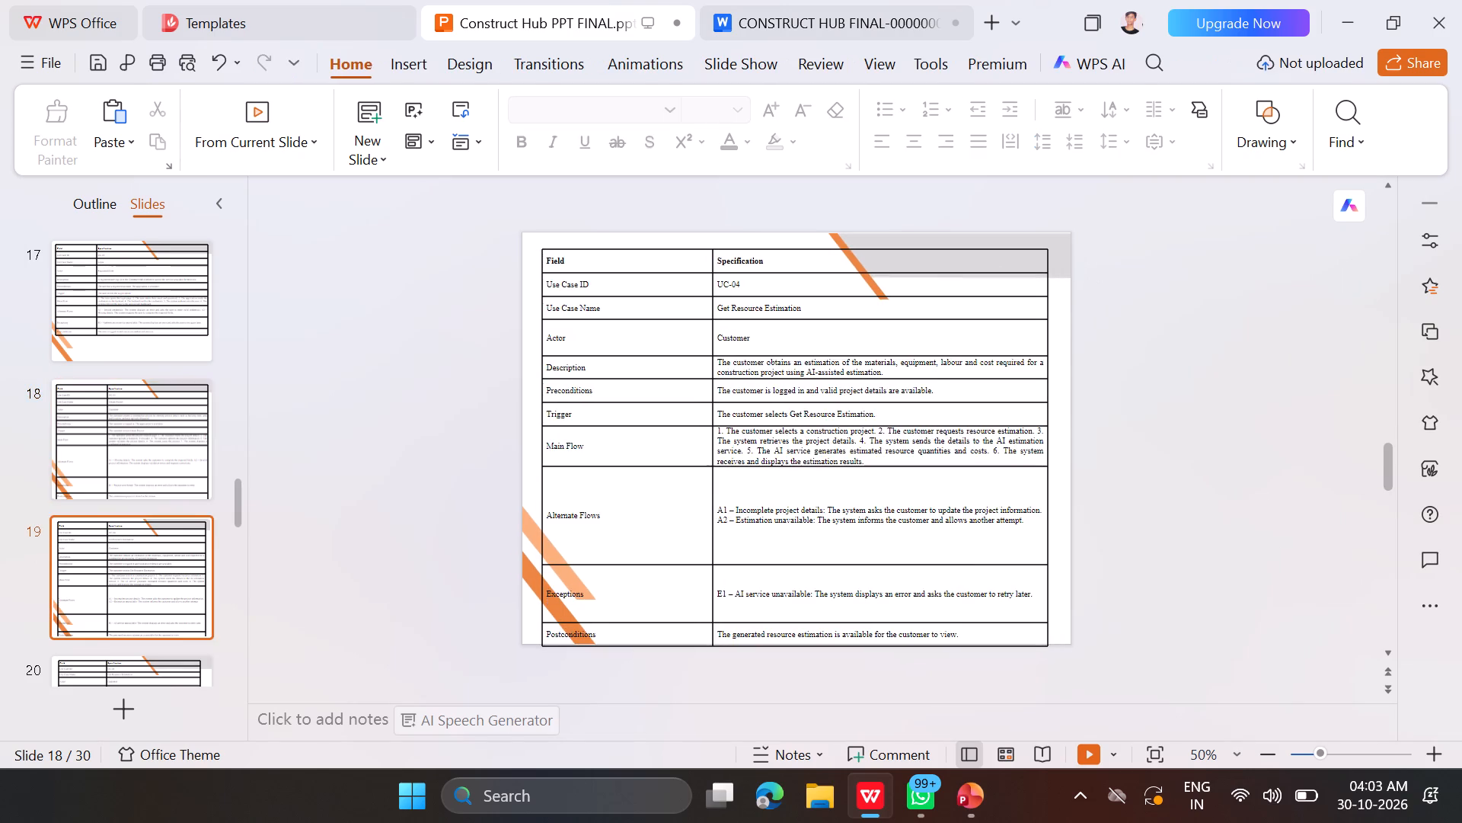
{"action": "key", "text": "Down"}
{"action": "left_click_drag", "start_coordinate": [979, 635], "coordinate": [959, 618]}
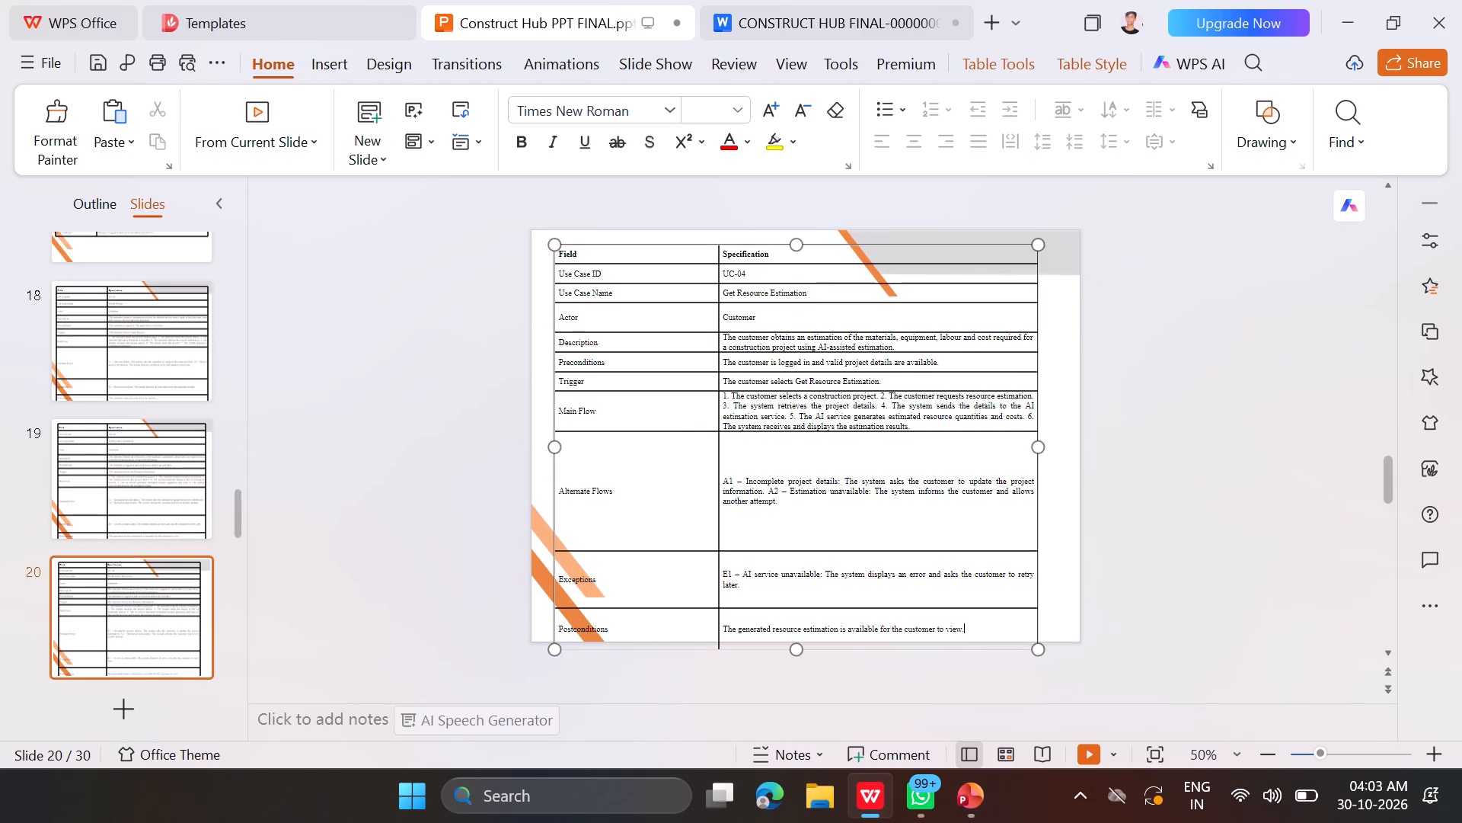
{"action": "left_click_drag", "start_coordinate": [959, 618], "coordinate": [557, 258]}
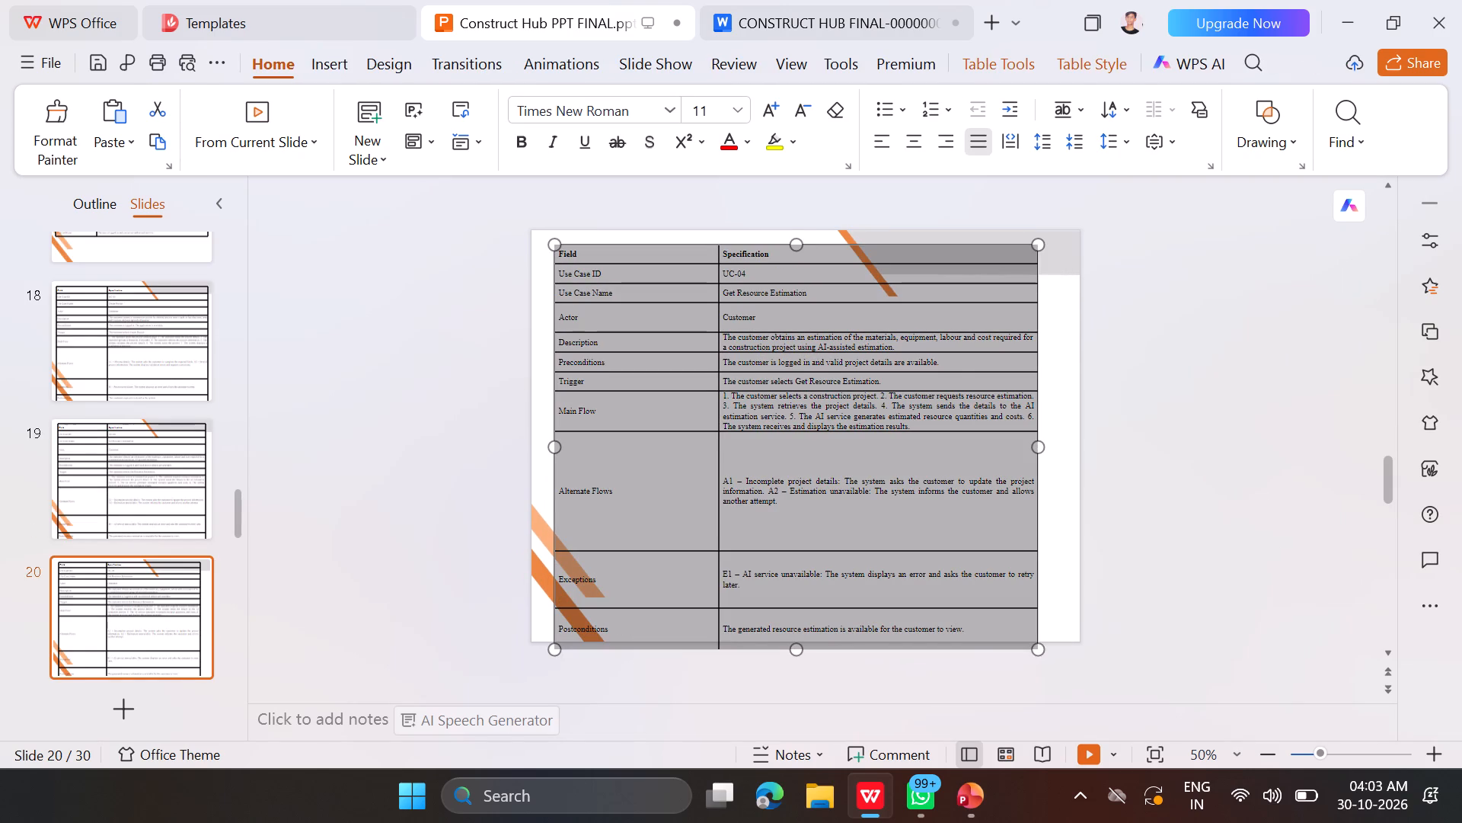
{"action": "key", "text": "ctrl+v"}
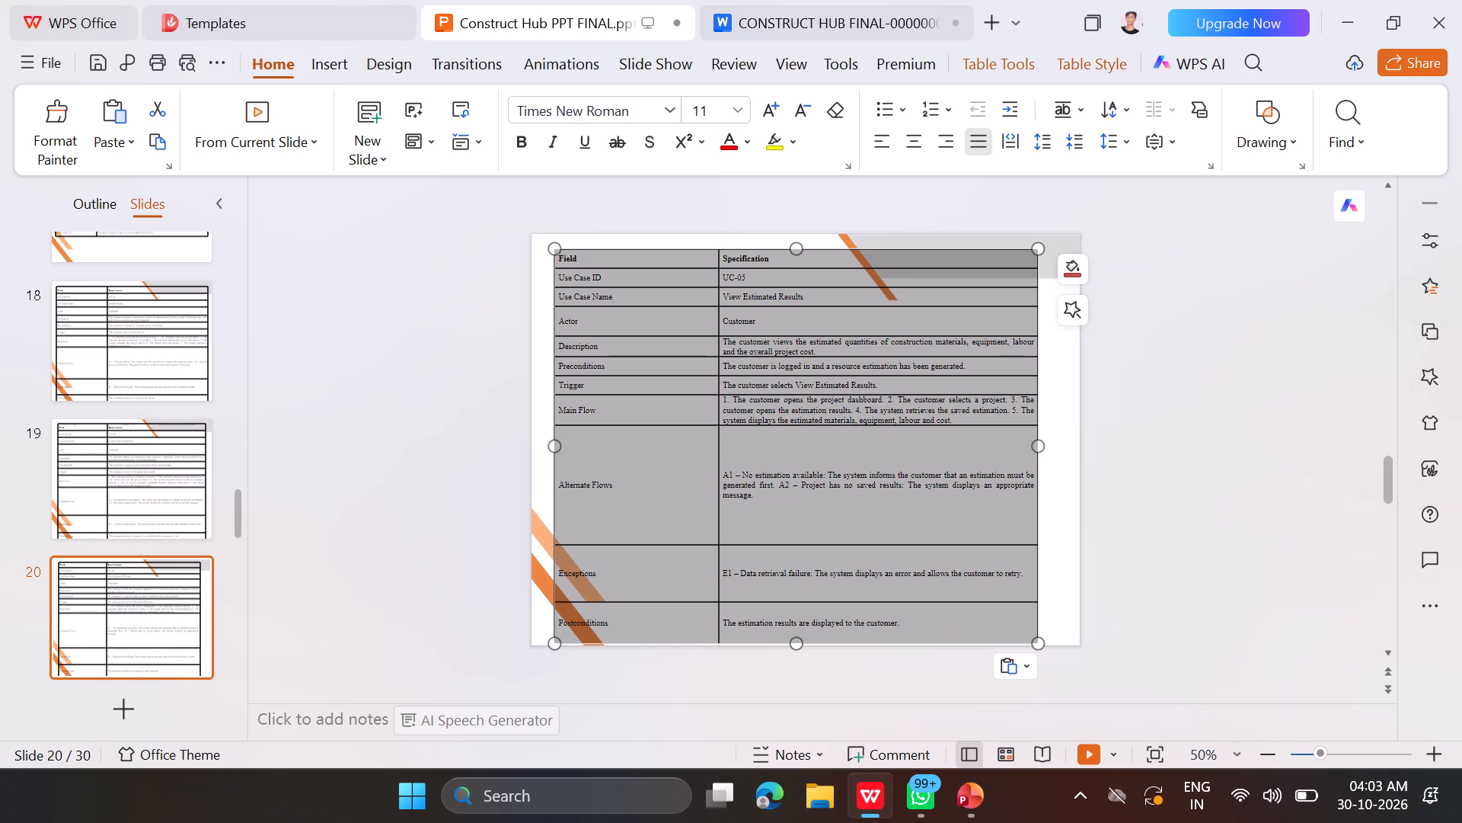
{"action": "left_click", "coordinate": [1306, 404]}
Replace the Labour Hiring table content on slide 21 with the report's Place Order (UC-06) rows from Field through Alternate Flows.
{"action": "key", "text": "Down"}
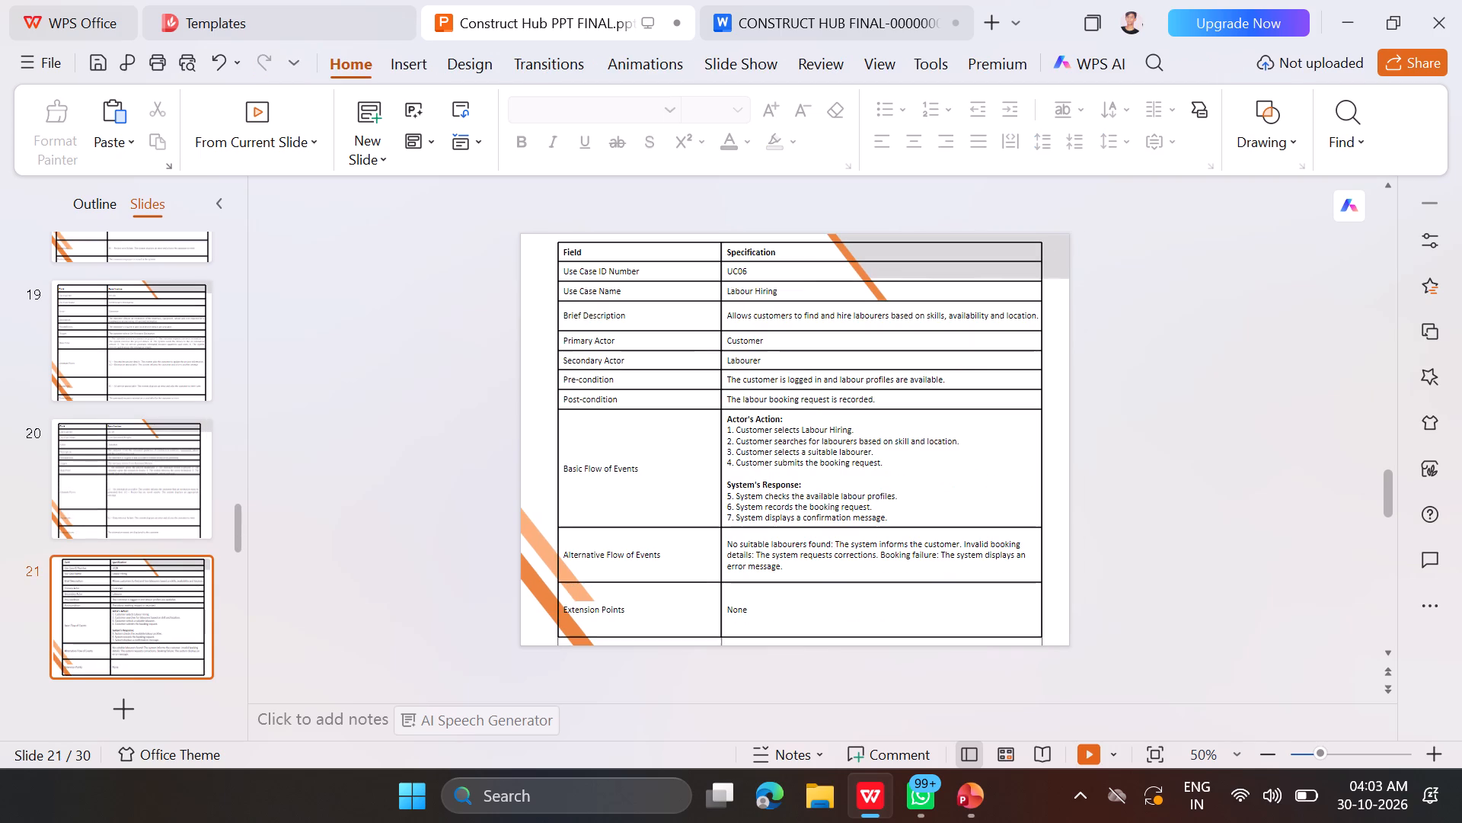
{"action": "left_click", "coordinate": [809, 14]}
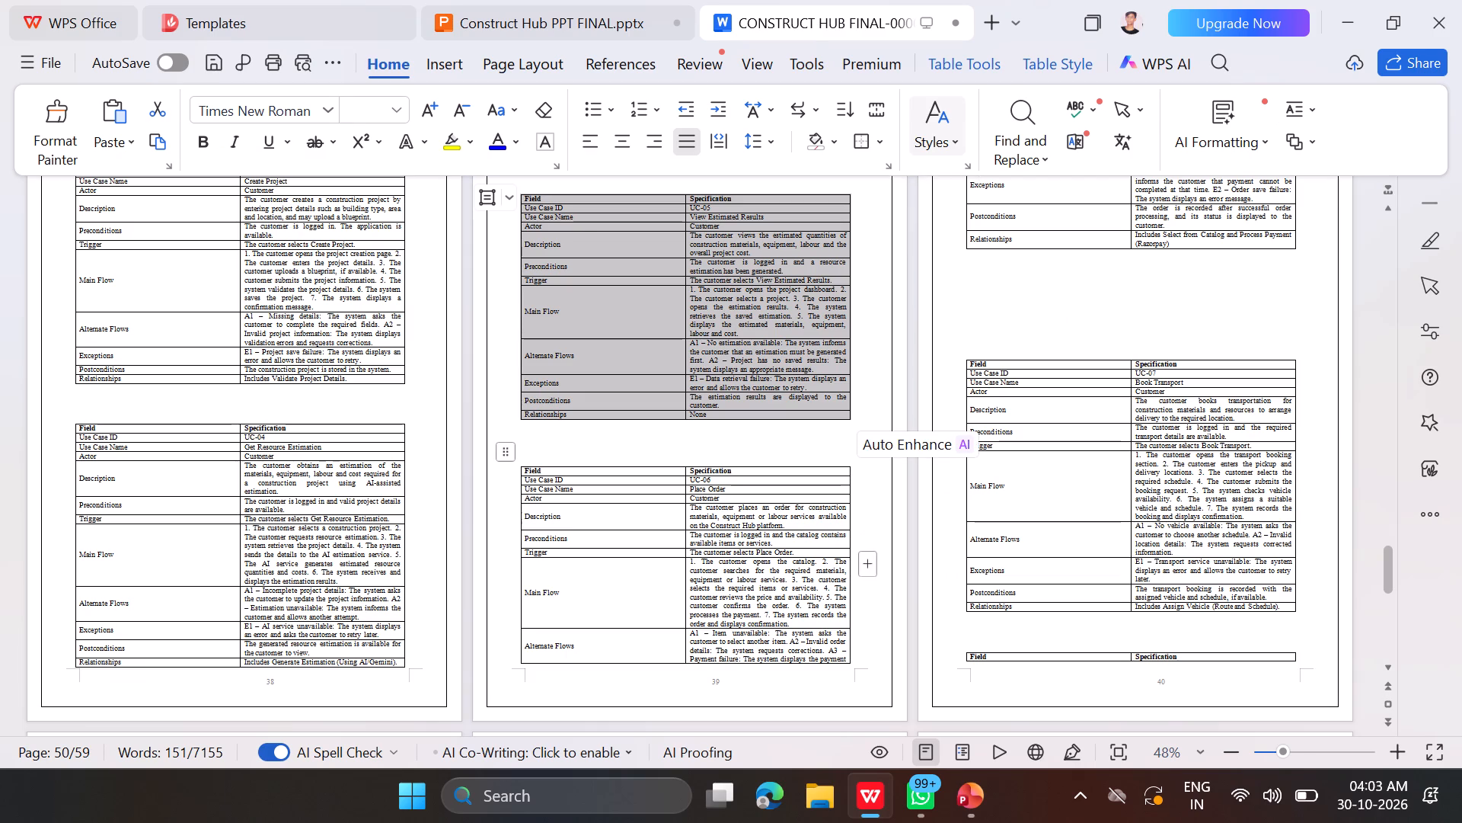
{"action": "left_click_drag", "start_coordinate": [848, 660], "coordinate": [531, 472]}
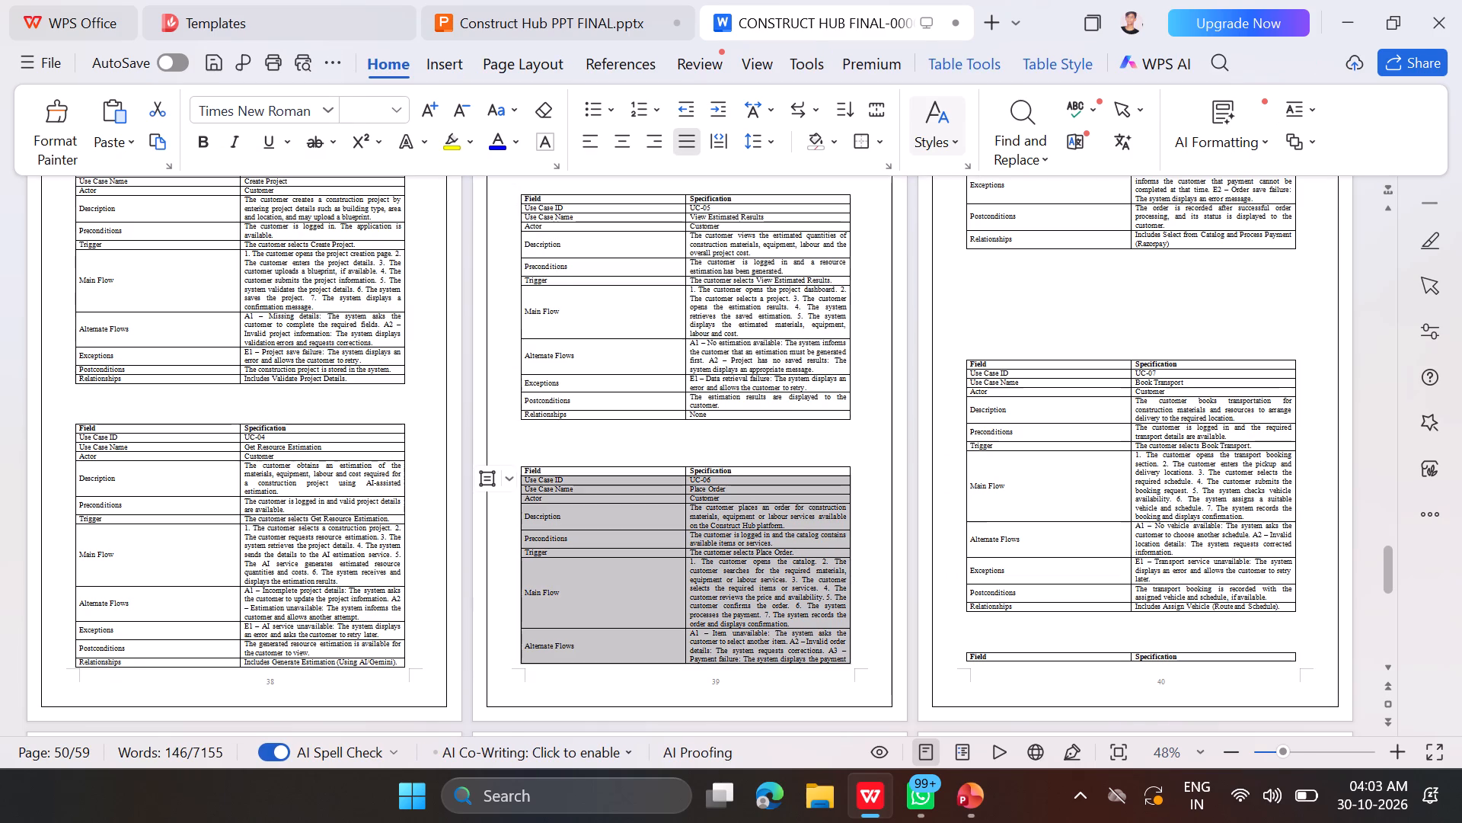
{"action": "left_click_drag", "start_coordinate": [531, 472], "coordinate": [527, 466]}
{"action": "key", "text": "ctrl+c"}
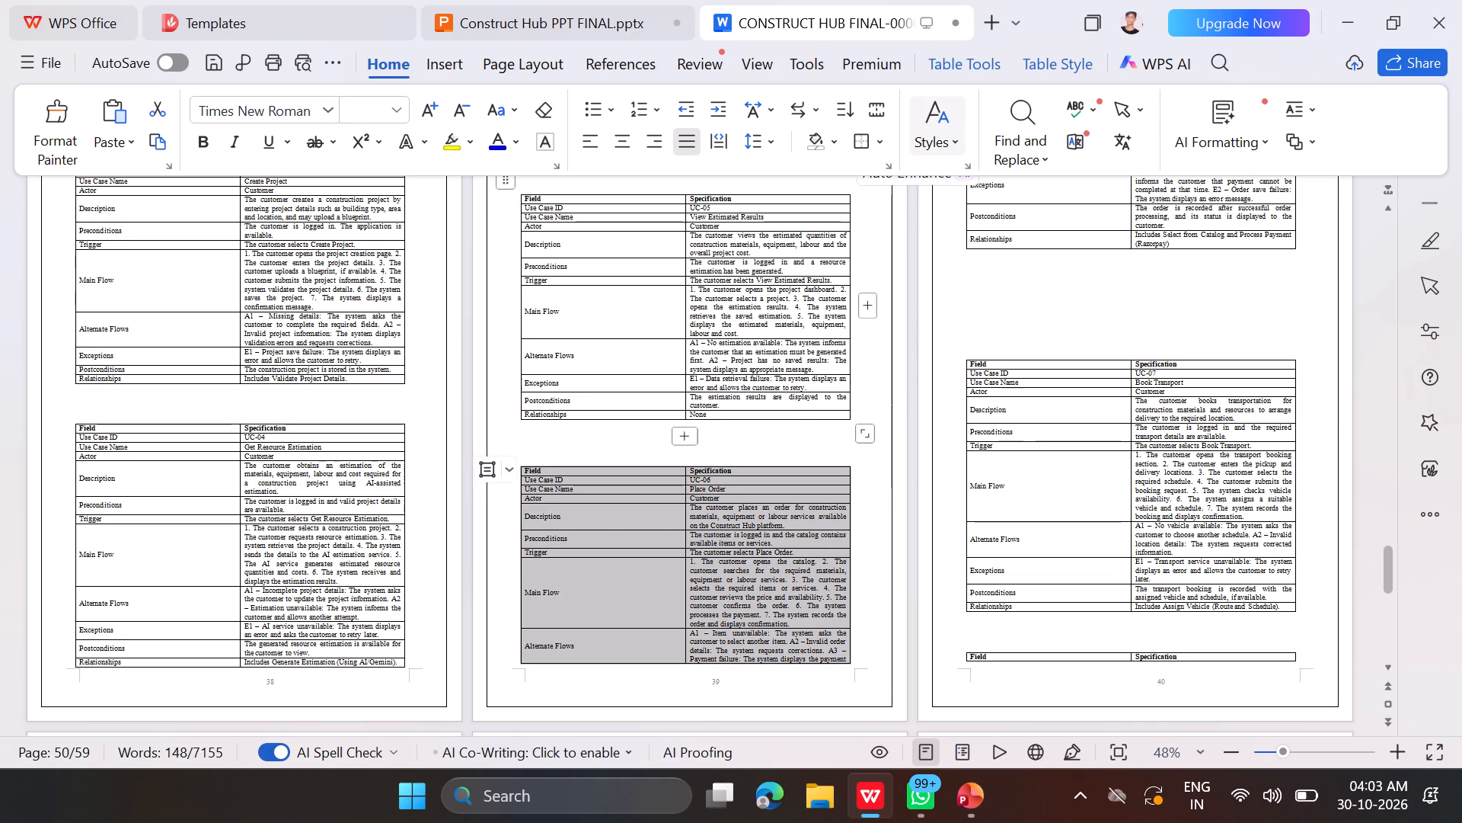
{"action": "left_click", "coordinate": [530, 37]}
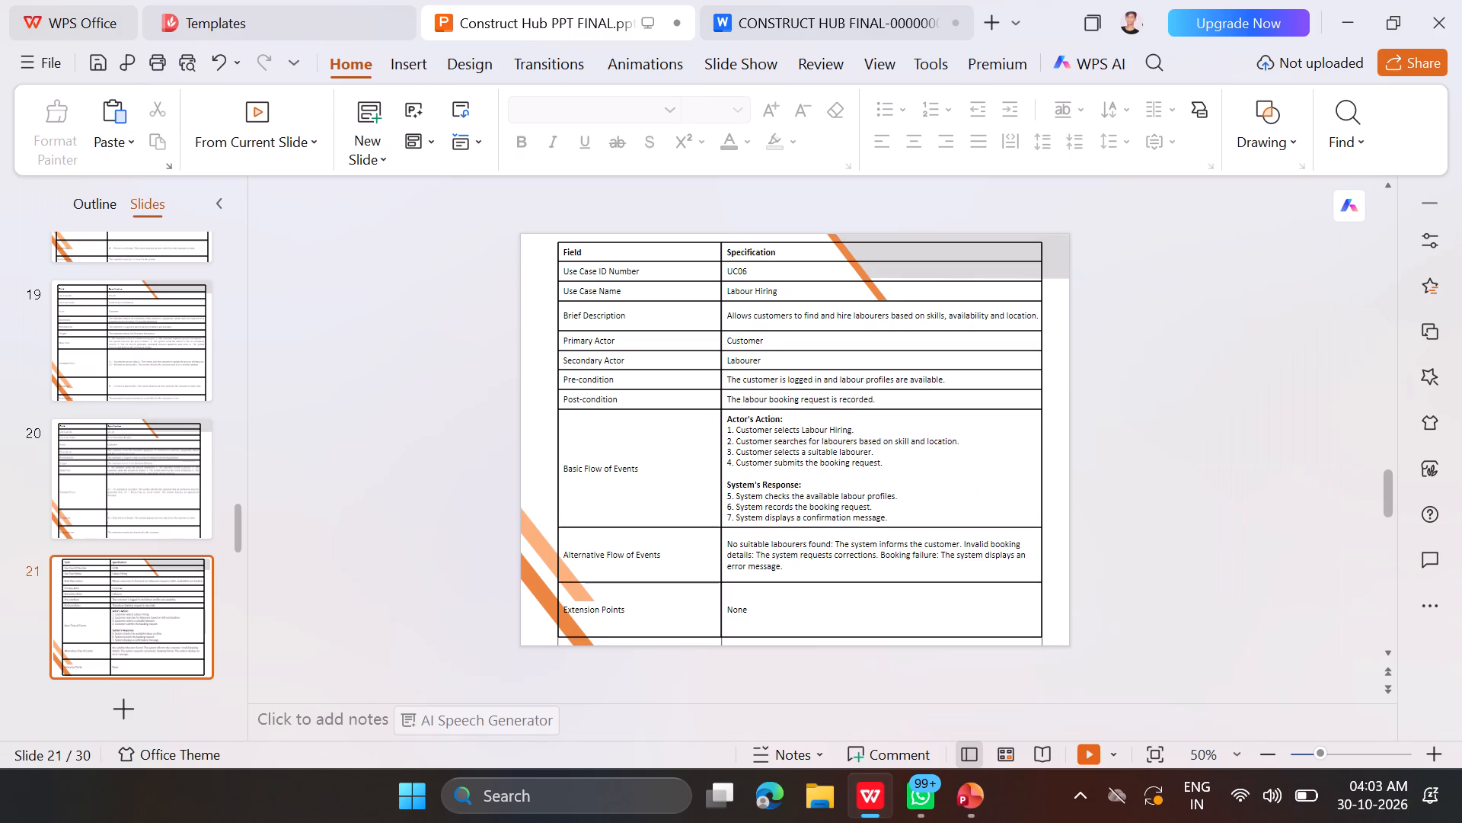
{"action": "left_click_drag", "start_coordinate": [834, 630], "coordinate": [548, 227]}
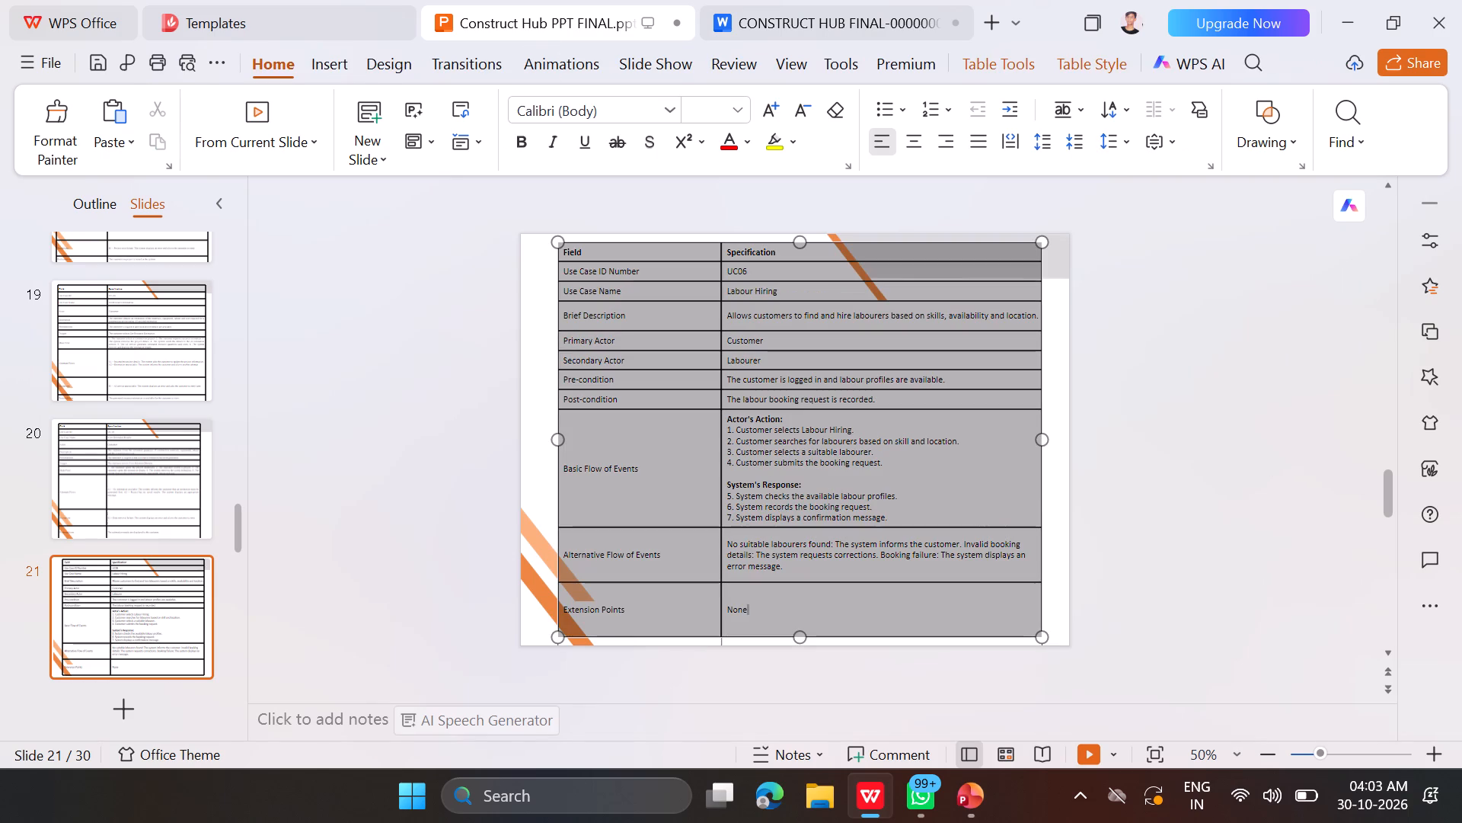
{"action": "left_click_drag", "start_coordinate": [548, 227], "coordinate": [545, 229]}
{"action": "key", "text": "ctrl+v"}
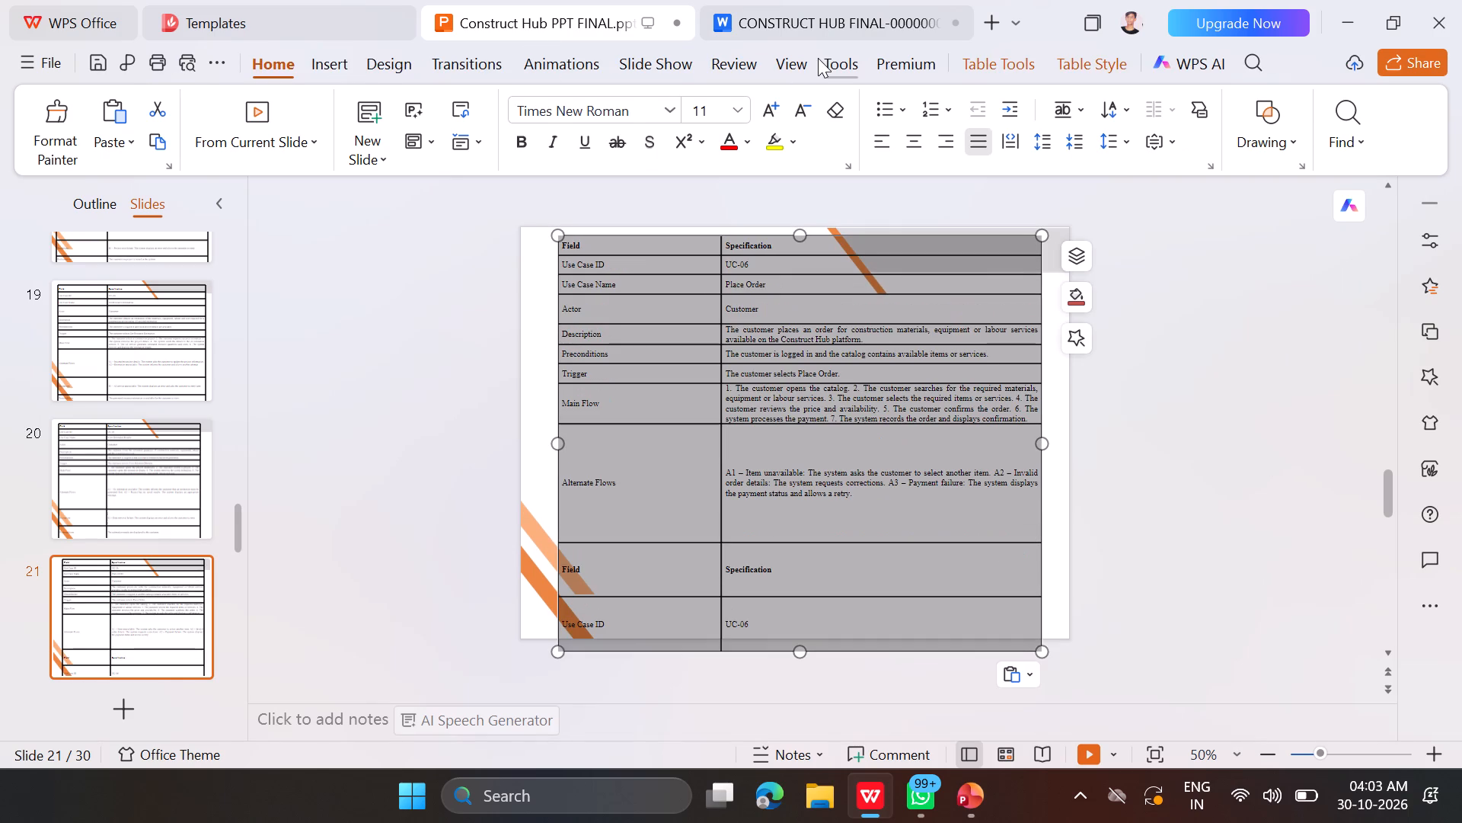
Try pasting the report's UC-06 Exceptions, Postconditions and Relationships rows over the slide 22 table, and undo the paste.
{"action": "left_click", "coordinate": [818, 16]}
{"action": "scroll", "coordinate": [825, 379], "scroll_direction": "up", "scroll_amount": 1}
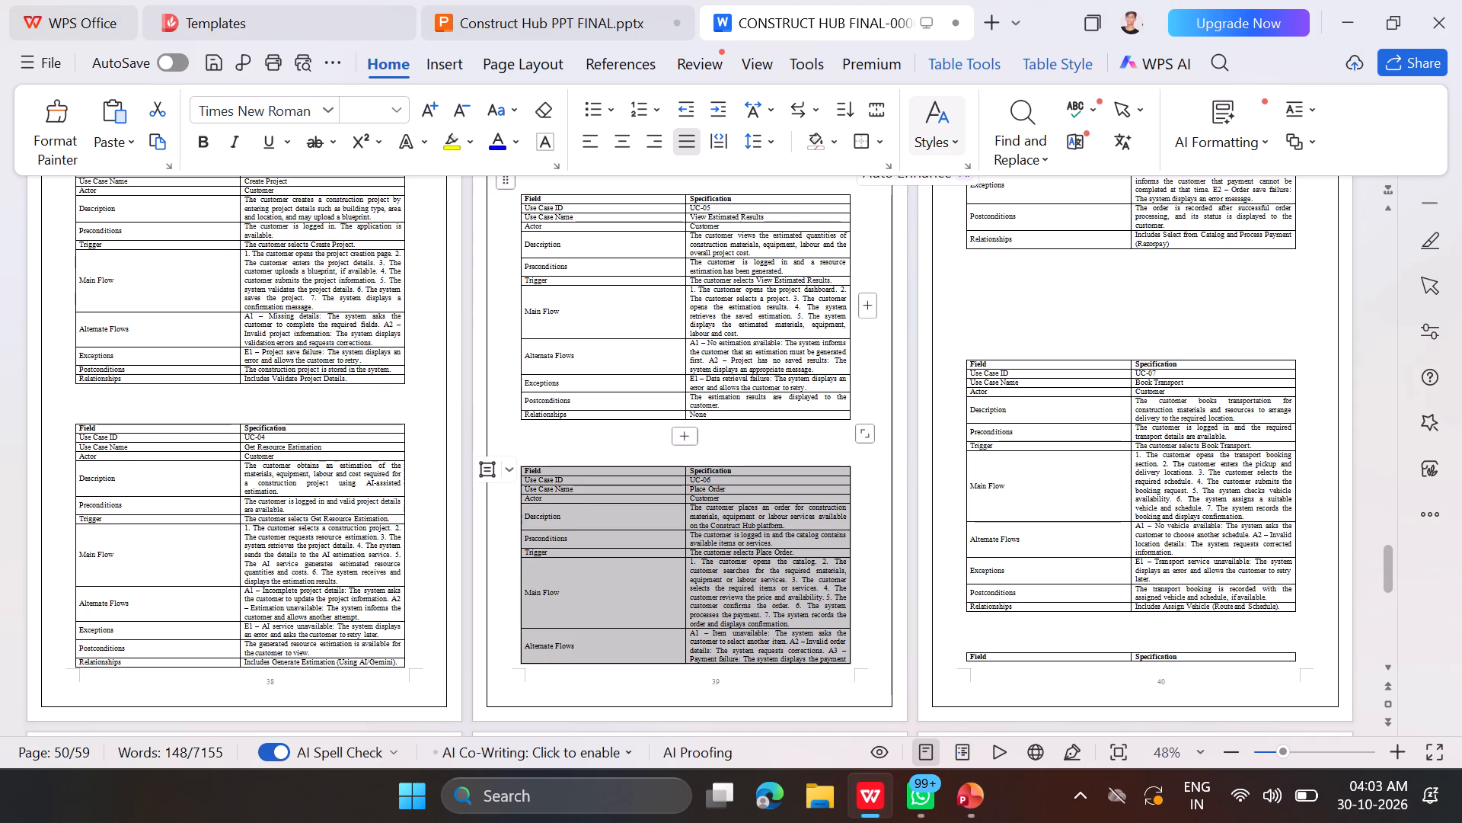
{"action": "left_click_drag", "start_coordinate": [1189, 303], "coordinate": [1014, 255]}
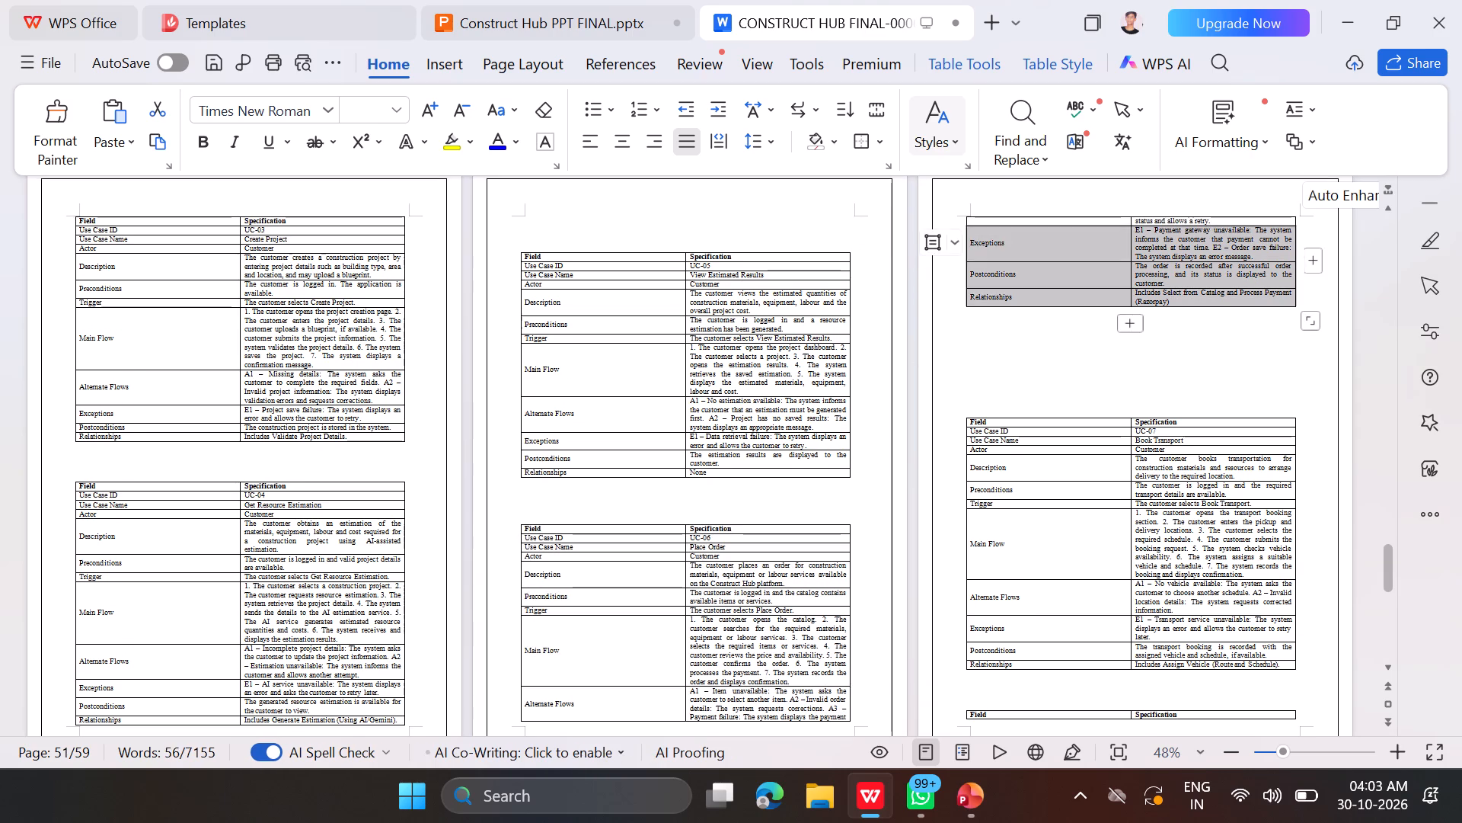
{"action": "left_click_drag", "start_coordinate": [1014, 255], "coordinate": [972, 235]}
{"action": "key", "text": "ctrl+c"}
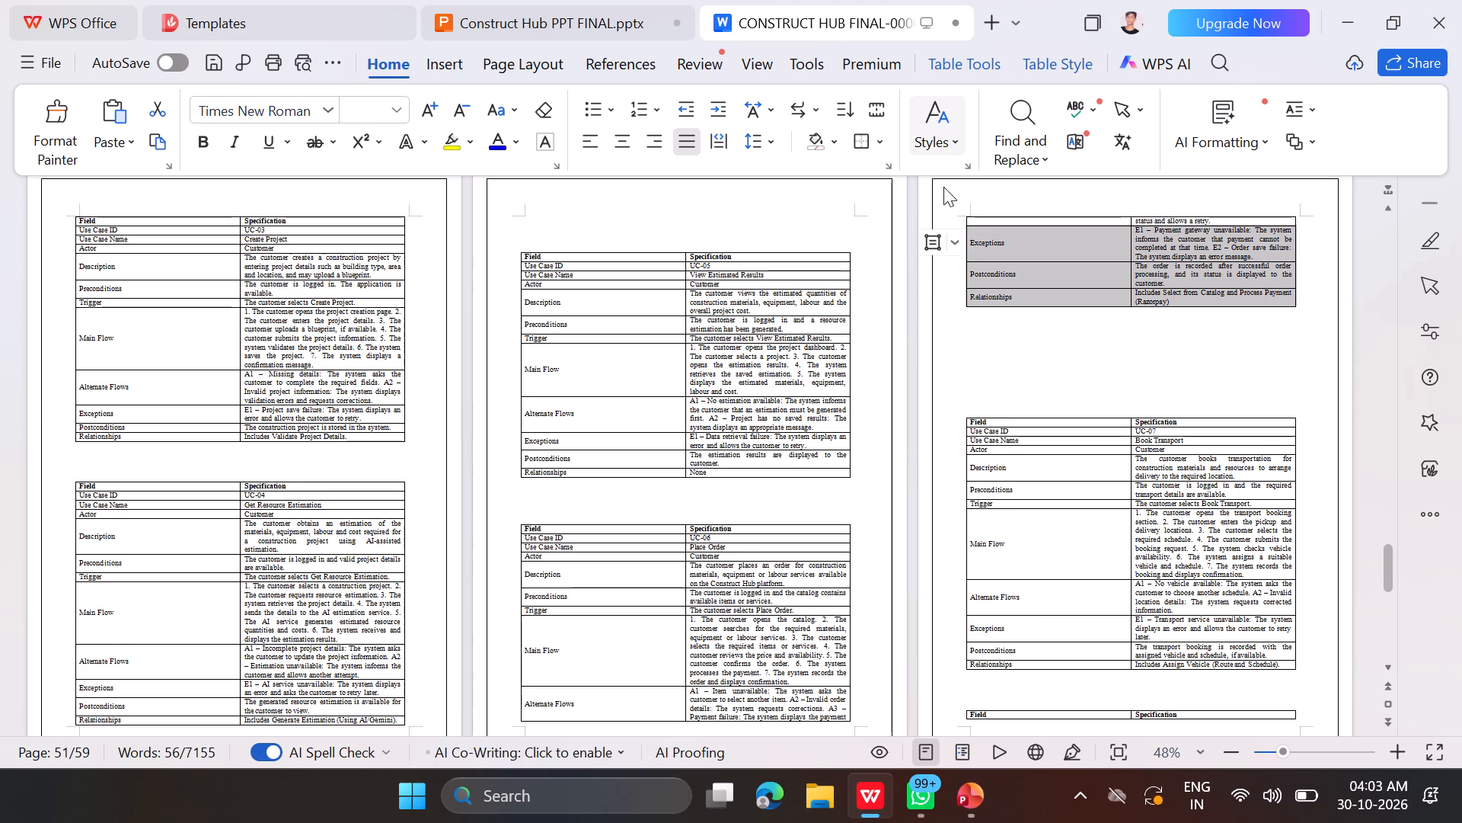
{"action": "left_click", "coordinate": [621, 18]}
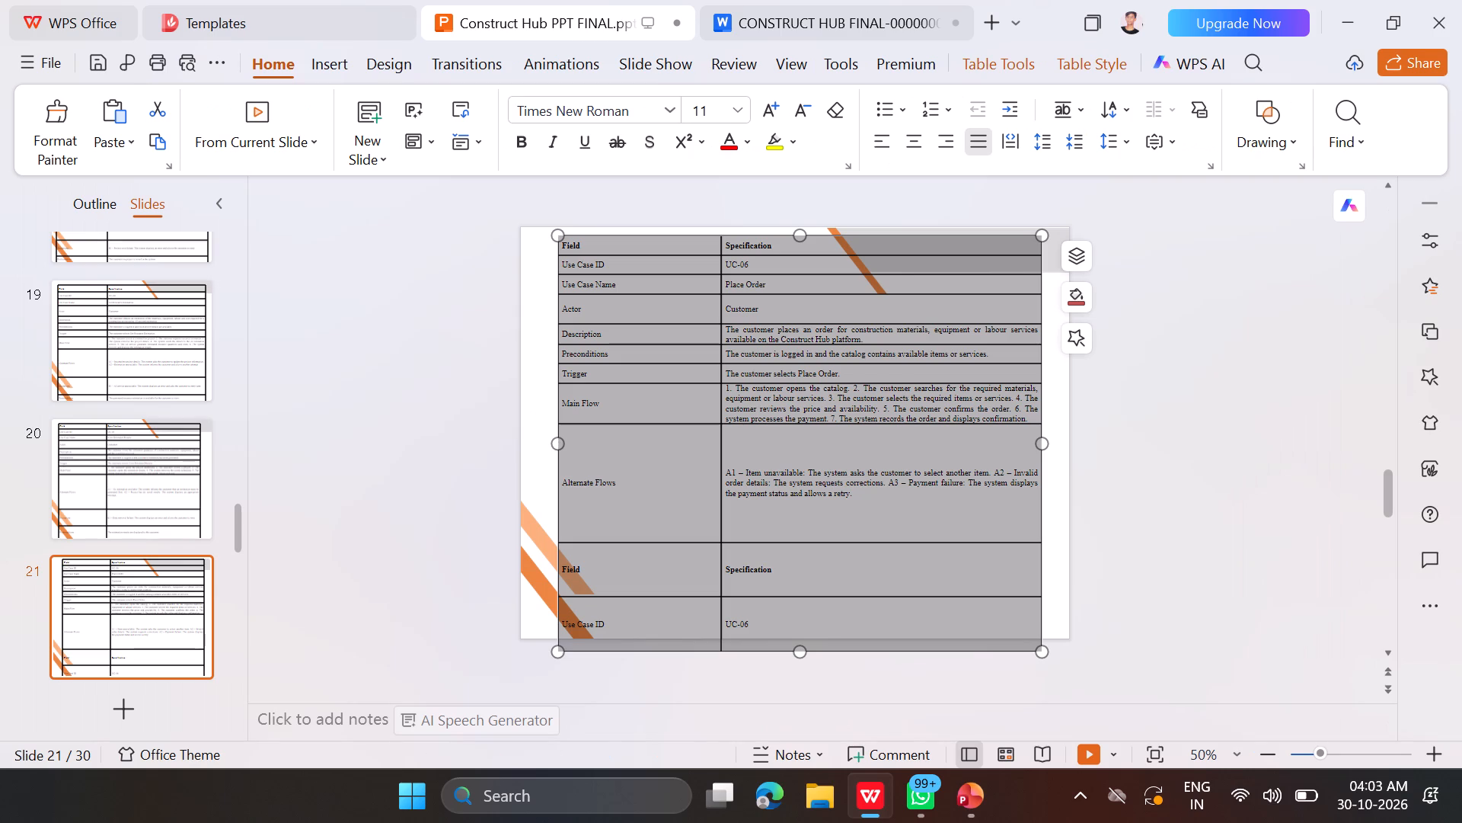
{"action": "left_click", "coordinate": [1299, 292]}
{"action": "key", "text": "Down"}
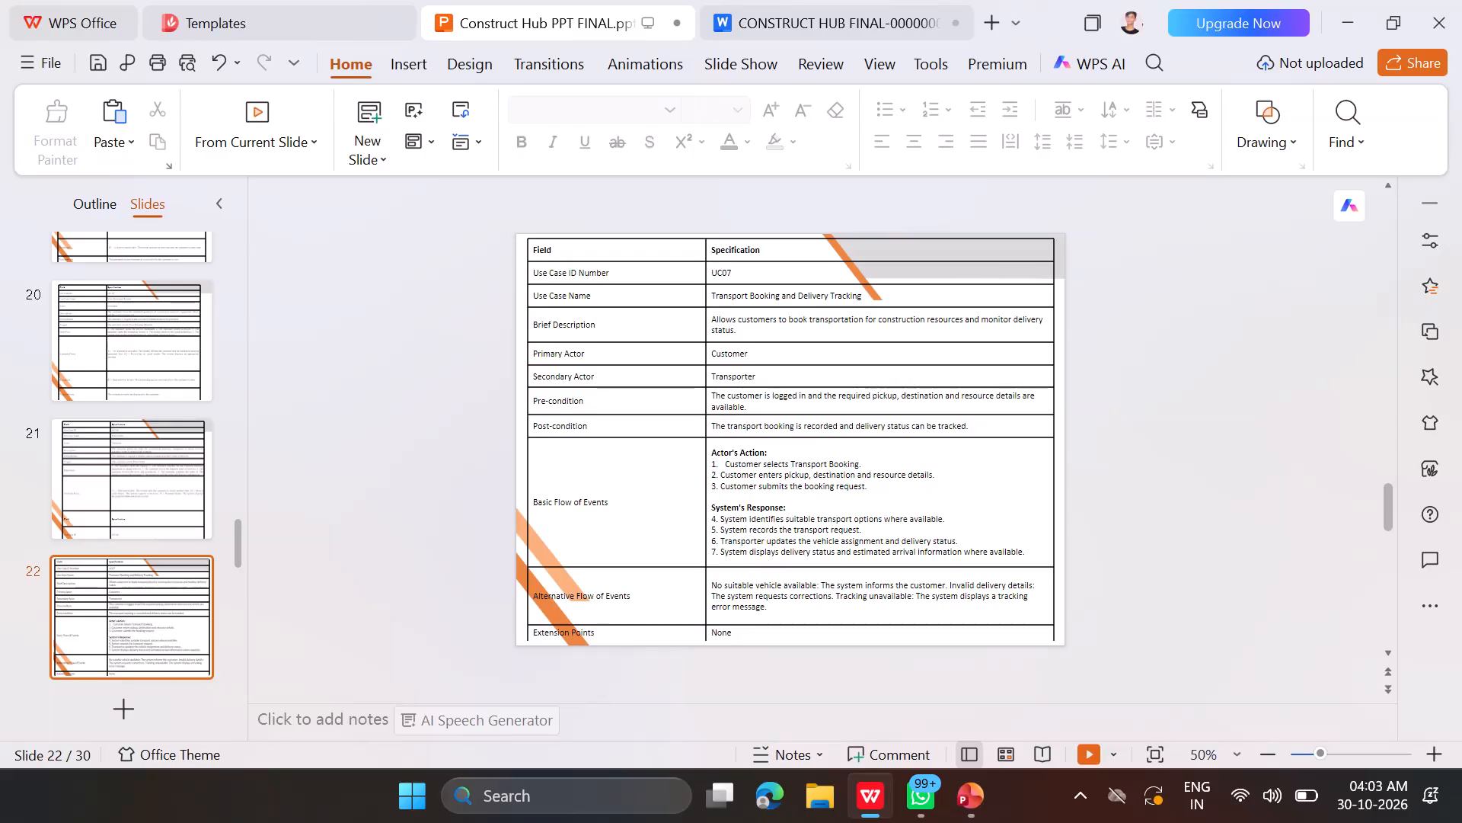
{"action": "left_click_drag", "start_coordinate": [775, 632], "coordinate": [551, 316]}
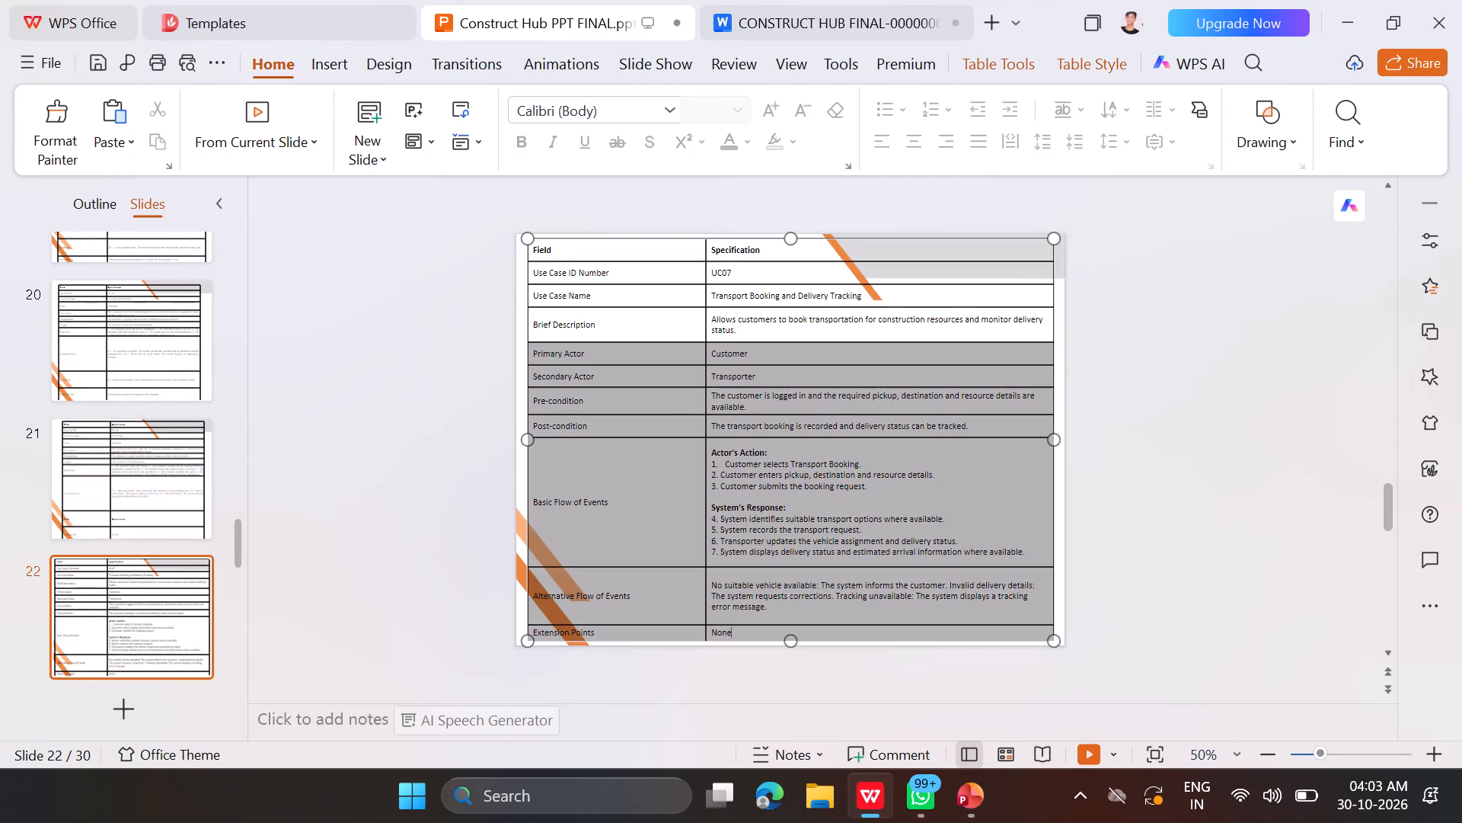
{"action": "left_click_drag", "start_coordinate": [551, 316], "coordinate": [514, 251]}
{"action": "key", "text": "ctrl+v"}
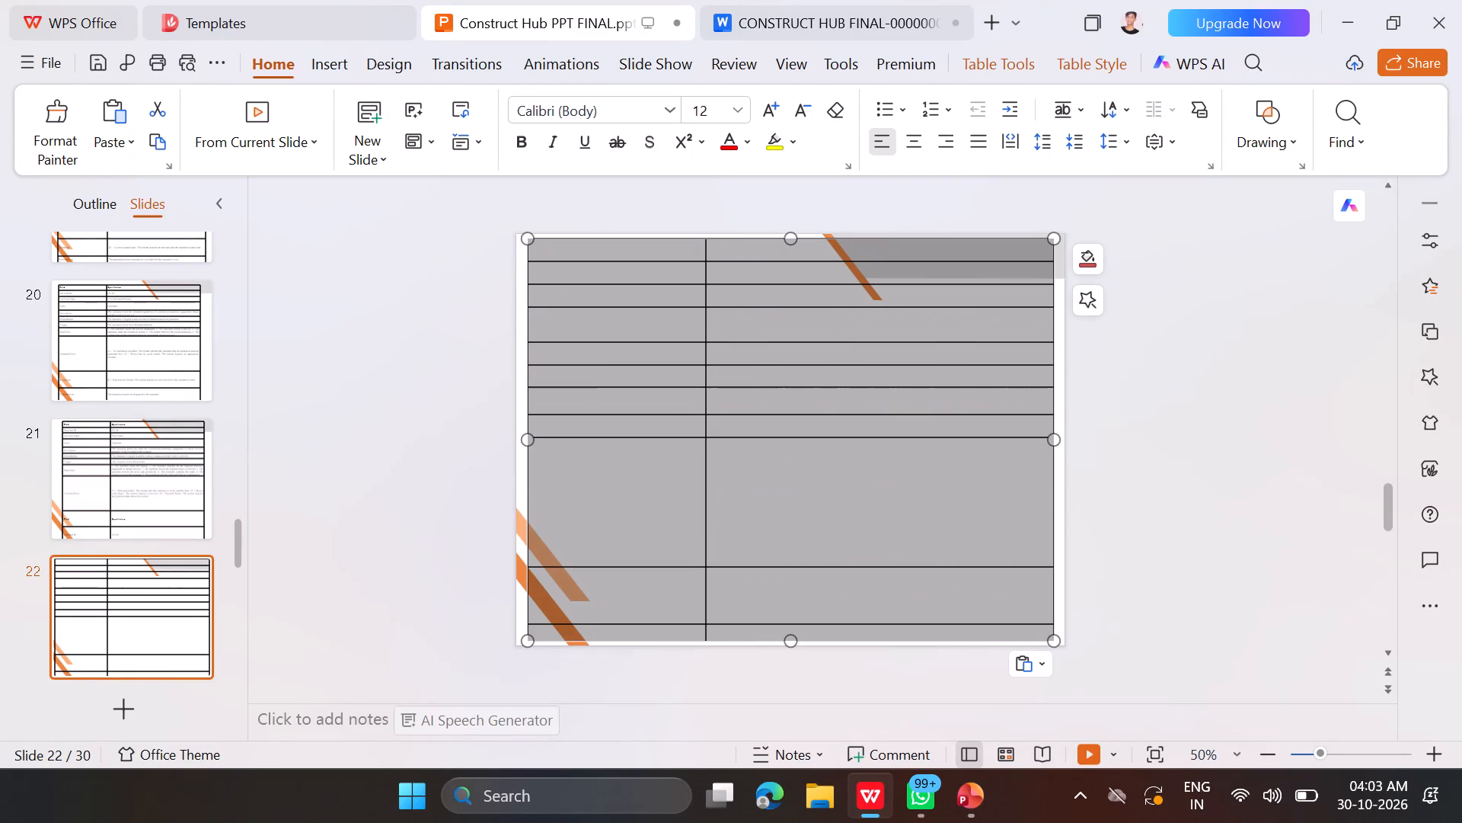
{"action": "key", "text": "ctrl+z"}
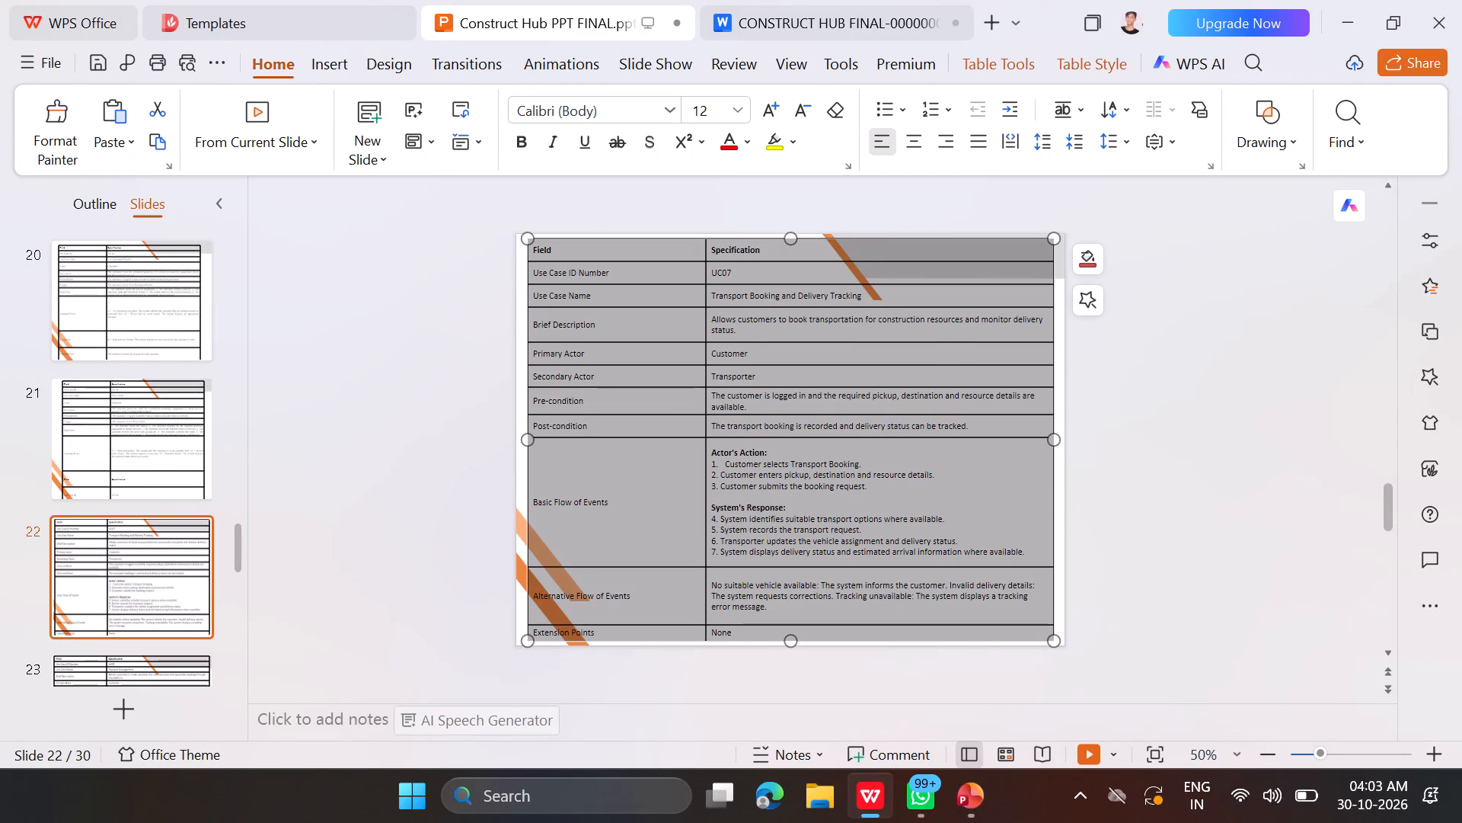
Switch to the report and examine how the use case specification tables are laid out across its pages.
{"action": "left_click", "coordinate": [803, 4]}
{"action": "key", "text": "ctrl+c"}
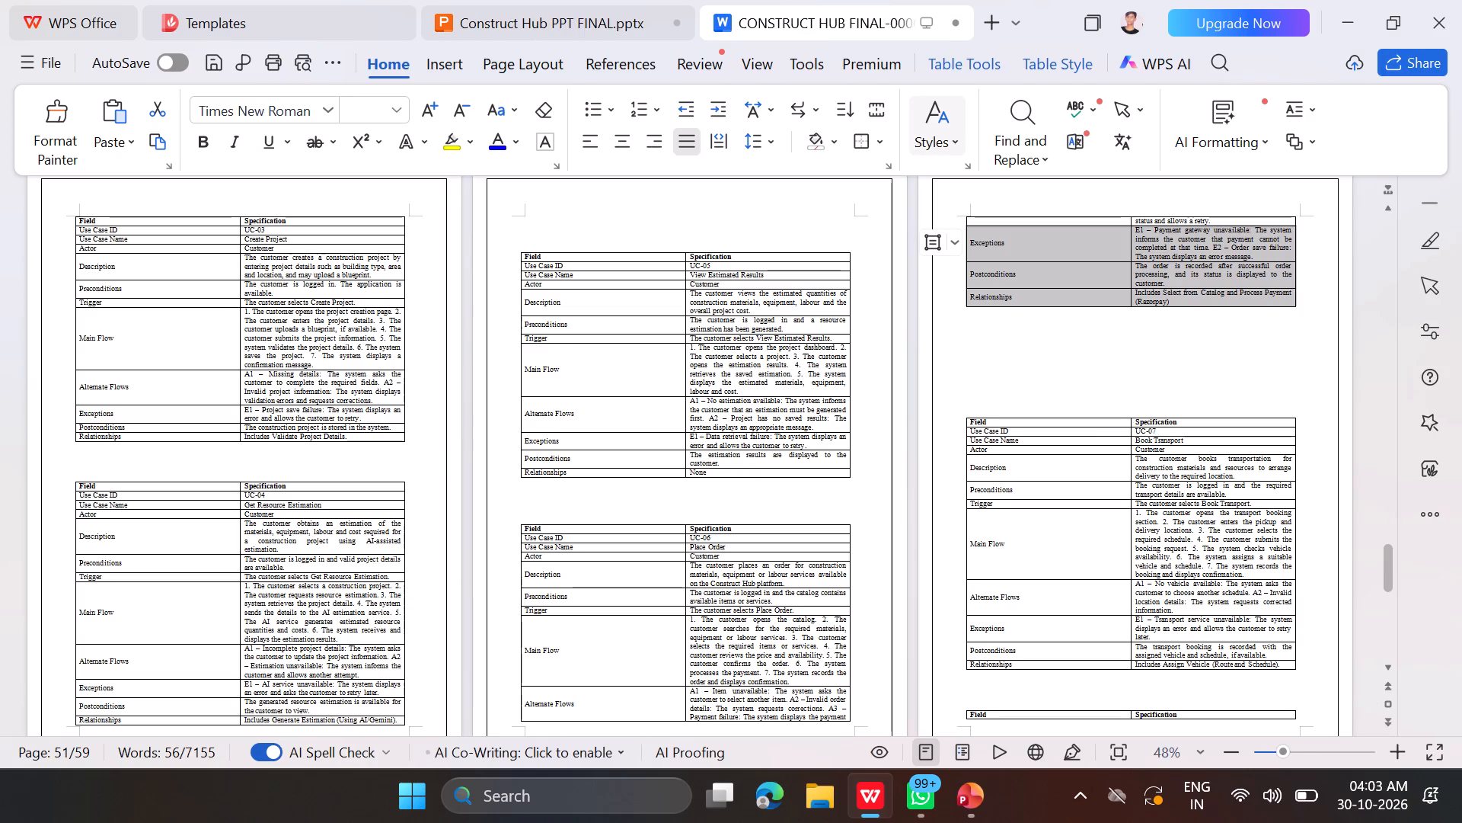
{"action": "left_click", "coordinate": [1224, 335]}
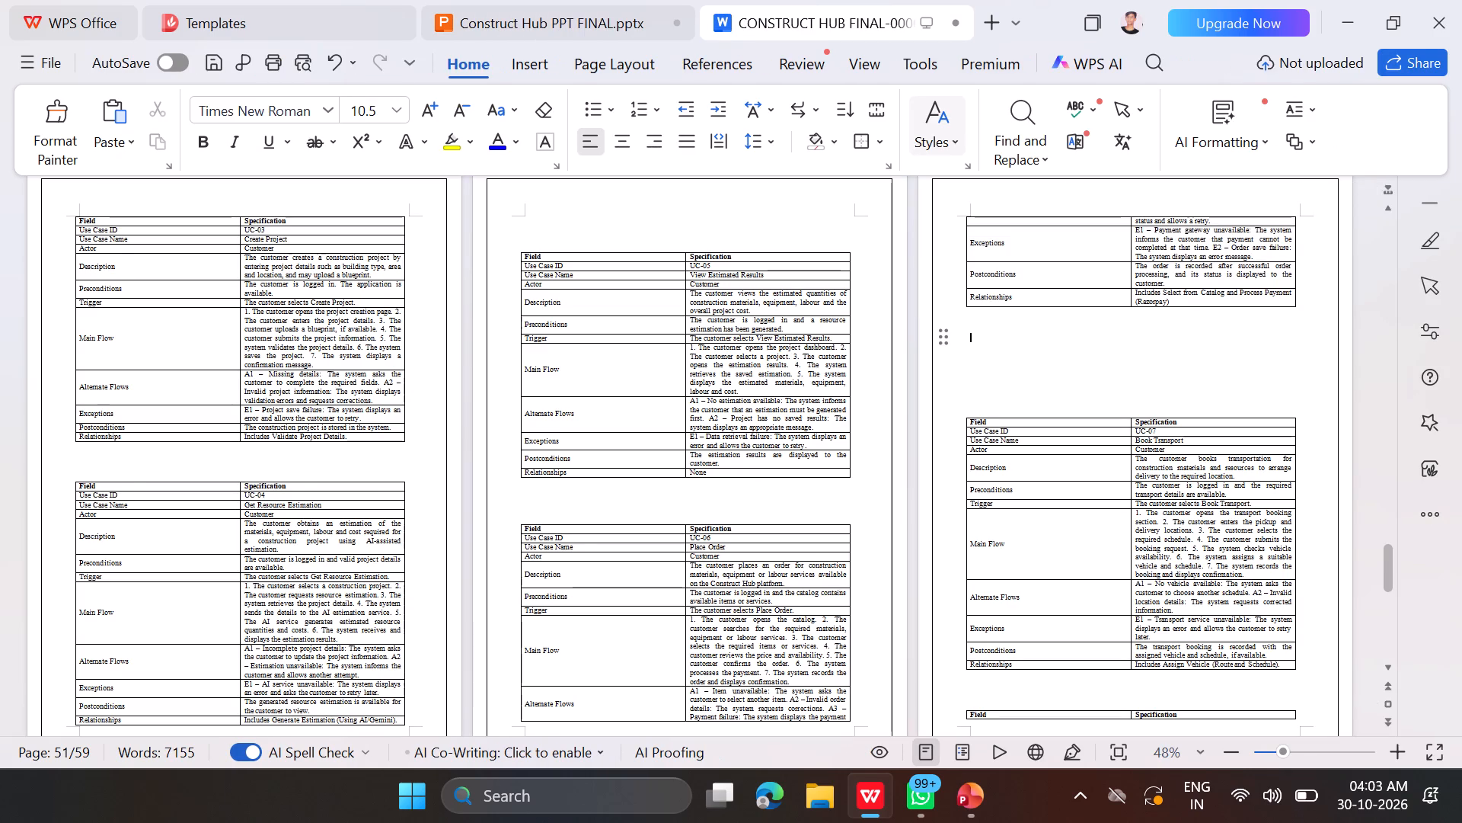
{"action": "scroll", "coordinate": [1105, 328], "scroll_direction": "down", "scroll_amount": 1}
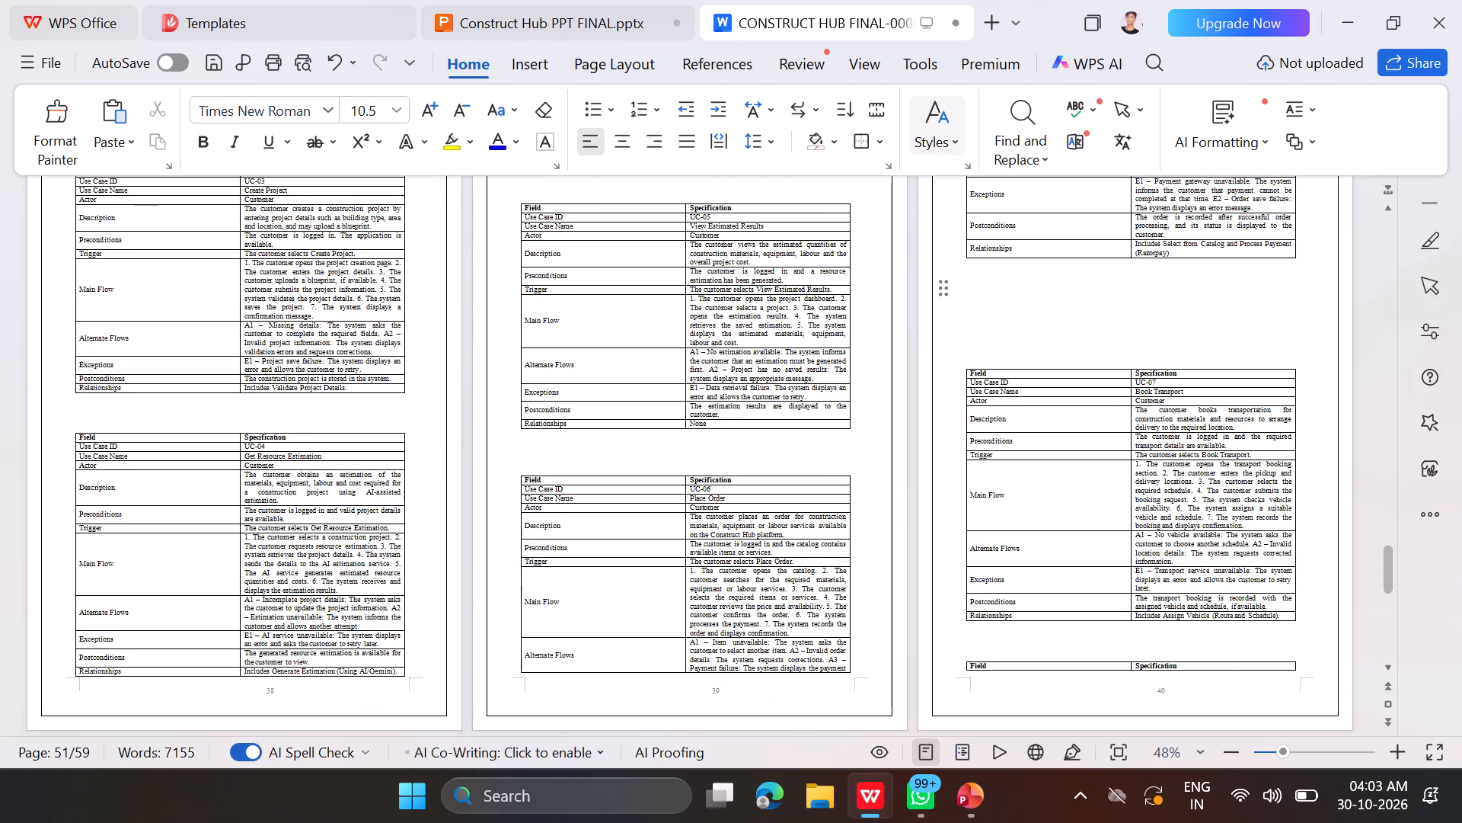
{"action": "scroll", "coordinate": [1105, 328], "scroll_direction": "up", "scroll_amount": 1}
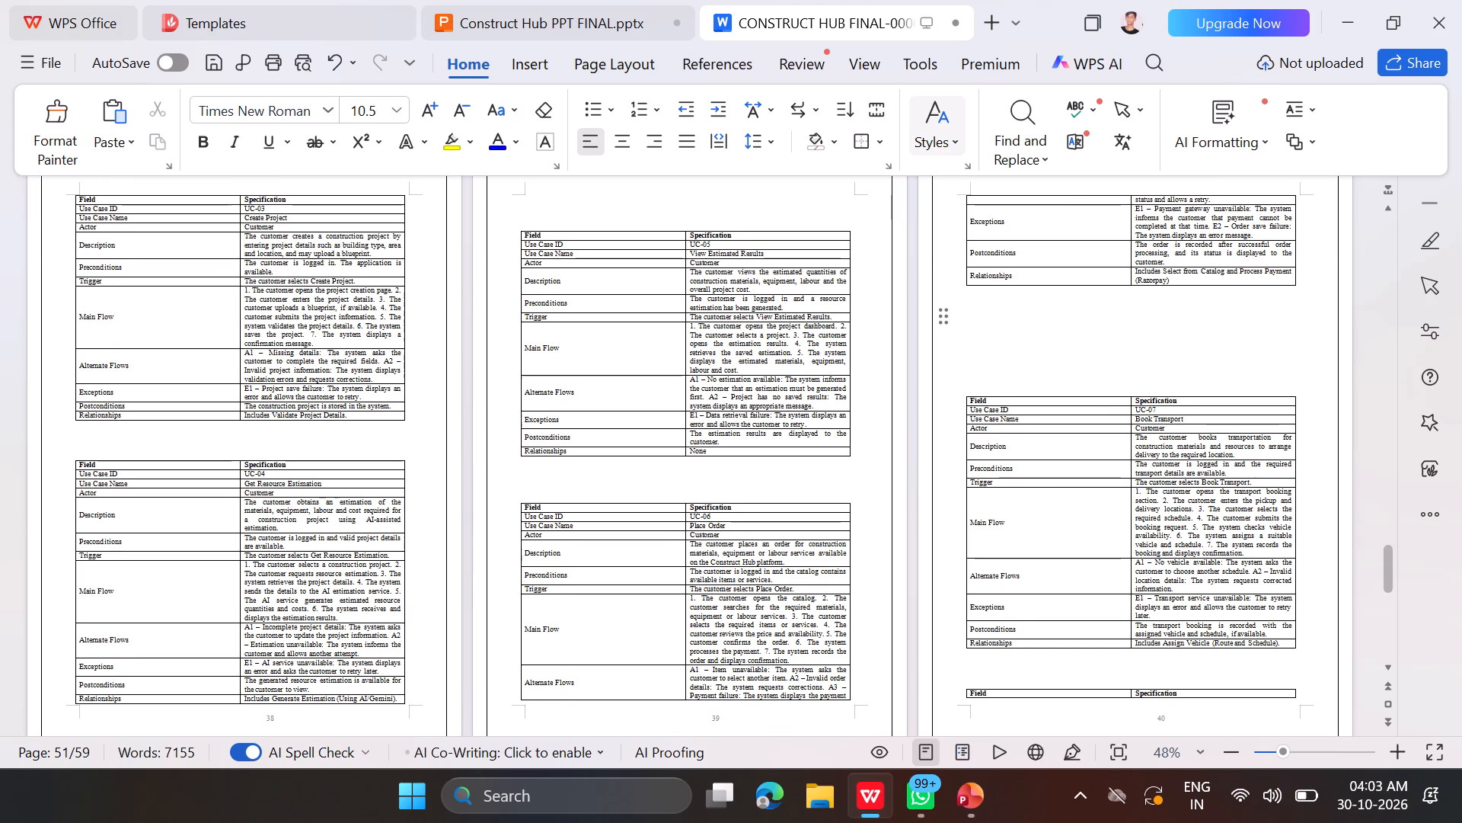
{"action": "scroll", "coordinate": [1105, 328], "scroll_direction": "up", "scroll_amount": 3}
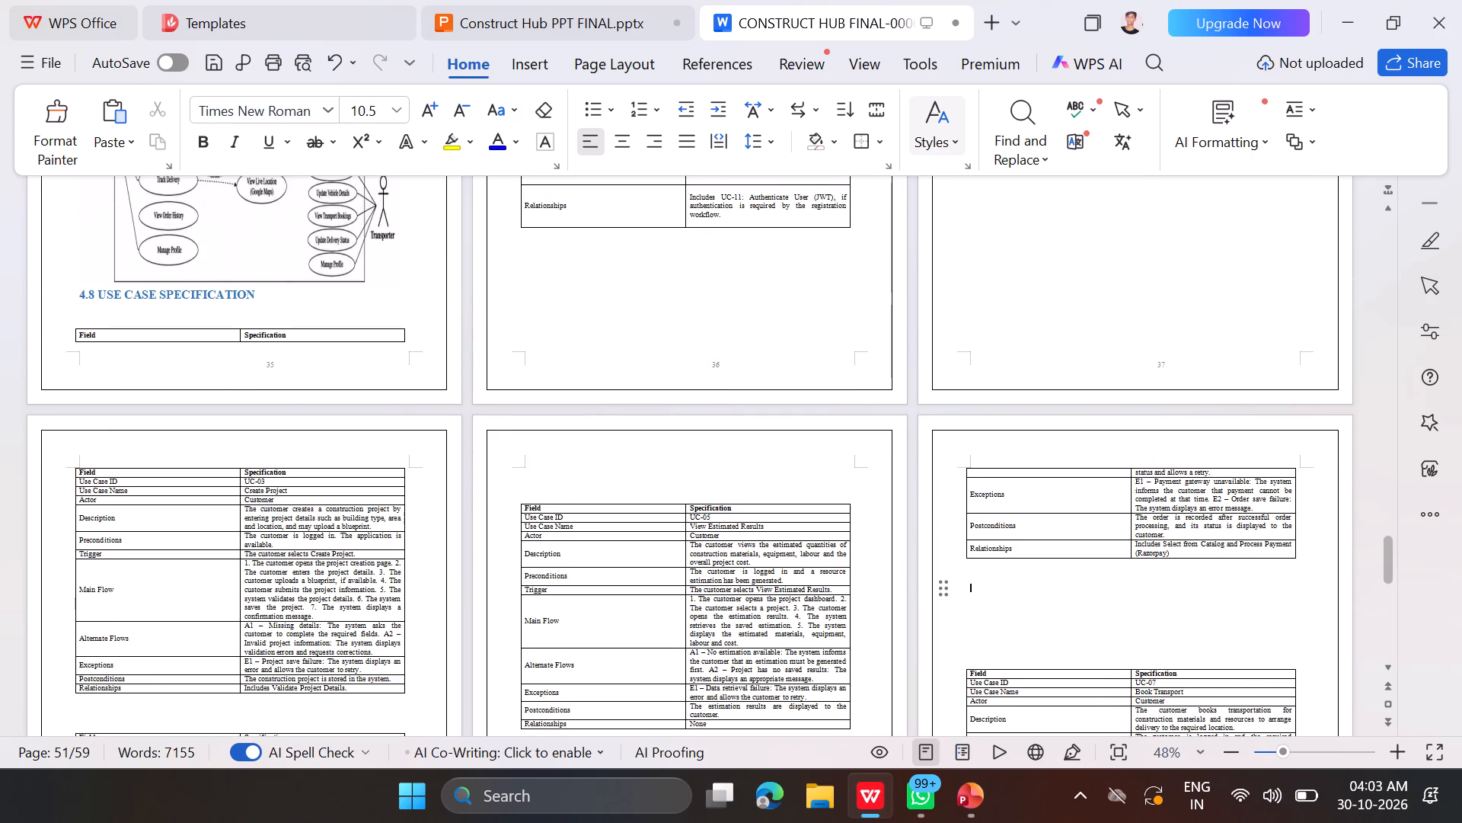
{"action": "scroll", "coordinate": [1105, 328], "scroll_direction": "up", "scroll_amount": 3}
{"action": "scroll", "coordinate": [1105, 328], "scroll_direction": "down", "scroll_amount": 2}
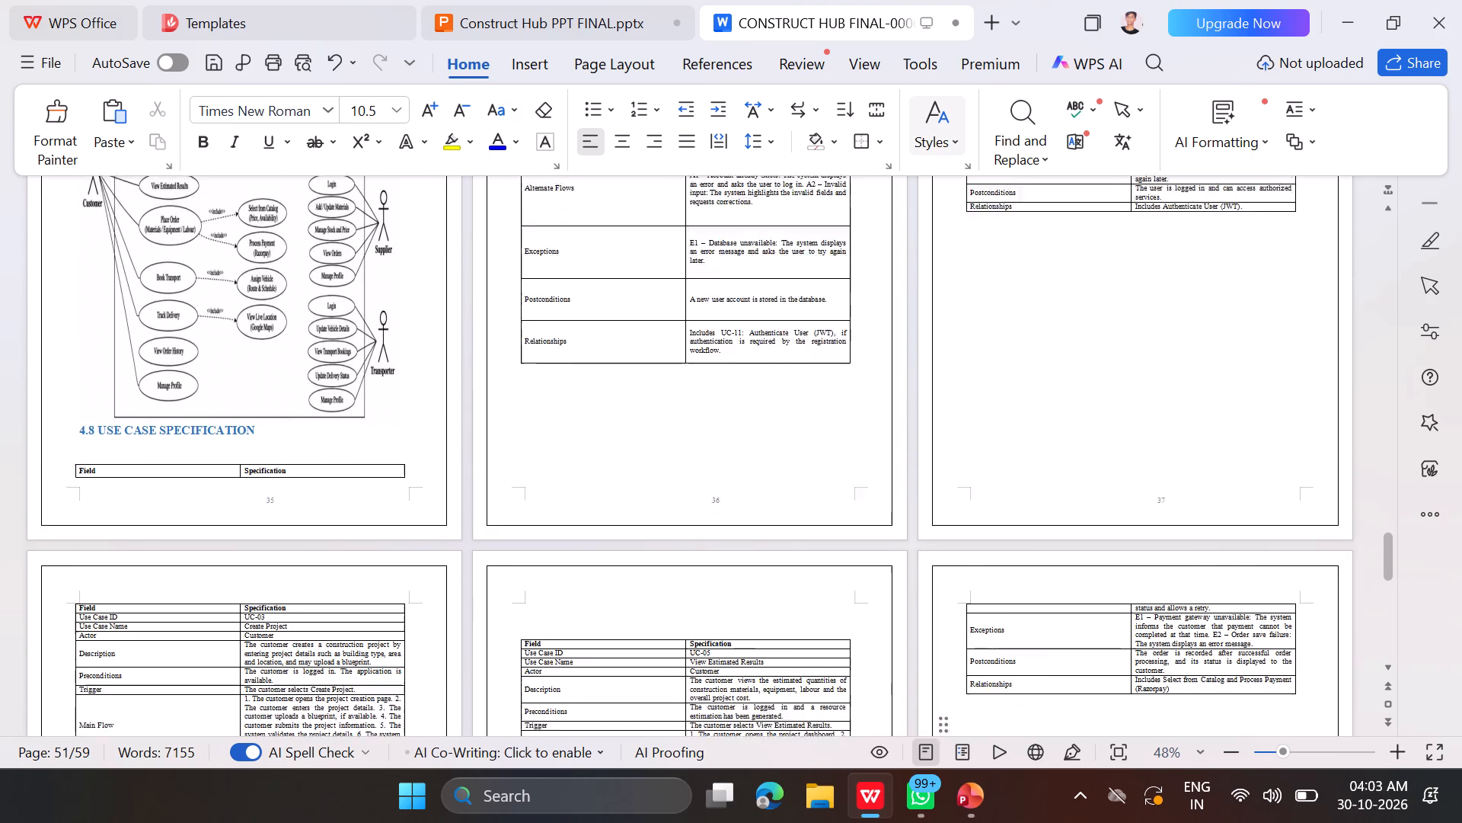
{"action": "scroll", "coordinate": [1105, 328], "scroll_direction": "down", "scroll_amount": 3}
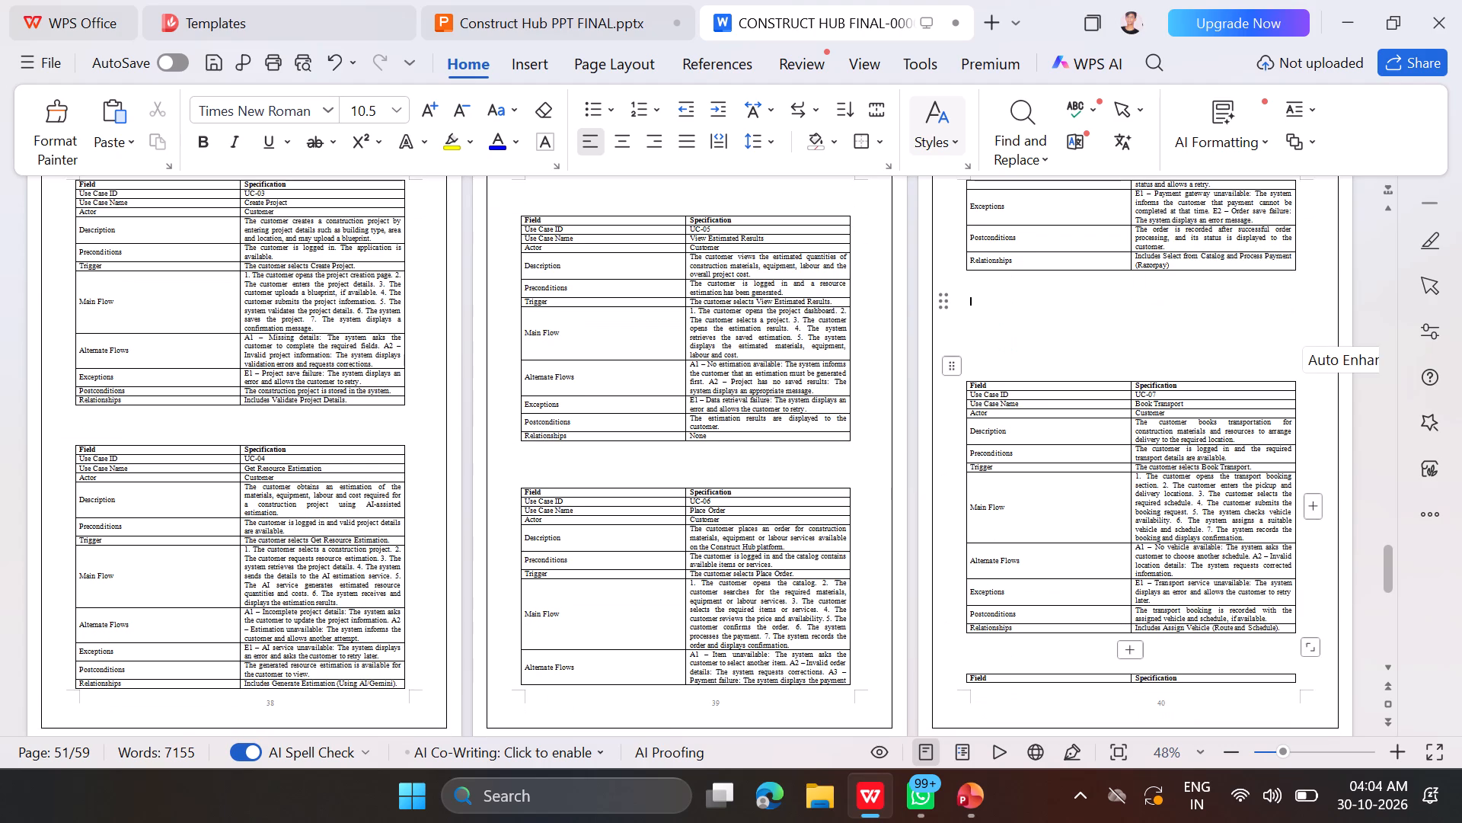
Remove the extra blank lines between the UC-05 and UC-06 tables in the report.
{"action": "left_click", "coordinate": [713, 450]}
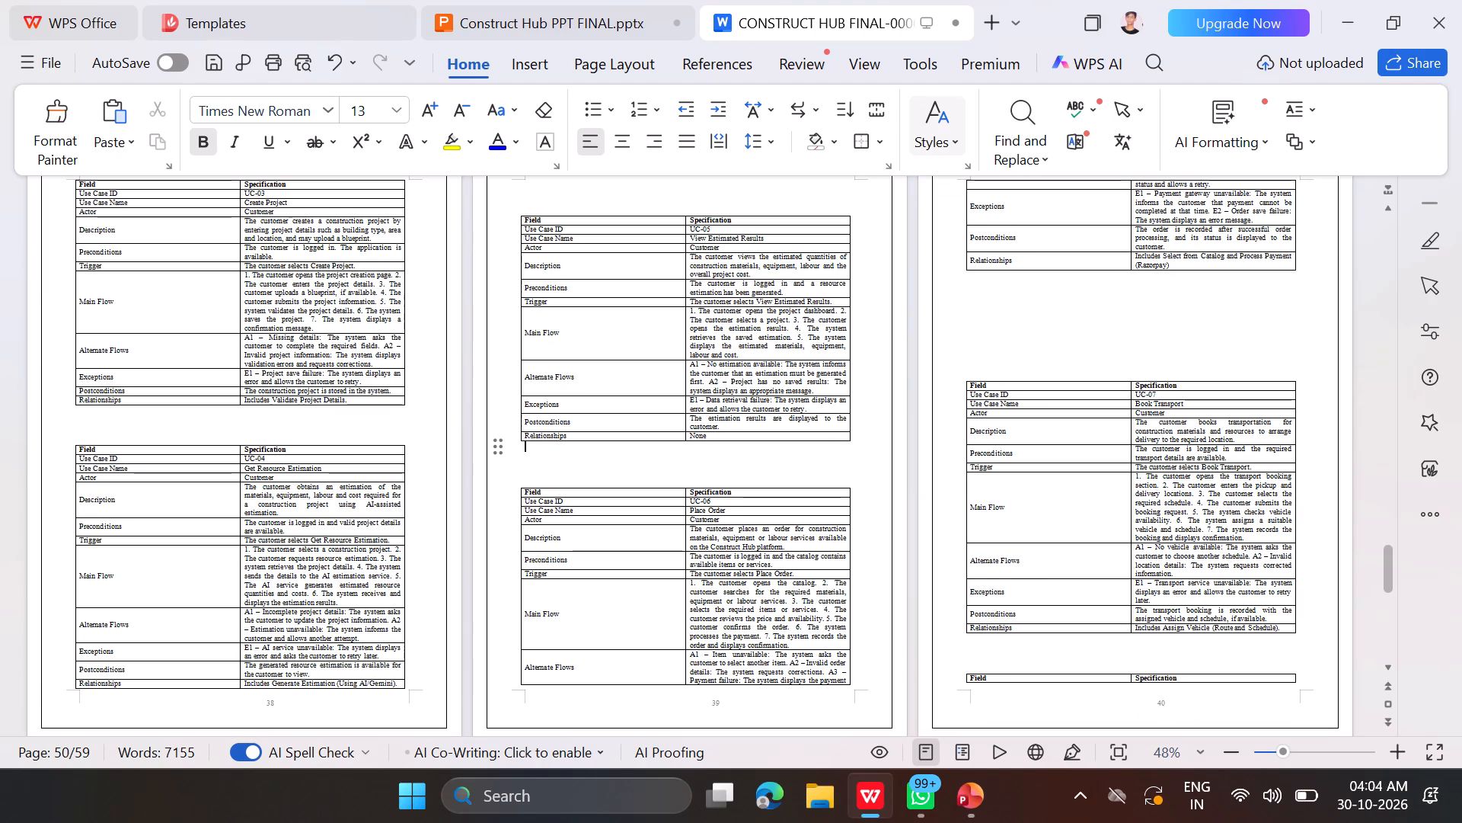
{"action": "key", "text": "Down"}
{"action": "key", "text": "Down"}
{"action": "key", "text": "Down"}
{"action": "key", "text": "BackSpace"}
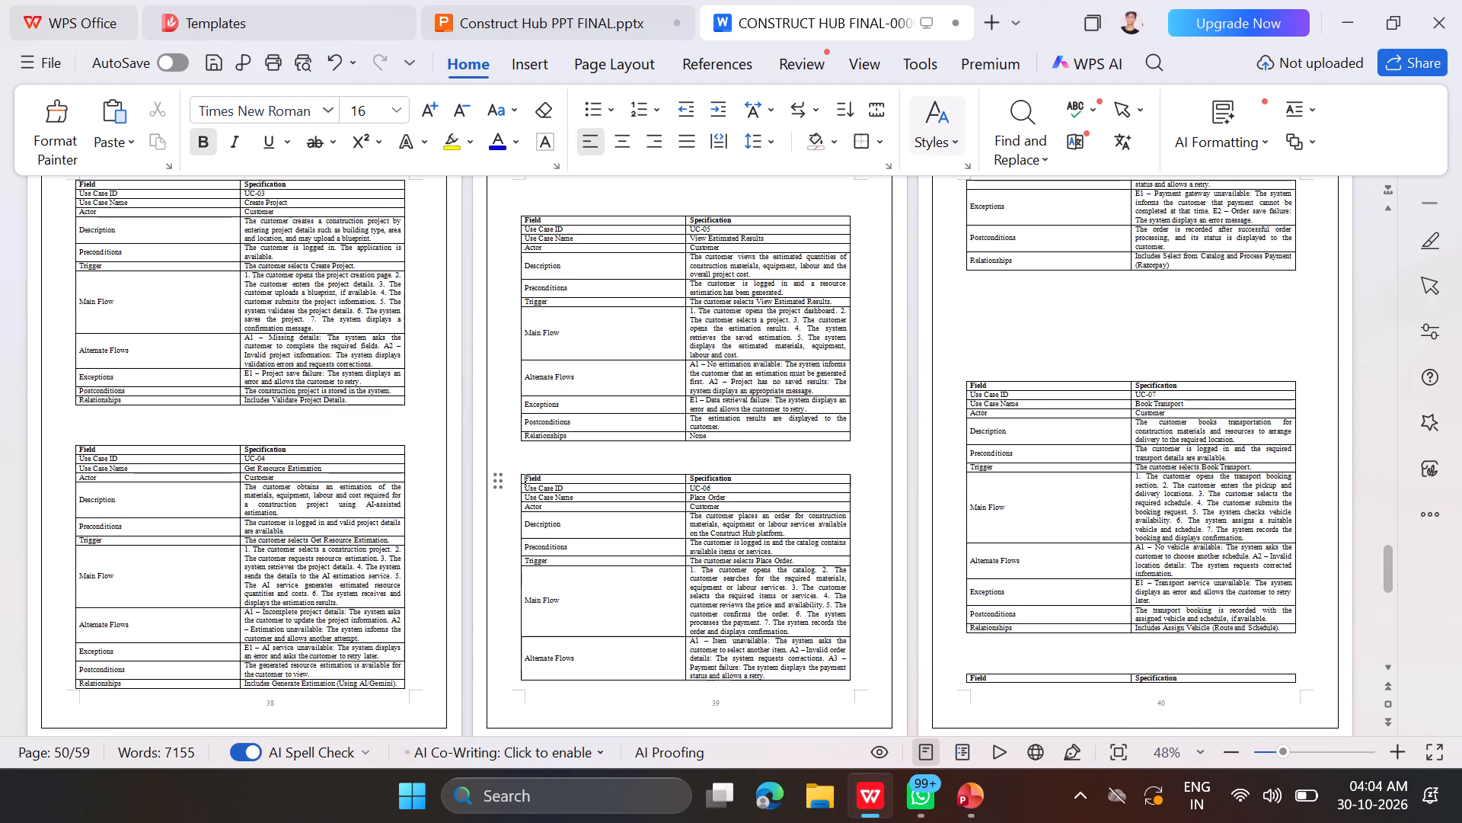
{"action": "key", "text": "BackSpace"}
{"action": "key", "text": "BackSpace"}
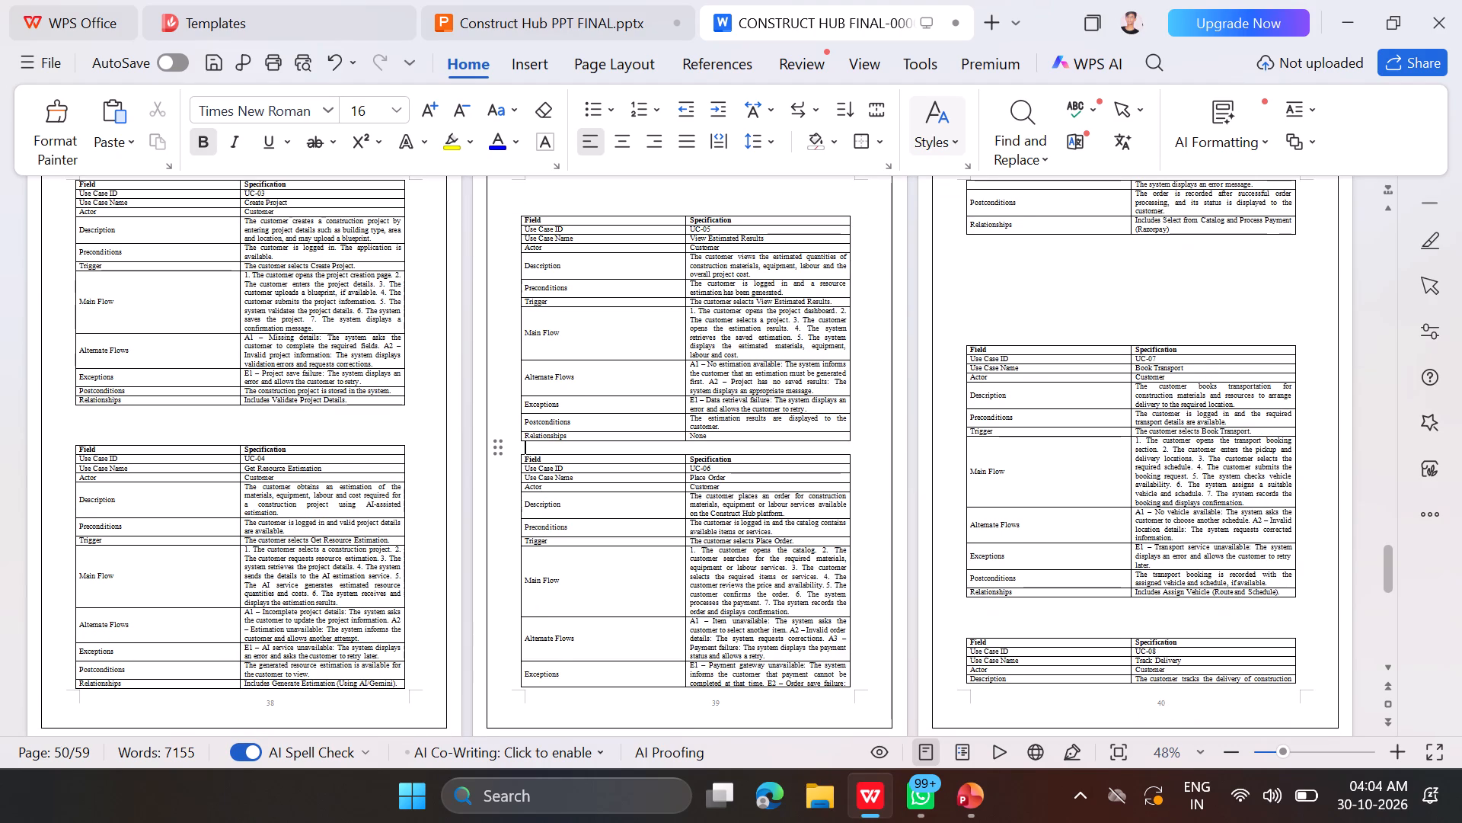
Delete the blank lines above the UC-05 table so it starts at the top of its page.
{"action": "scroll", "coordinate": [713, 450], "scroll_direction": "up", "scroll_amount": 1}
{"action": "left_click", "coordinate": [581, 226]}
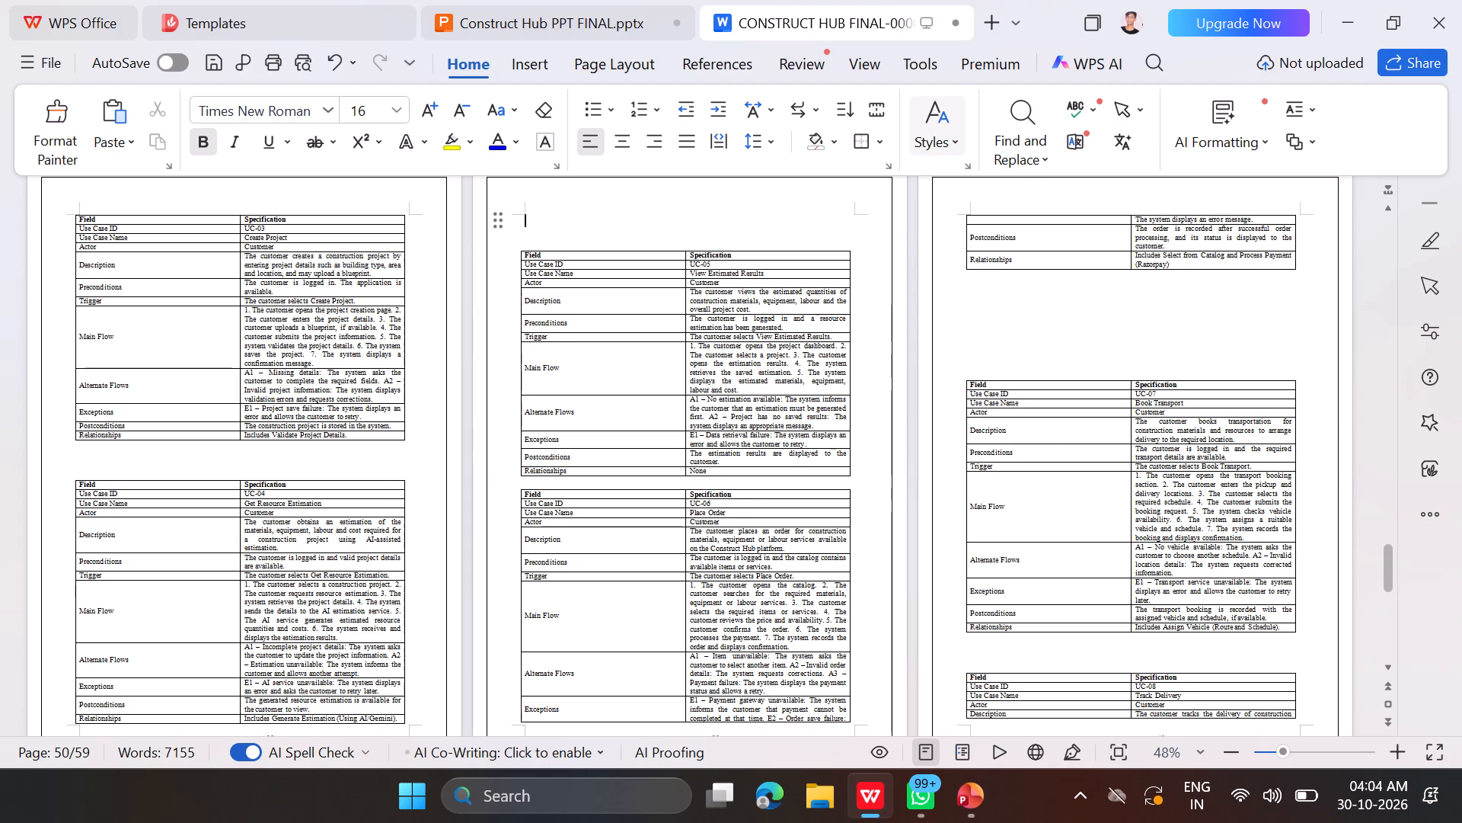
{"action": "key", "text": "BackSpace"}
{"action": "key", "text": "Down"}
{"action": "key", "text": "Down"}
{"action": "key", "text": "BackSpace"}
{"action": "key", "text": "BackSpace"}
{"action": "key", "text": "BackSpace"}
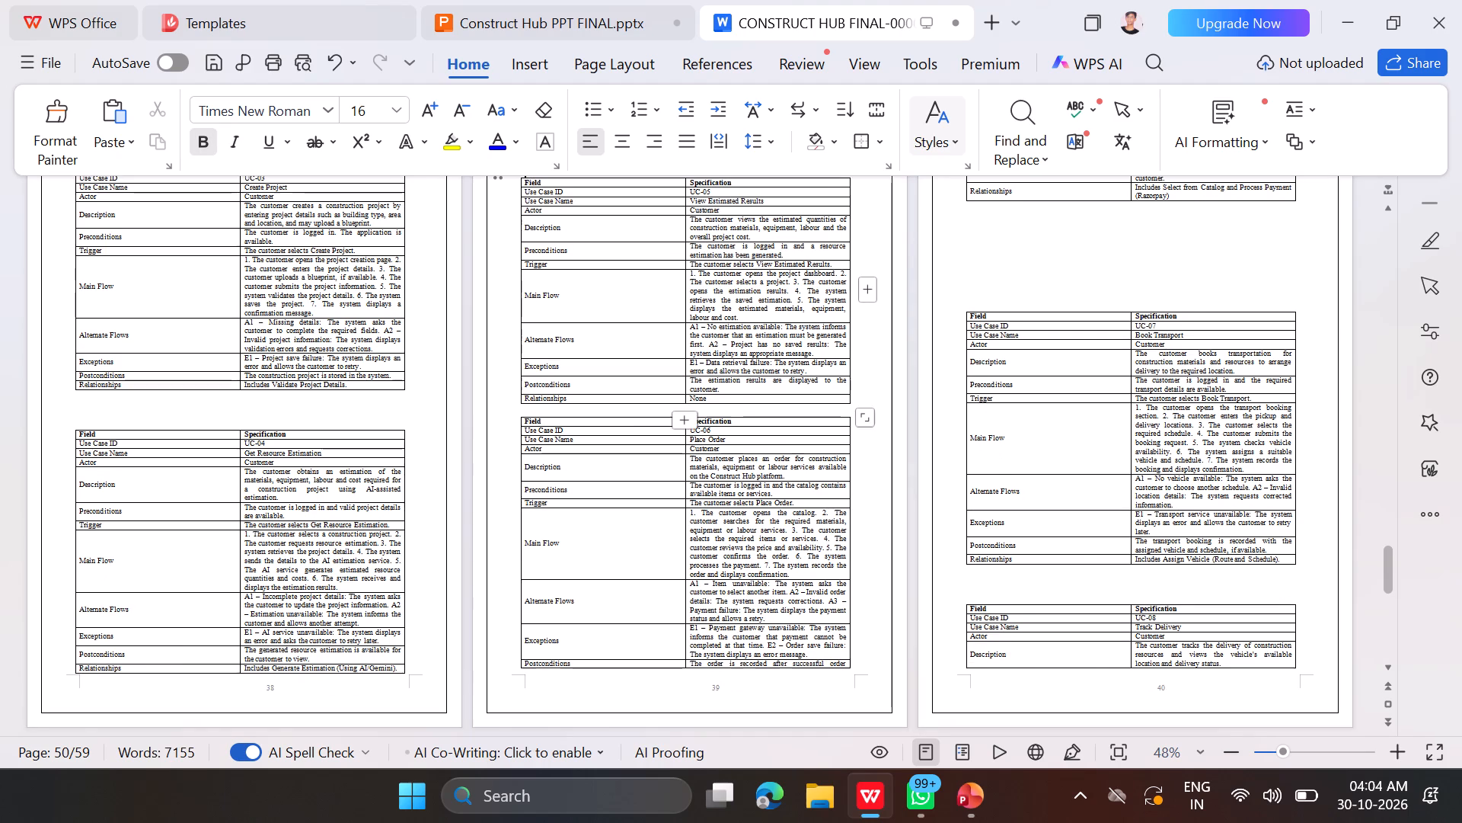
Remove the extra blank lines between the UC-03 and UC-04 tables in the report.
{"action": "left_click", "coordinate": [295, 406]}
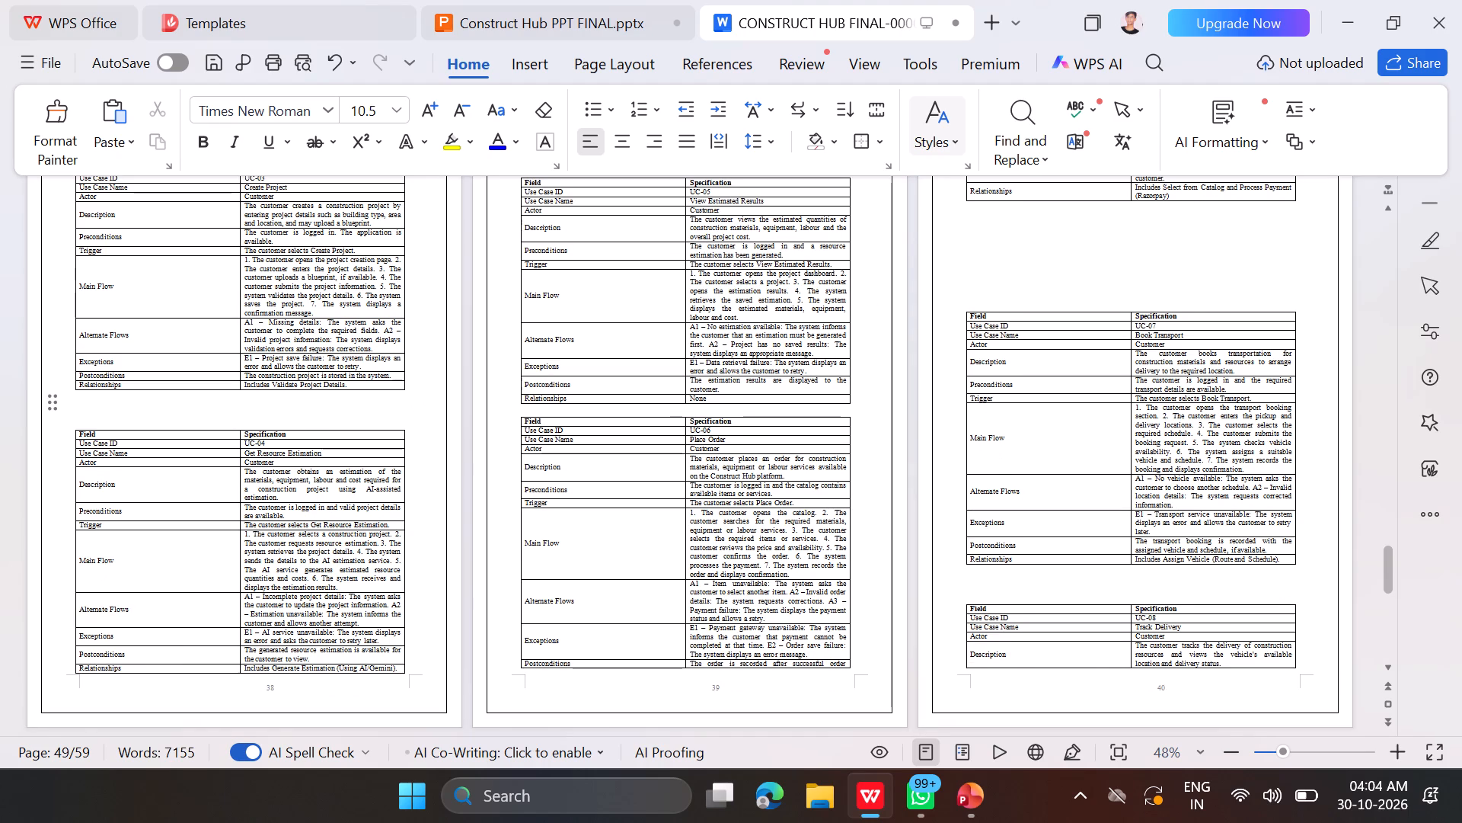
{"action": "key", "text": "BackSpace"}
{"action": "key", "text": "BackSpace"}
{"action": "key", "text": "Down"}
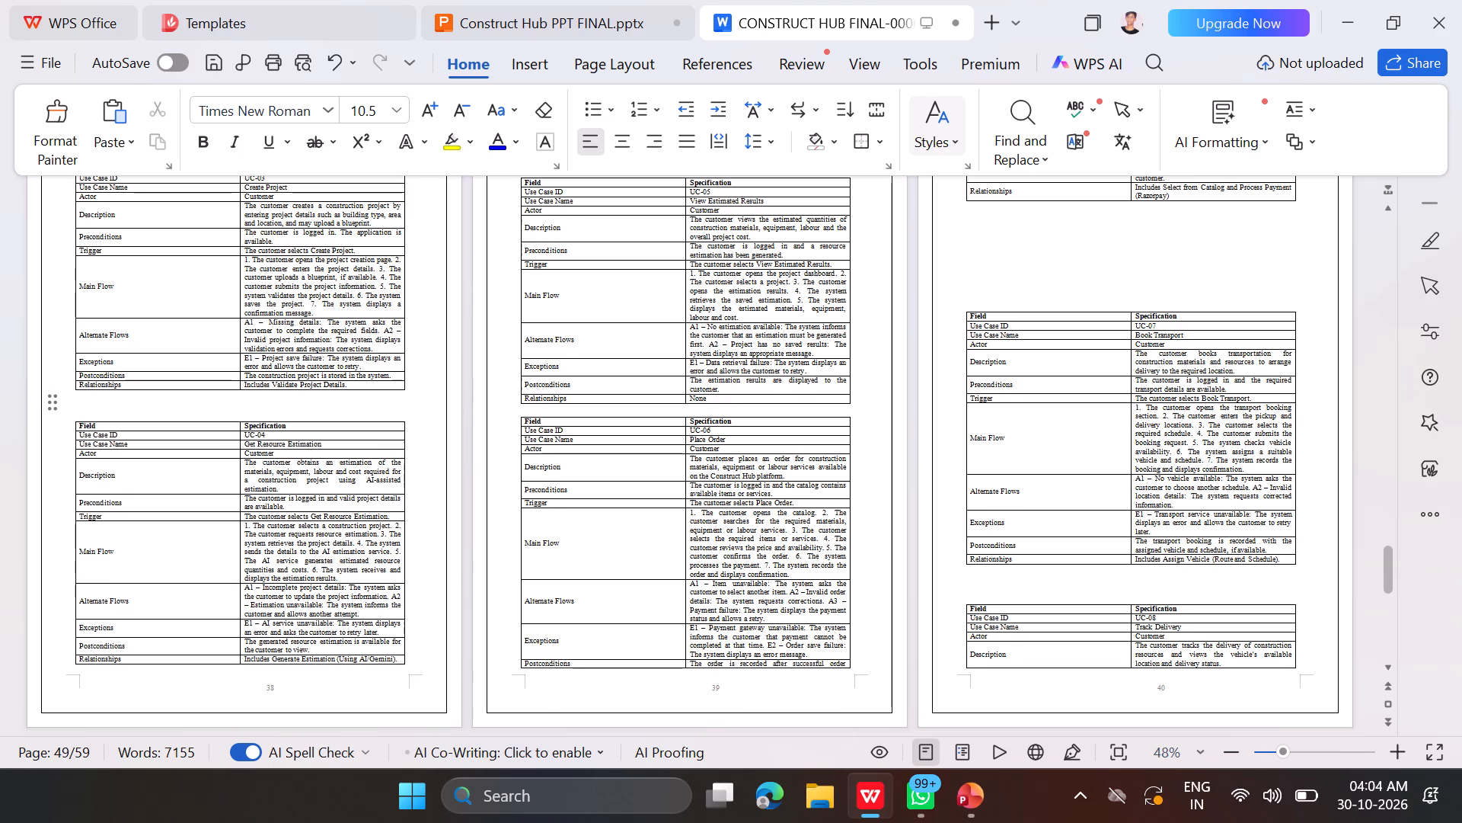
{"action": "key", "text": "BackSpace"}
{"action": "key", "text": "BackSpace"}
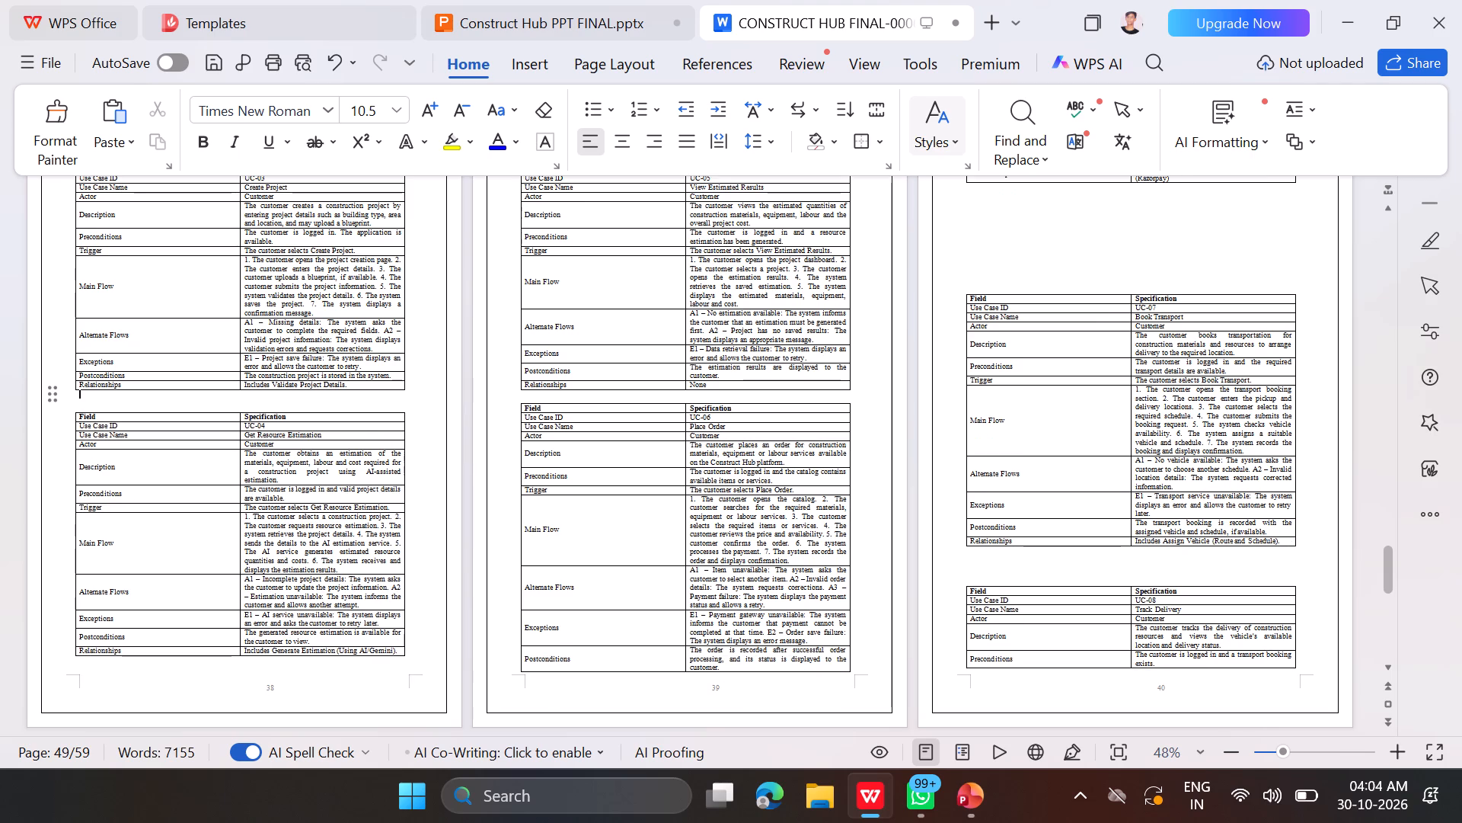
{"action": "key", "text": "Down"}
{"action": "key", "text": "BackSpace"}
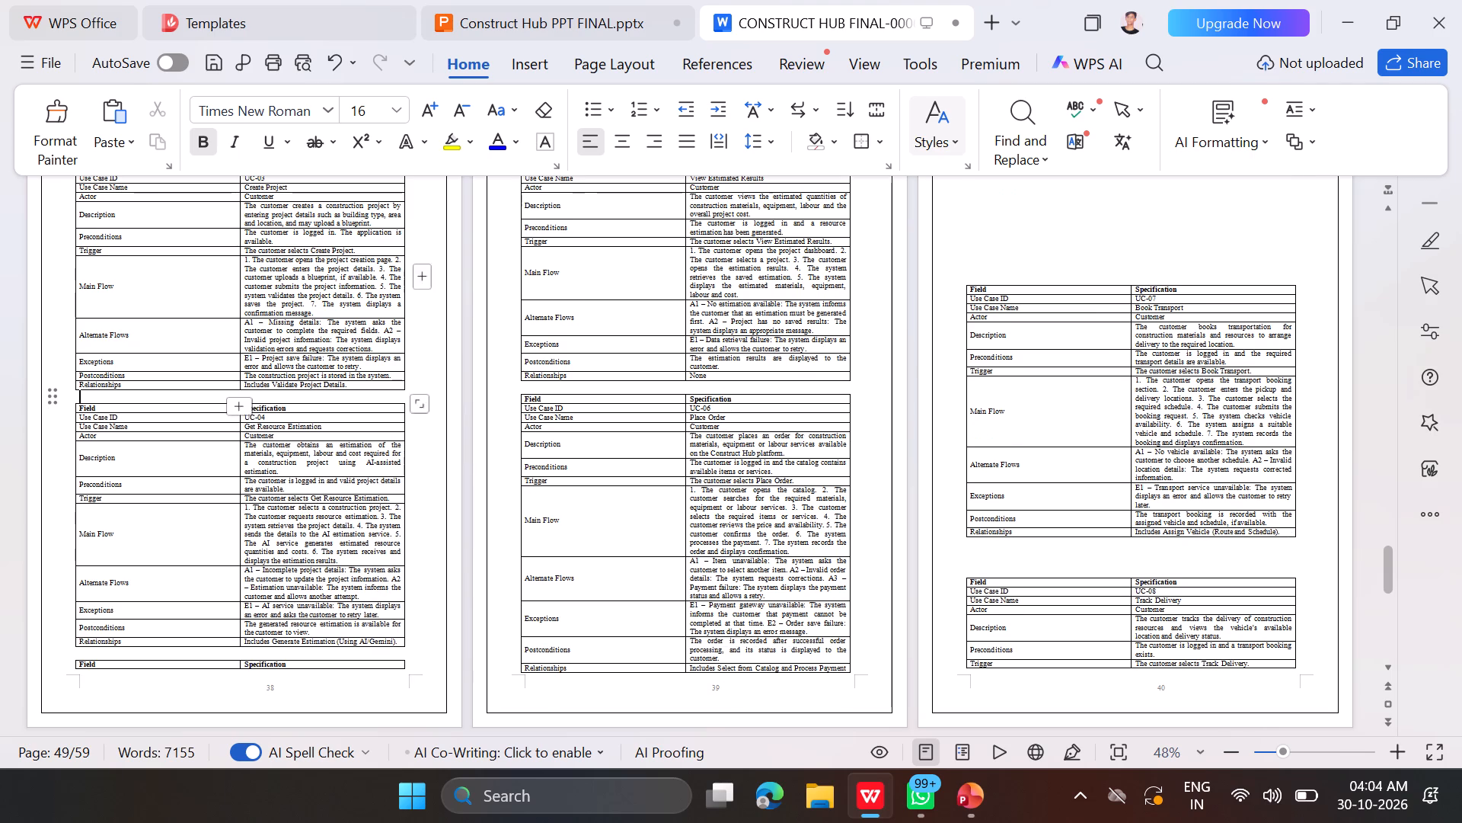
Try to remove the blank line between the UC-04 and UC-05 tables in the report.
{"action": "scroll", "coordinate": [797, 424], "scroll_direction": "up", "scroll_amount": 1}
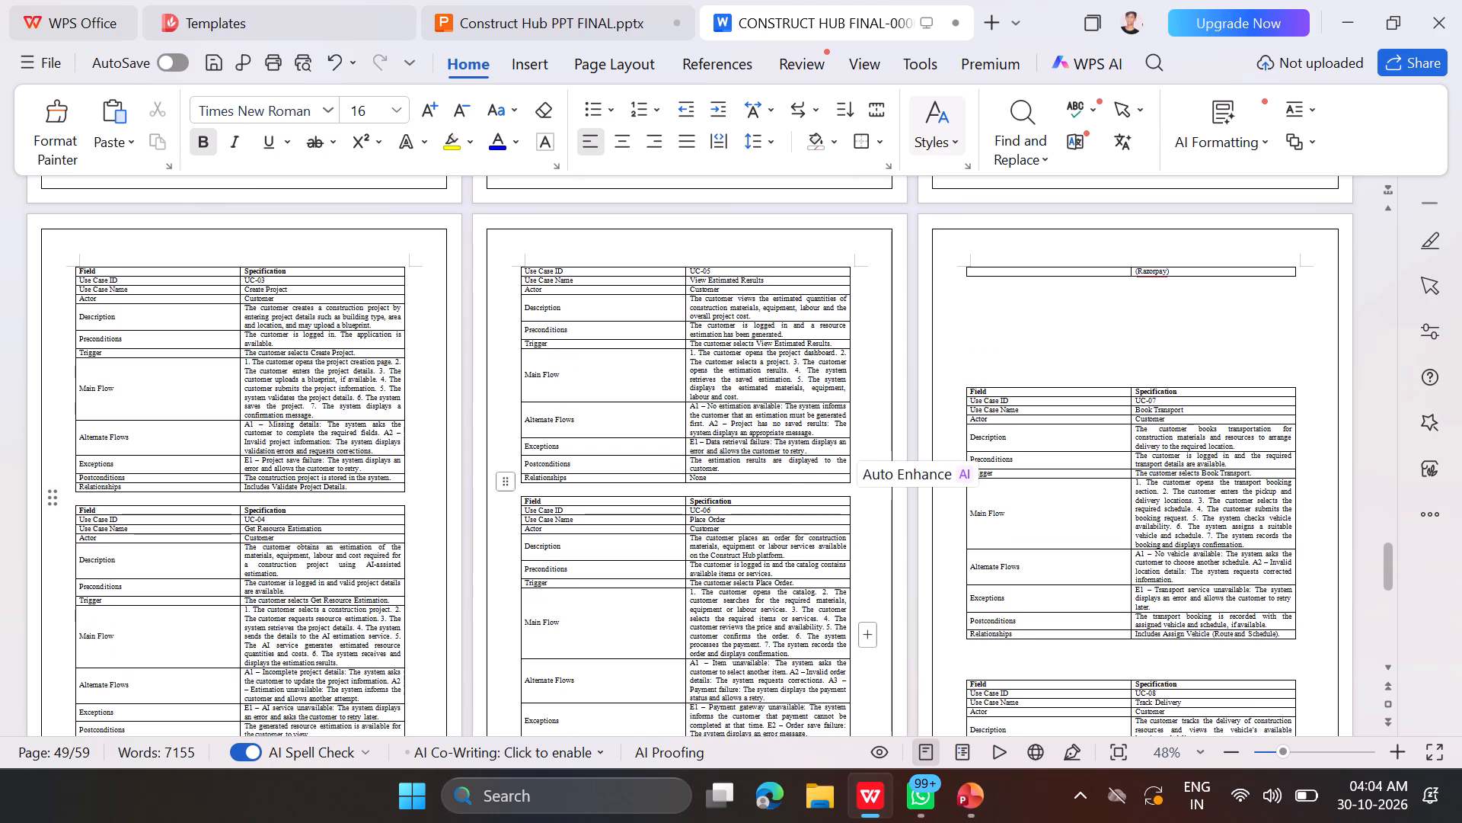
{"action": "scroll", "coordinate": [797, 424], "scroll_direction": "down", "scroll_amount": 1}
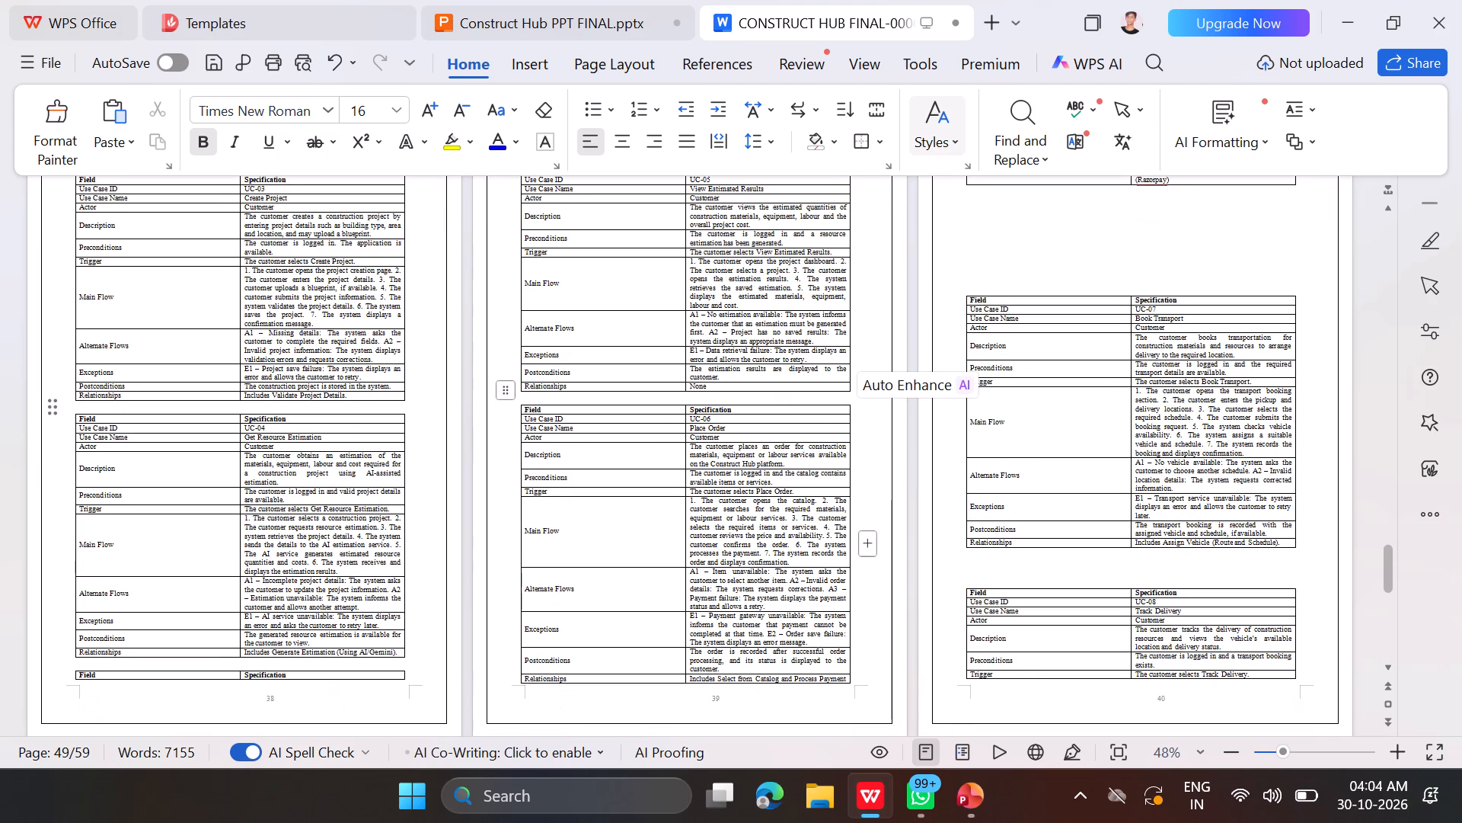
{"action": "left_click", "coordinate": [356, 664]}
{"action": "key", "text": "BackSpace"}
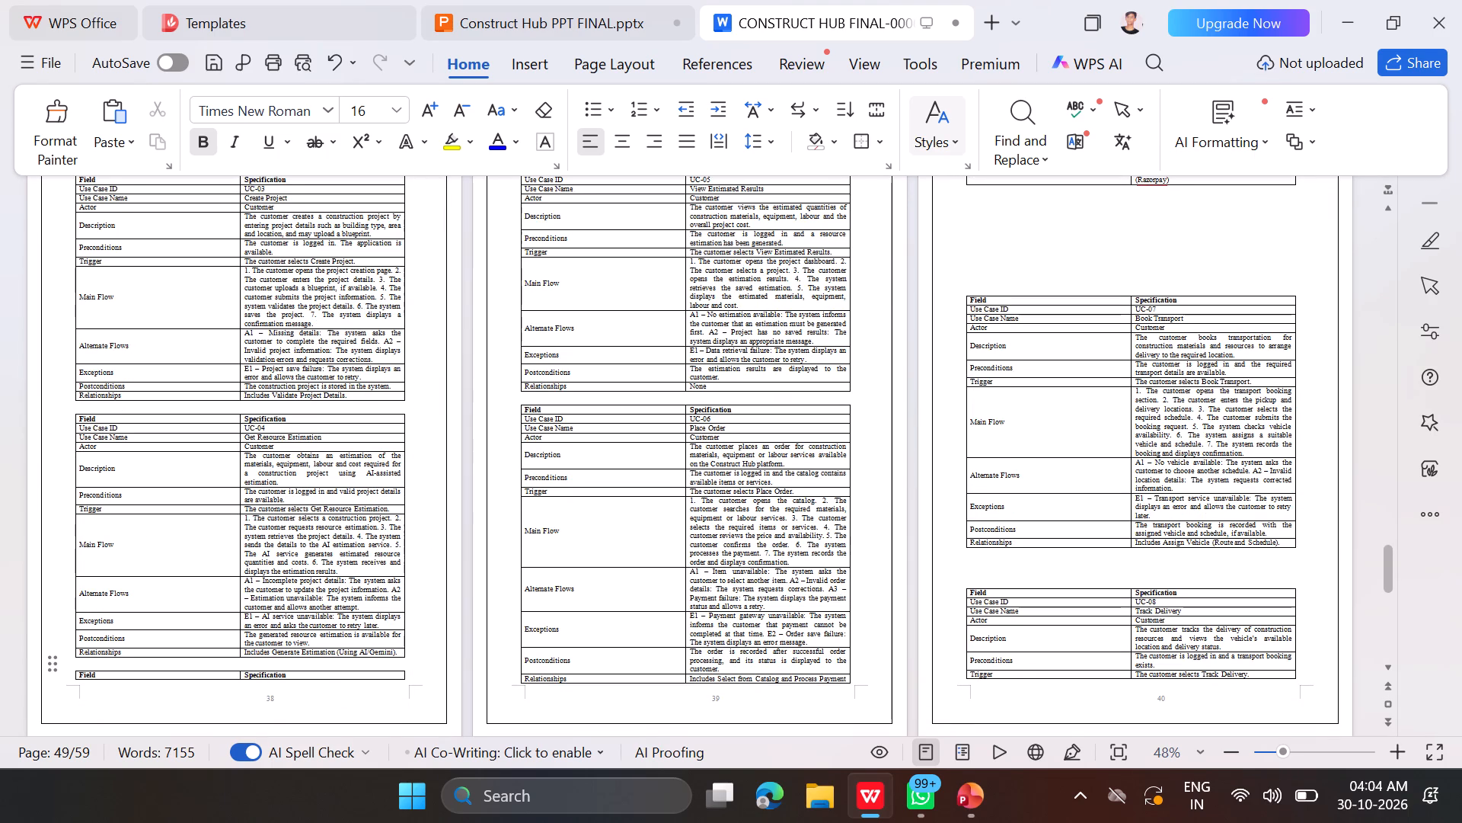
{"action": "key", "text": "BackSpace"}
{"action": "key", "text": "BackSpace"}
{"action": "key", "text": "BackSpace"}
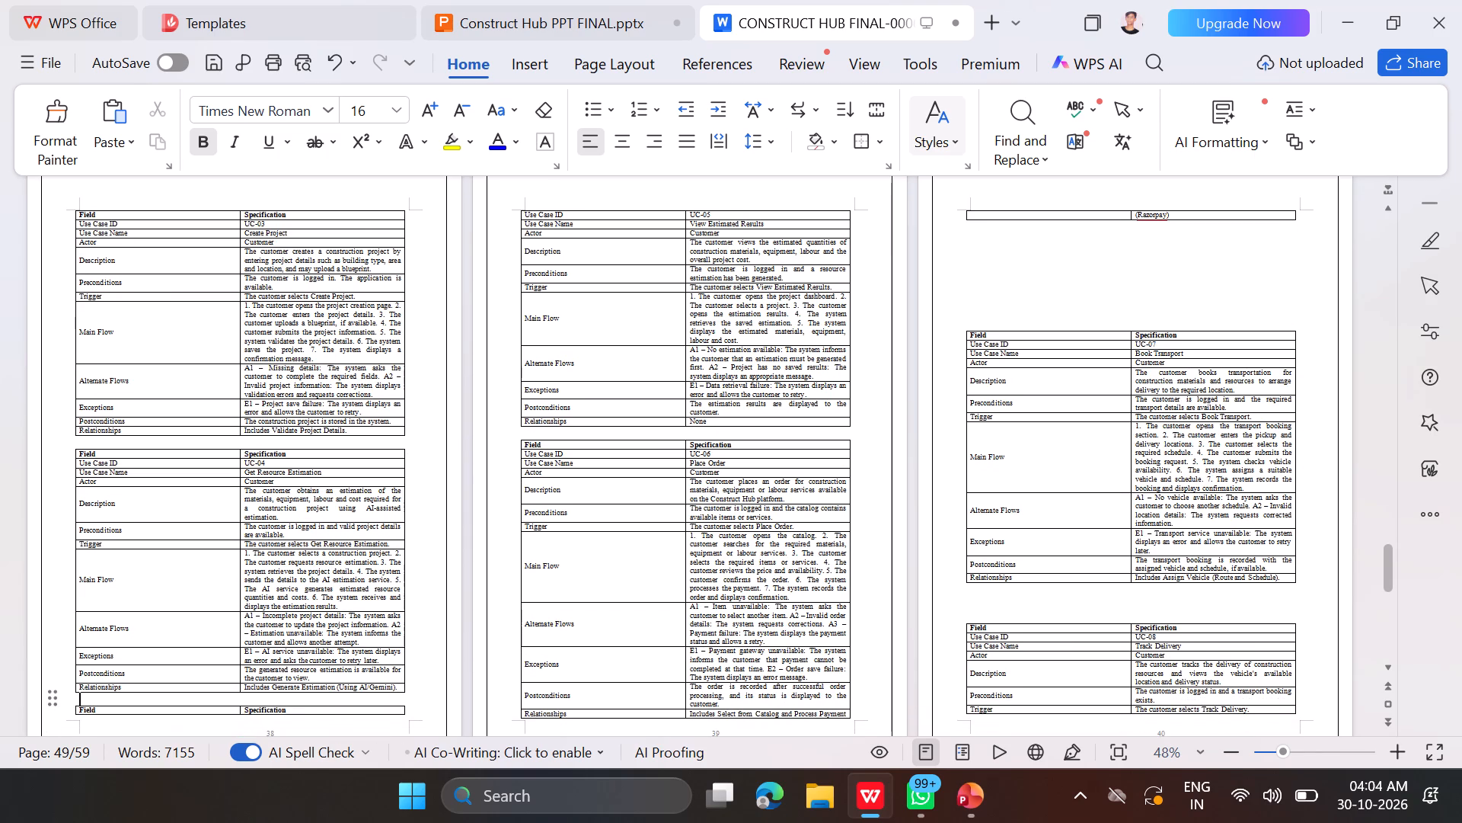
Delete the Alternate Flows, Exceptions and Postconditions cells from the report's UC-04 table, using the Shift cells left option.
{"action": "left_click_drag", "start_coordinate": [407, 678], "coordinate": [289, 626]}
{"action": "key", "text": "BackSpace"}
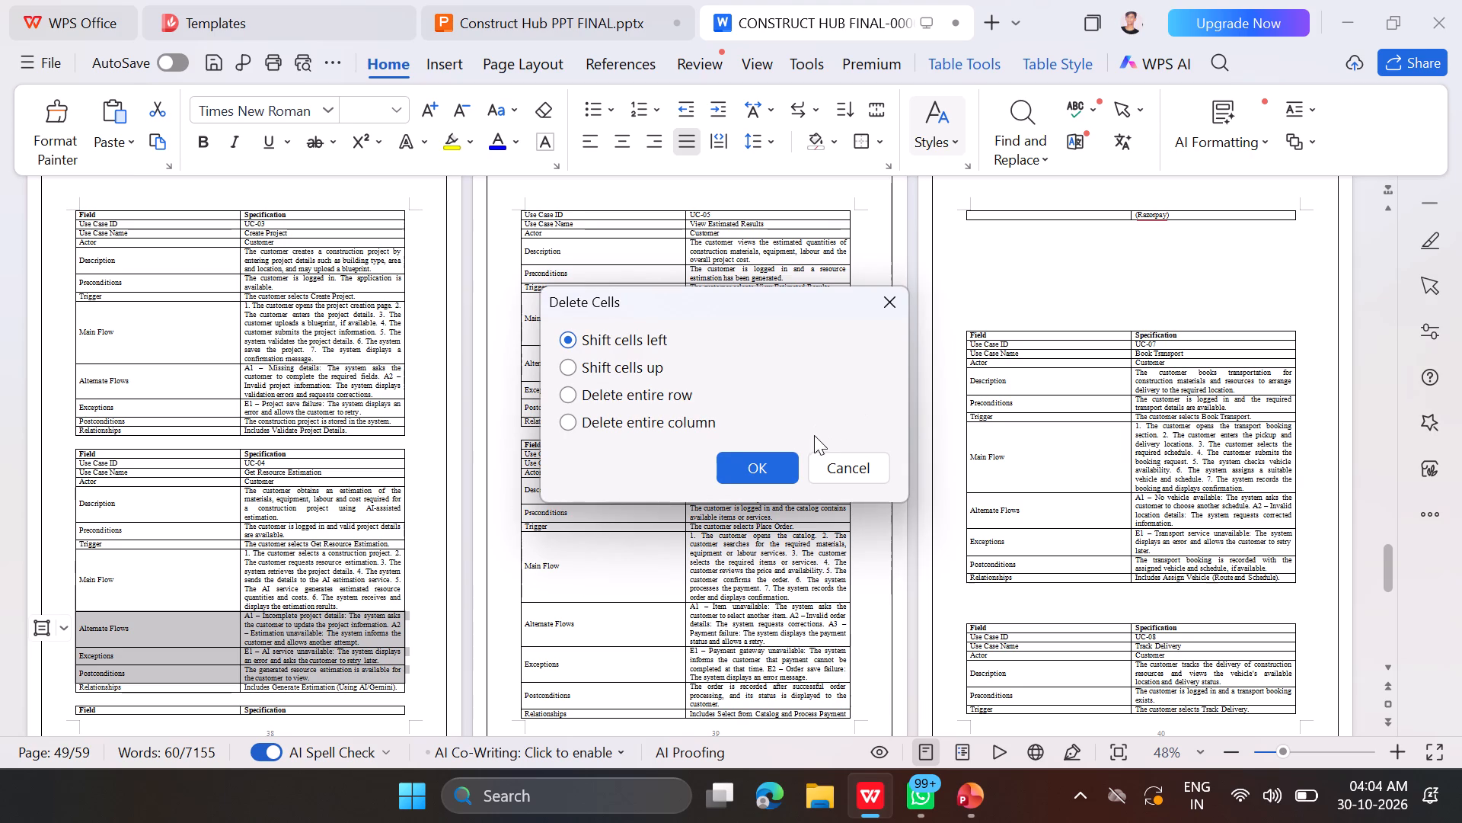
{"action": "left_click", "coordinate": [741, 474]}
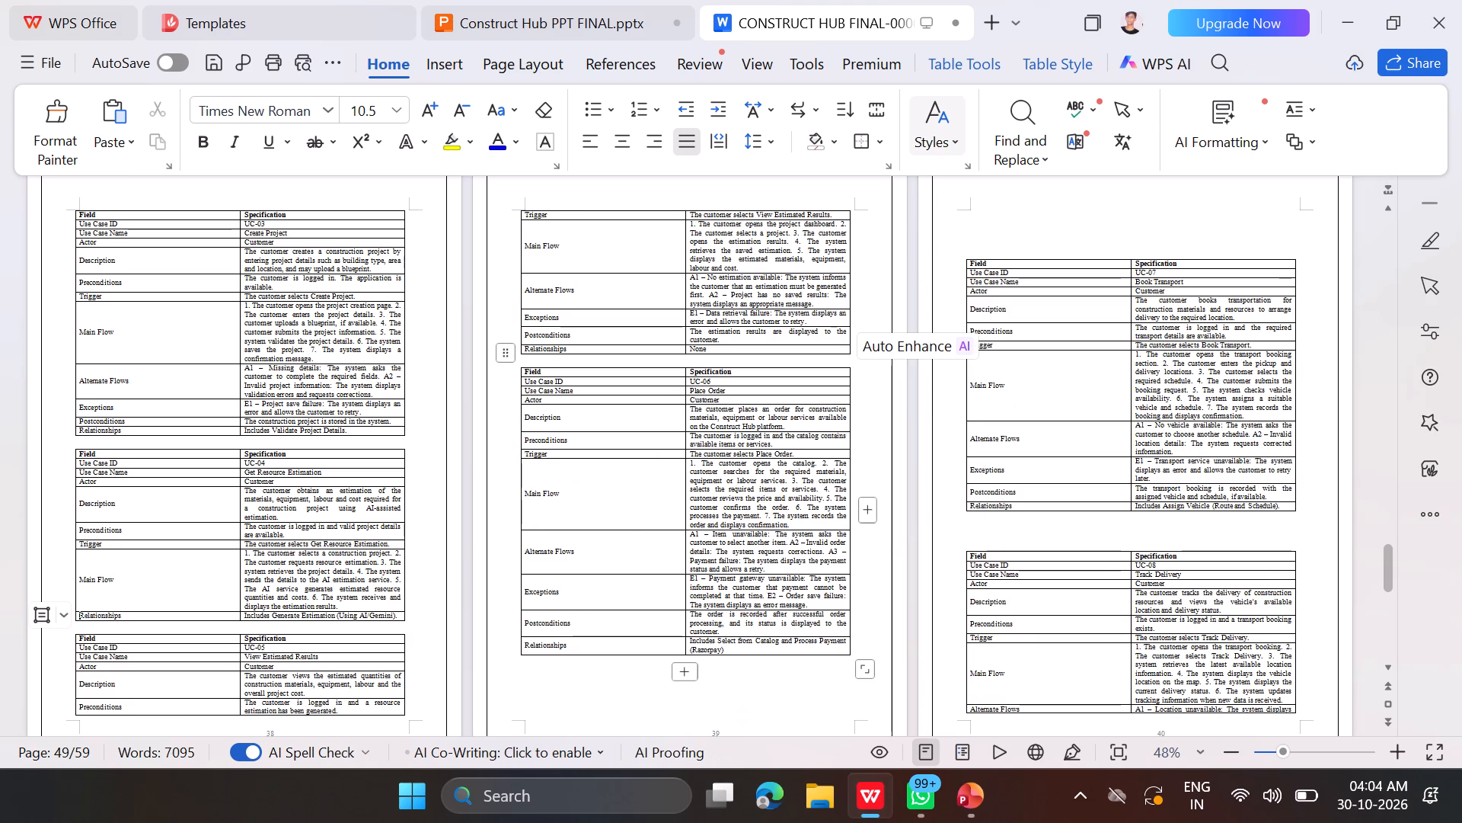
Copy the complete Place Order (UC-06) table from the report, from Field through Relationships.
{"action": "left_click_drag", "start_coordinate": [753, 645], "coordinate": [522, 362]}
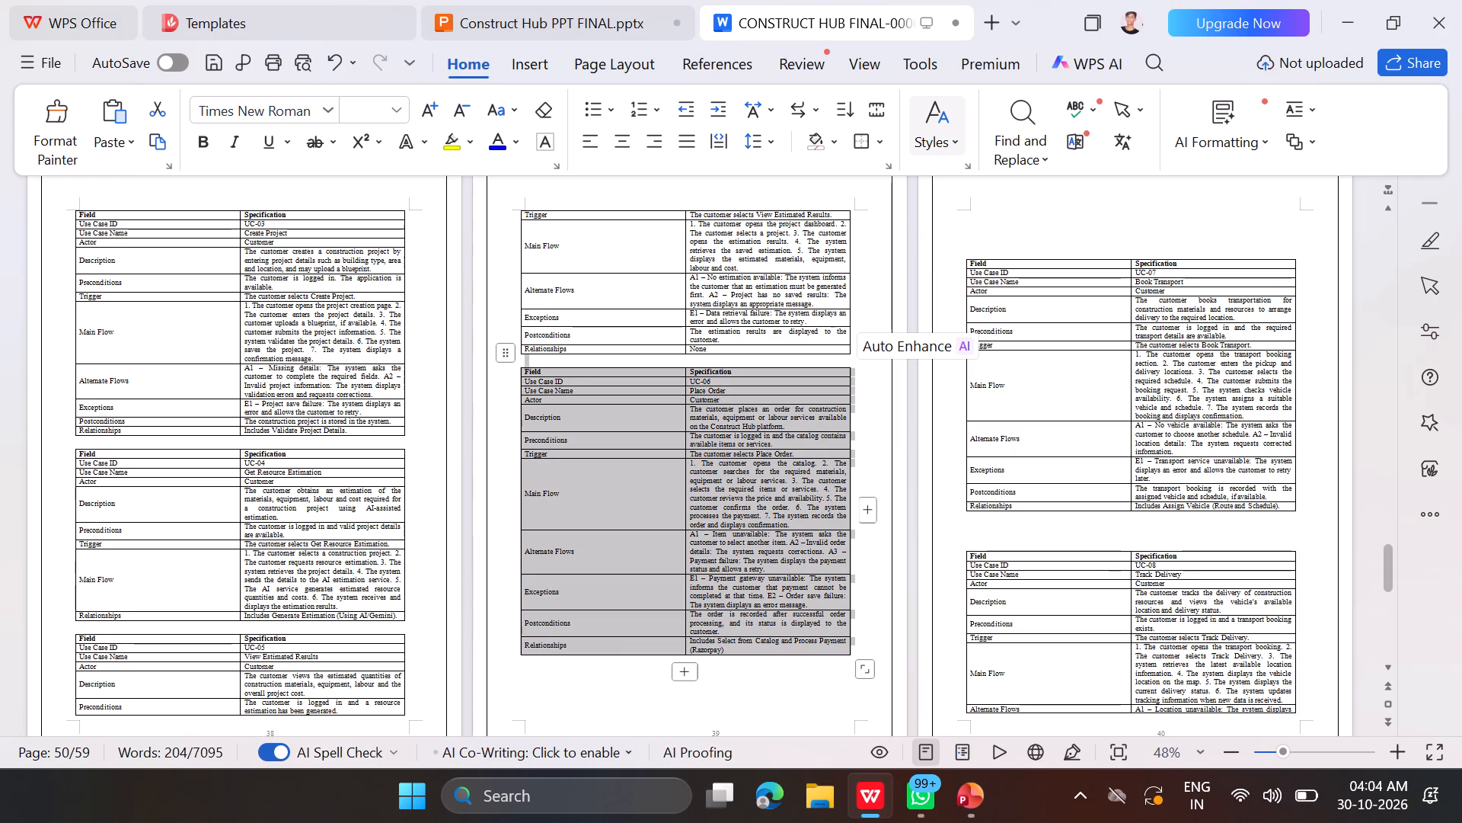
{"action": "left_click_drag", "start_coordinate": [522, 362], "coordinate": [522, 366]}
{"action": "key", "text": "ctrl+c"}
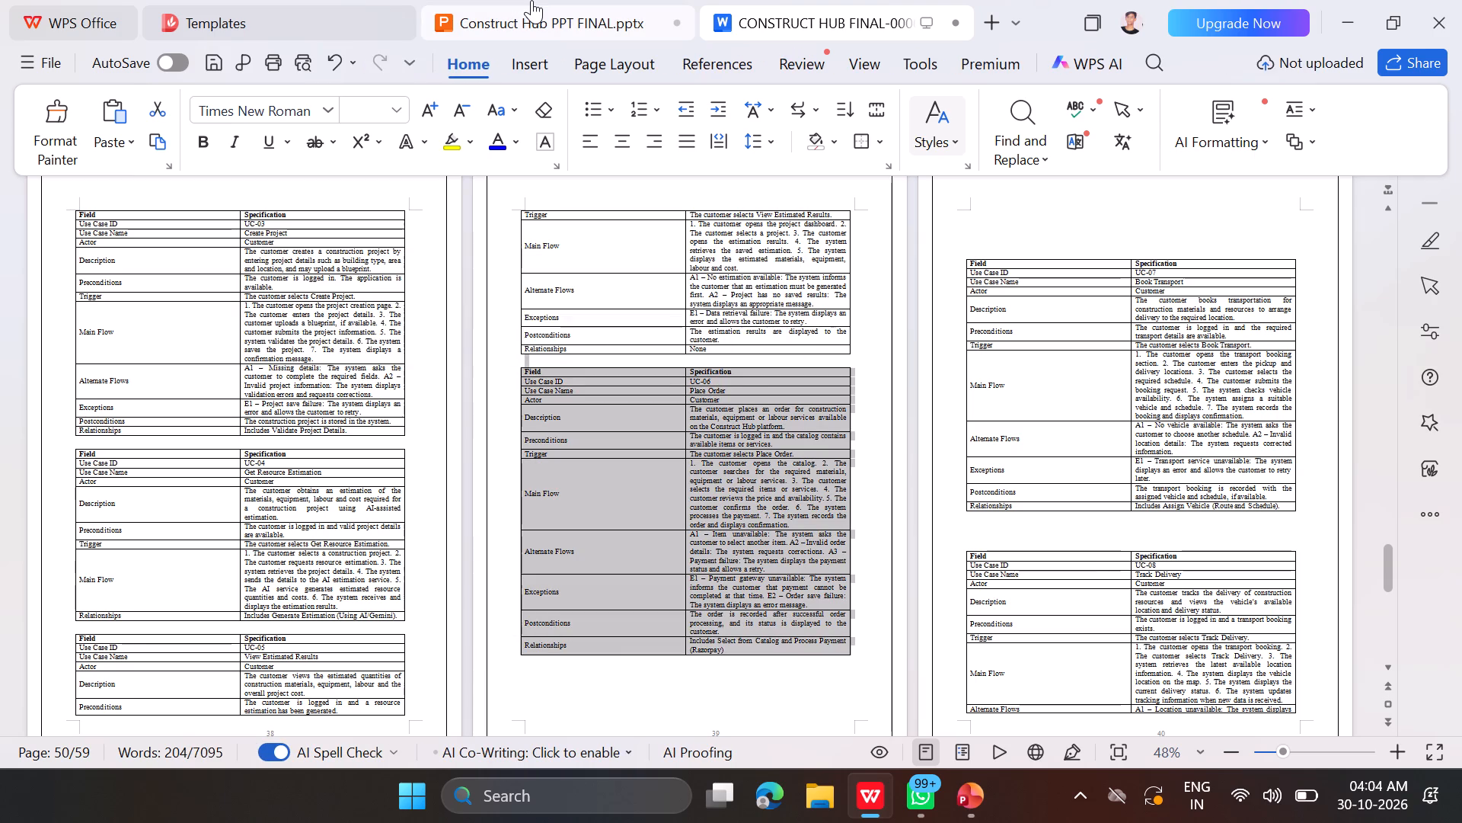
Switch to the presentation and review the use case tables on slides 18 to 22, checking back with the report.
{"action": "left_click", "coordinate": [531, 0]}
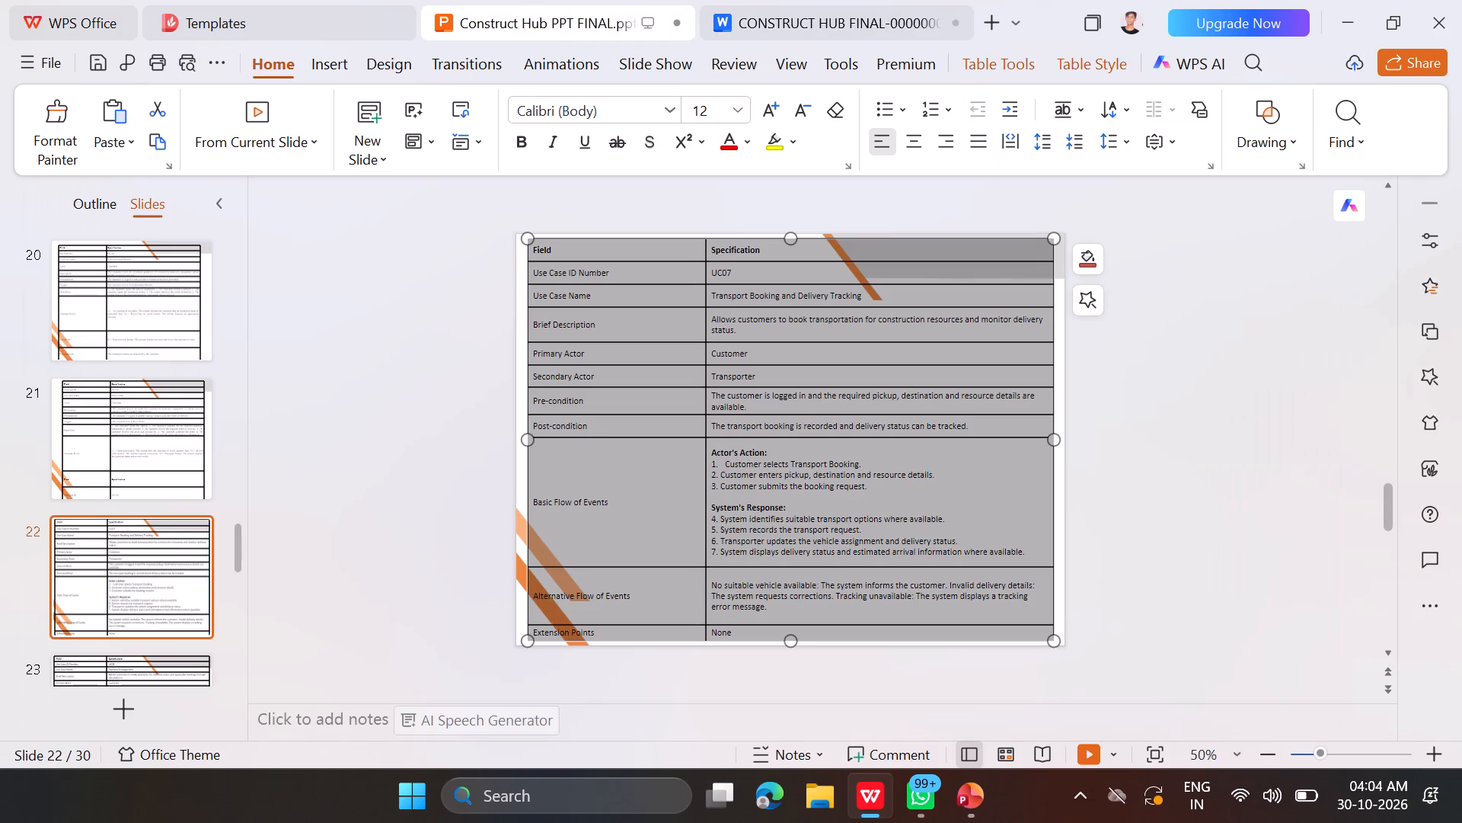
{"action": "key", "text": "Up"}
{"action": "key", "text": "Up"}
{"action": "key", "text": "Up"}
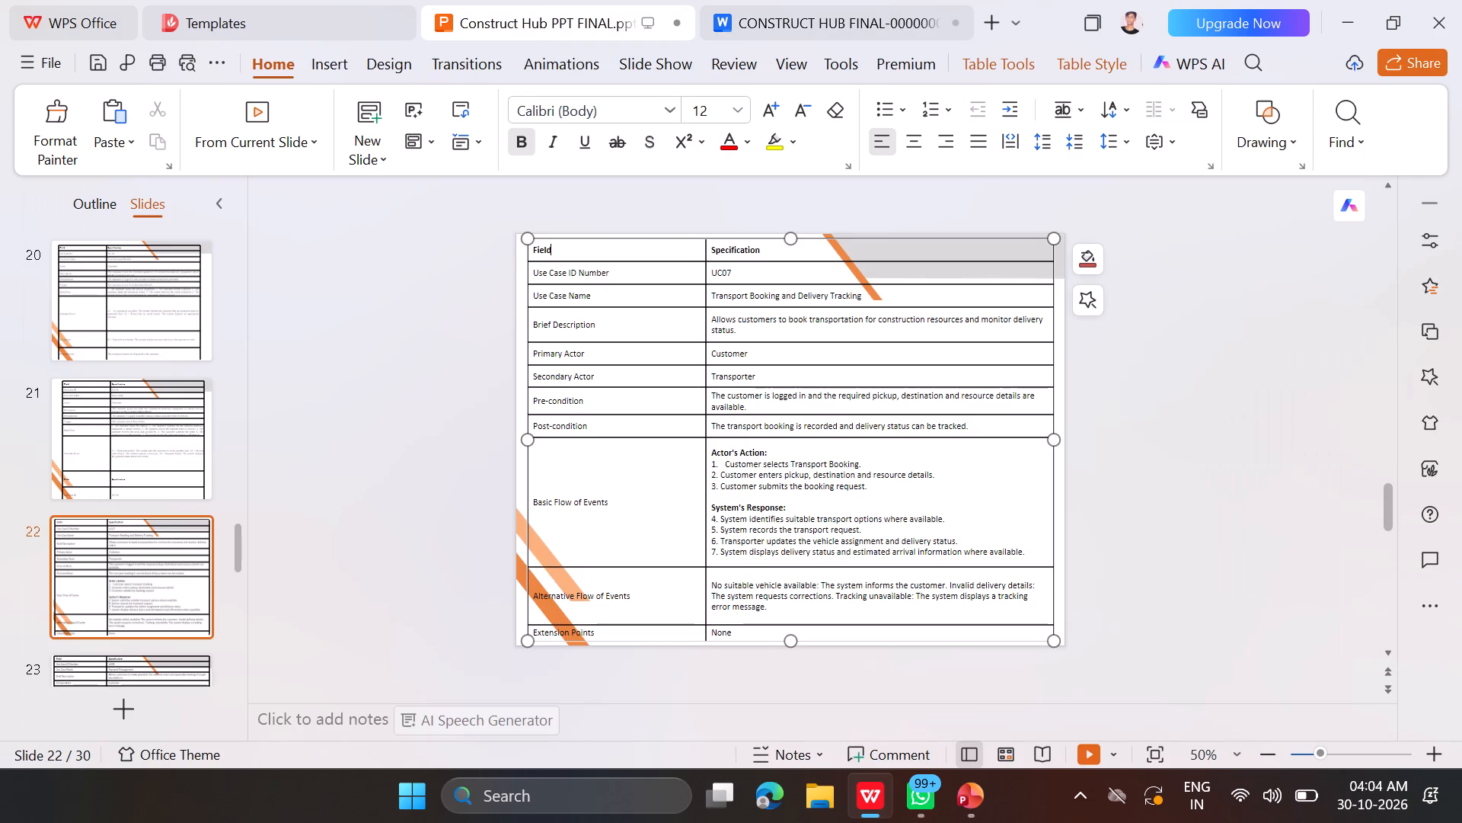
{"action": "left_click", "coordinate": [1224, 411]}
{"action": "key", "text": "Up"}
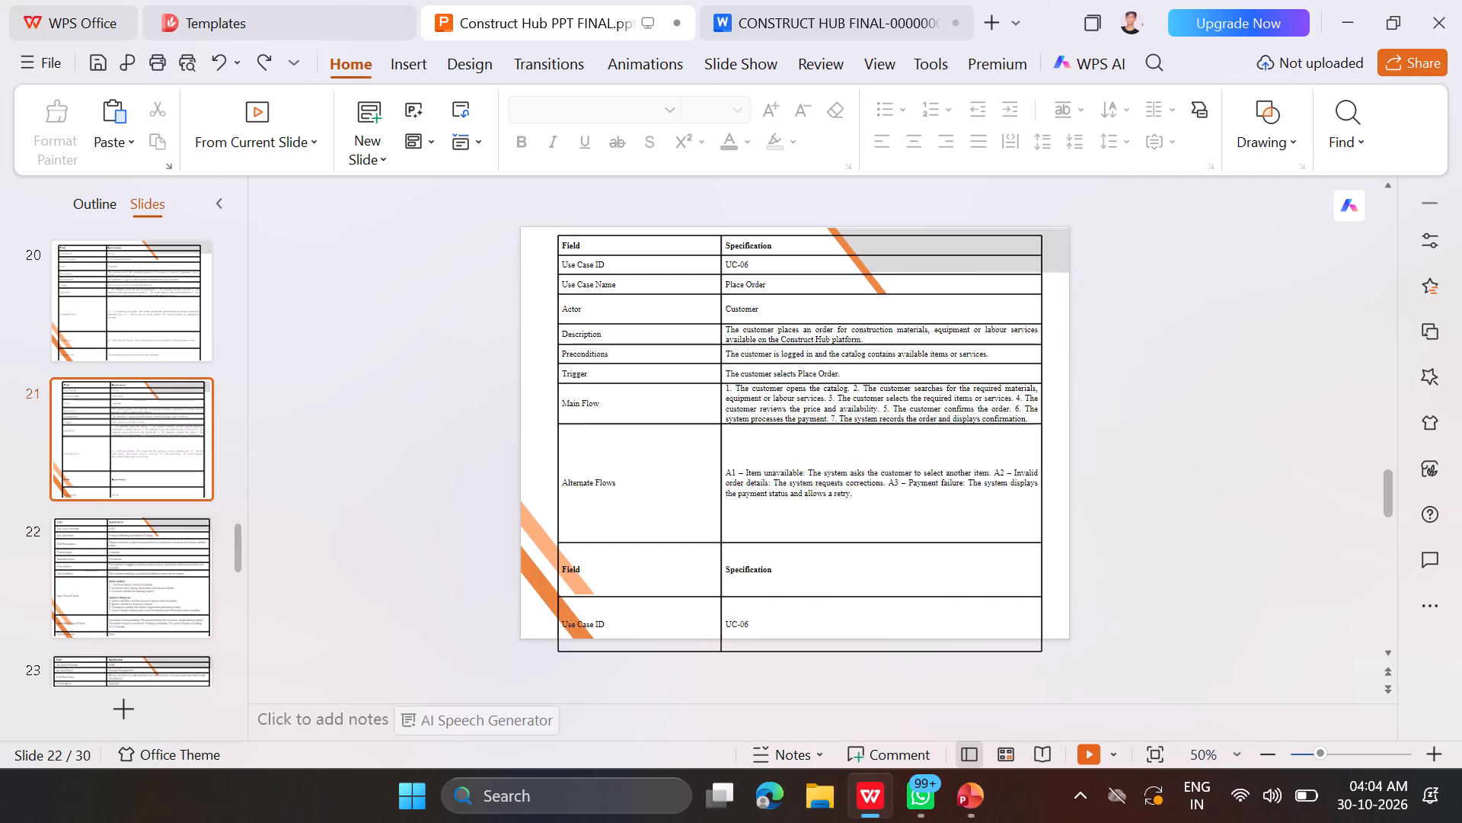
{"action": "key", "text": "Down"}
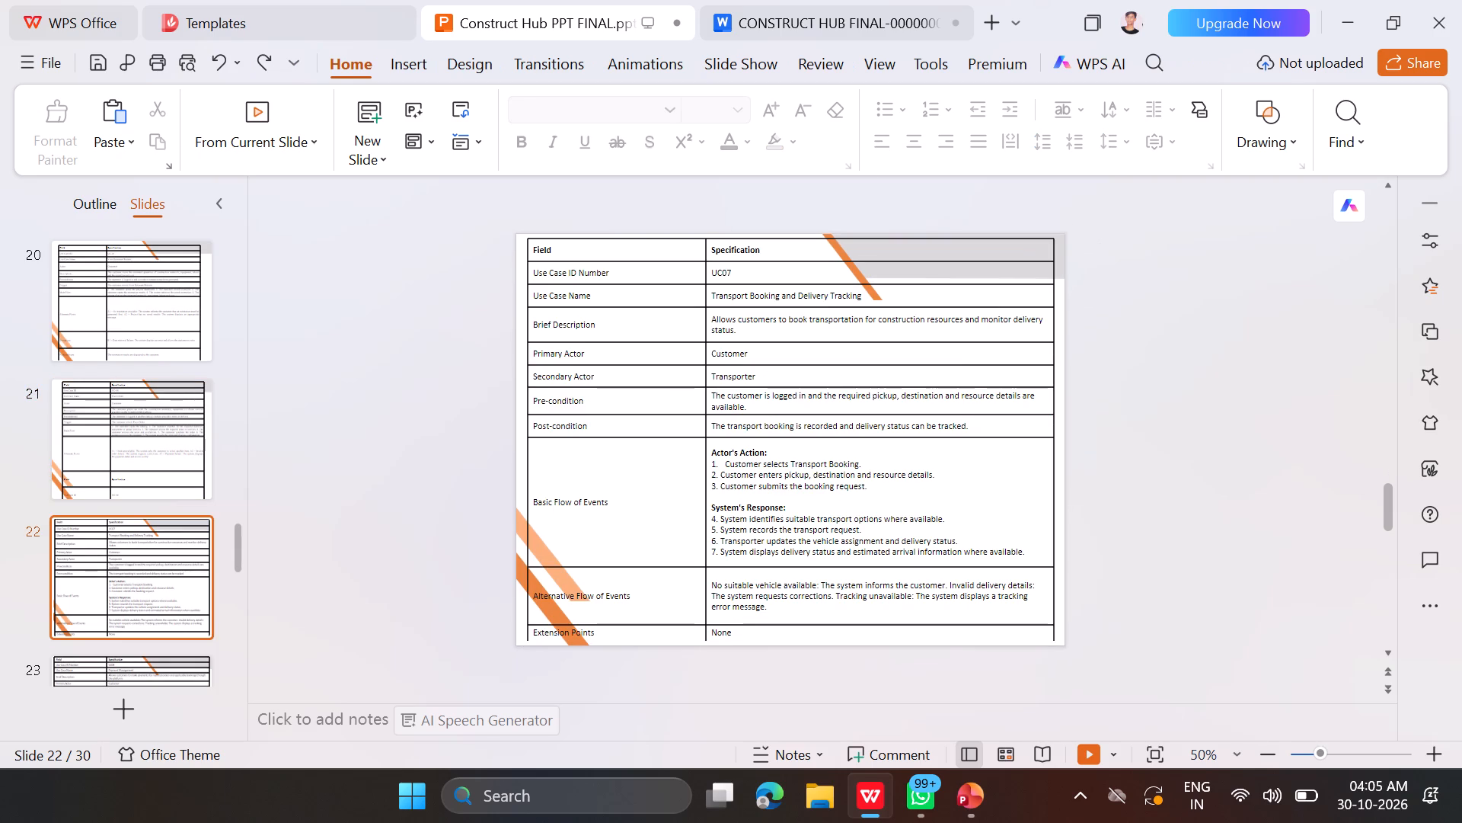
{"action": "left_click", "coordinate": [832, 0]}
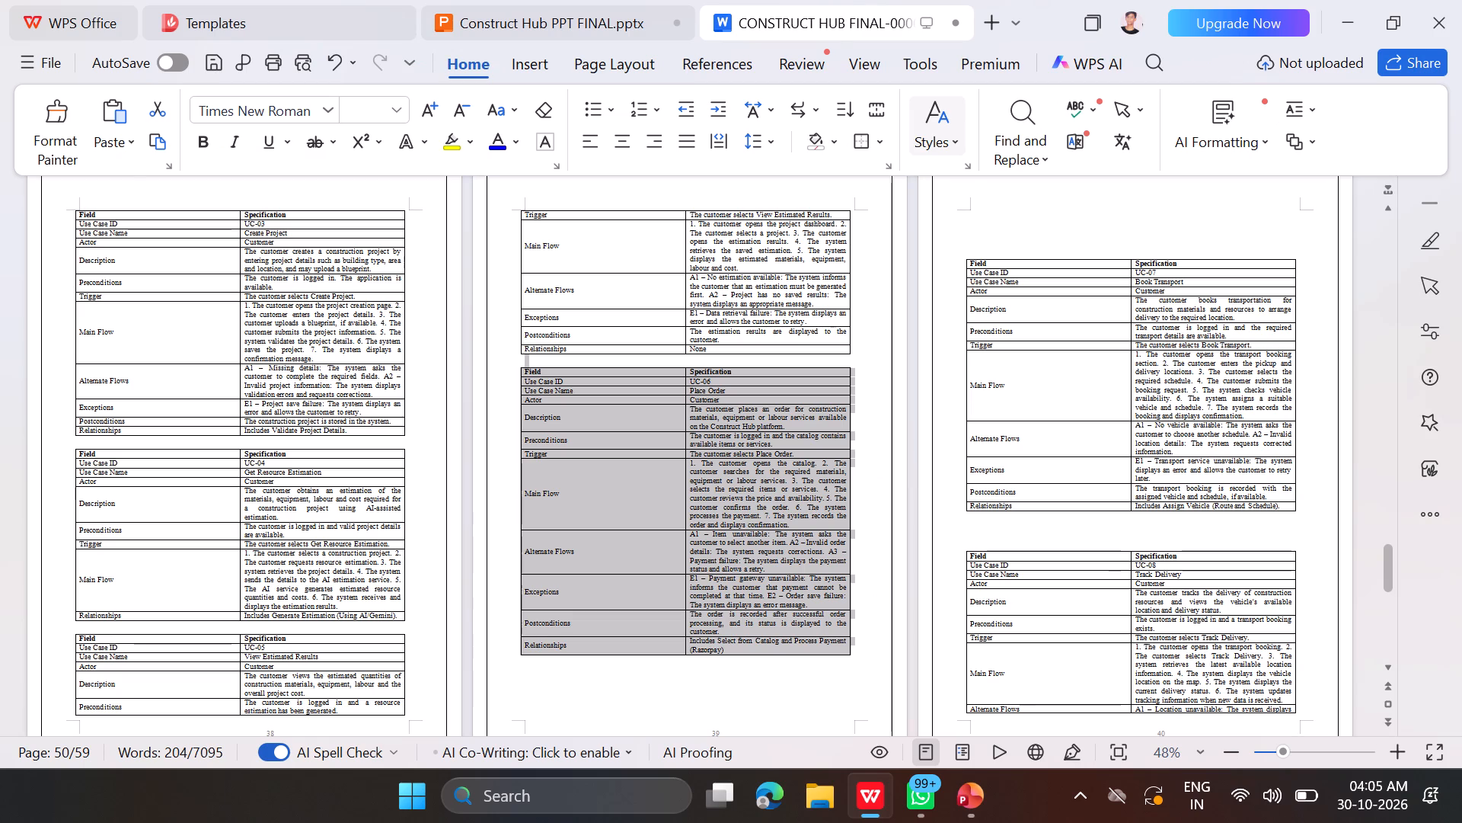
{"action": "left_click", "coordinate": [602, 0]}
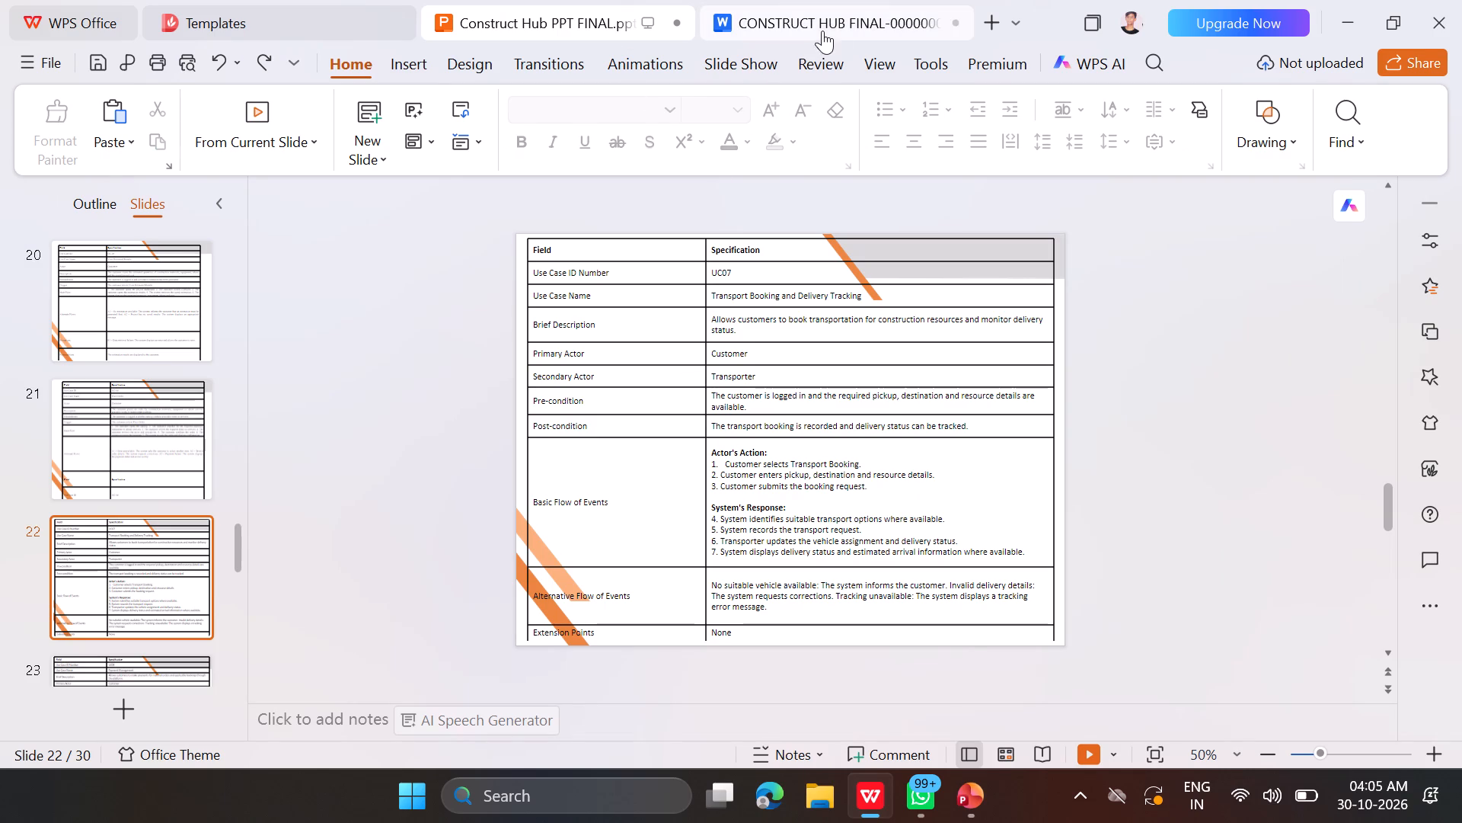
{"action": "key", "text": "Up"}
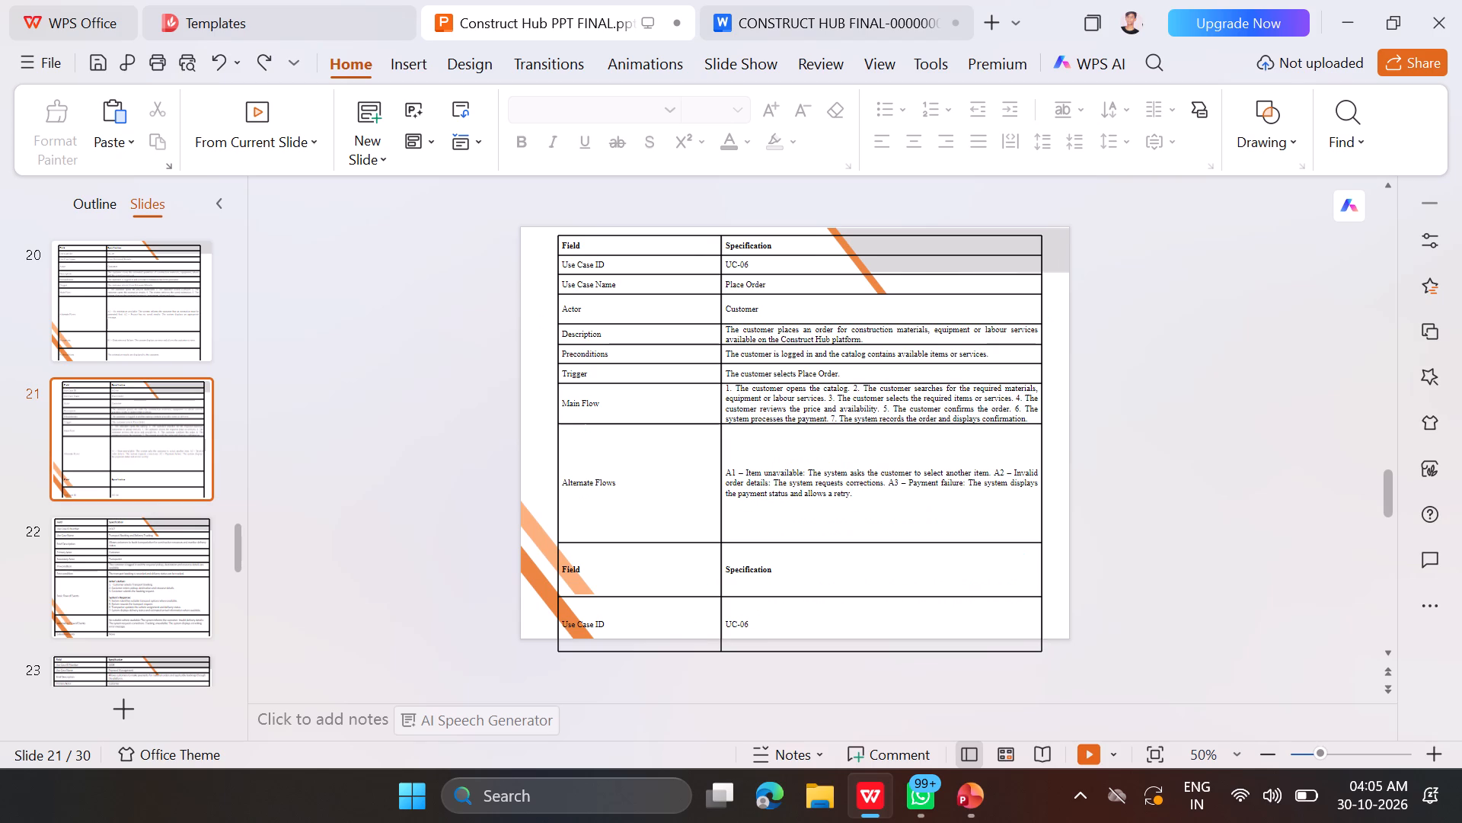
{"action": "key", "text": "Up"}
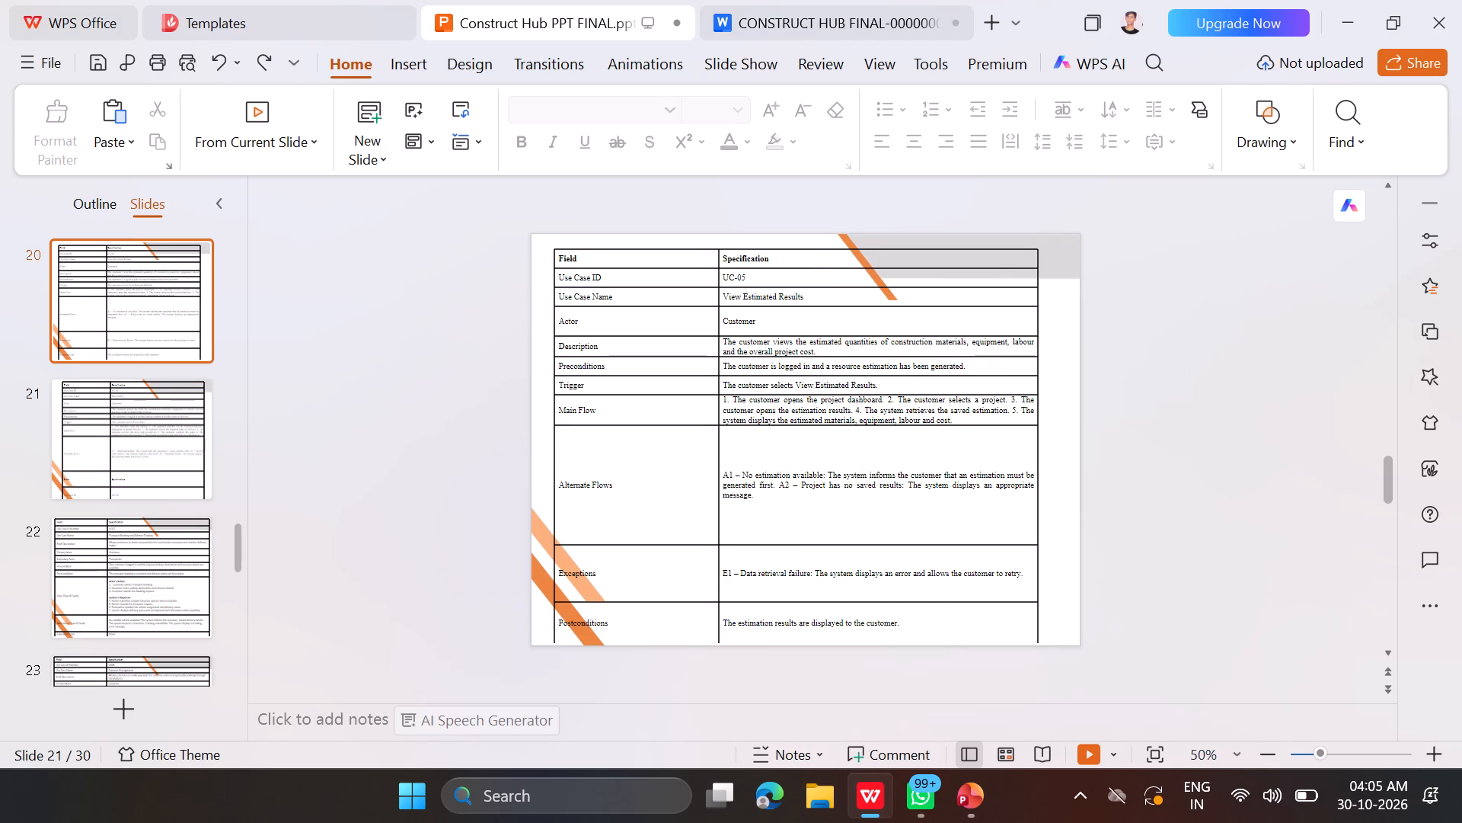
{"action": "key", "text": "Up"}
{"action": "key", "text": "Up"}
{"action": "key", "text": "Down"}
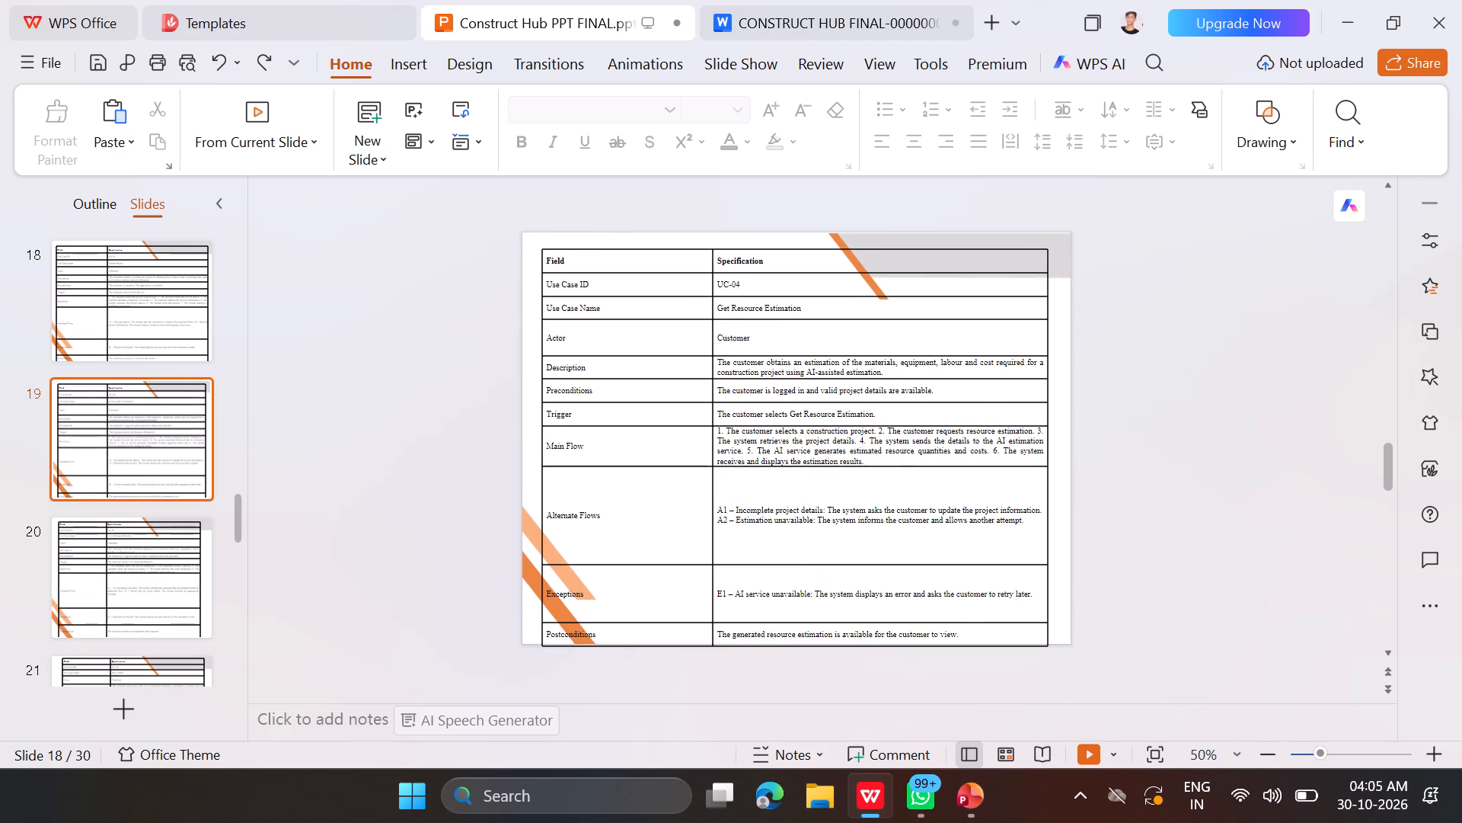
{"action": "key", "text": "Down"}
{"action": "key", "text": "Down"}
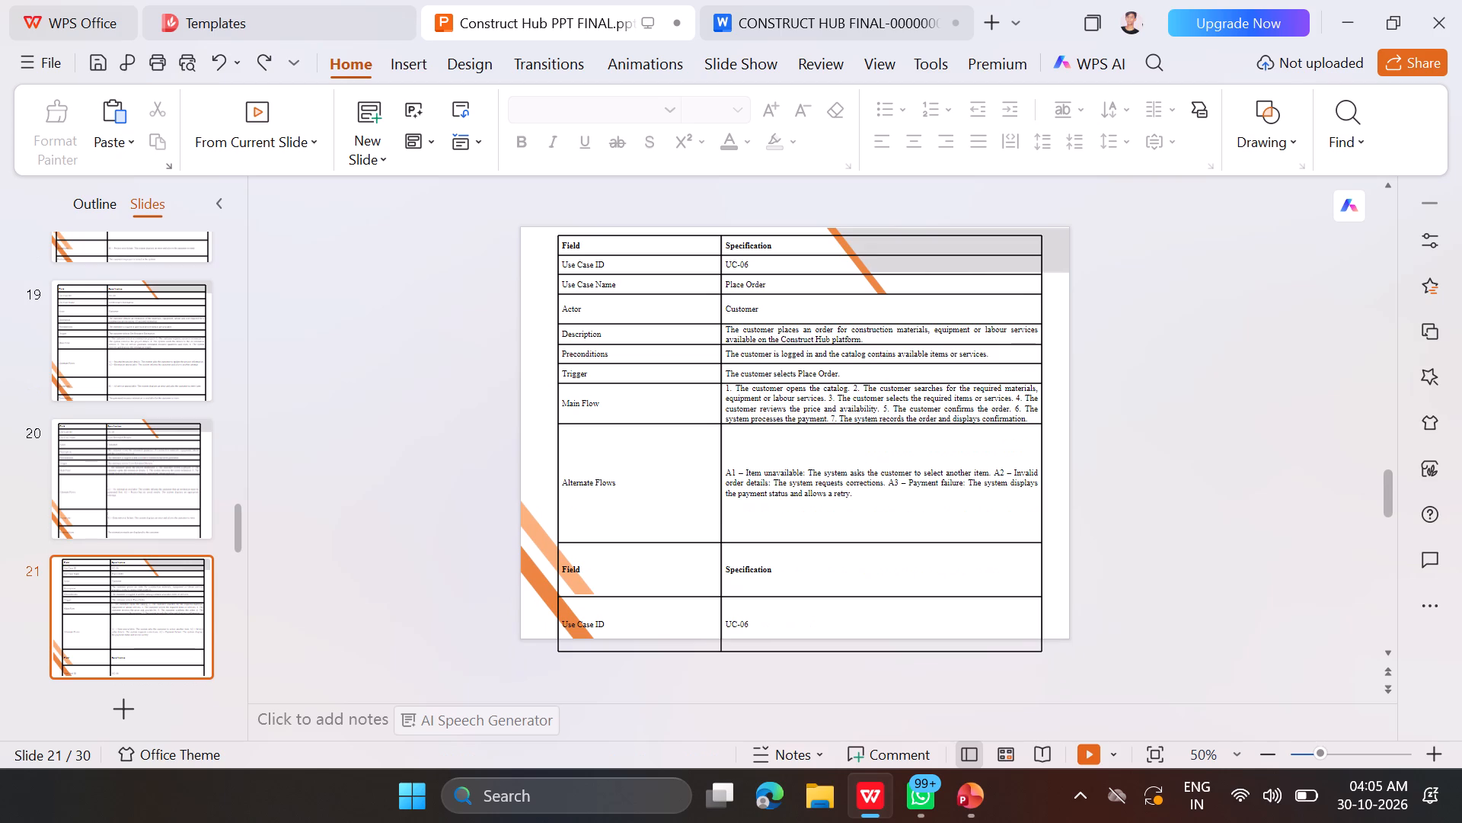
Copy the Place Order (UC-06) table from the report again and paste it over the whole table on slide 21.
{"action": "left_click", "coordinate": [762, 6]}
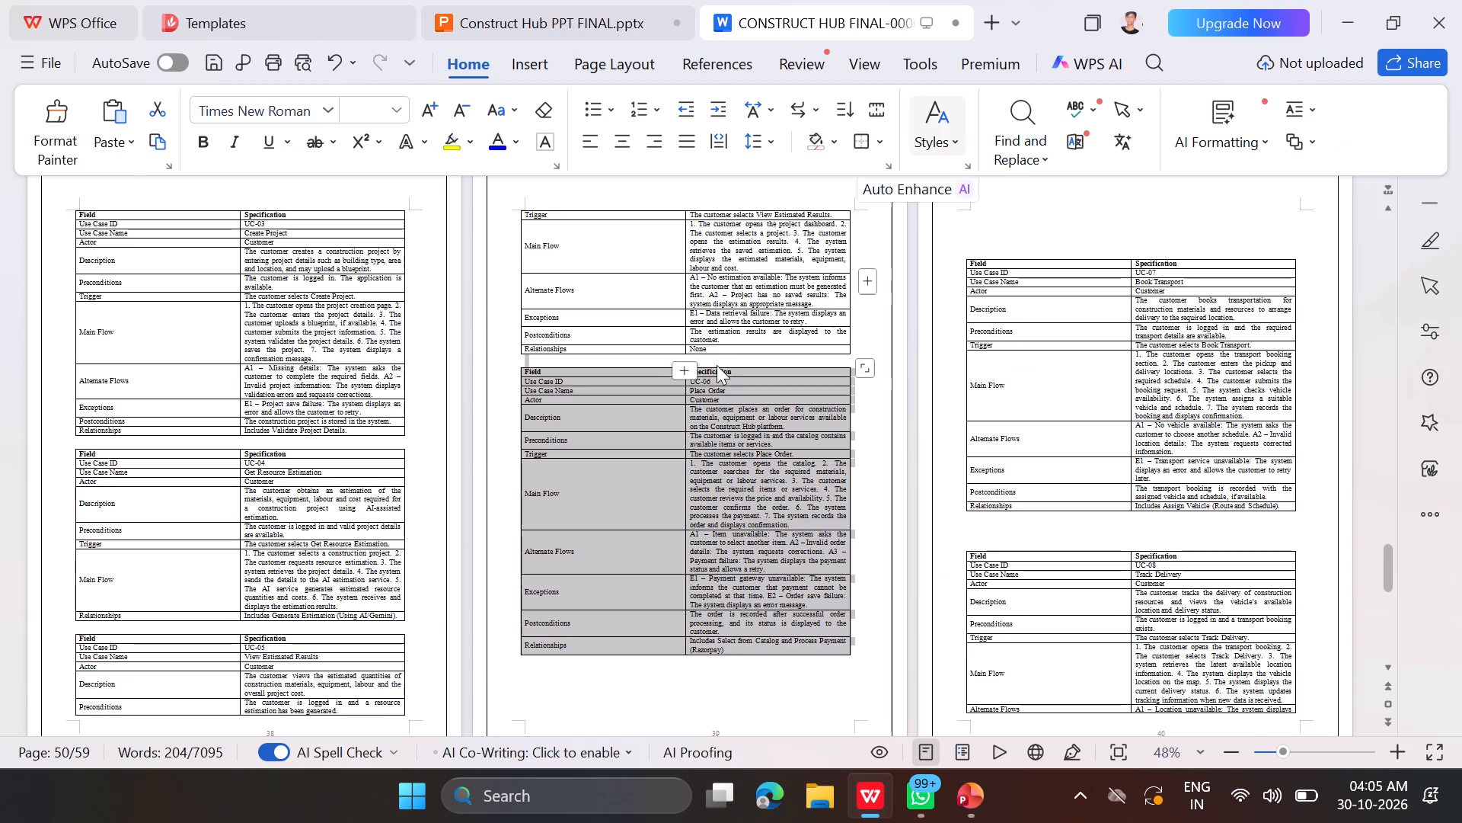
{"action": "key", "text": "ctrl+c"}
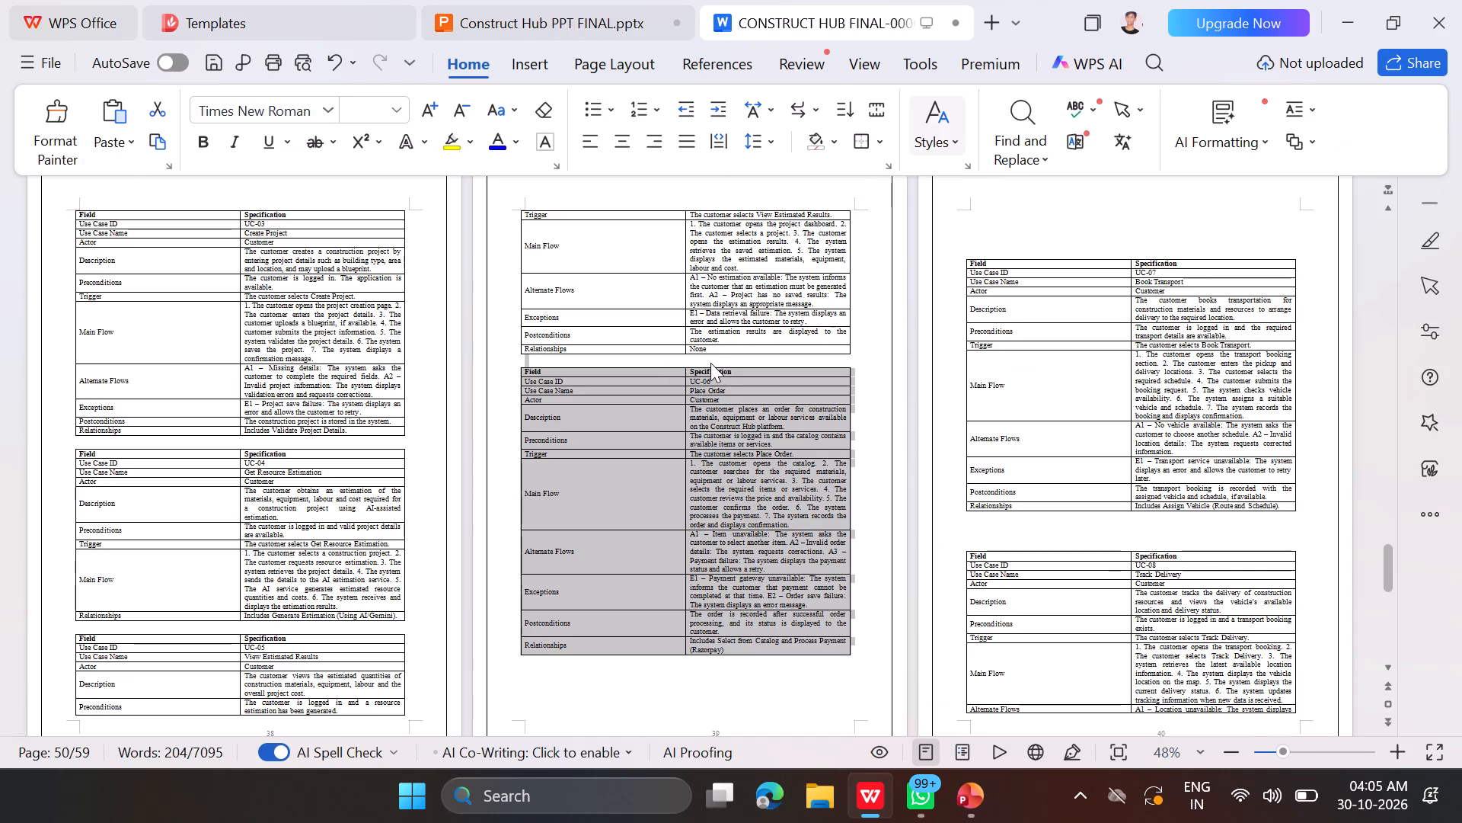
{"action": "left_click", "coordinate": [587, 5]}
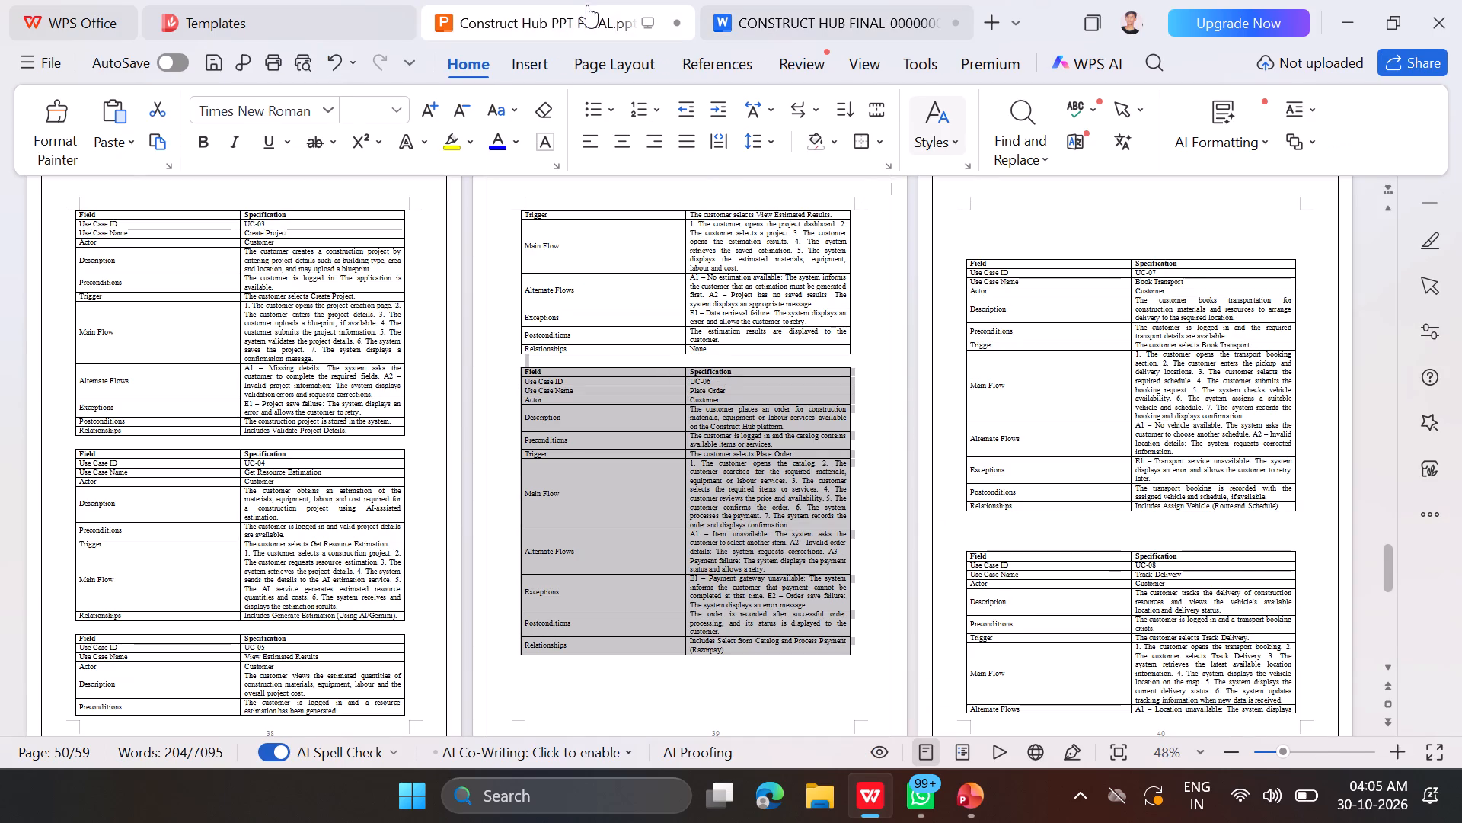
{"action": "left_click_drag", "start_coordinate": [819, 630], "coordinate": [557, 199]}
{"action": "key", "text": "ctrl+v"}
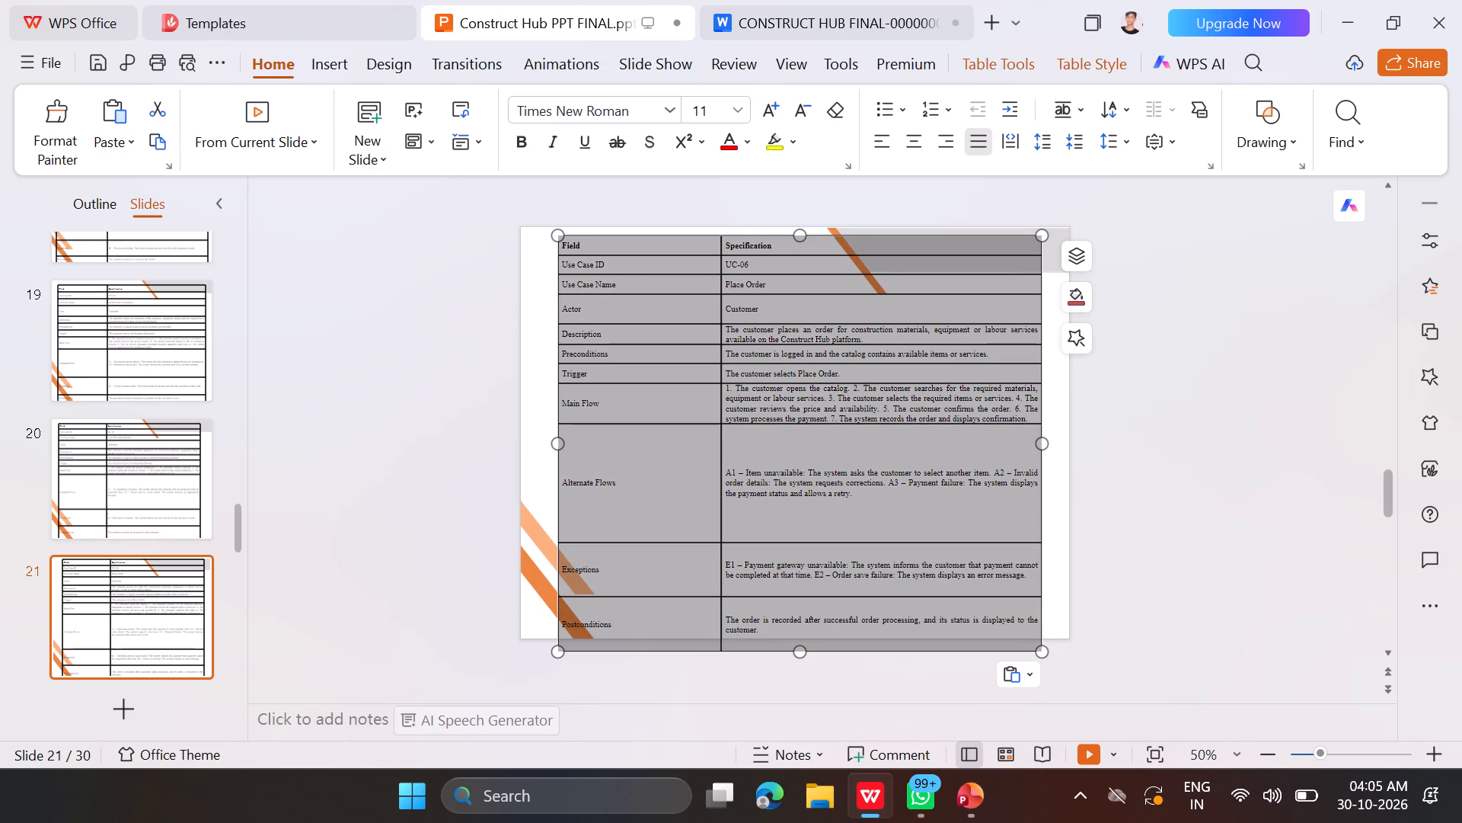
{"action": "left_click", "coordinate": [1199, 531]}
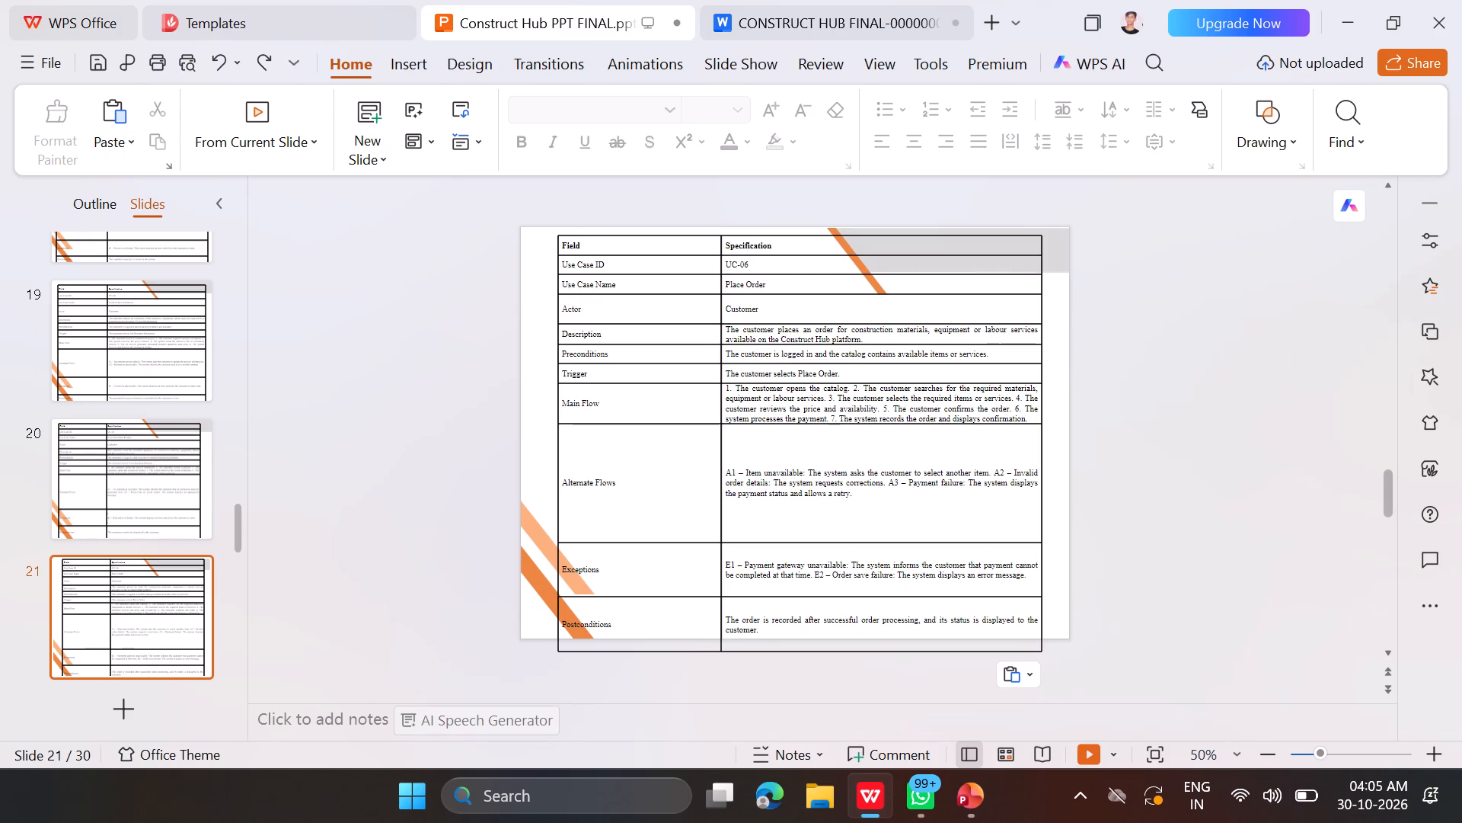
{"action": "key", "text": "Down"}
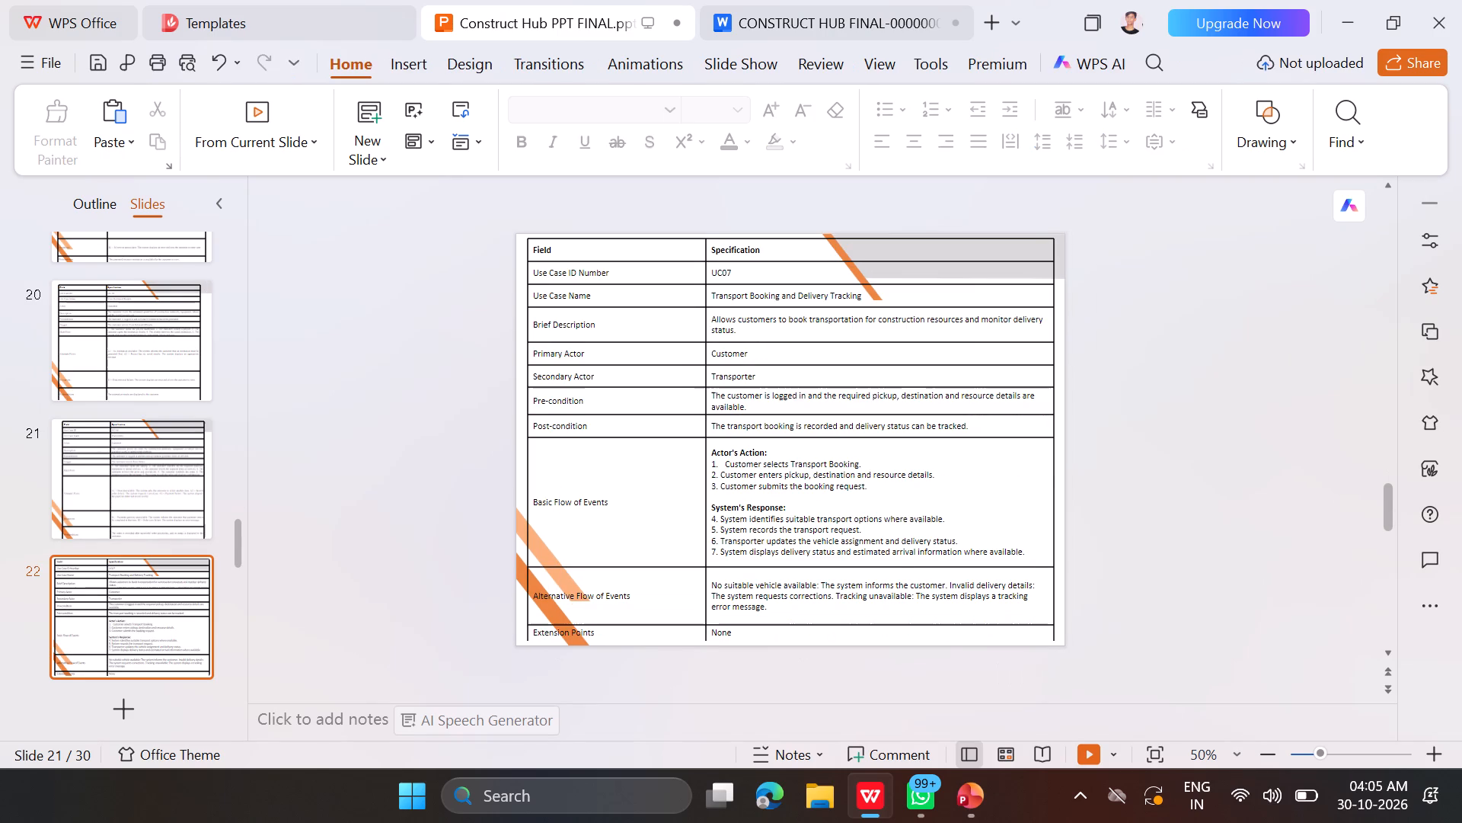
{"action": "key", "text": "Up"}
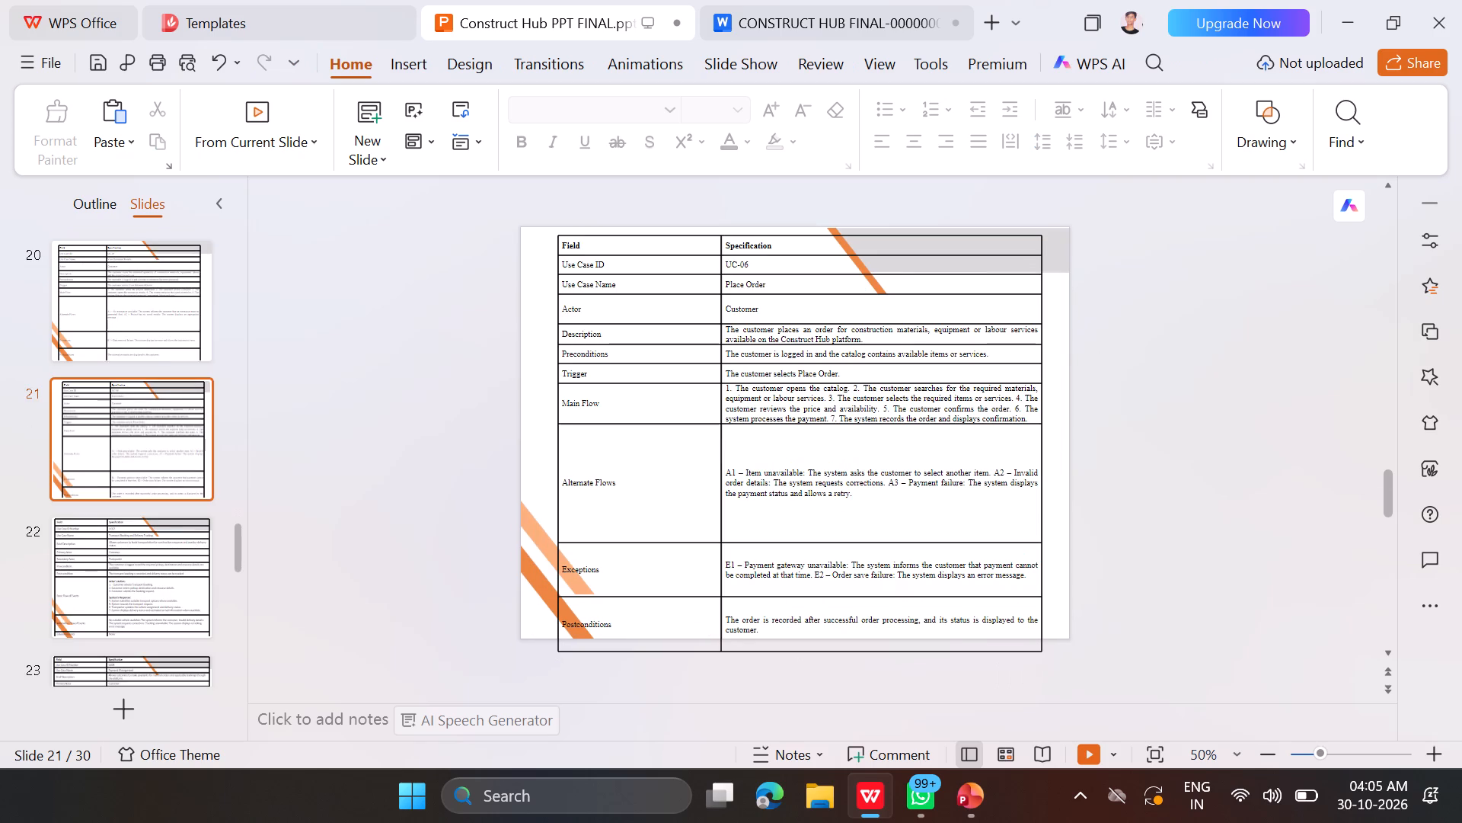
{"action": "left_click", "coordinate": [1234, 444]}
Copy the complete Book Transport (UC-07) table from the report and paste it over the whole table on slide 22.
{"action": "key", "text": "Down"}
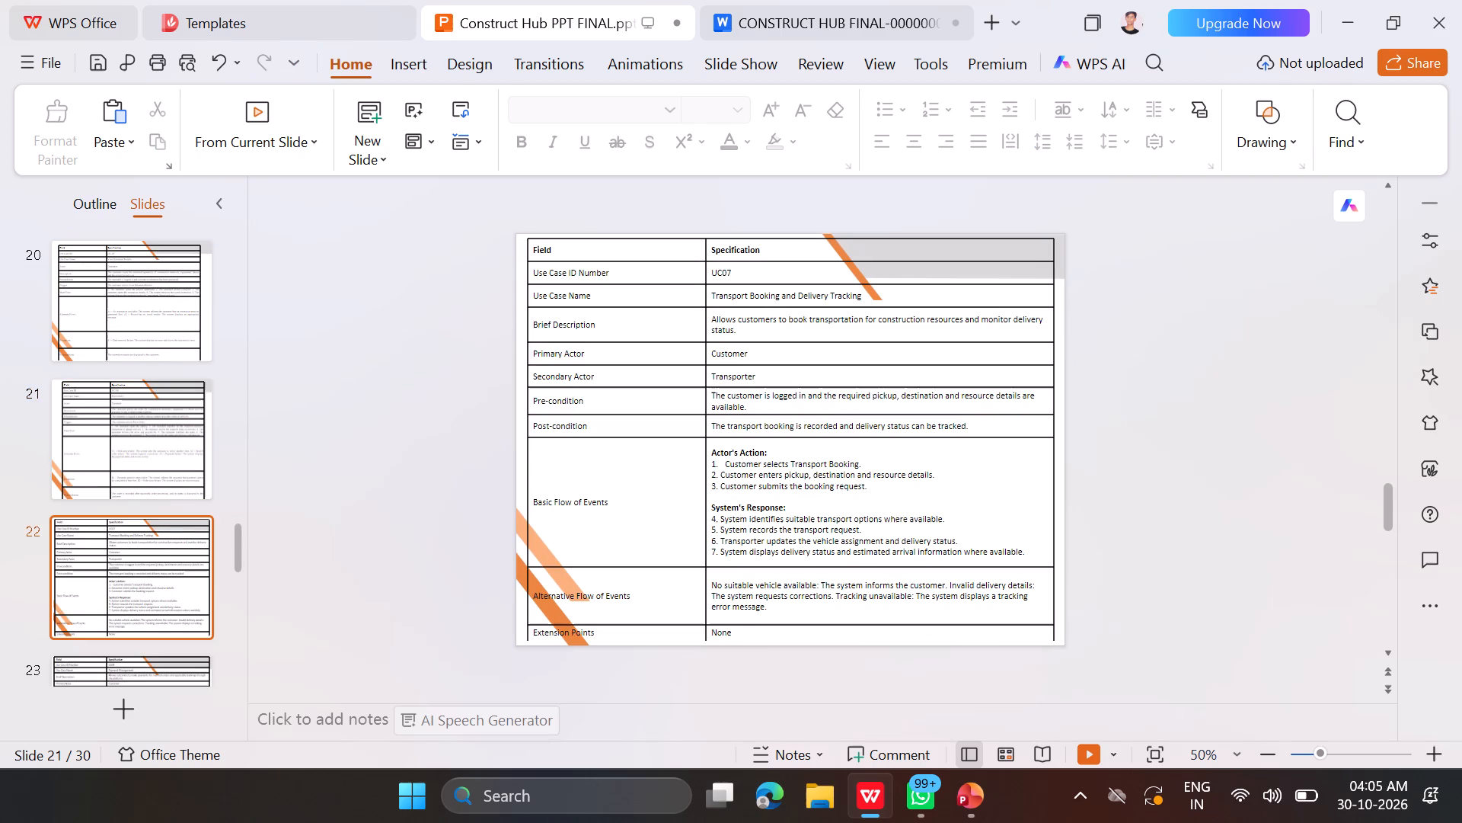
{"action": "left_click", "coordinate": [825, 21]}
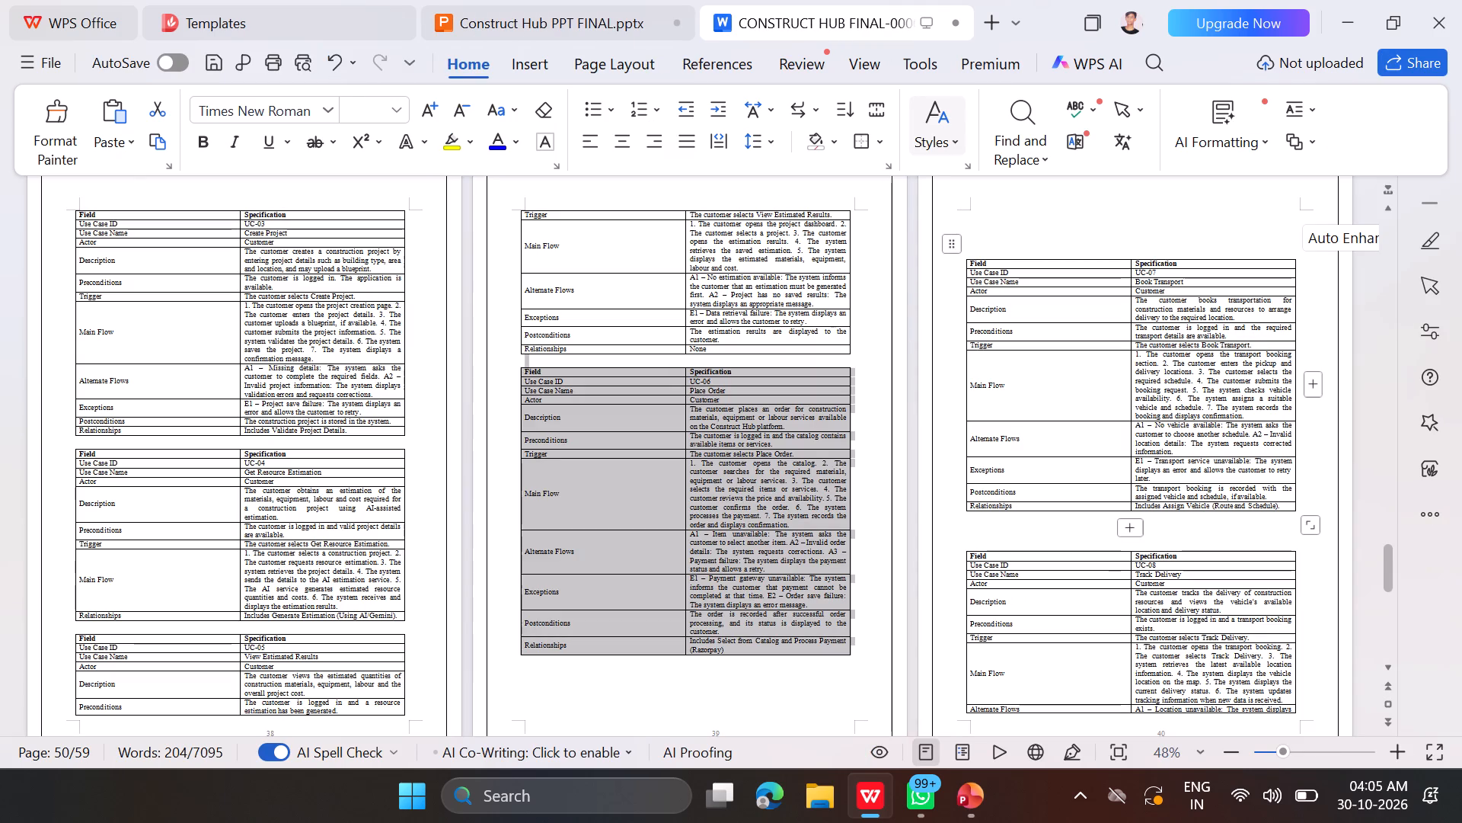
{"action": "left_click_drag", "start_coordinate": [1279, 504], "coordinate": [962, 247]}
{"action": "key", "text": "ctrl+c"}
{"action": "left_click", "coordinate": [545, 5]}
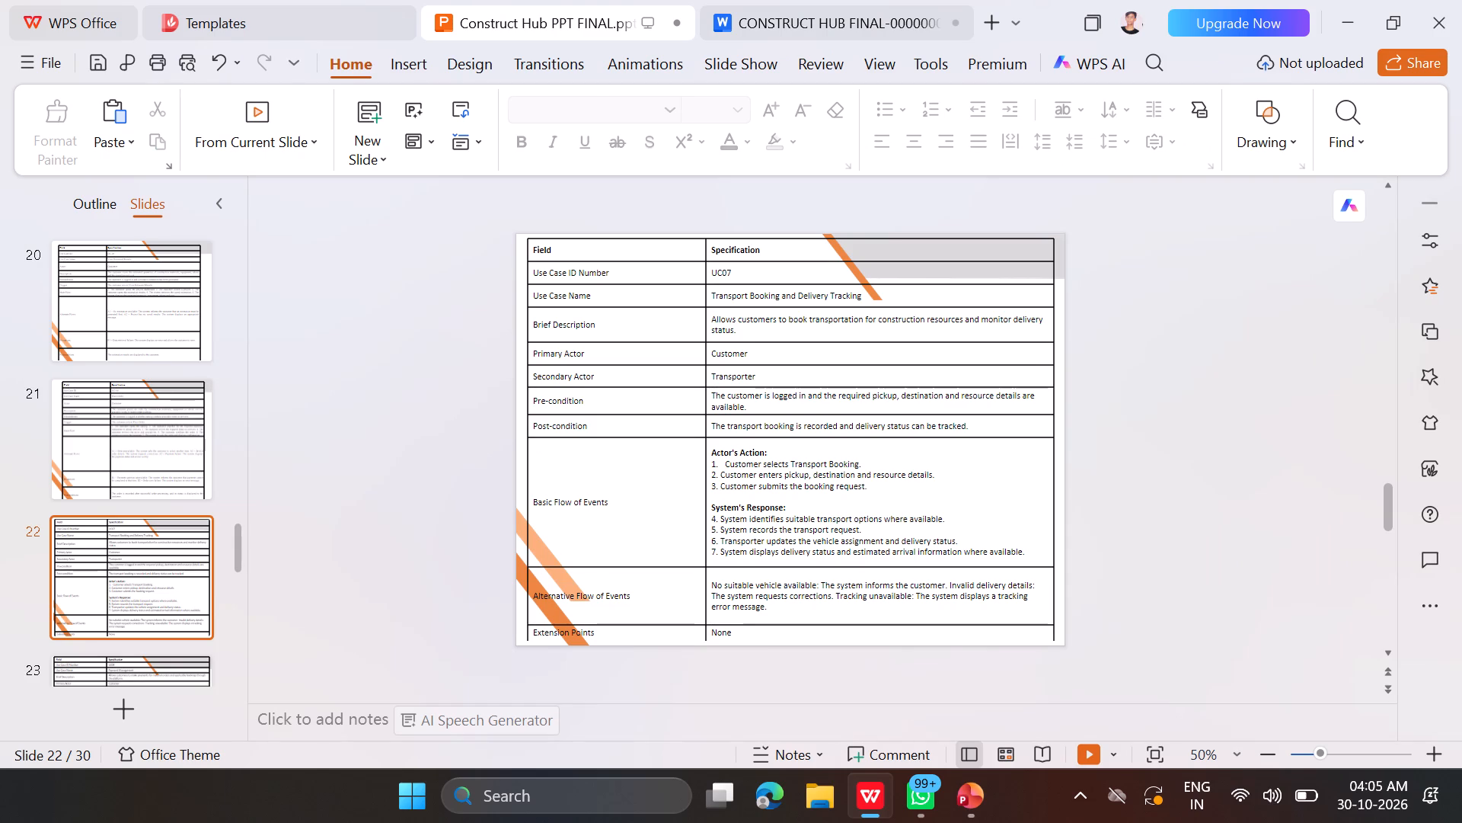
{"action": "left_click_drag", "start_coordinate": [827, 637], "coordinate": [523, 223]}
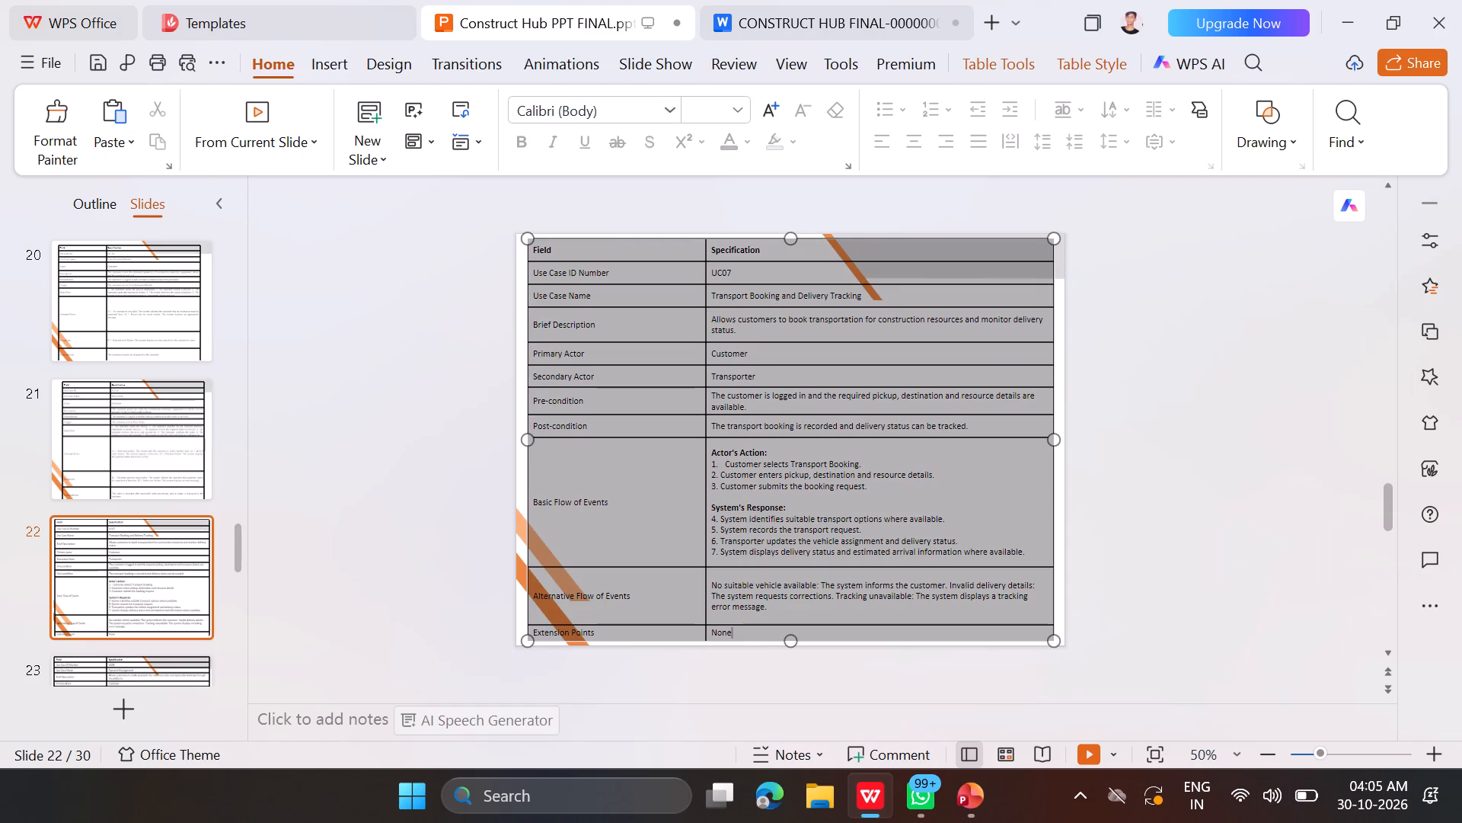
{"action": "left_click_drag", "start_coordinate": [523, 223], "coordinate": [525, 223]}
{"action": "key", "text": "ctrl+v"}
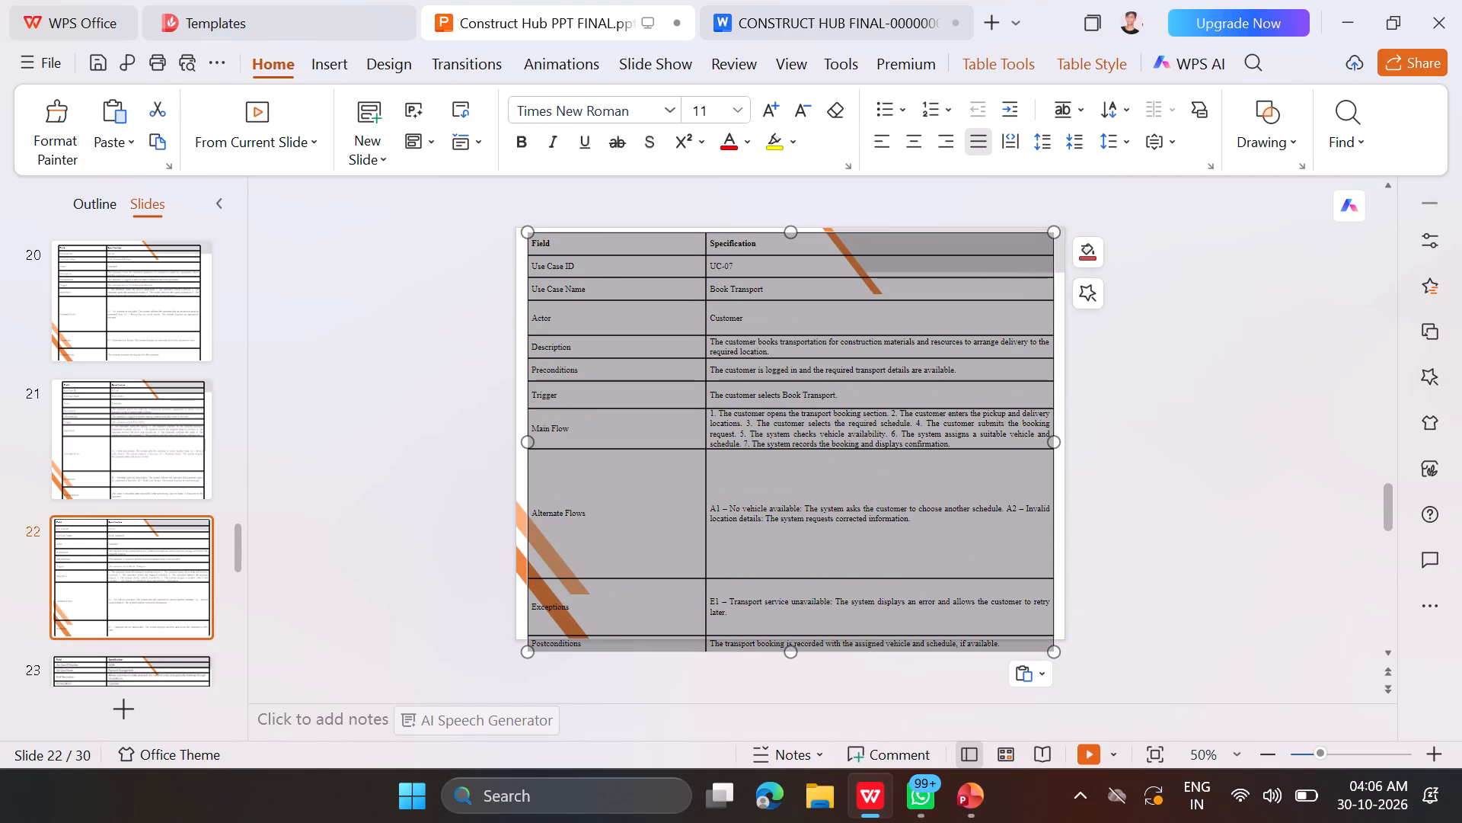
{"action": "left_click", "coordinate": [1152, 466]}
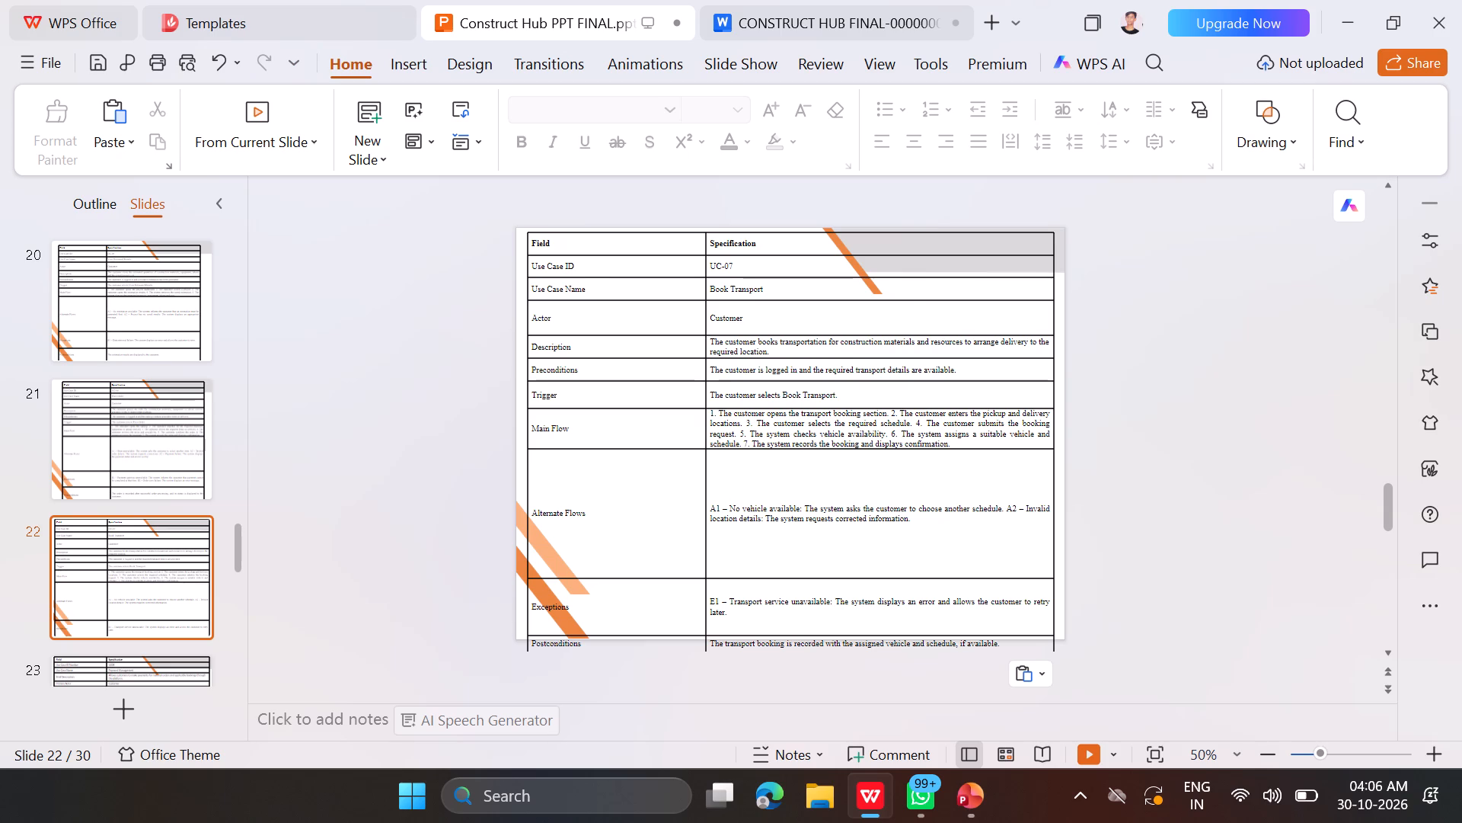
Delete item 7, "System displays the payment confirmation.", from the Basic Flow of Events on slide 23.
{"action": "scroll", "coordinate": [953, 580], "scroll_direction": "down", "scroll_amount": 2}
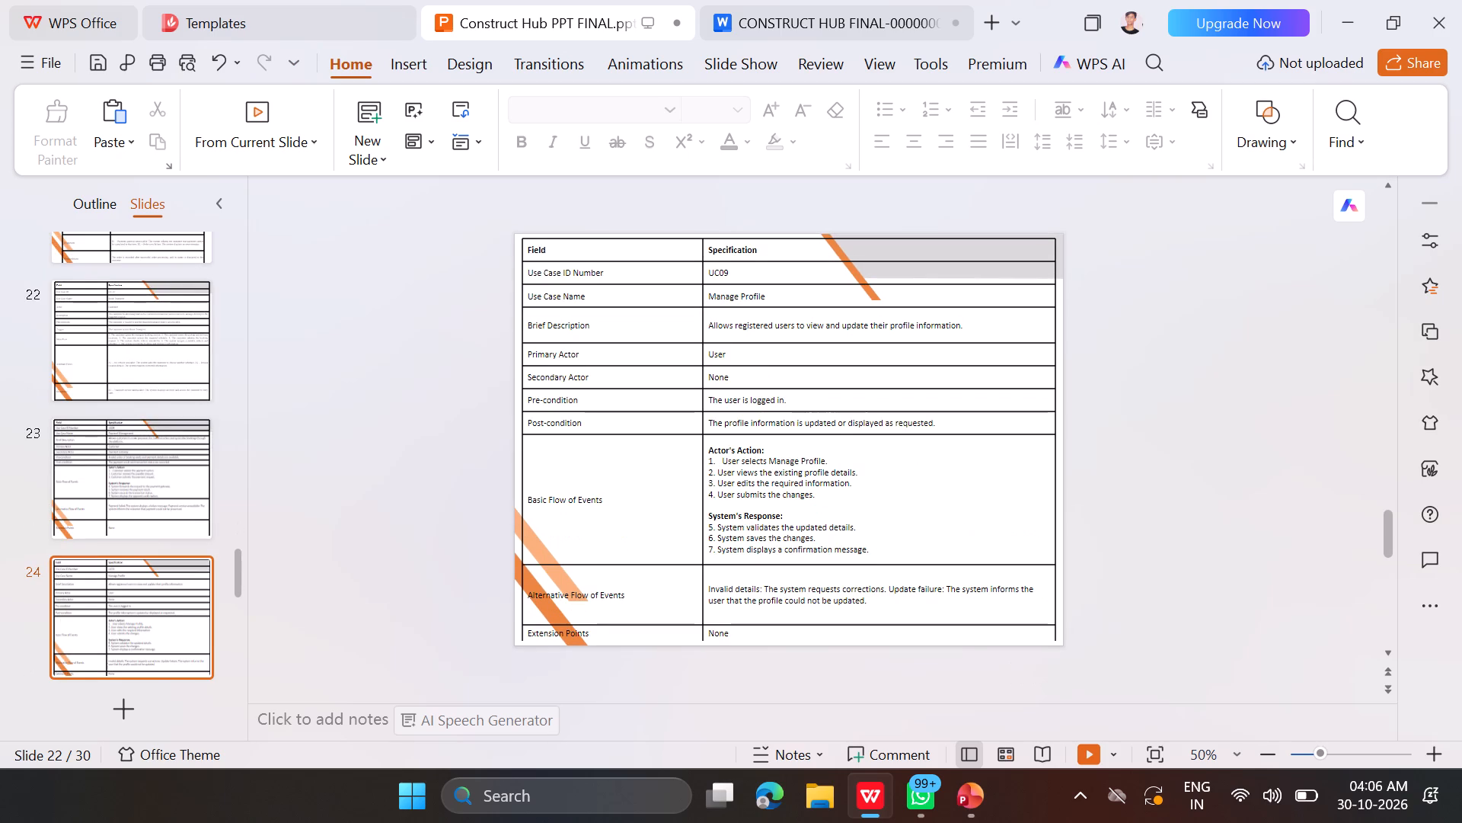
{"action": "key", "text": "Up"}
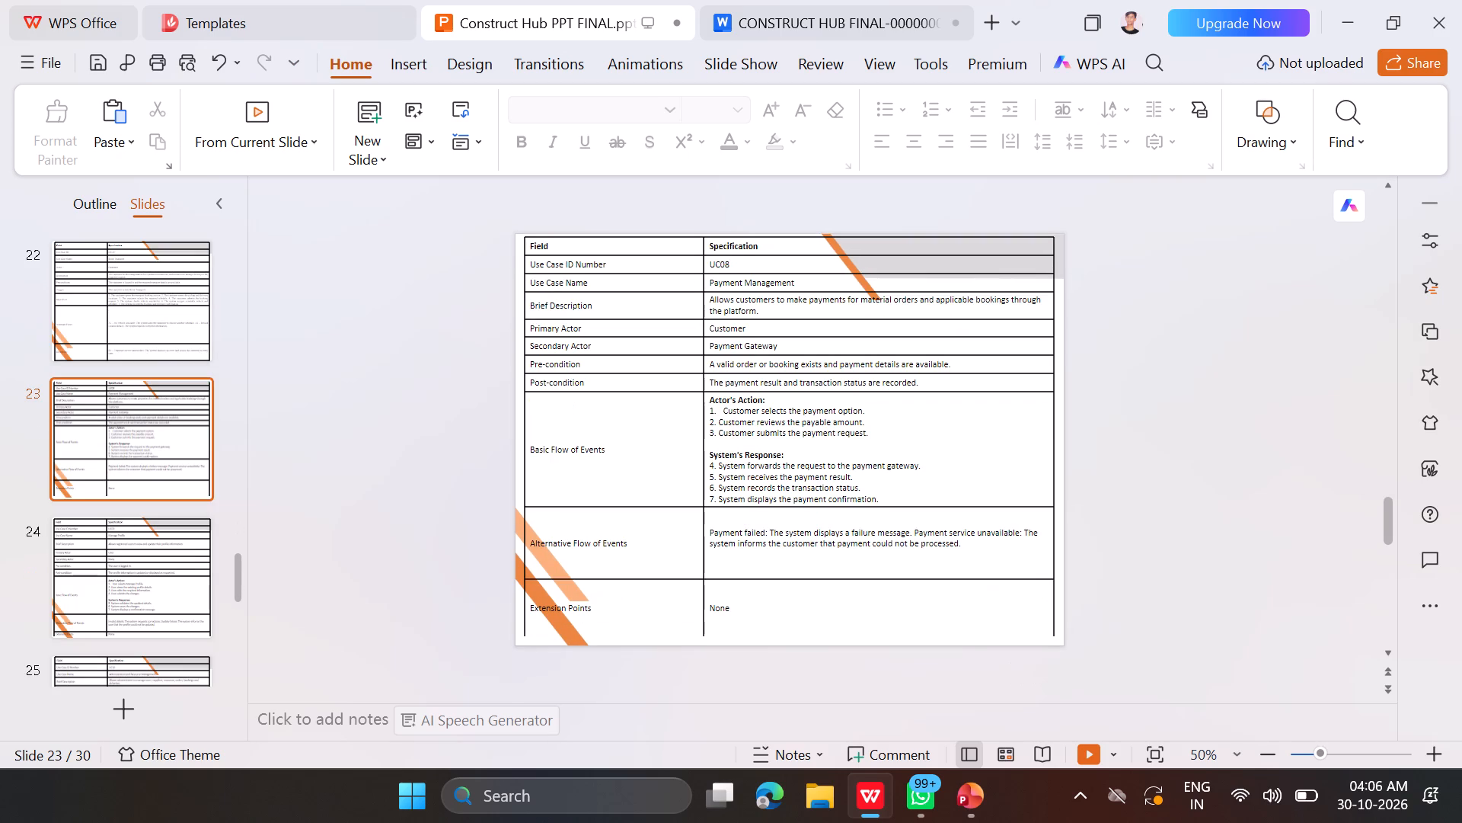
{"action": "scroll", "coordinate": [953, 580], "scroll_direction": "down", "scroll_amount": 3, "text": "ctrl"}
{"action": "scroll", "coordinate": [953, 580], "scroll_direction": "up", "scroll_amount": 3, "text": "ctrl"}
{"action": "left_click_drag", "start_coordinate": [903, 495], "coordinate": [818, 495]}
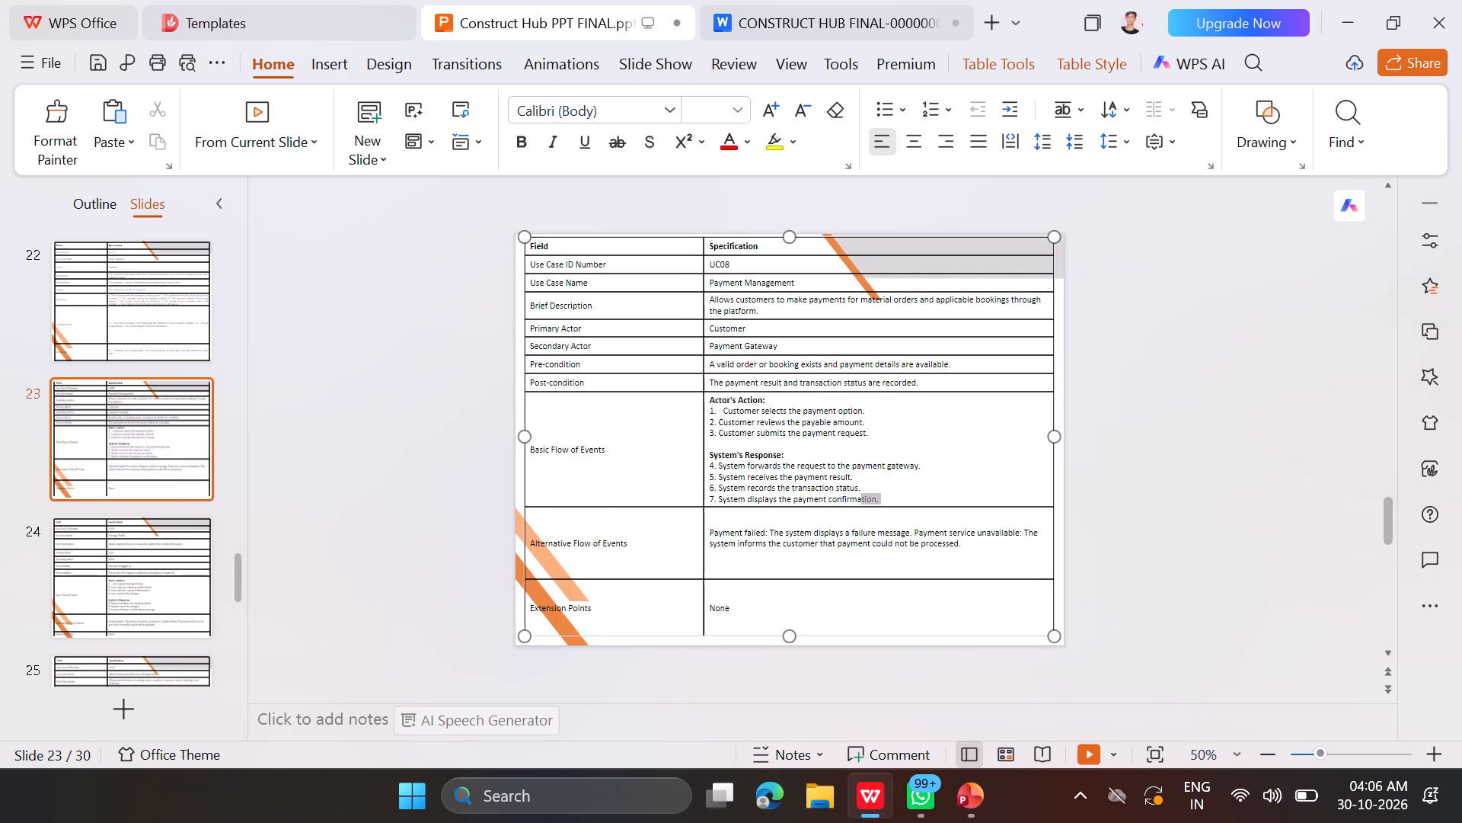
{"action": "left_click_drag", "start_coordinate": [818, 495], "coordinate": [710, 498]}
{"action": "key", "text": "BackSpace"}
{"action": "key", "text": "BackSpace"}
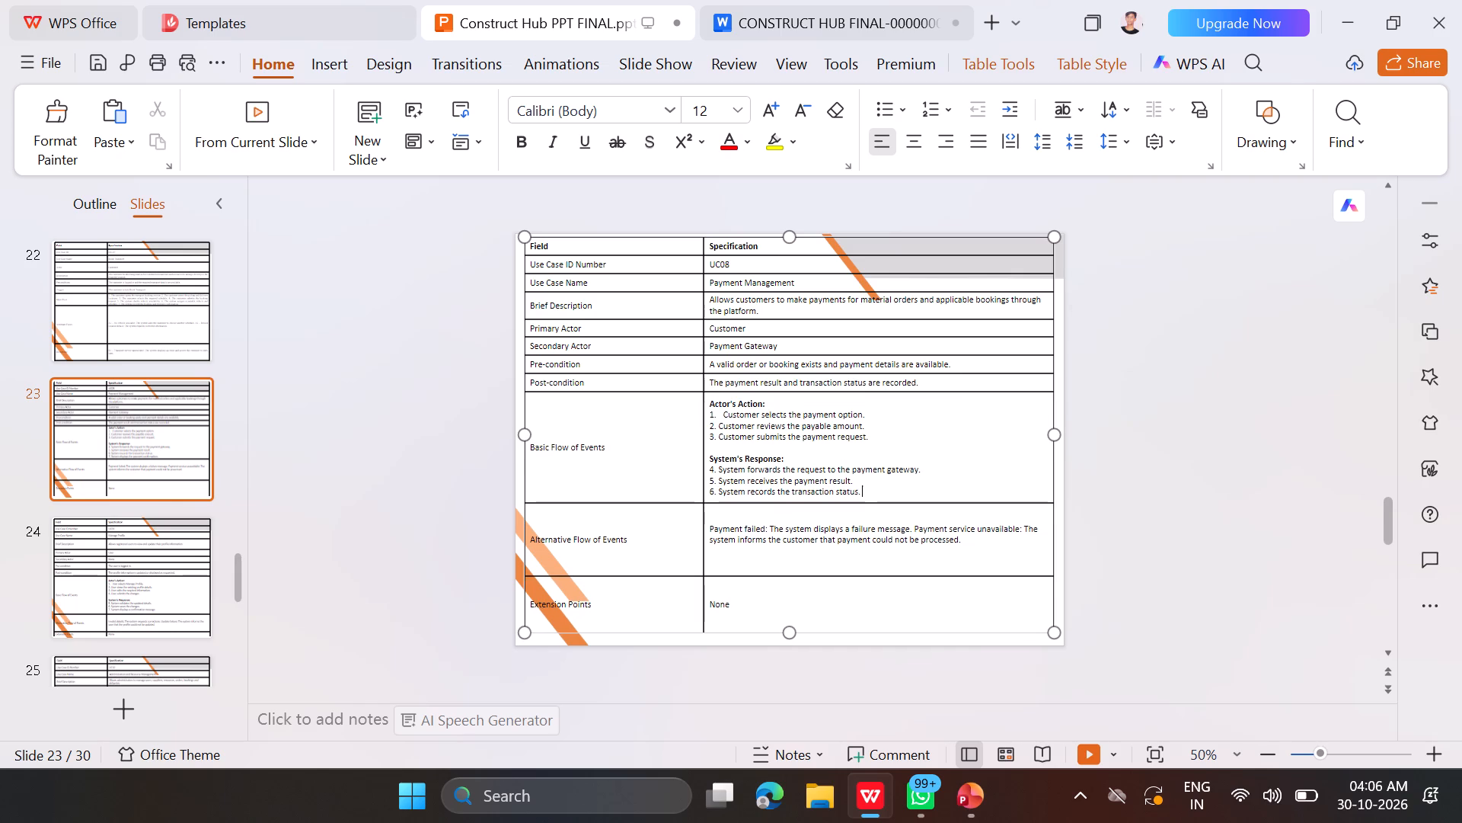
Review the use case tables on slides 24 and 25 and go back to the Place Order table on slide 21.
{"action": "scroll", "coordinate": [717, 585], "scroll_direction": "down", "scroll_amount": 1}
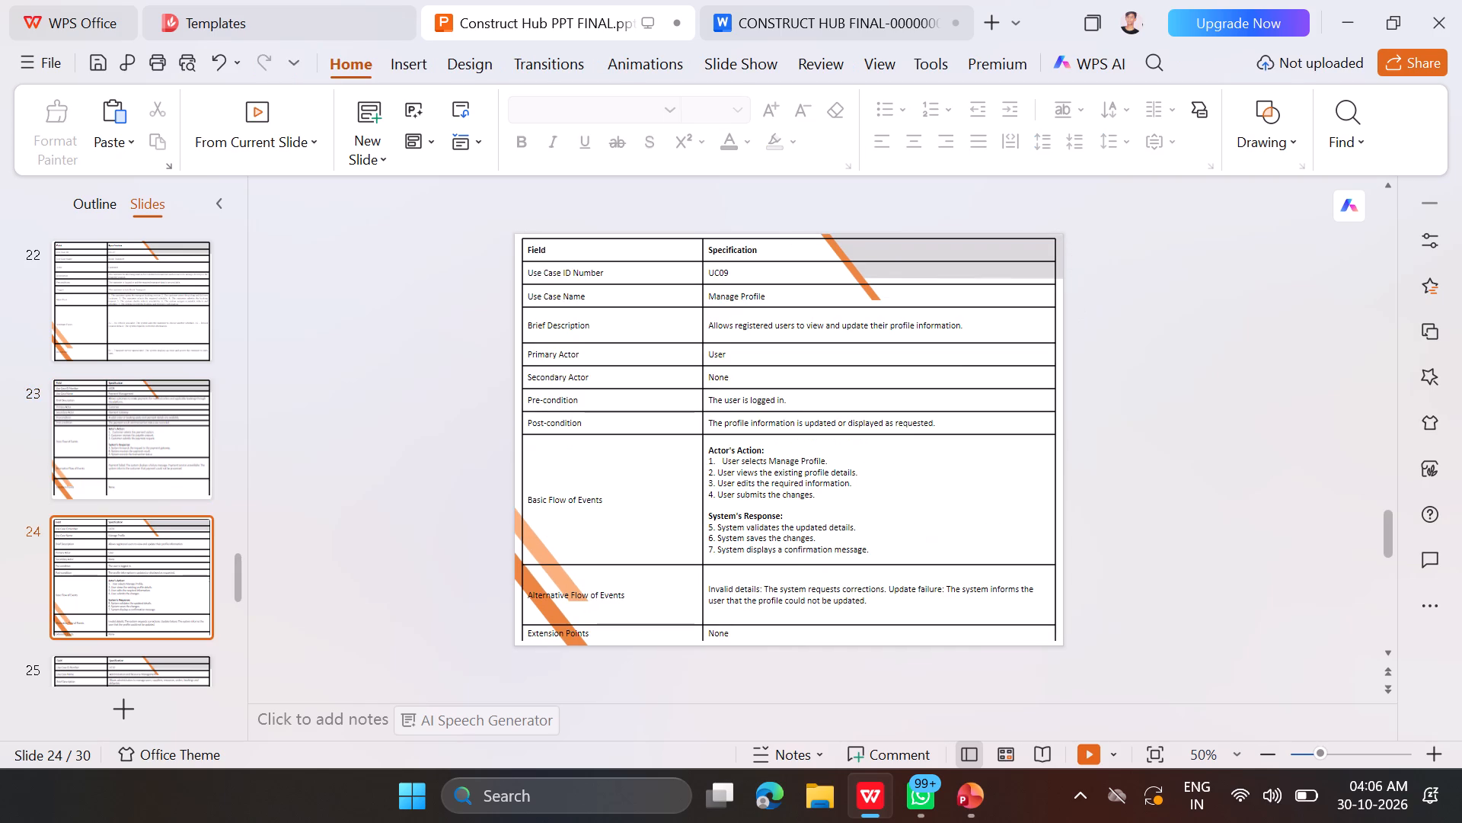
{"action": "scroll", "coordinate": [717, 585], "scroll_direction": "right", "scroll_amount": 1}
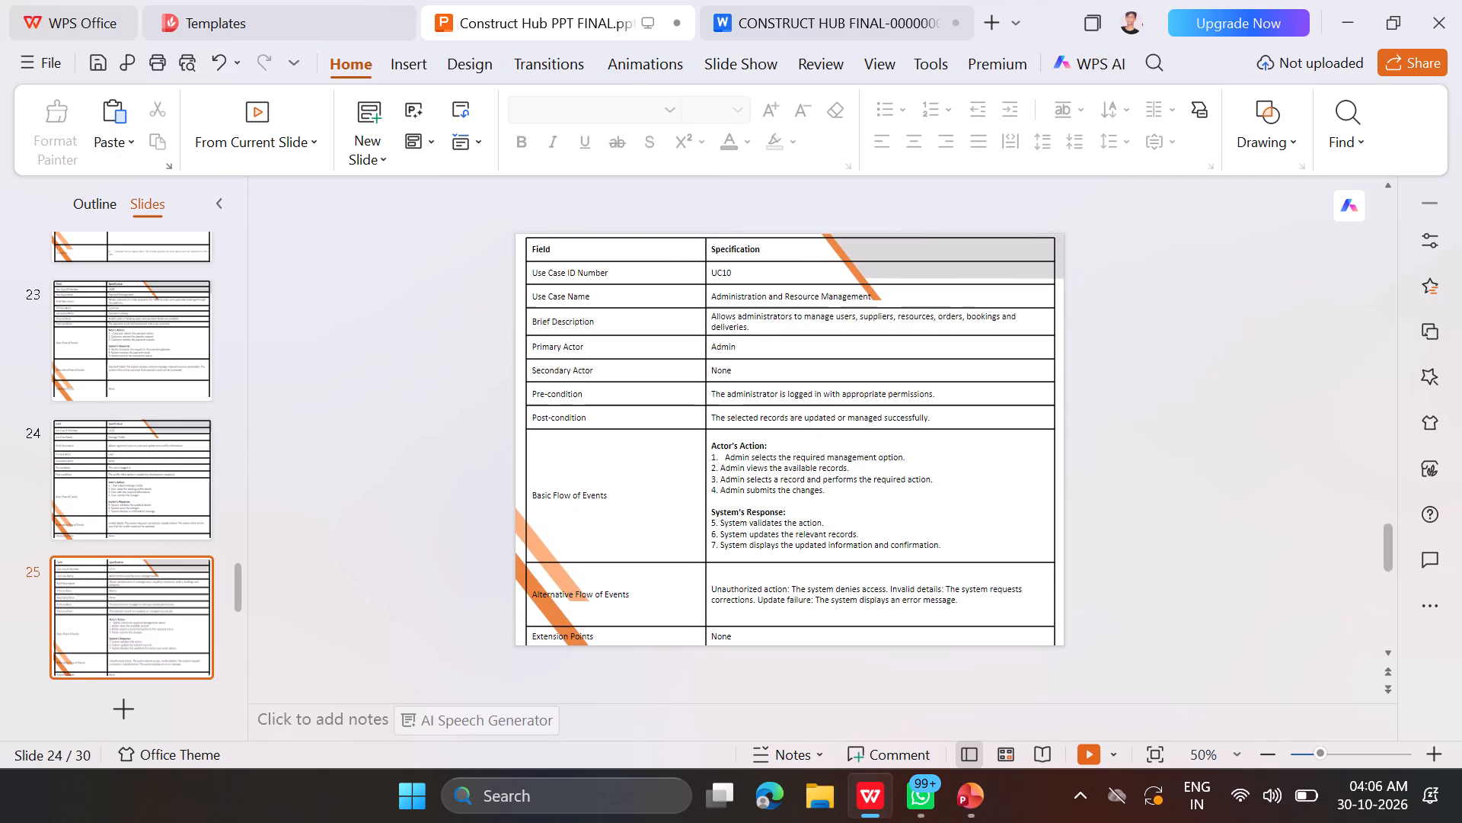
{"action": "scroll", "coordinate": [717, 585], "scroll_direction": "right", "scroll_amount": 3}
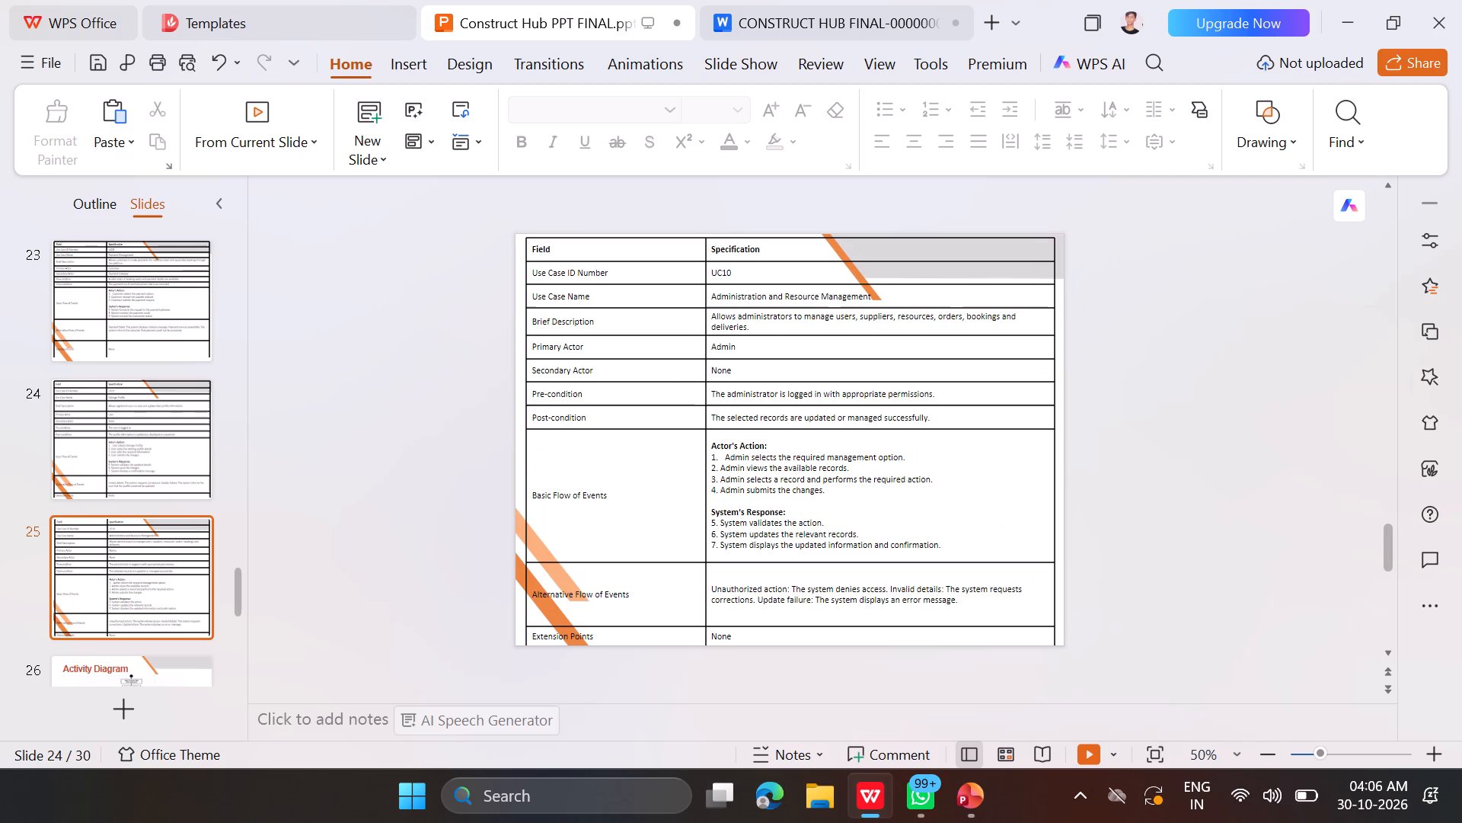
{"action": "scroll", "coordinate": [717, 585], "scroll_direction": "right", "scroll_amount": 1}
{"action": "key", "text": "ctrl+Up"}
{"action": "key", "text": "Up"}
{"action": "key", "text": "Up"}
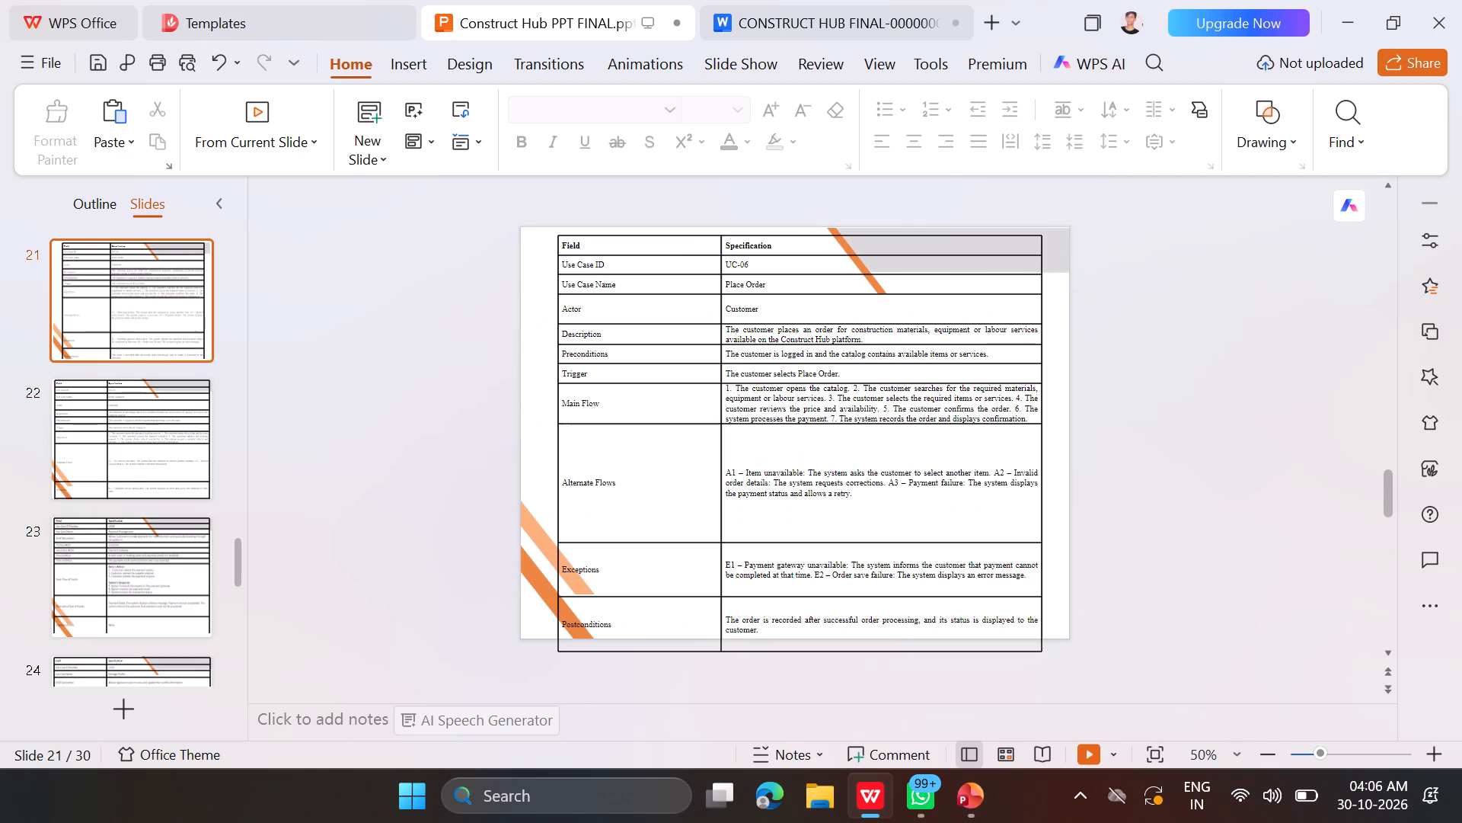
Shrink the Book Transport (UC-07) table on slide 22 slightly so that it fits within the slide.
{"action": "key", "text": "Down"}
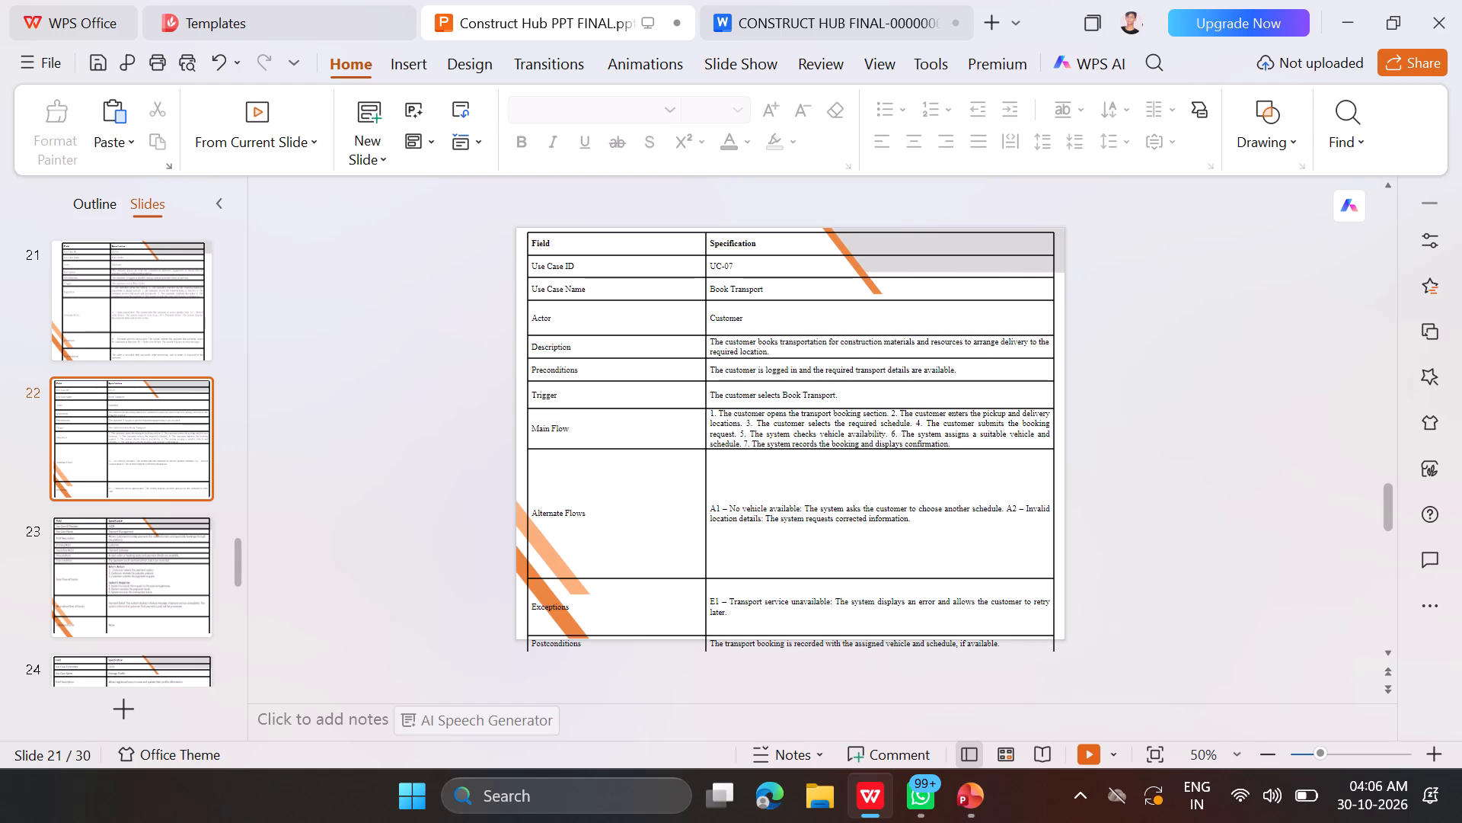
{"action": "left_click", "coordinate": [580, 307]}
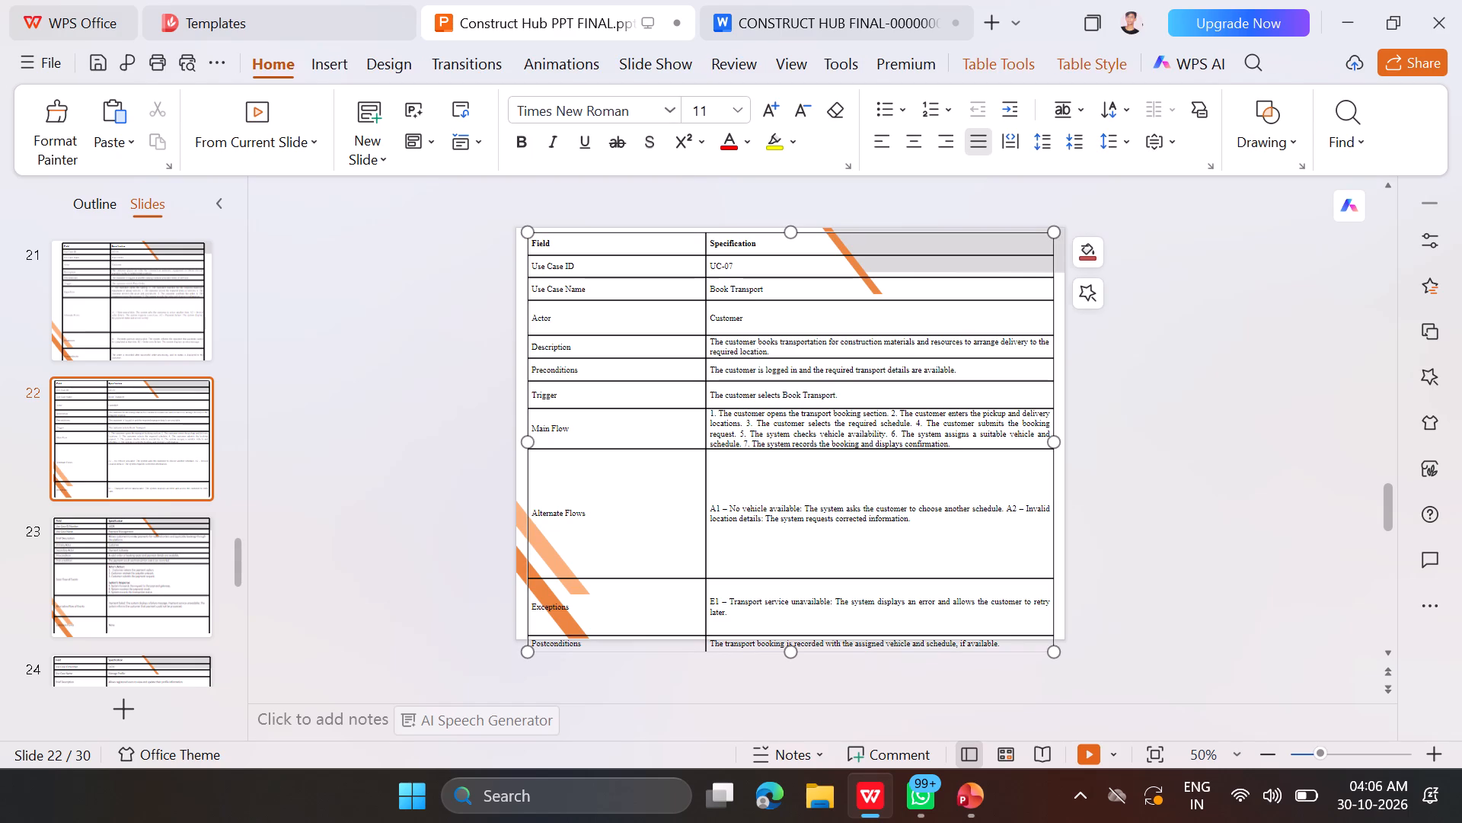
{"action": "key", "text": "Up"}
{"action": "key", "text": "Down"}
{"action": "left_click_drag", "start_coordinate": [1055, 655], "coordinate": [1039, 637]}
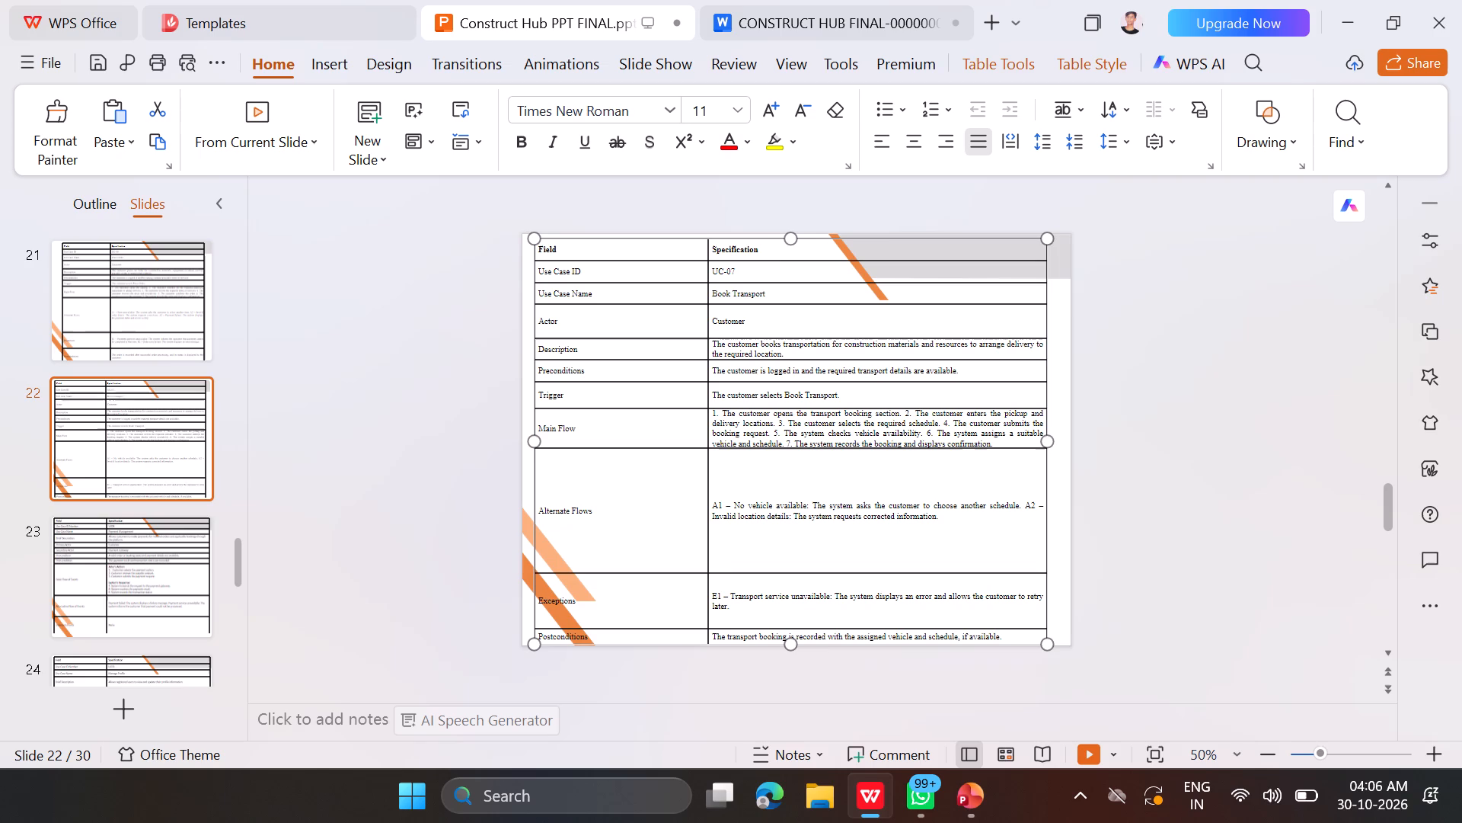
{"action": "left_click", "coordinate": [1187, 602]}
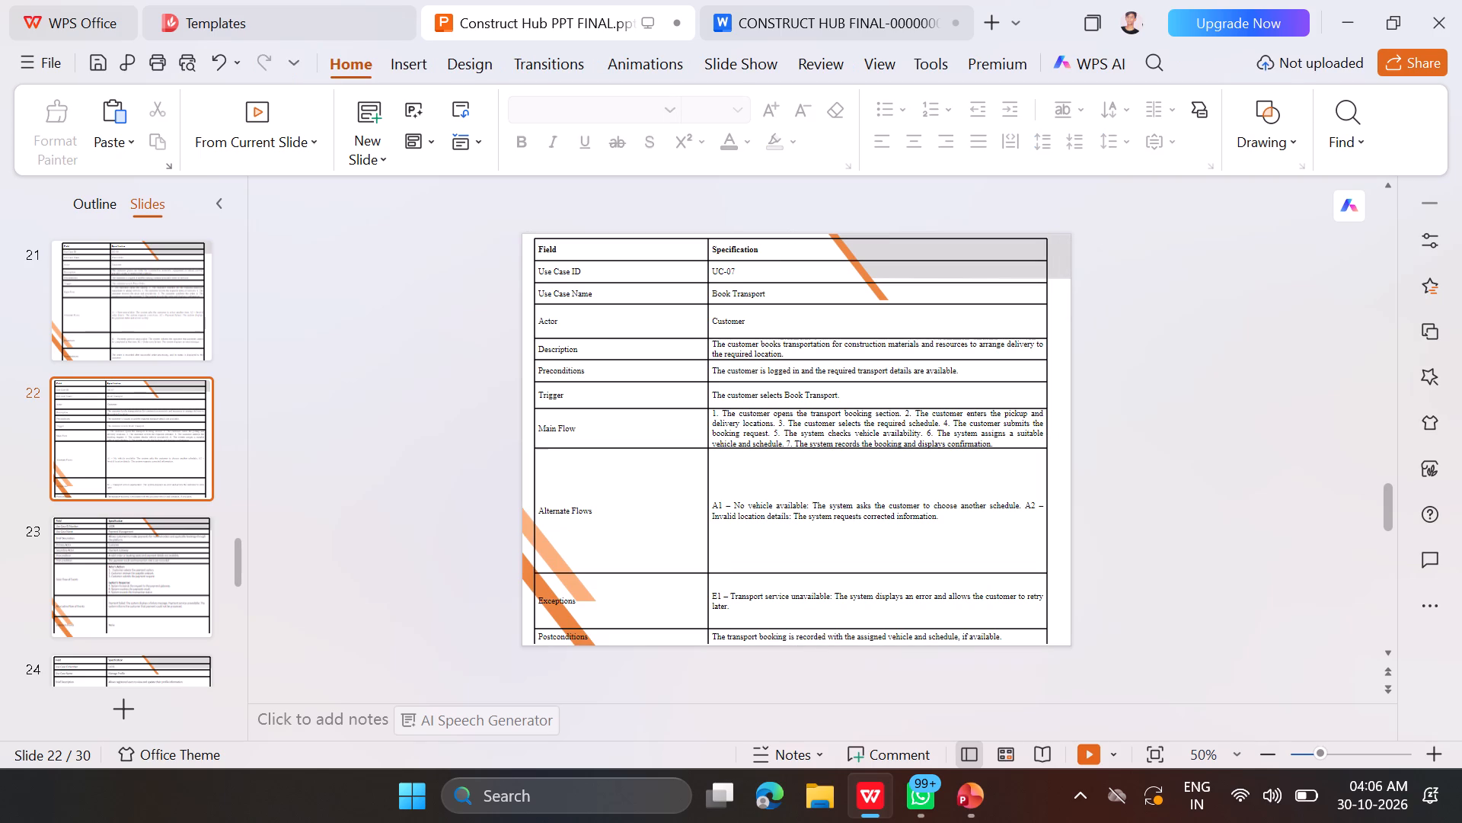
Copy the complete Track Delivery (UC-08) table from the report and paste it over the whole Payment Management table on slide 23.
{"action": "key", "text": "Down"}
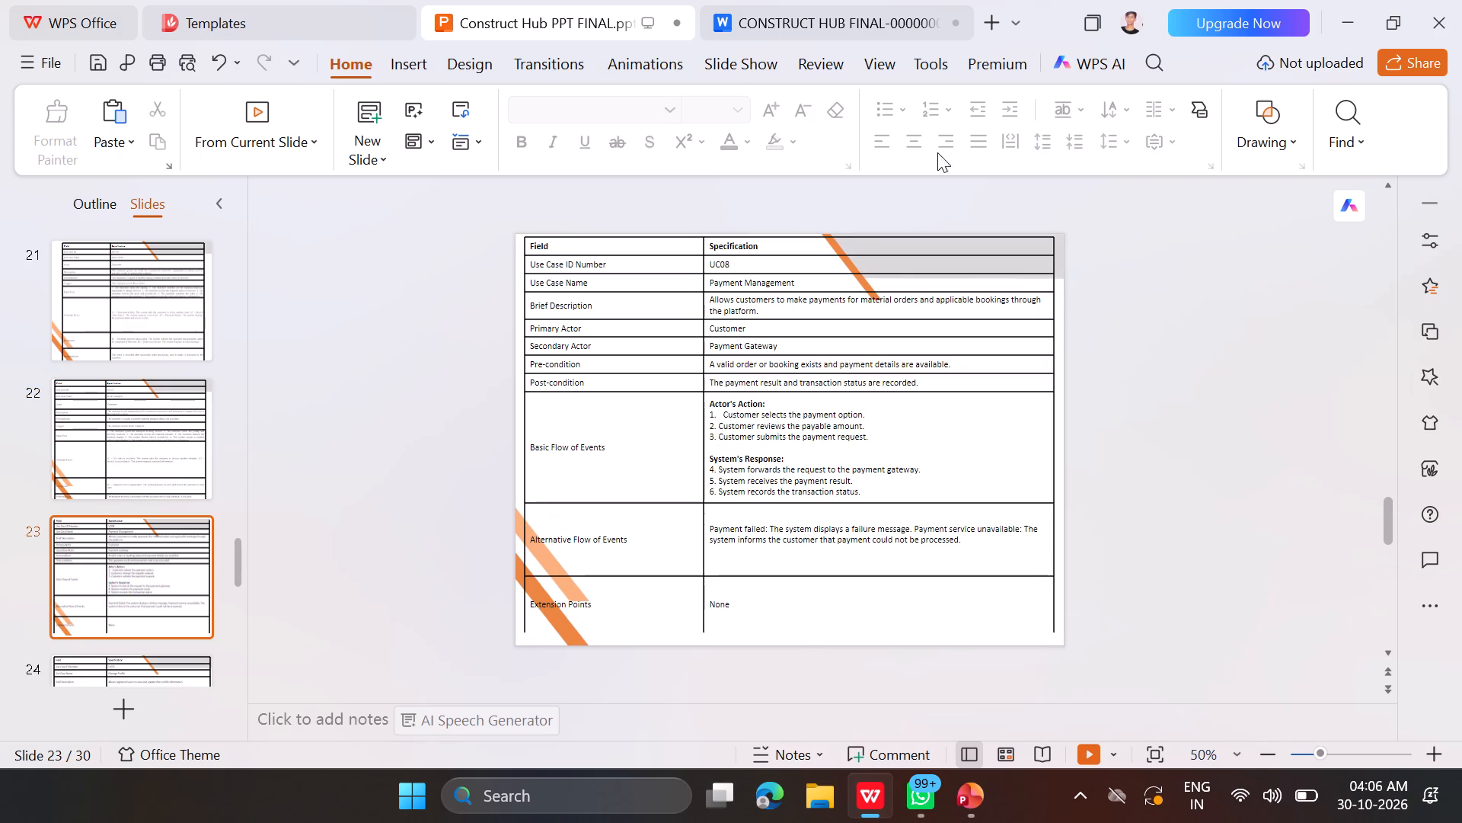
{"action": "left_click", "coordinate": [842, 23]}
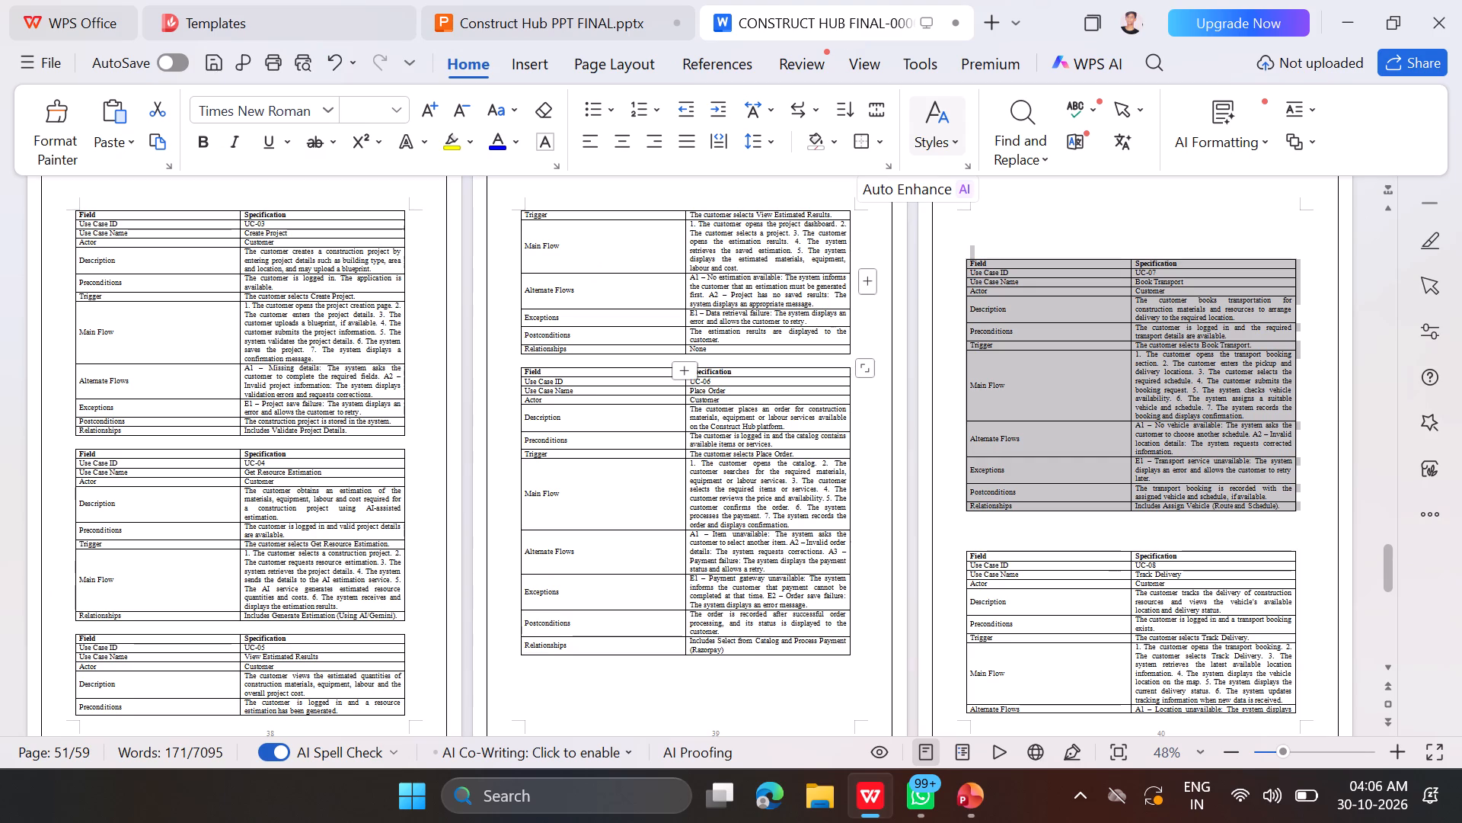
{"action": "scroll", "coordinate": [1066, 570], "scroll_direction": "down", "scroll_amount": 1}
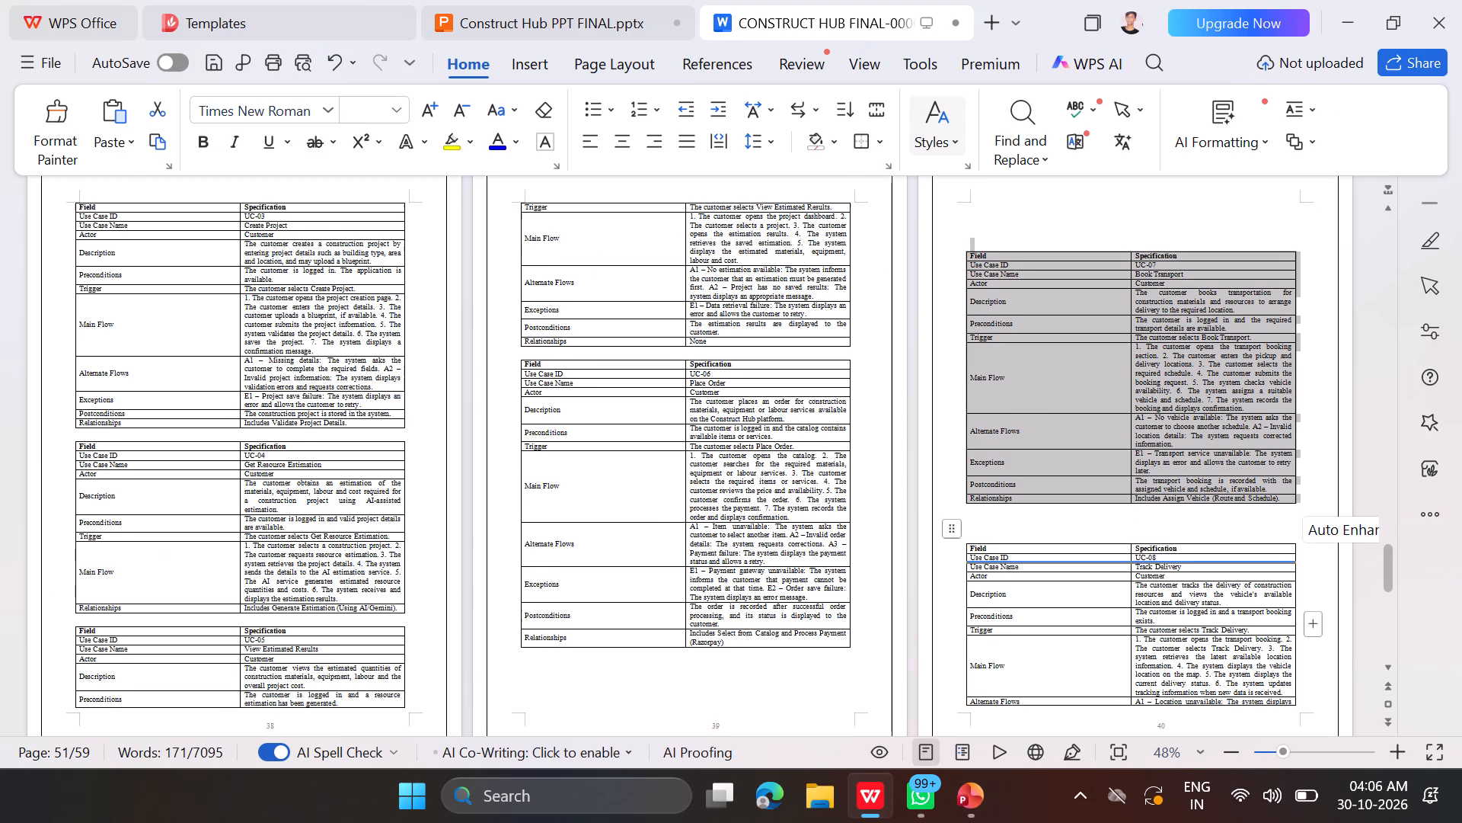
{"action": "scroll", "coordinate": [1066, 570], "scroll_direction": "down", "scroll_amount": 2}
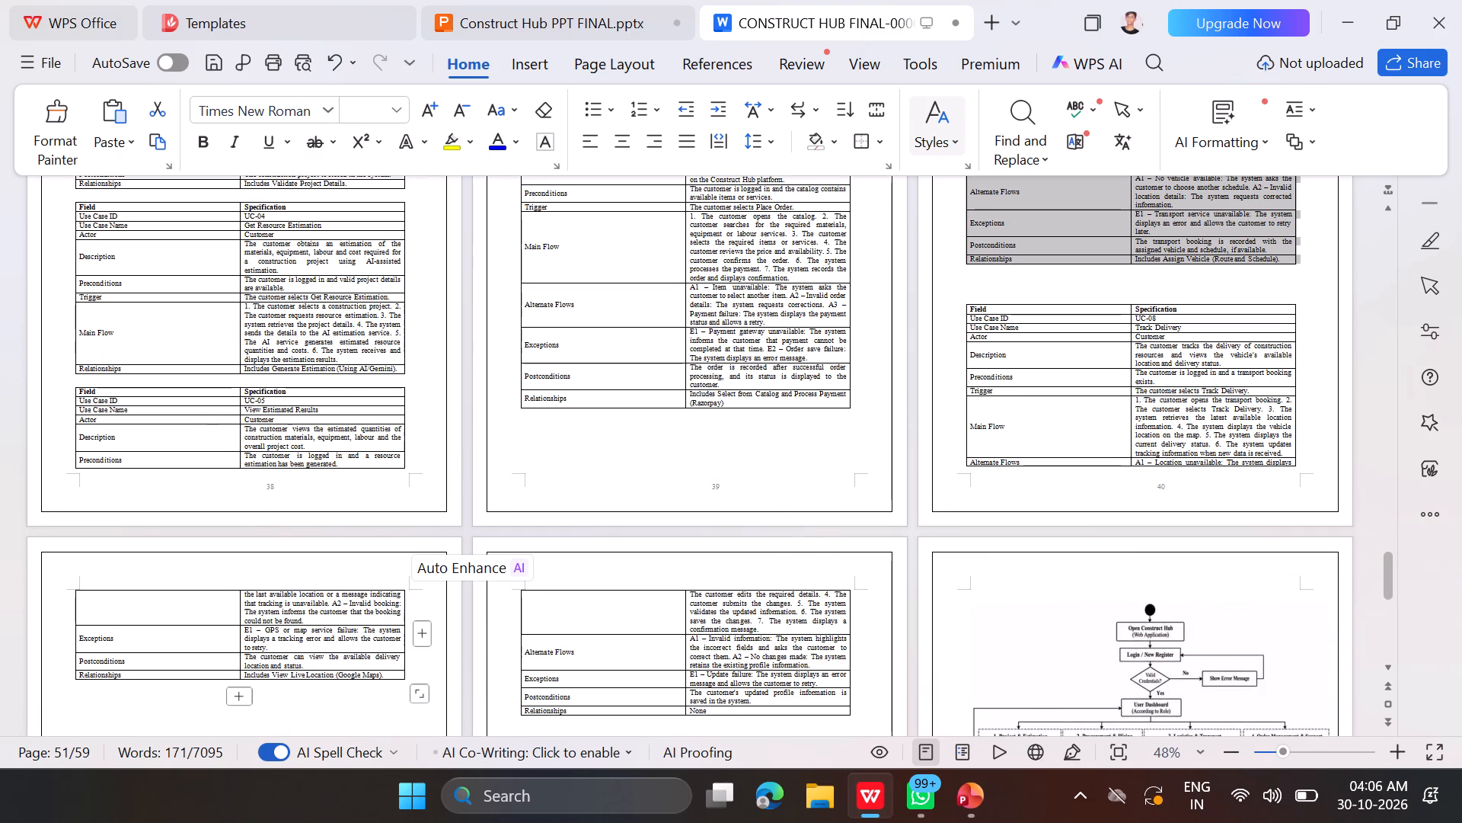
{"action": "left_click_drag", "start_coordinate": [395, 677], "coordinate": [1034, 437]}
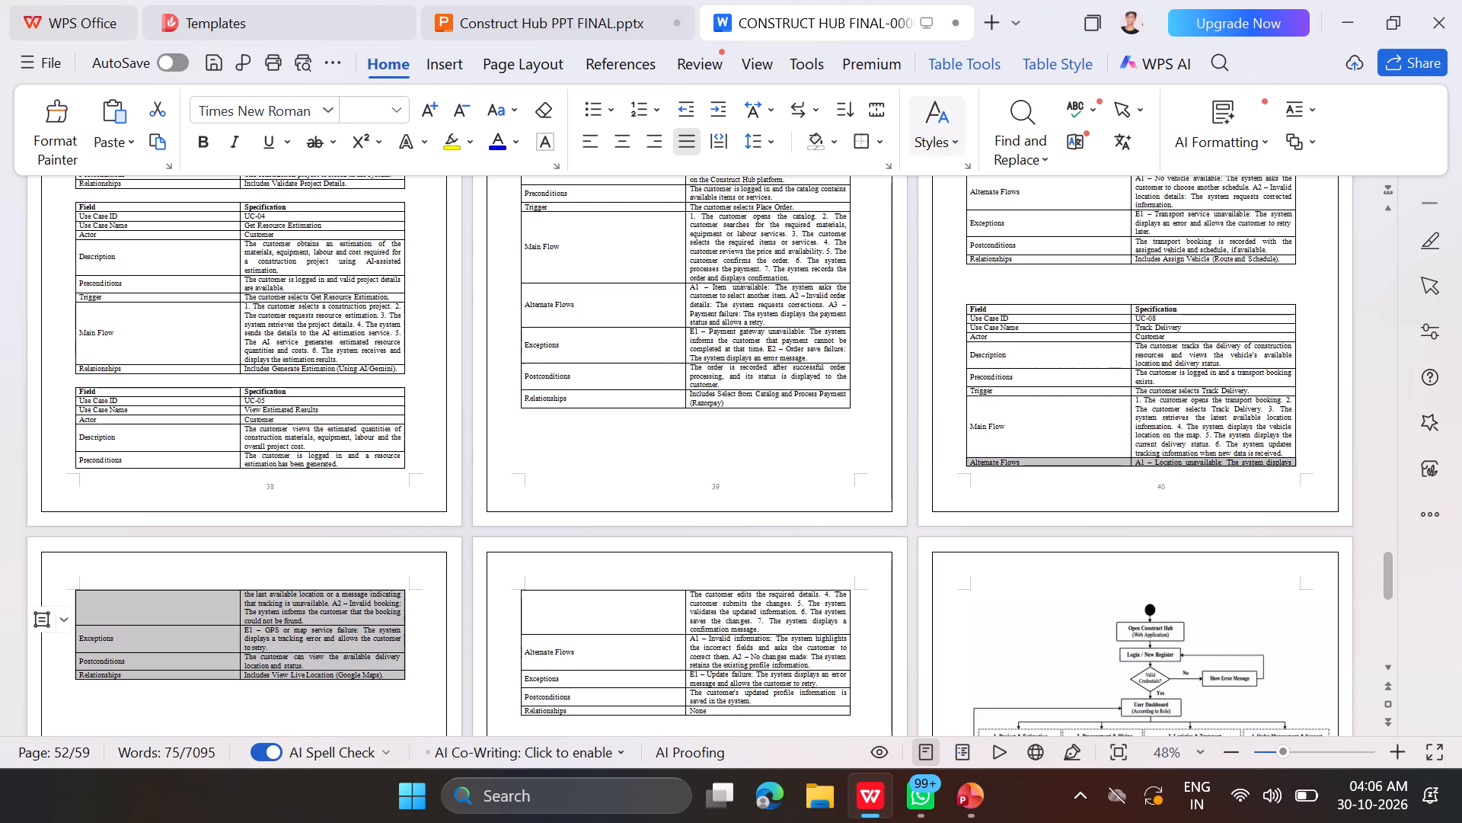
{"action": "left_click_drag", "start_coordinate": [1034, 437], "coordinate": [961, 311]}
{"action": "key", "text": "ctrl+c"}
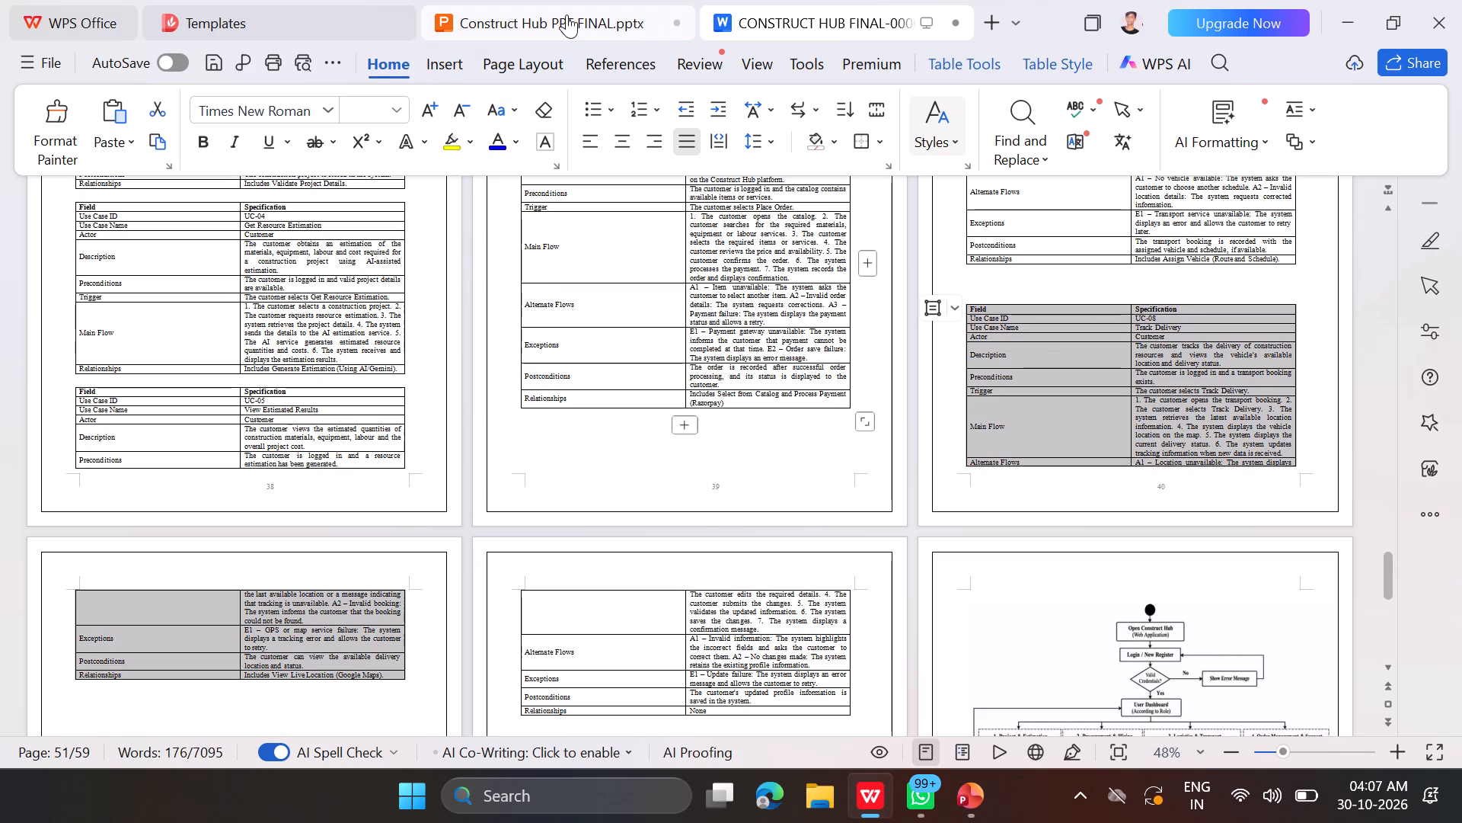
{"action": "left_click", "coordinate": [567, 14]}
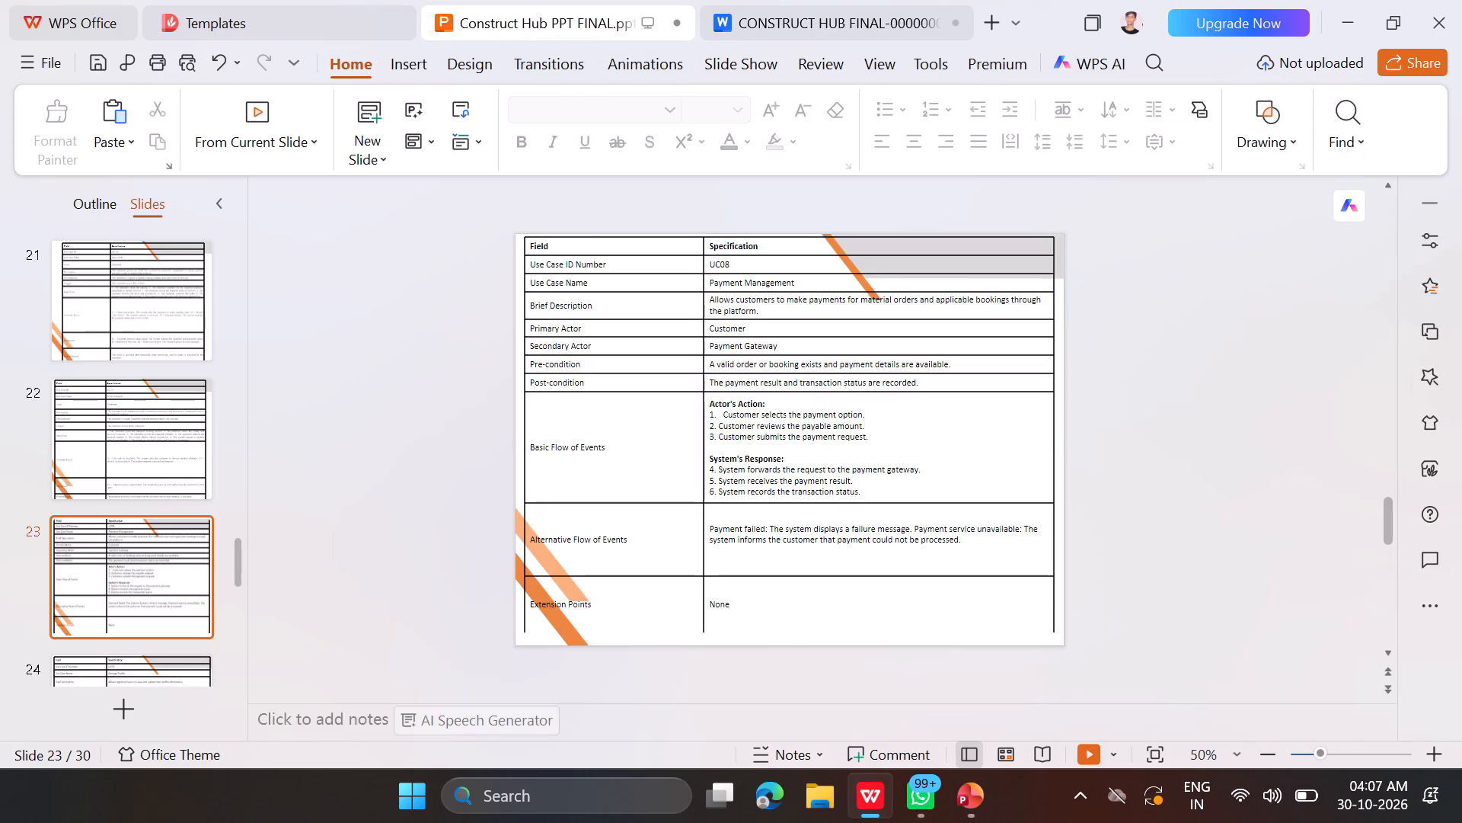
{"action": "left_click_drag", "start_coordinate": [796, 620], "coordinate": [546, 274]}
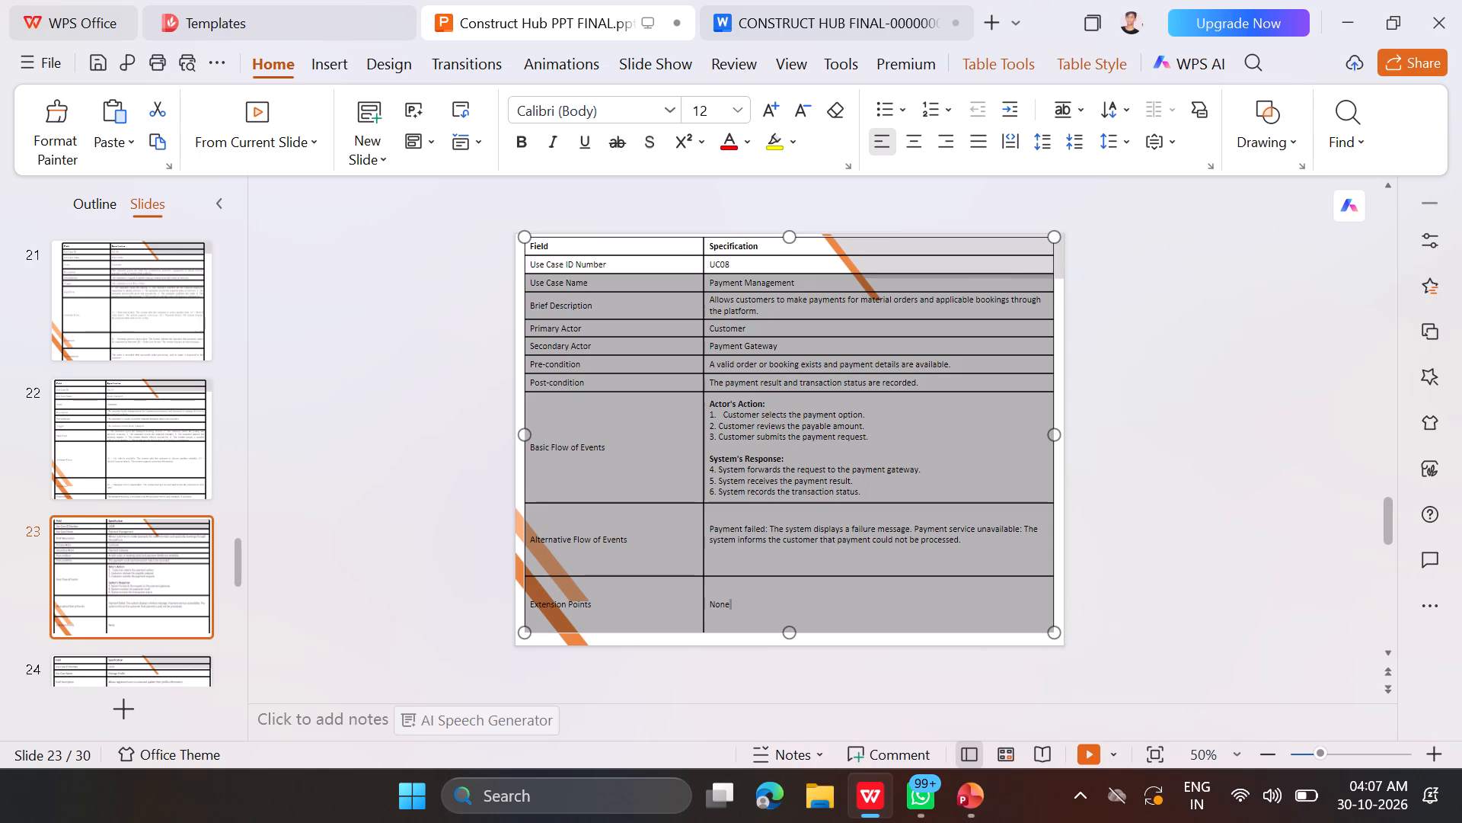
{"action": "left_click_drag", "start_coordinate": [546, 274], "coordinate": [538, 263]}
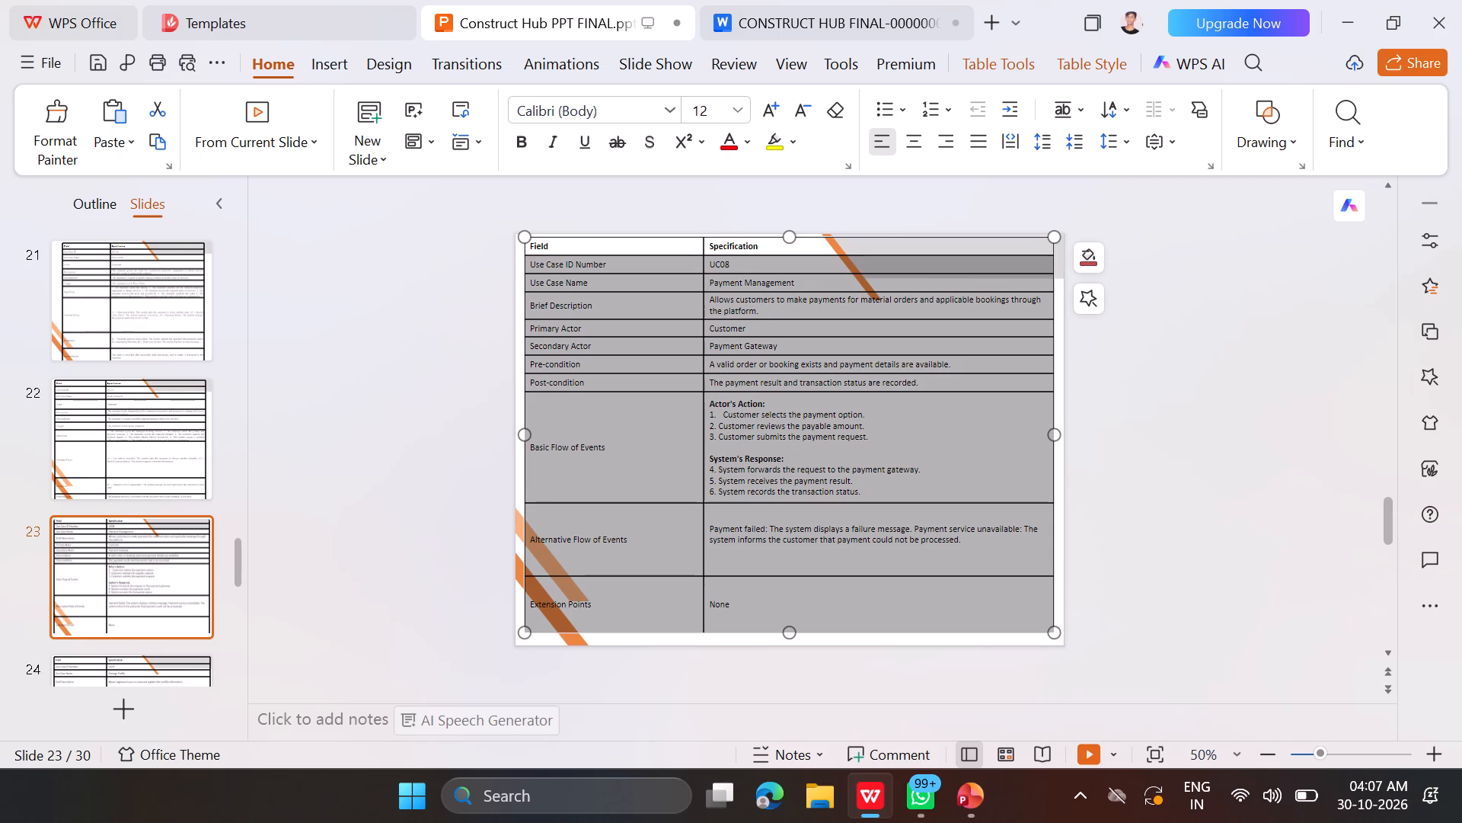
{"action": "left_click", "coordinate": [819, 632]}
{"action": "left_click_drag", "start_coordinate": [845, 616], "coordinate": [524, 235]}
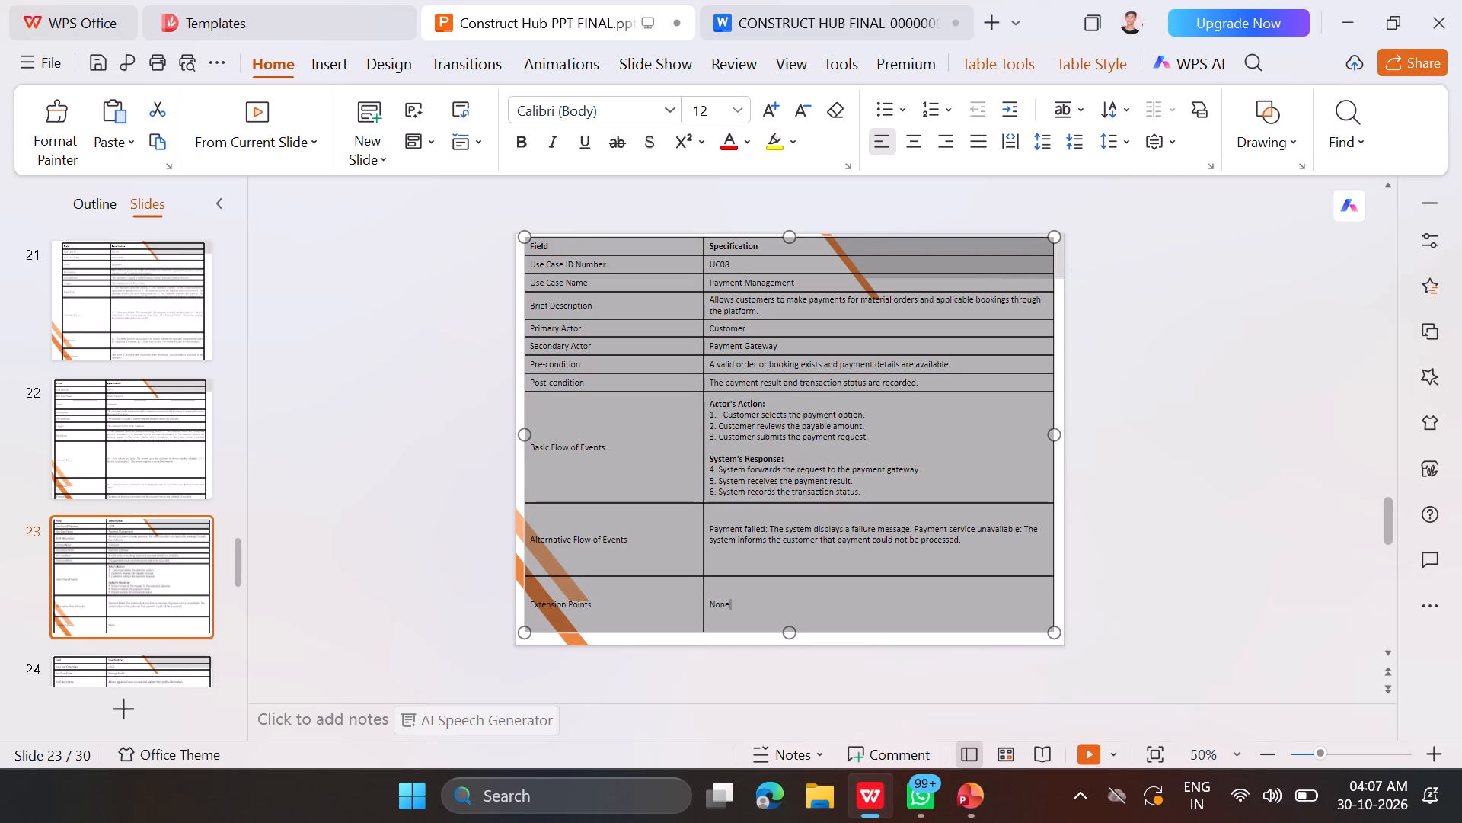
{"action": "key", "text": "ctrl+v"}
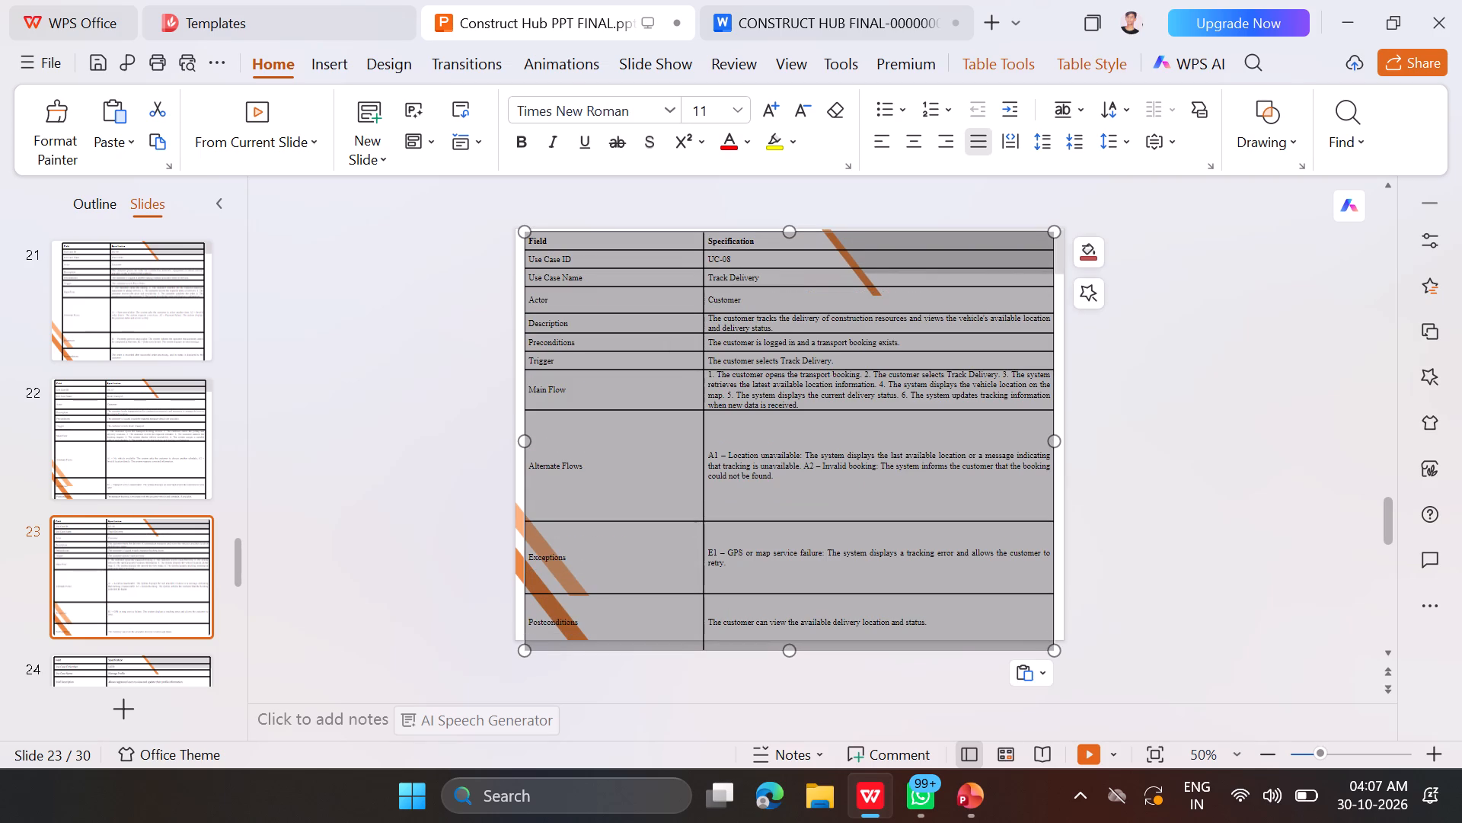
{"action": "left_click", "coordinate": [1153, 569]}
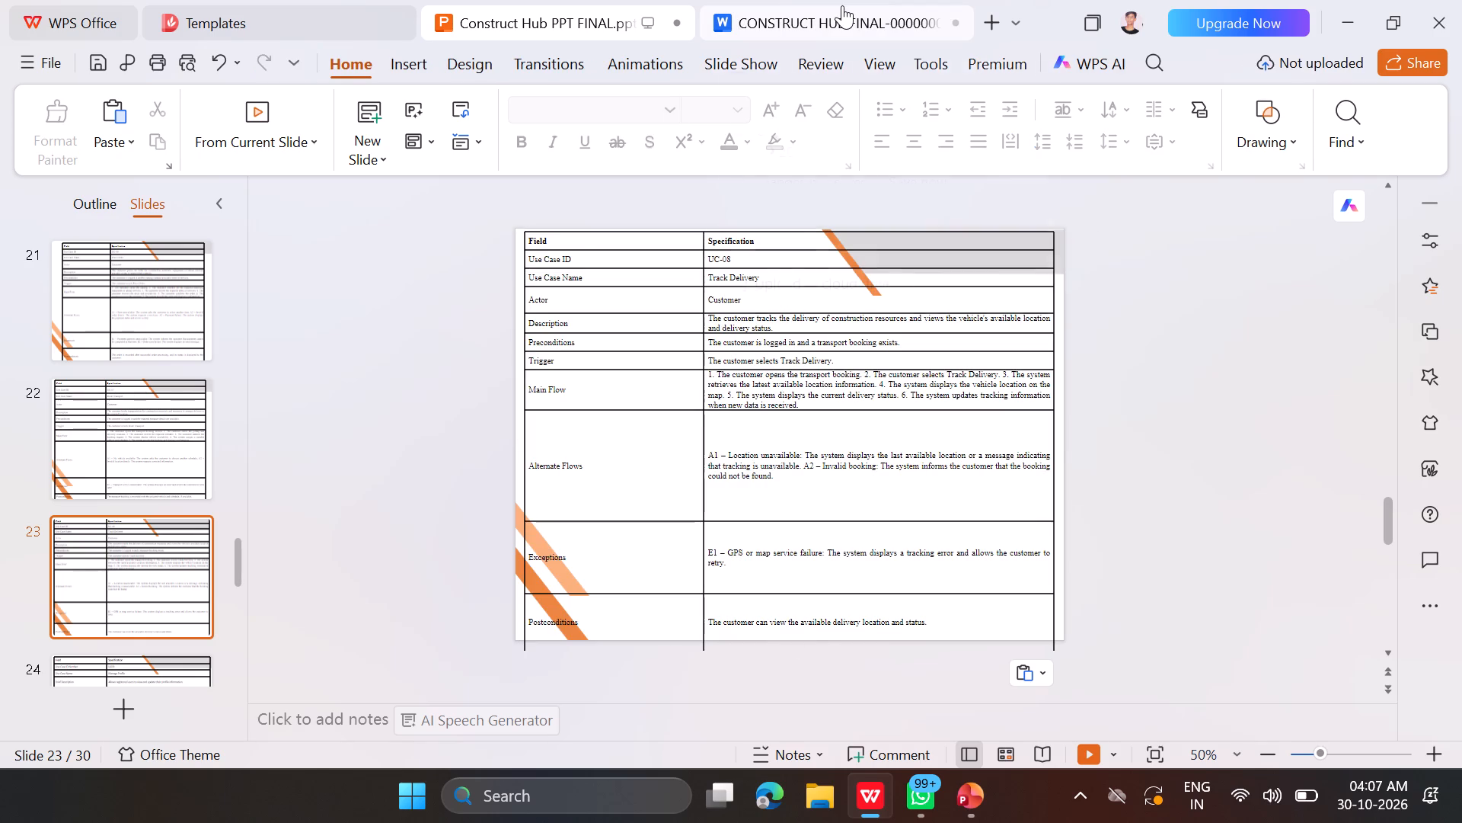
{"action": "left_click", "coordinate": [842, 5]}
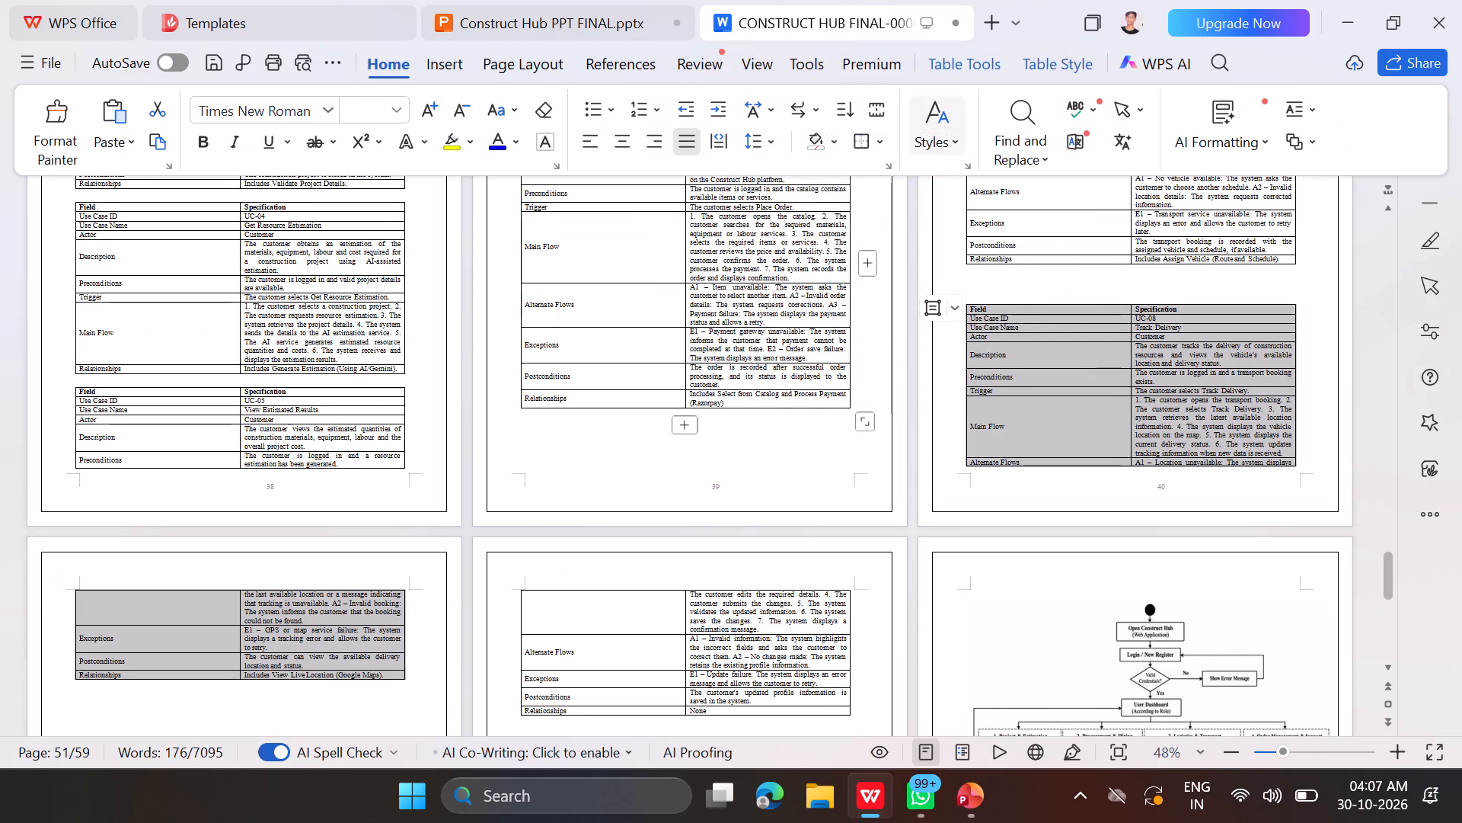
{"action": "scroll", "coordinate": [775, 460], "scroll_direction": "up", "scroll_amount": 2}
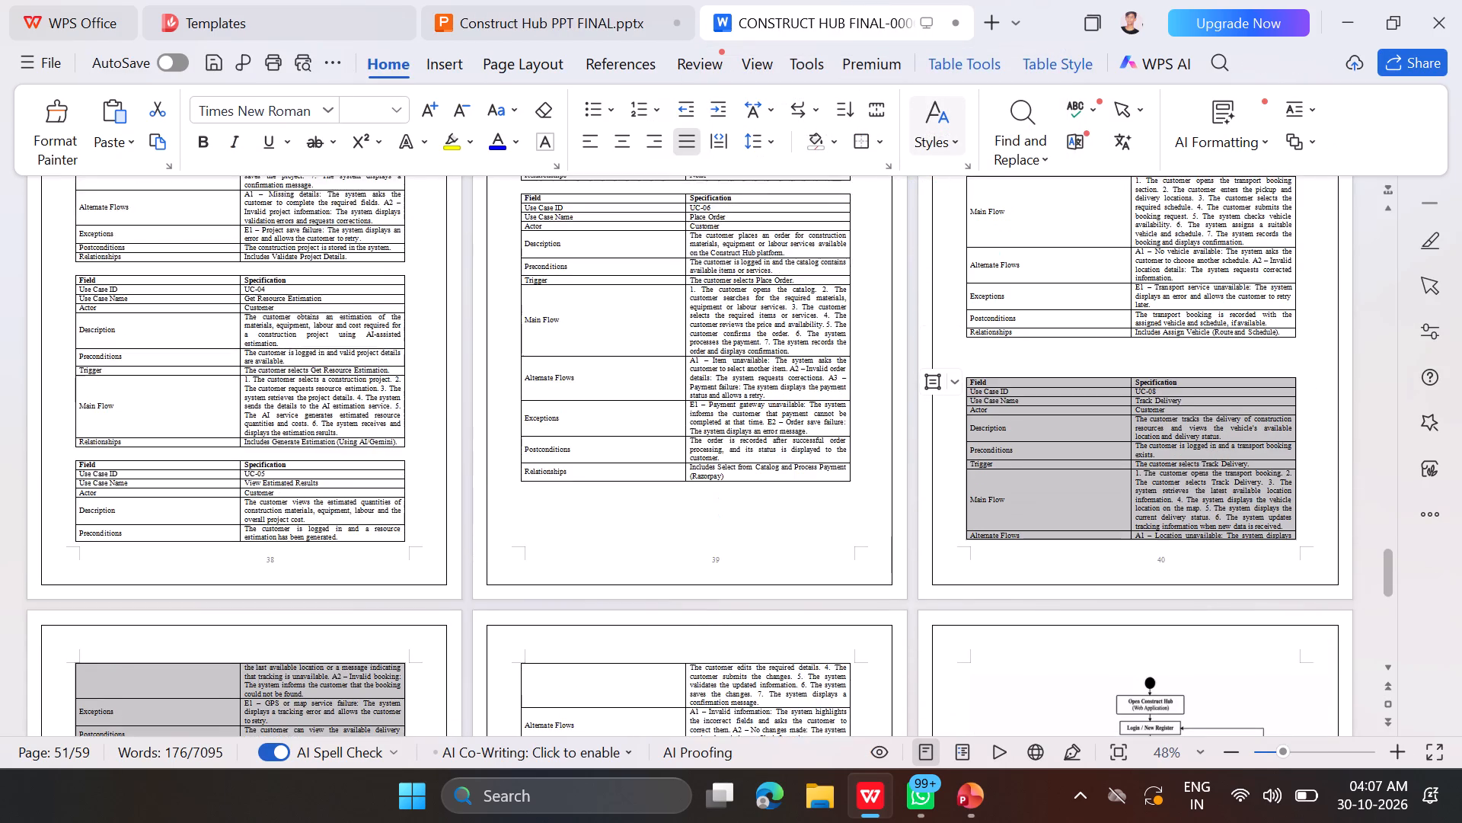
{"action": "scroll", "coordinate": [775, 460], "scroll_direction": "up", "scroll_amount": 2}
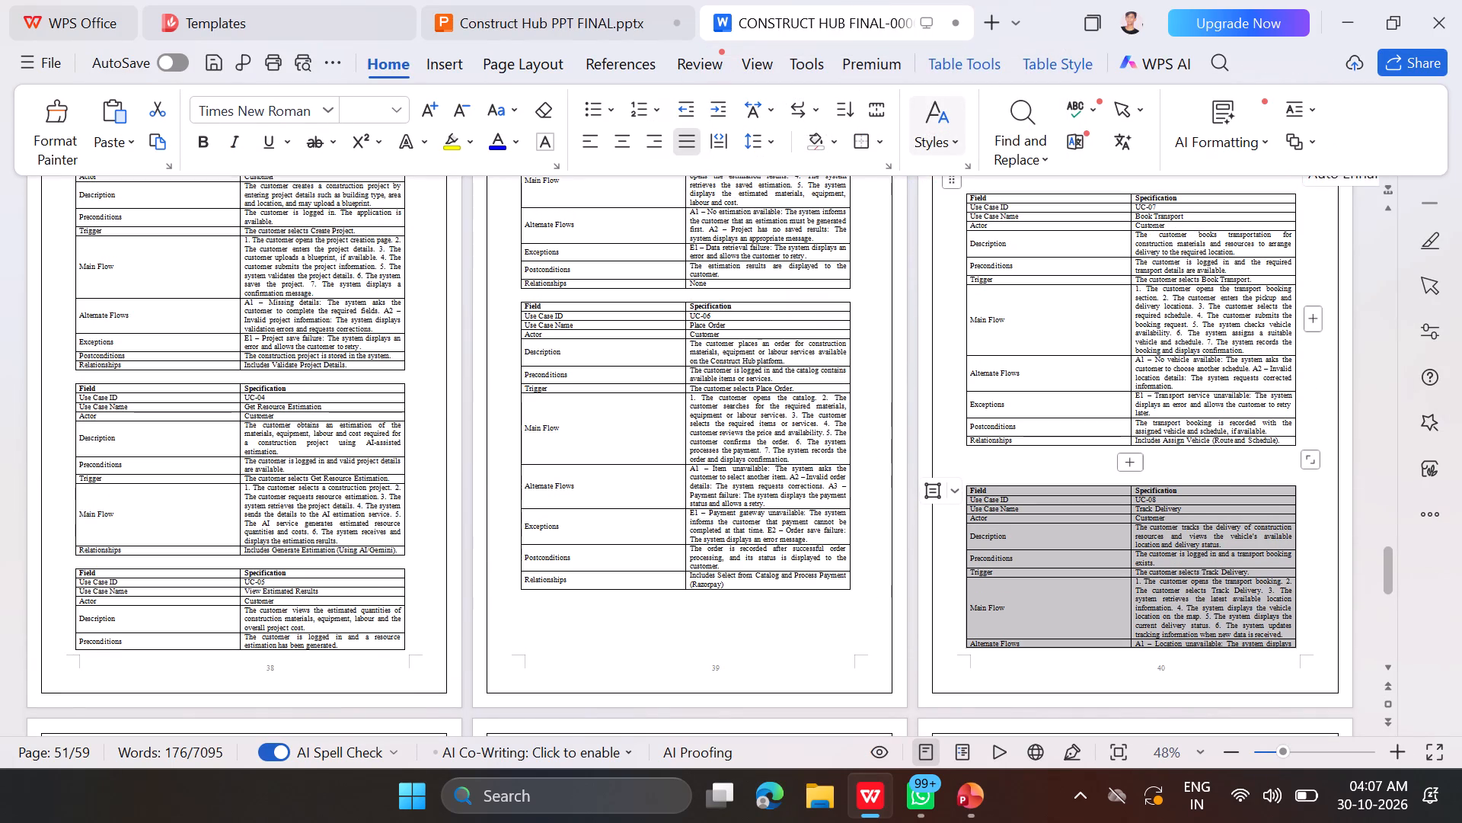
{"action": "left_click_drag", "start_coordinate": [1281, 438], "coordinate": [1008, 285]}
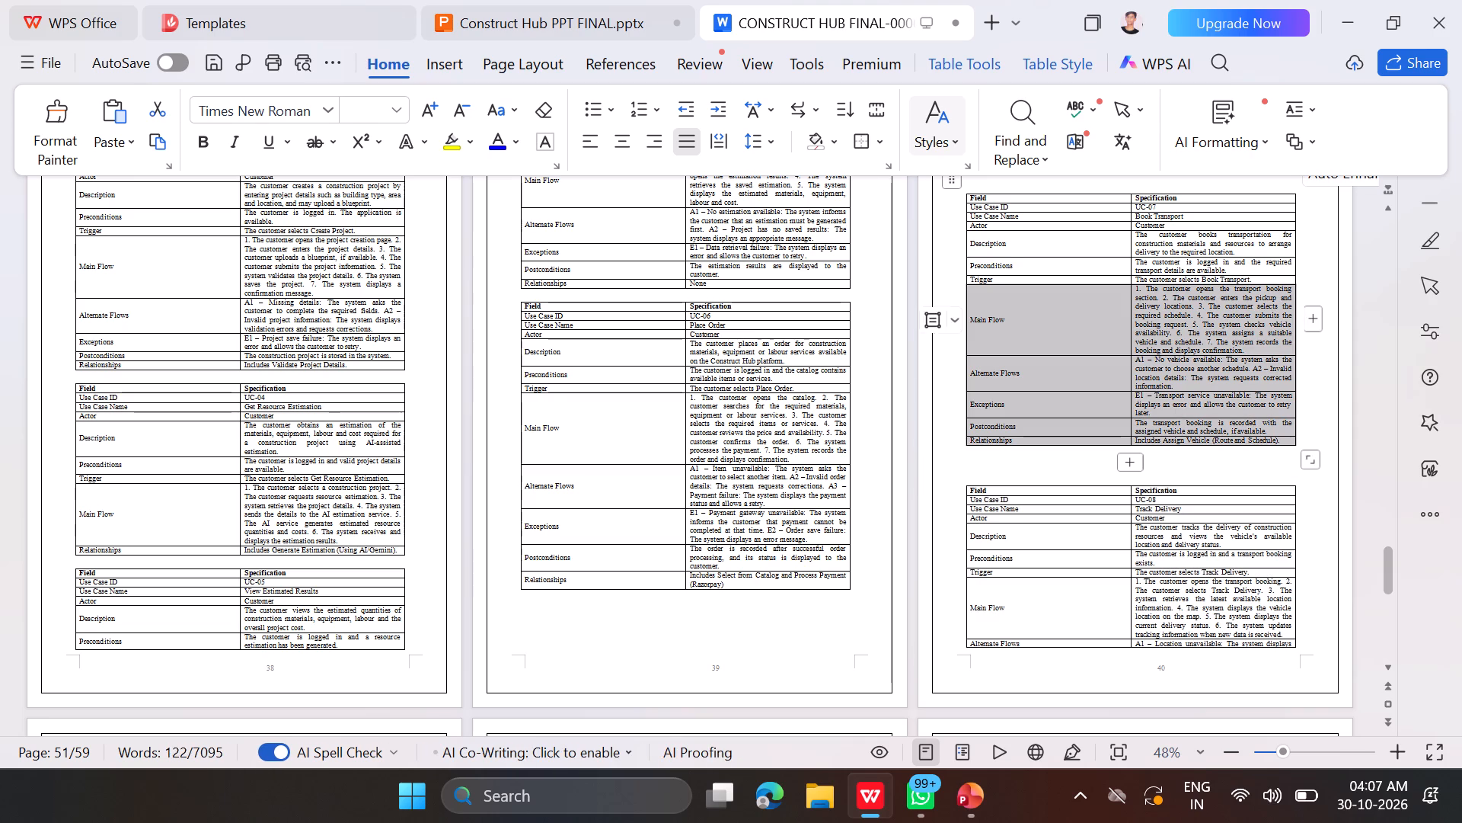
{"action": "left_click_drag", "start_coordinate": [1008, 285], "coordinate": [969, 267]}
Copy the complete View Order History (UC-09) table from the report.
{"action": "scroll", "coordinate": [969, 267], "scroll_direction": "down", "scroll_amount": 1}
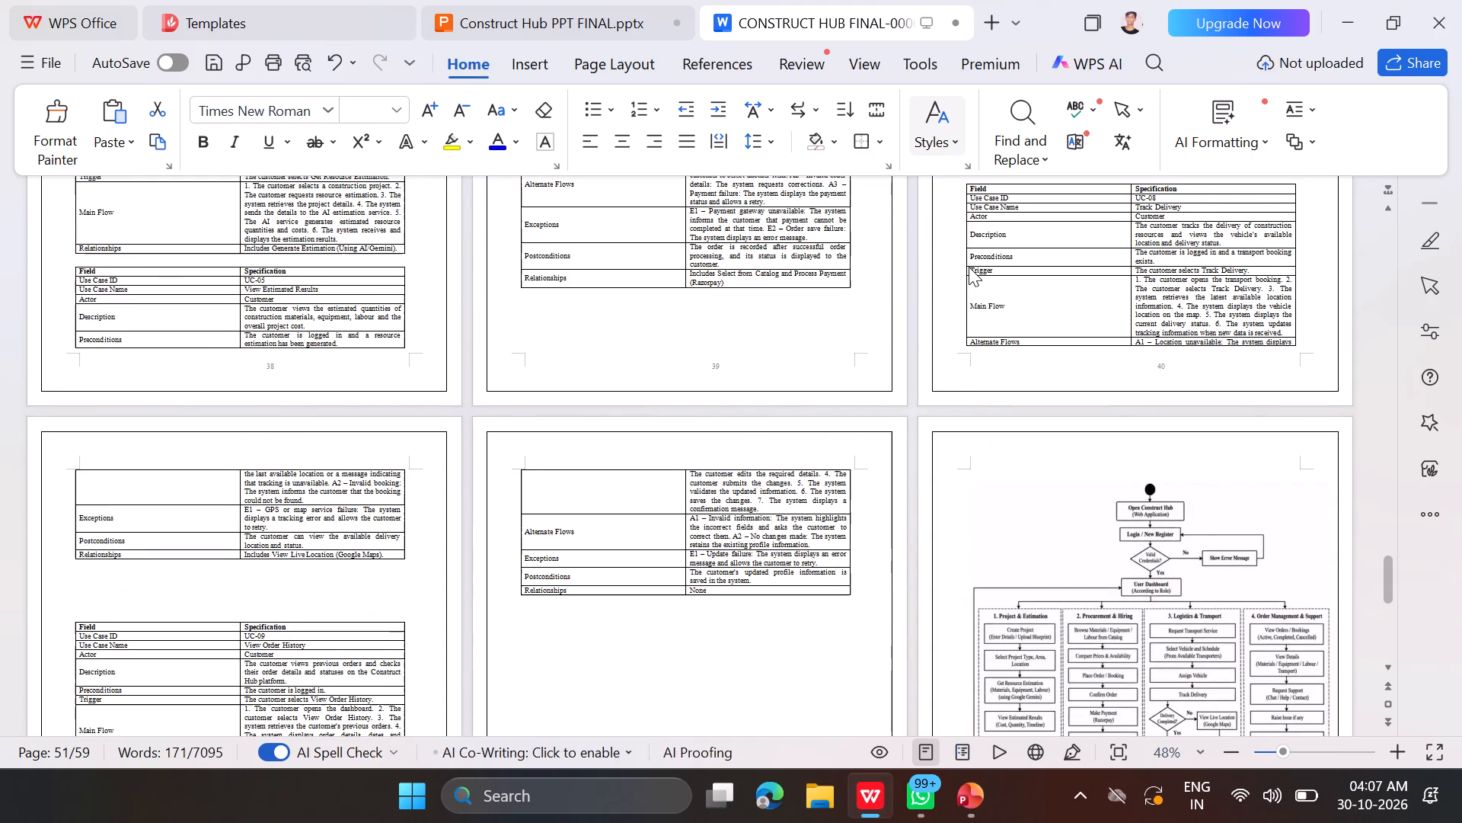
{"action": "scroll", "coordinate": [688, 504], "scroll_direction": "down", "scroll_amount": 1}
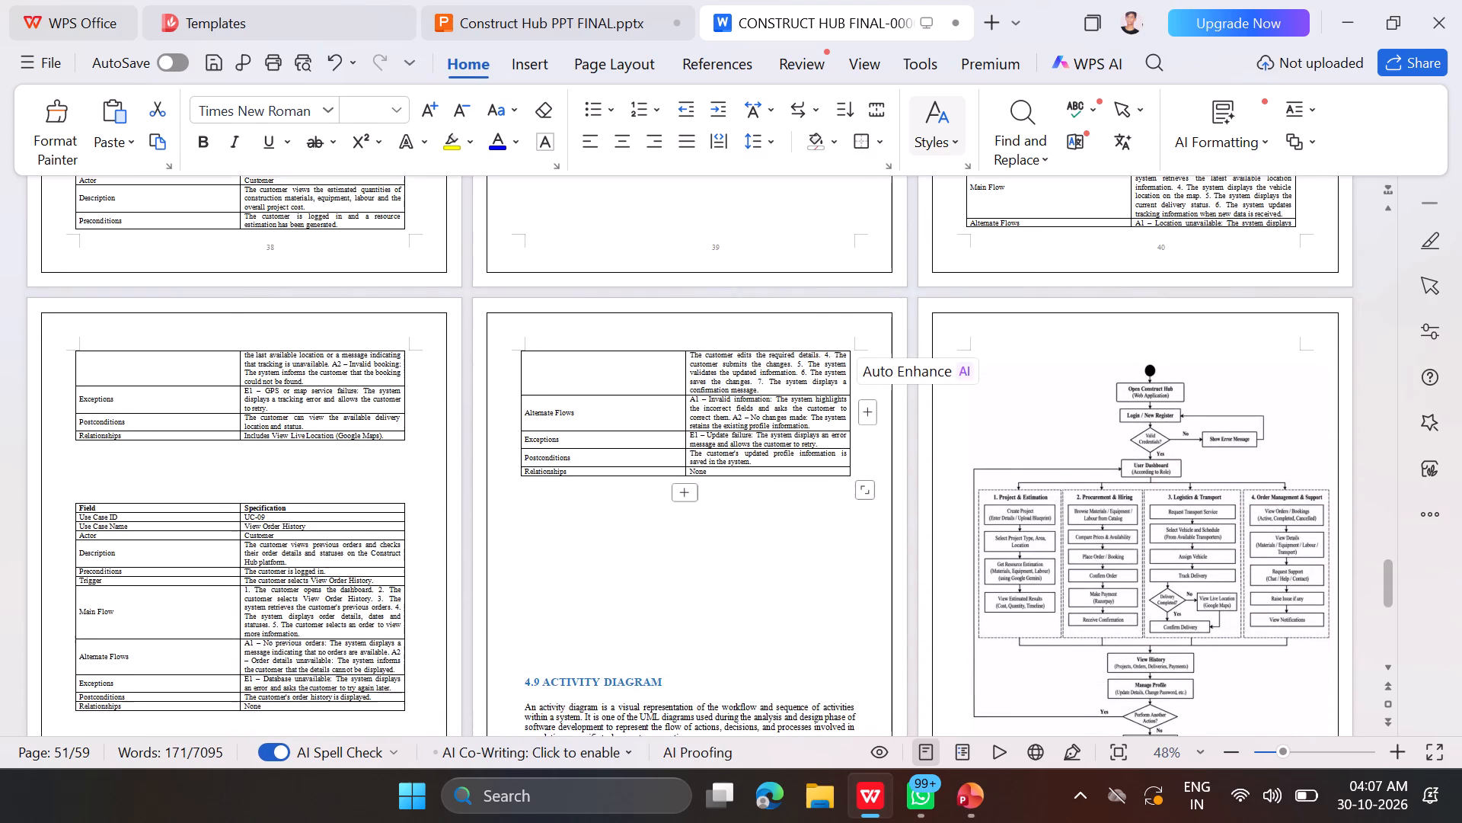
{"action": "scroll", "coordinate": [390, 585], "scroll_direction": "down", "scroll_amount": 1}
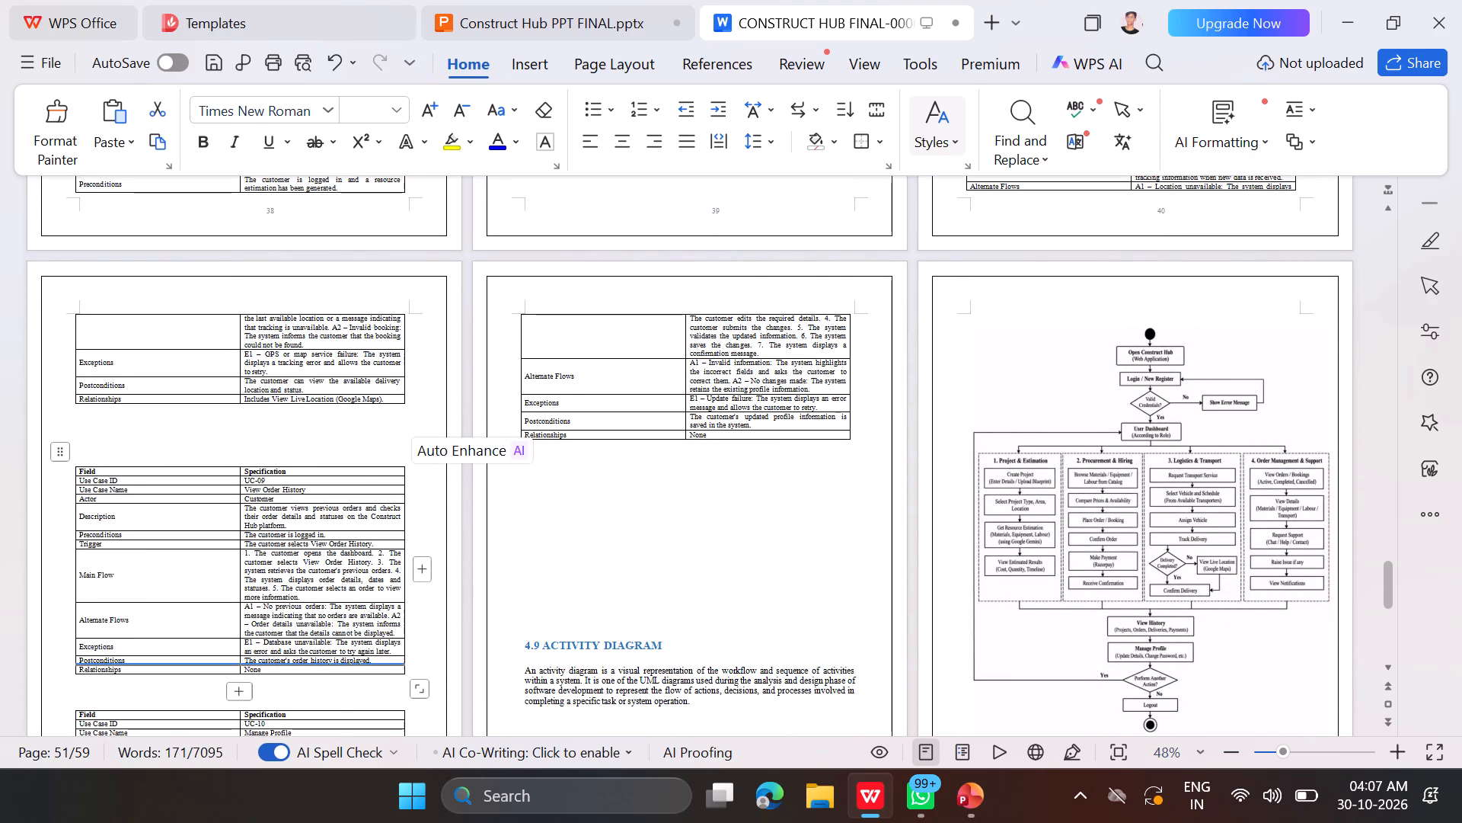
{"action": "left_click_drag", "start_coordinate": [380, 669], "coordinate": [78, 474]}
{"action": "key", "text": "ctrl+c"}
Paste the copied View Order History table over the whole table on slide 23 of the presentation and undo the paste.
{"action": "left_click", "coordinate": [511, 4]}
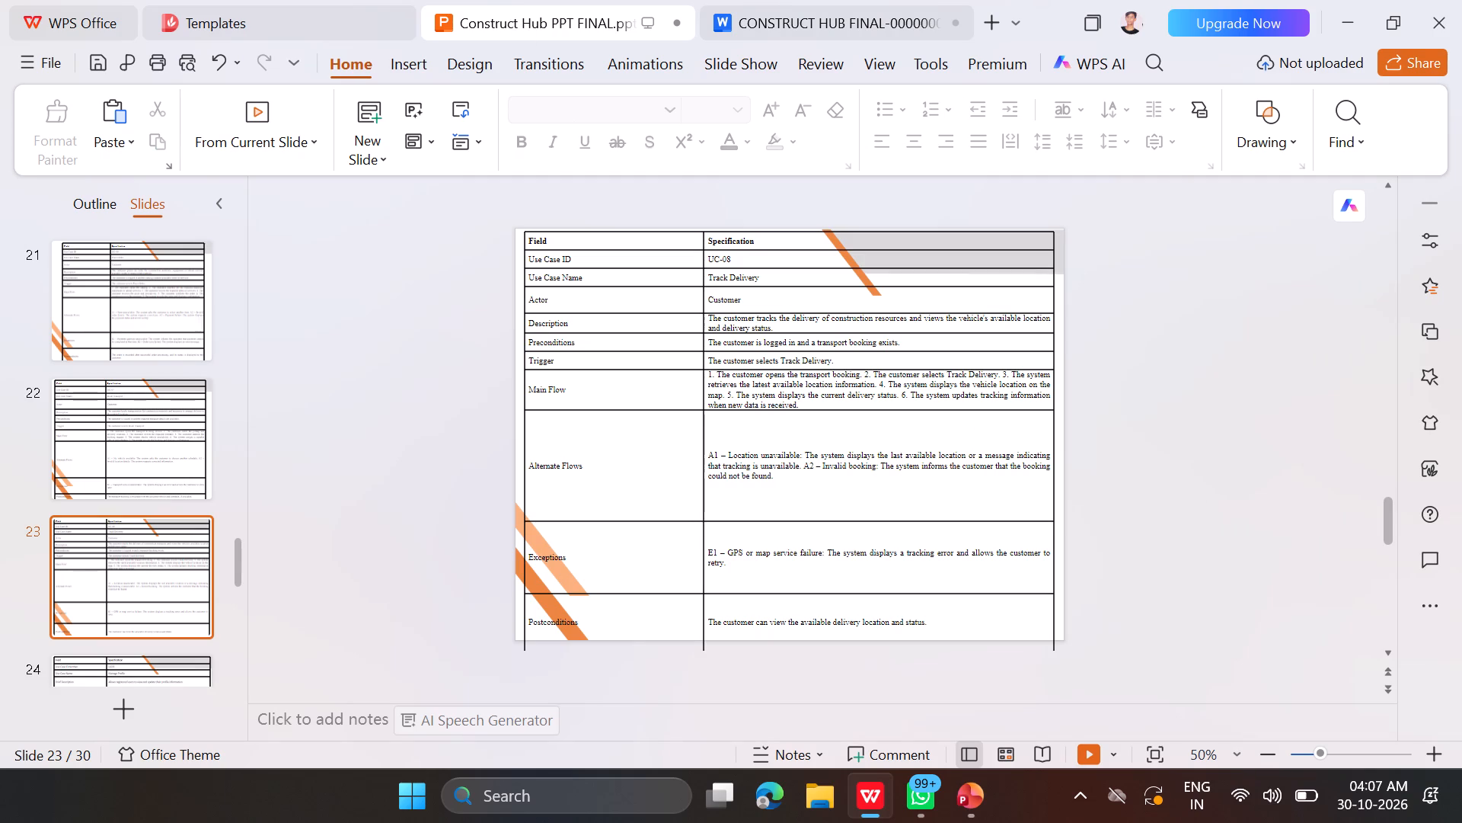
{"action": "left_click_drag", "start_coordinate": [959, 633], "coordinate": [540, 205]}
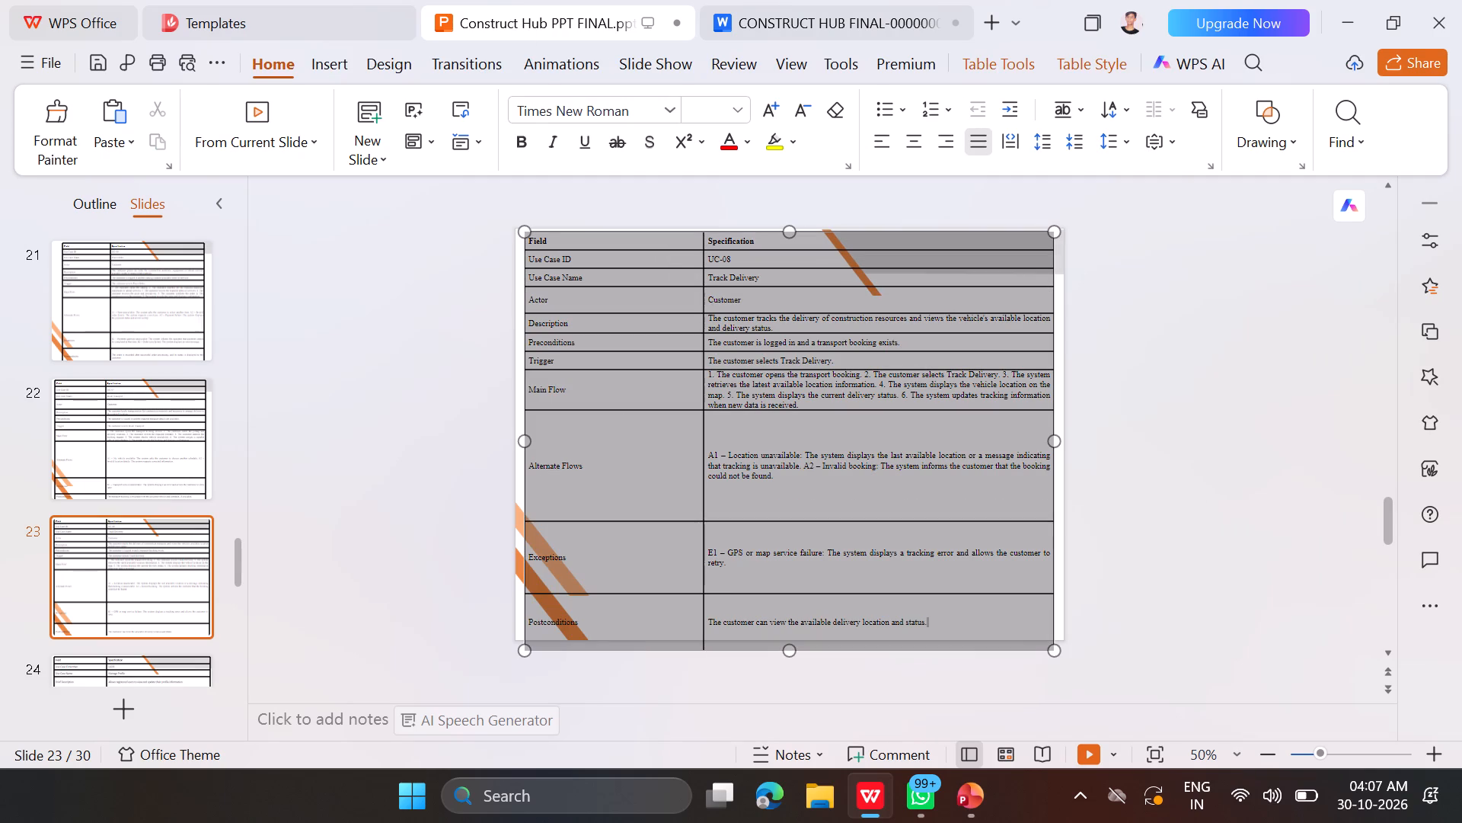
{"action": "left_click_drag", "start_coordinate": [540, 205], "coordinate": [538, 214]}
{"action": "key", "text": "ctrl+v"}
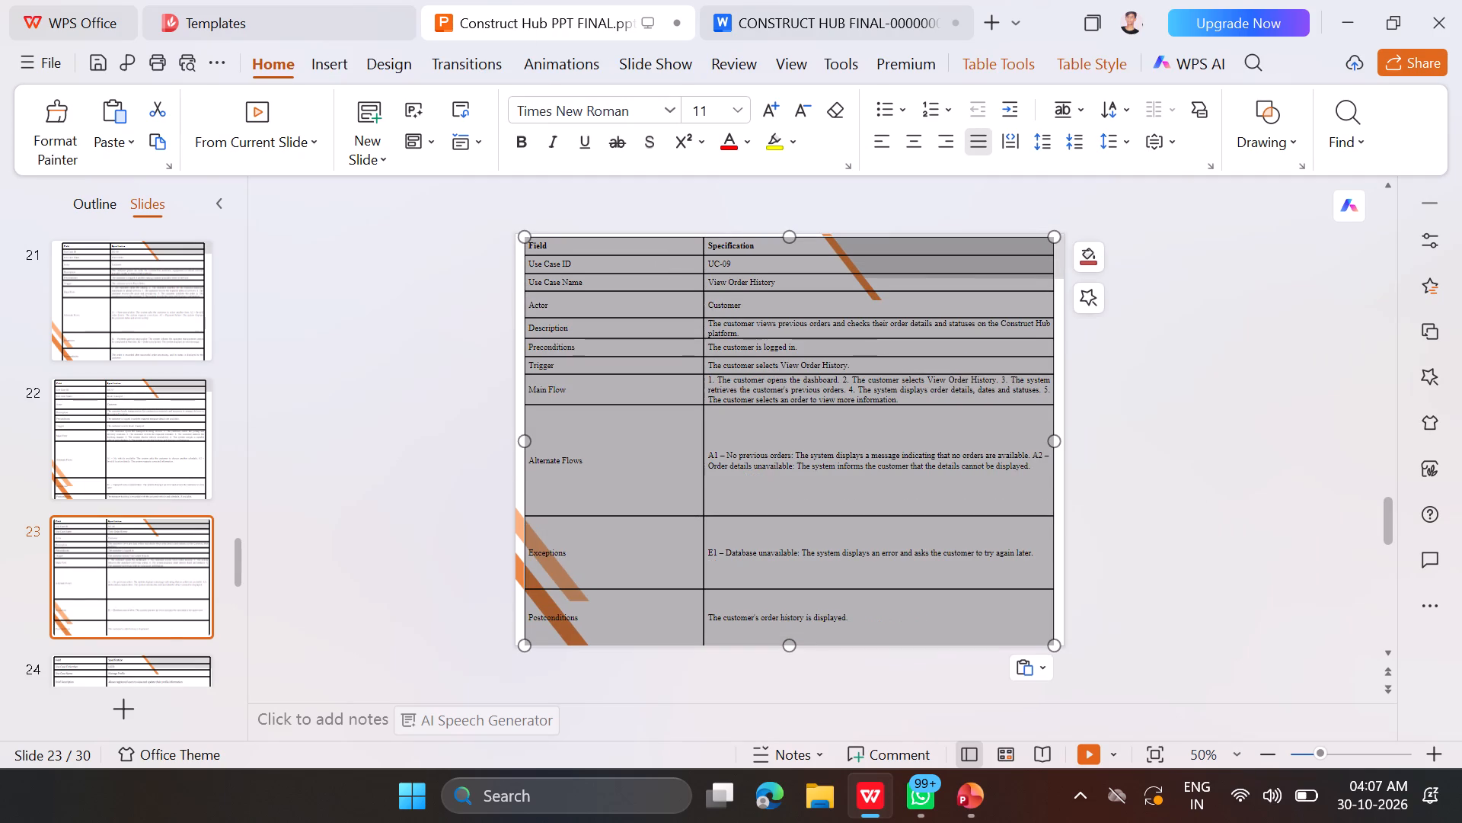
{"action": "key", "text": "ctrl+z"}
Paste the copied View Order History (UC-09) table over the whole Manage Profile table on slide 24.
{"action": "left_click", "coordinate": [1004, 341]}
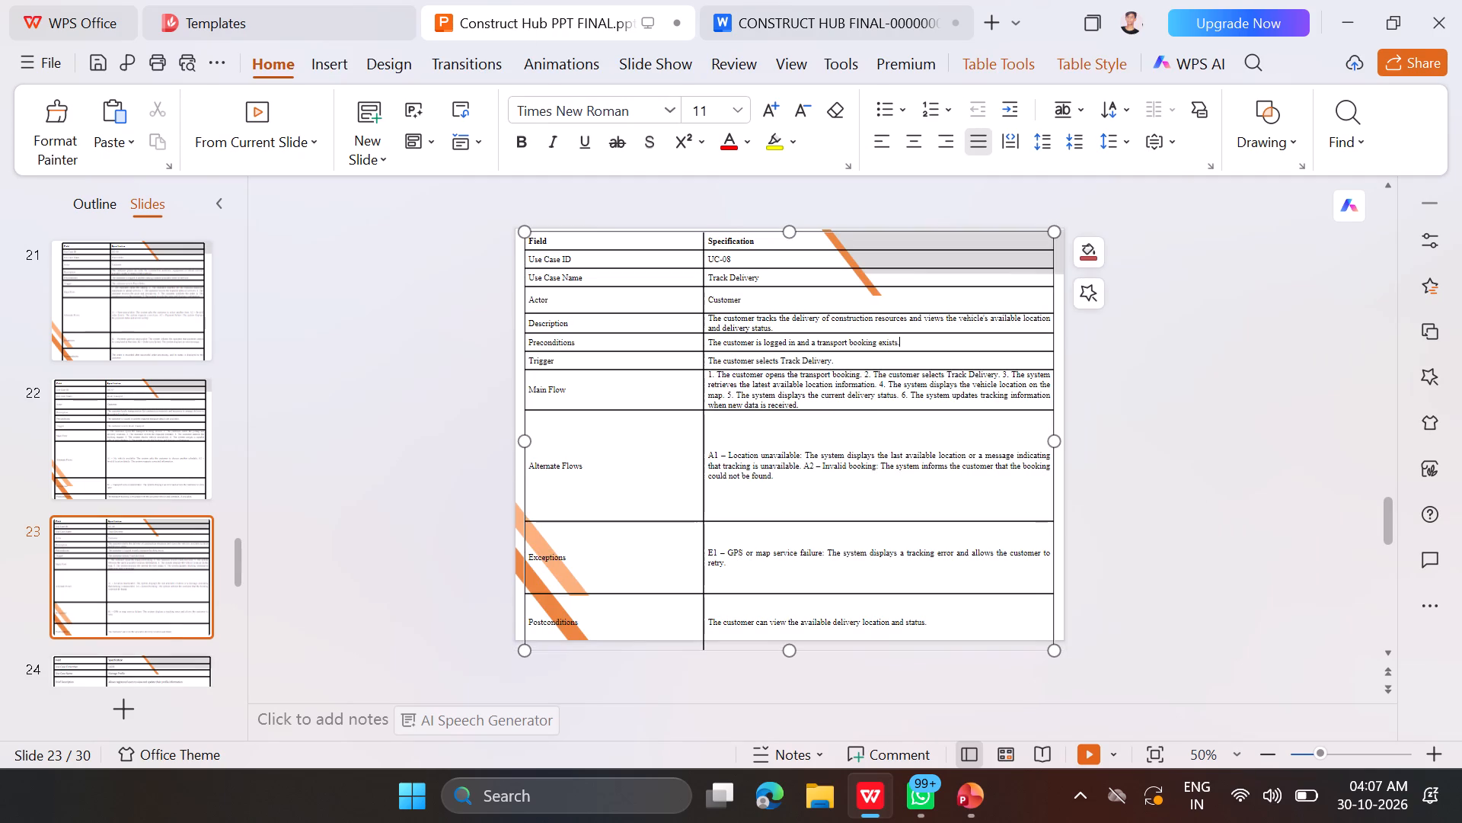
{"action": "key", "text": "Up"}
{"action": "left_click", "coordinate": [1180, 408]}
{"action": "key", "text": "Up"}
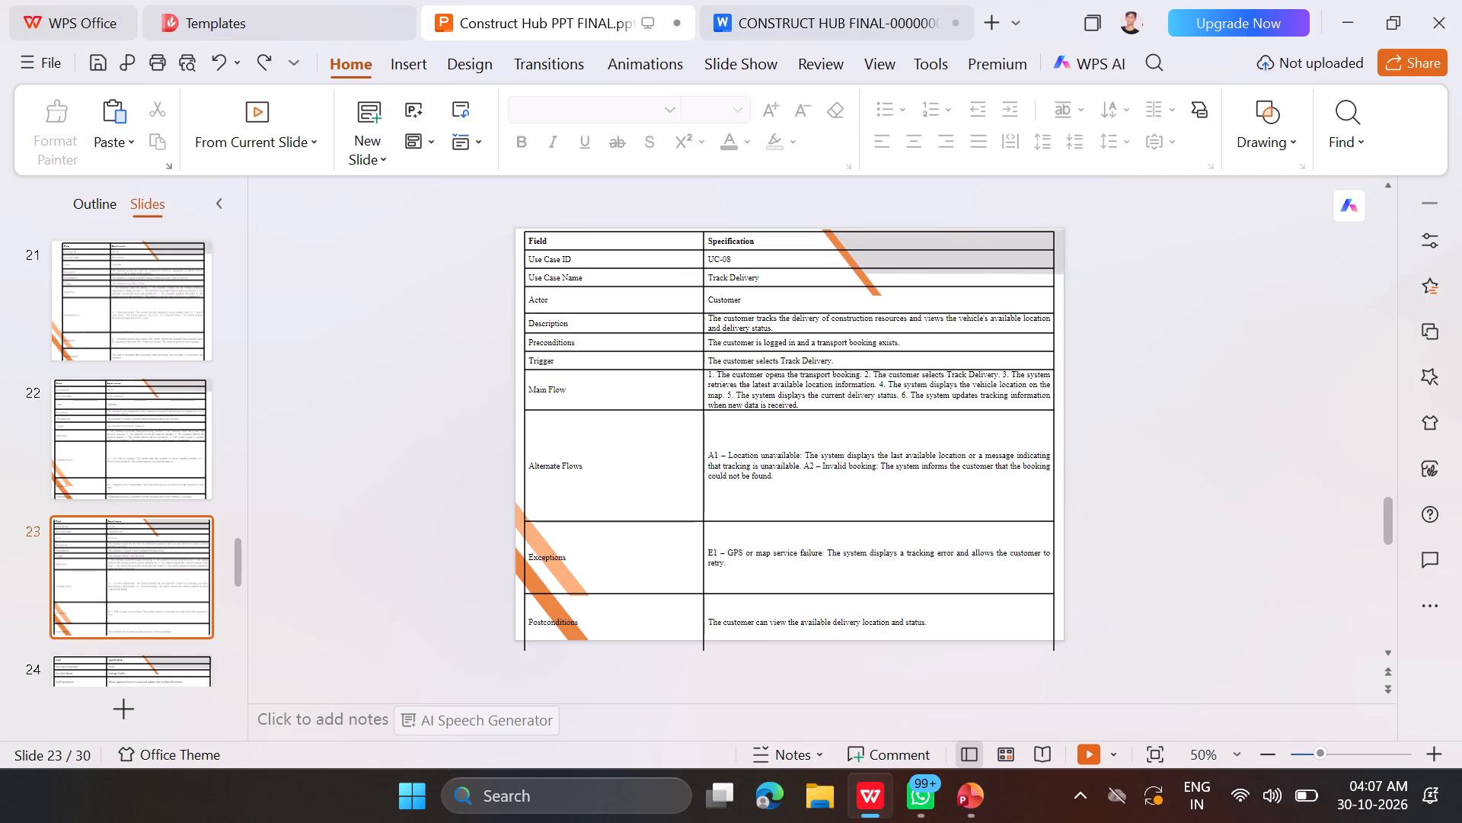
{"action": "key", "text": "Down"}
{"action": "key", "text": "Down"}
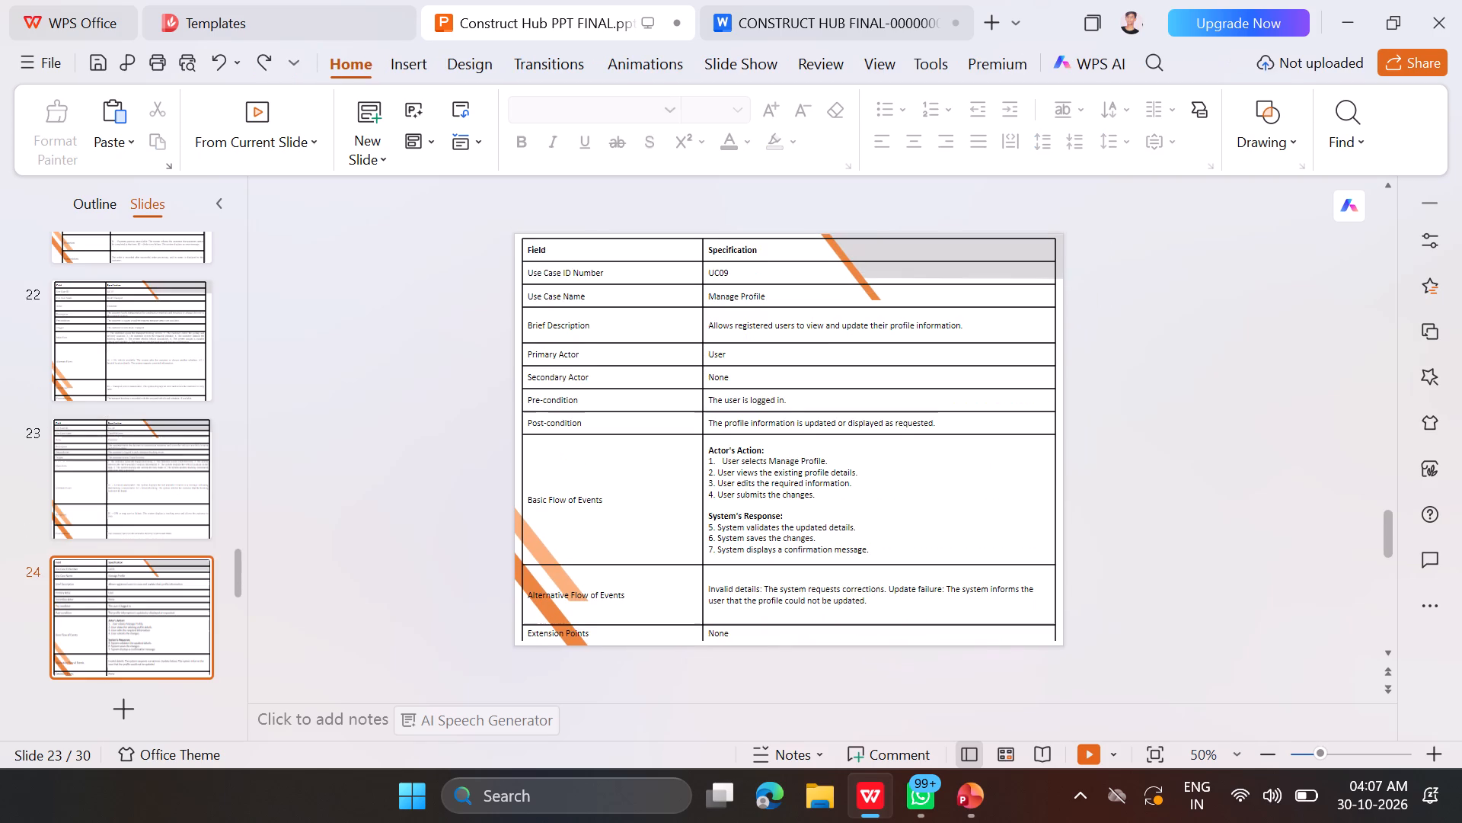
{"action": "left_click_drag", "start_coordinate": [793, 636], "coordinate": [595, 368]}
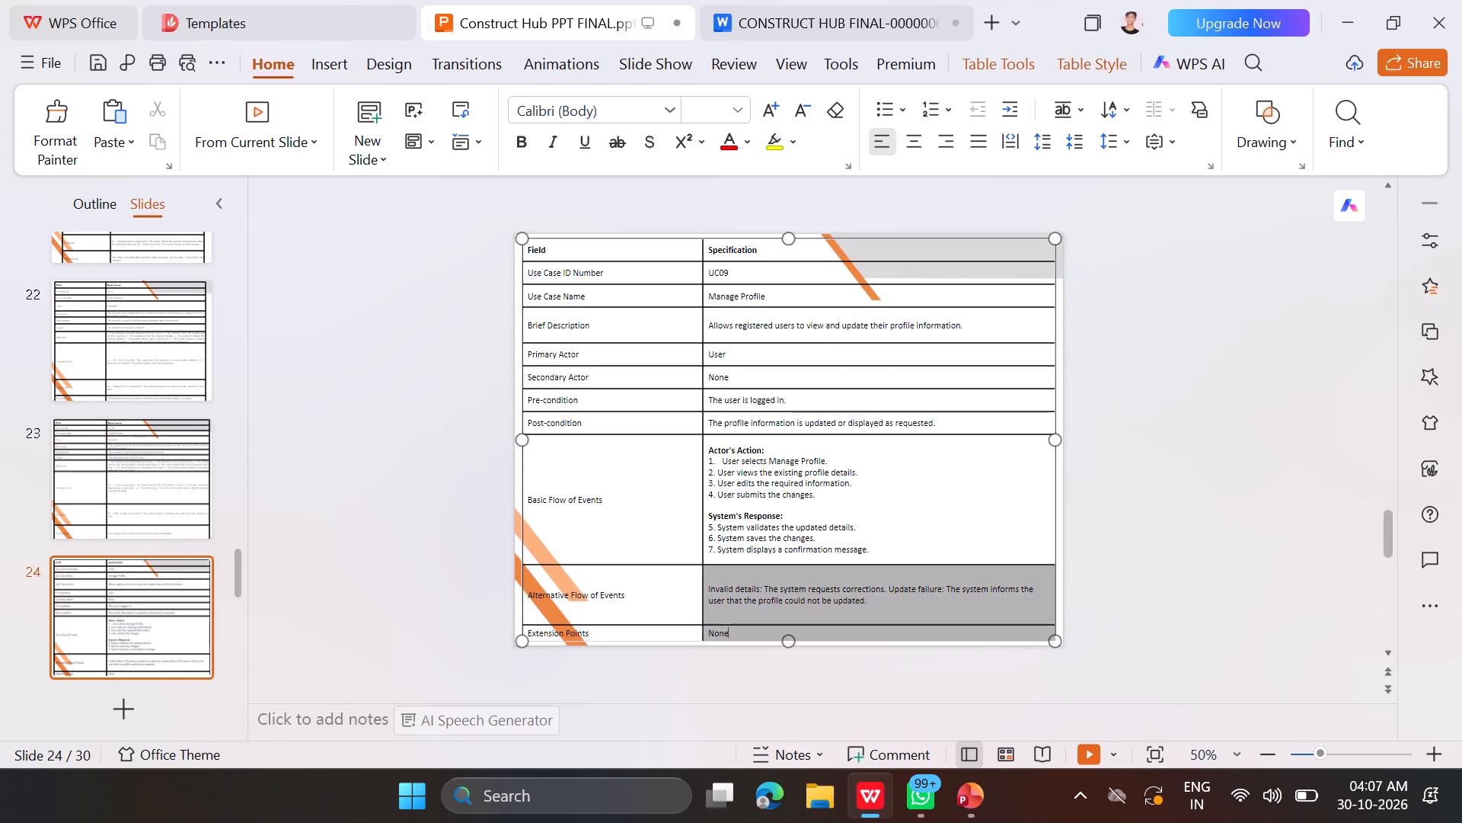
{"action": "left_click_drag", "start_coordinate": [595, 368], "coordinate": [516, 258]}
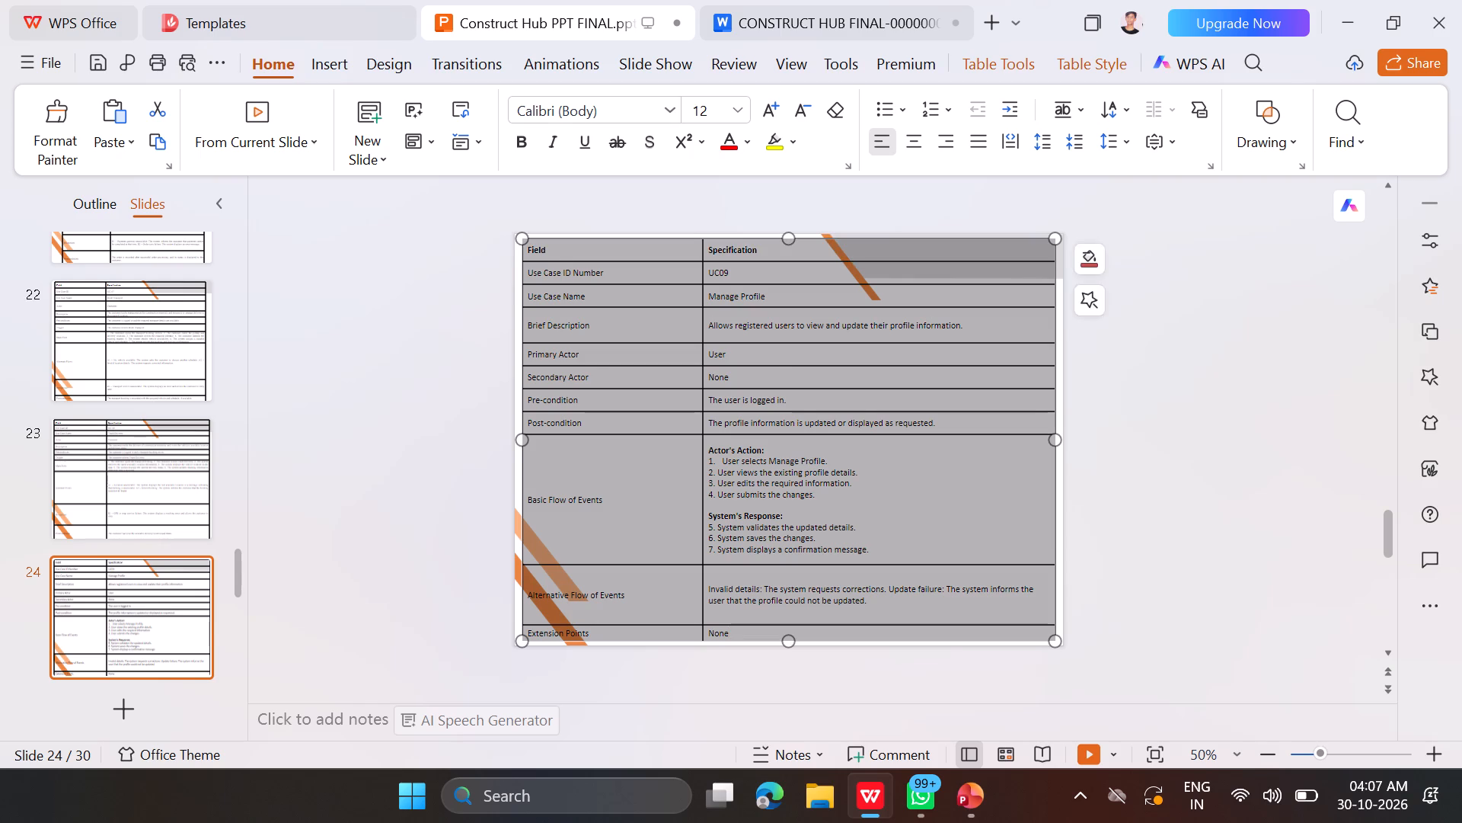
{"action": "key", "text": "ctrl+v"}
{"action": "left_click", "coordinate": [1280, 515]}
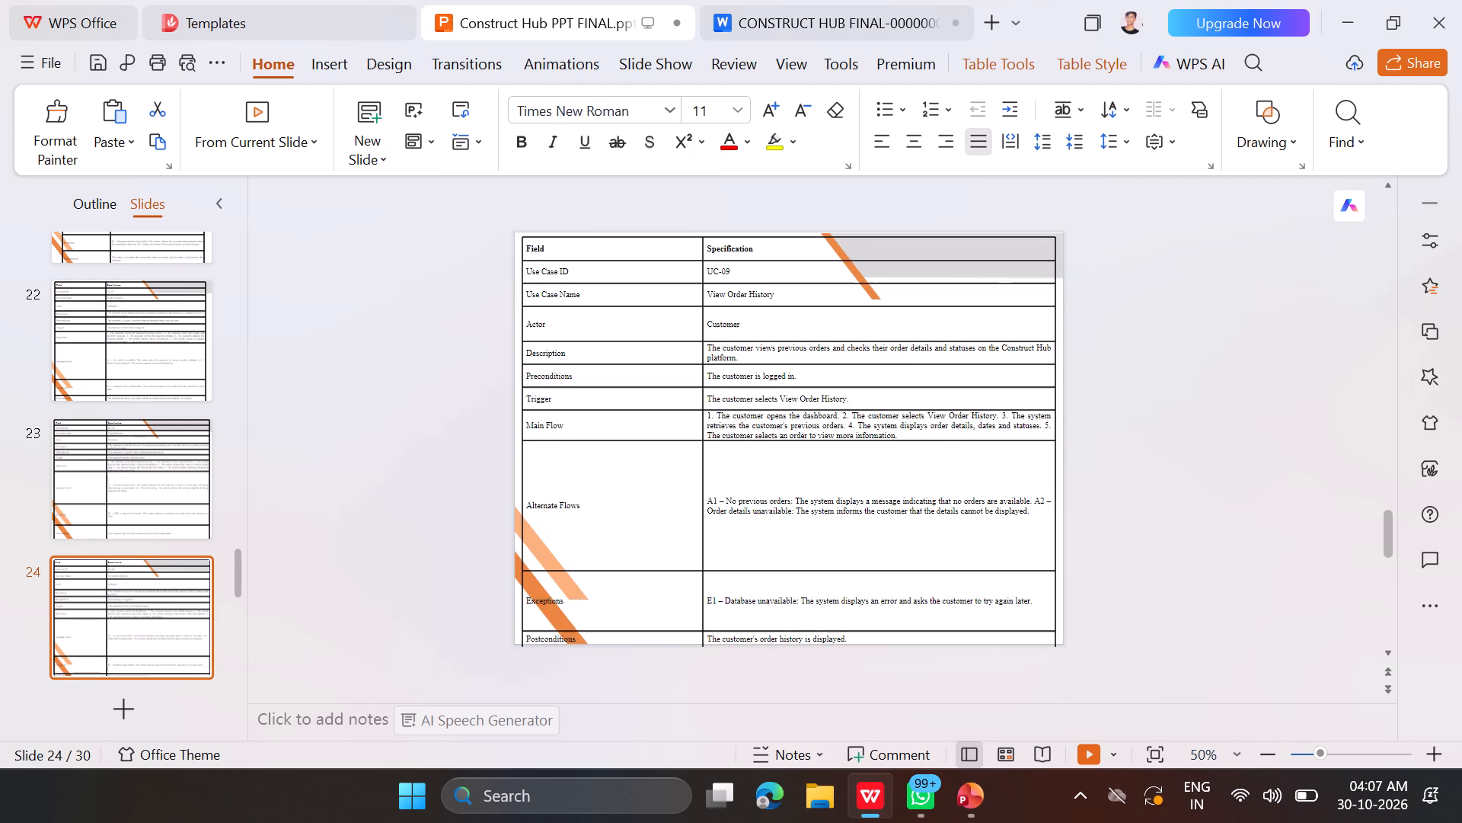
Copy the complete Manage Profile (UC-10) table, which spans two pages of the report.
{"action": "left_click", "coordinate": [828, 0]}
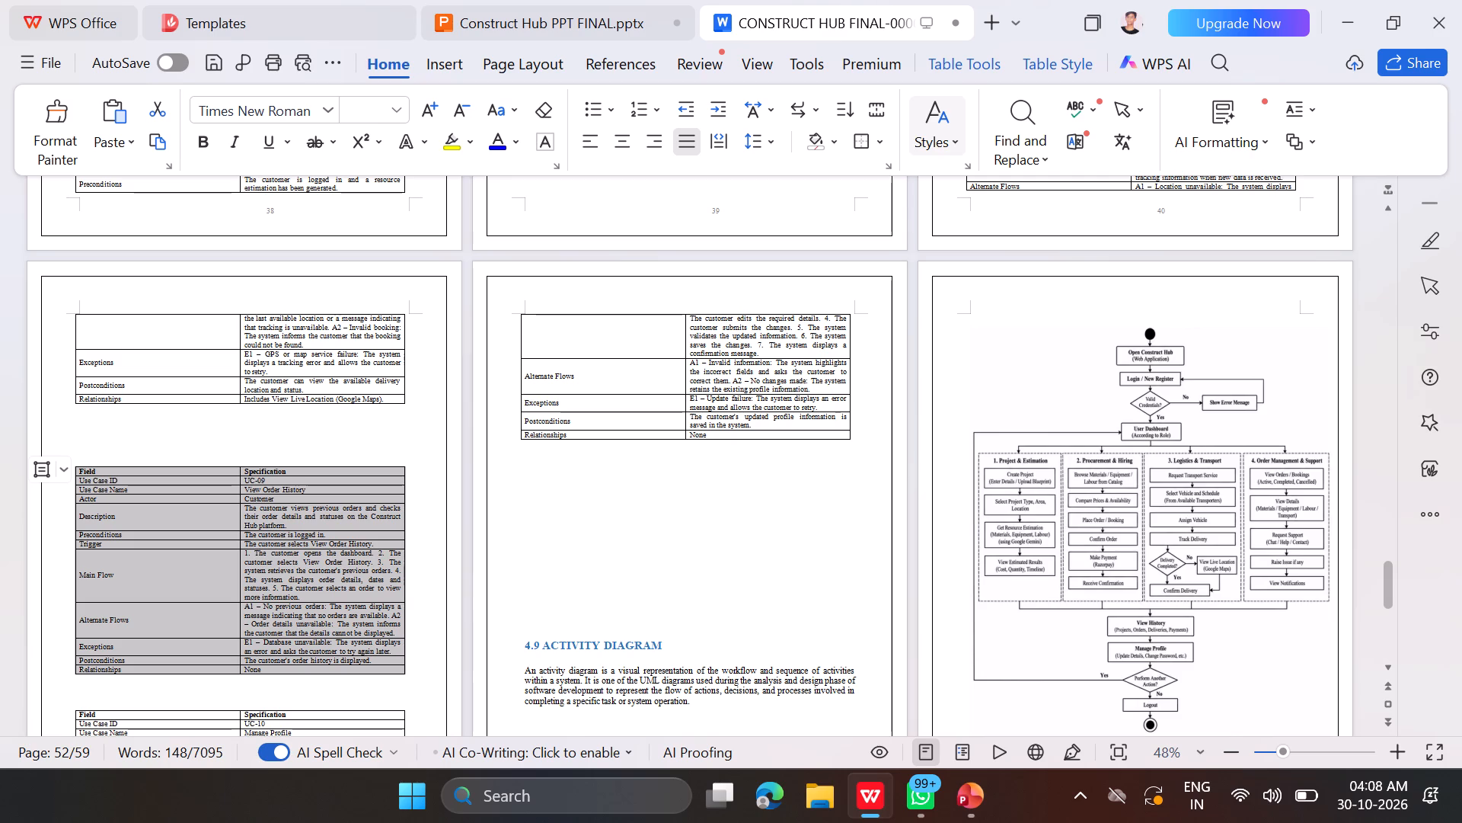
{"action": "scroll", "coordinate": [660, 504], "scroll_direction": "down", "scroll_amount": 3}
{"action": "scroll", "coordinate": [771, 285], "scroll_direction": "up", "scroll_amount": 1}
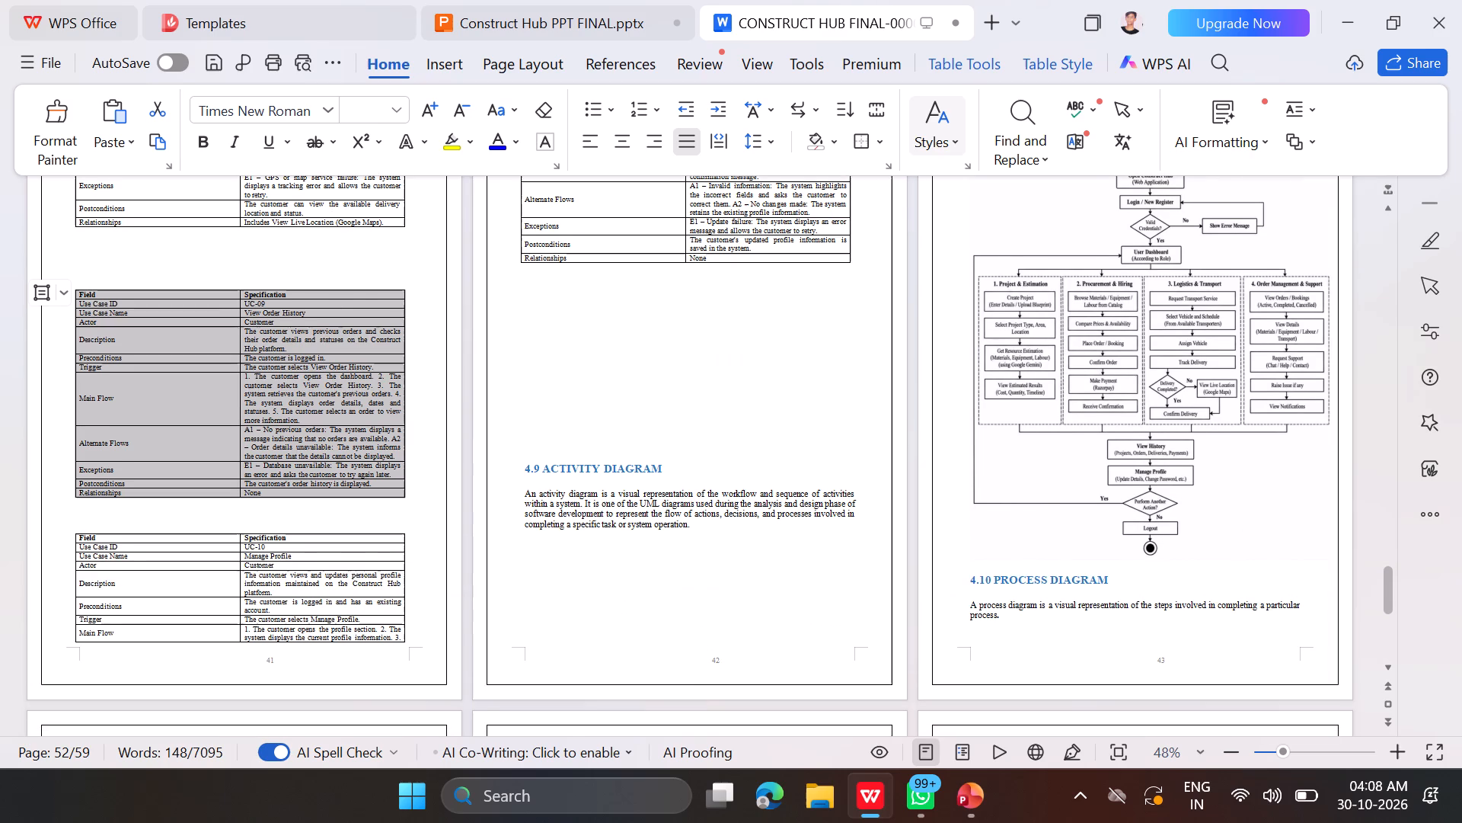
{"action": "scroll", "coordinate": [771, 285], "scroll_direction": "up", "scroll_amount": 2}
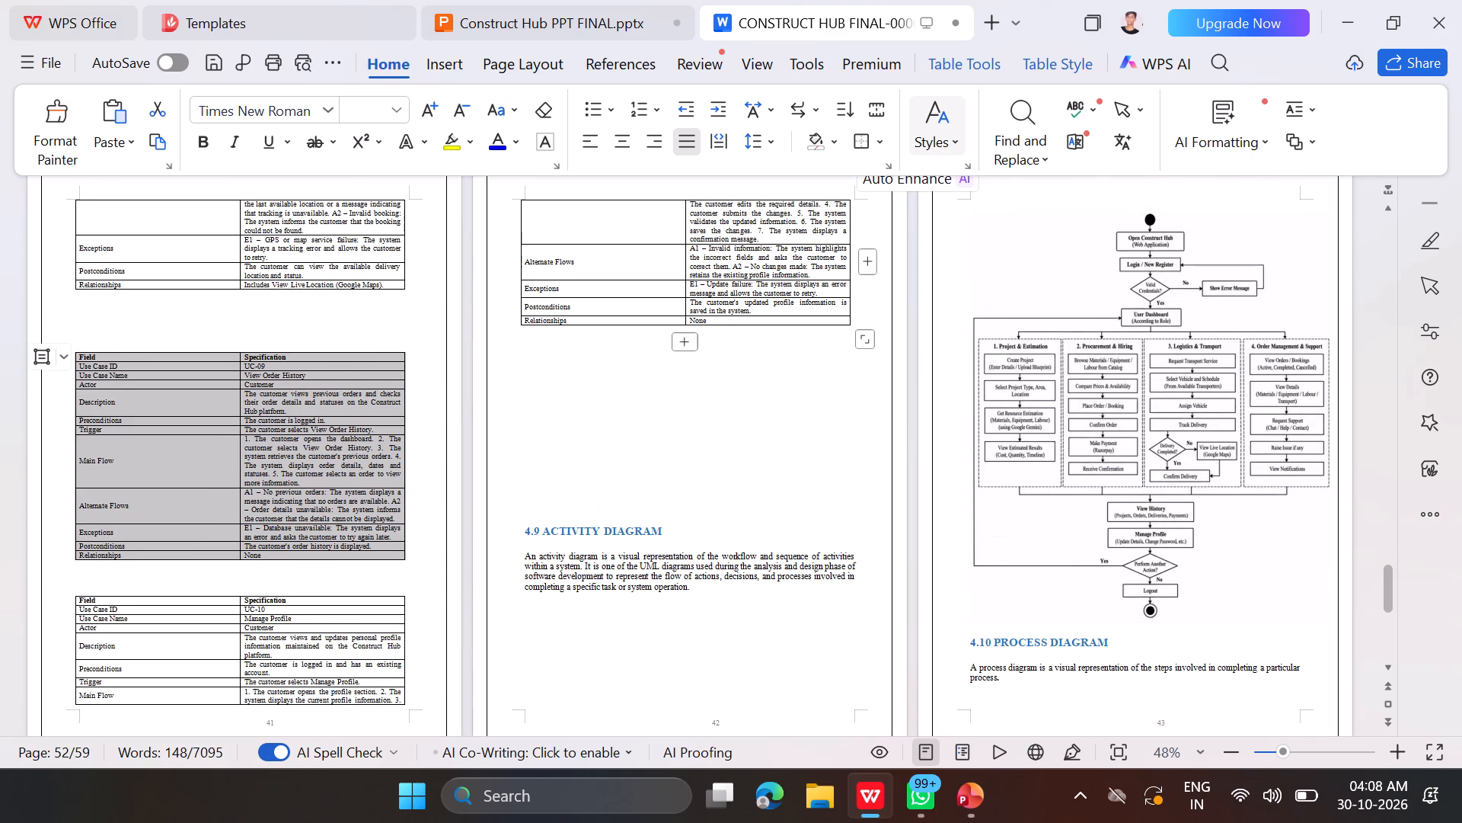
{"action": "left_click_drag", "start_coordinate": [755, 319], "coordinate": [378, 634]}
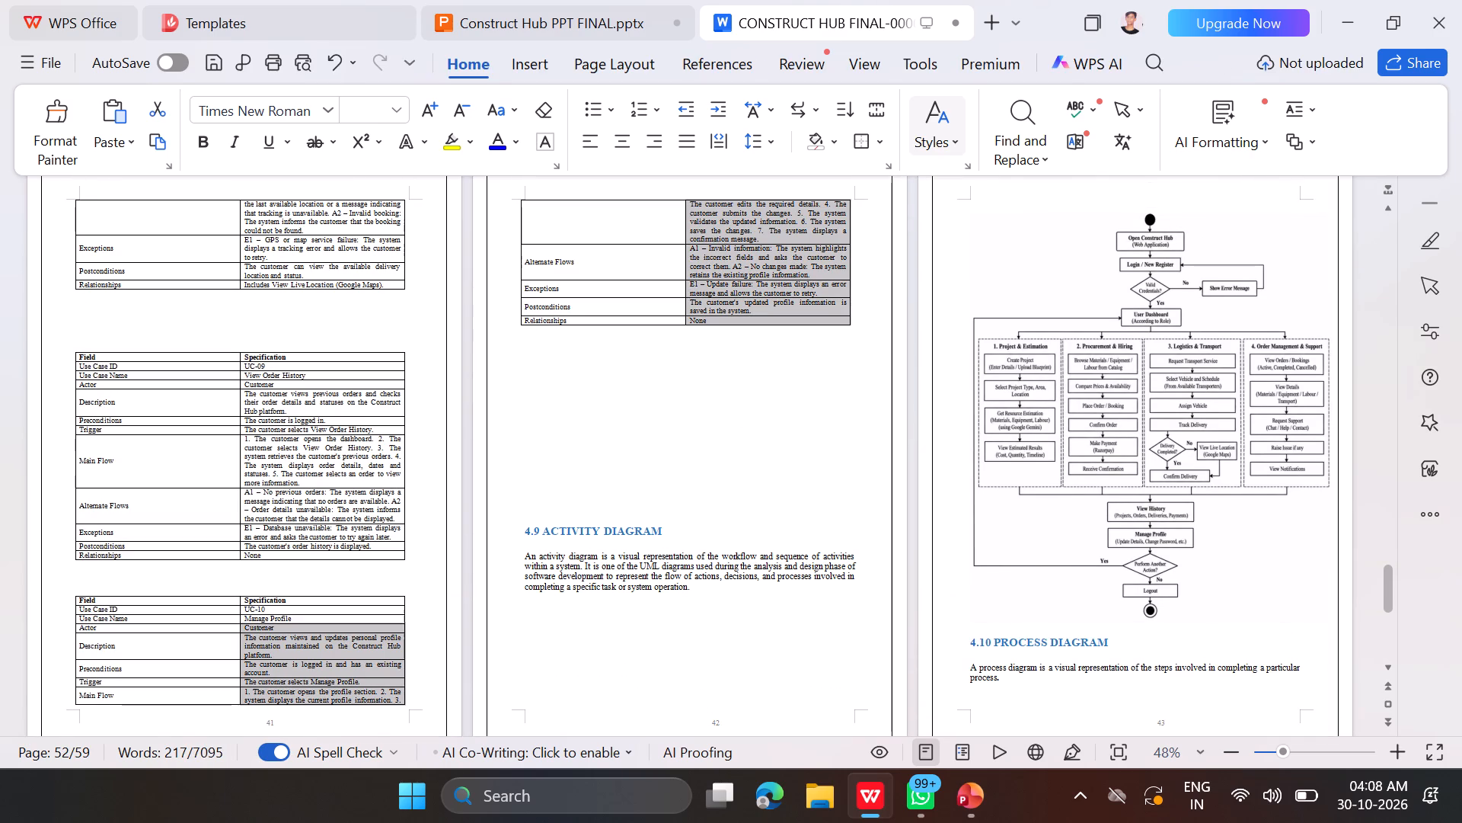
{"action": "left_click_drag", "start_coordinate": [378, 634], "coordinate": [79, 604]}
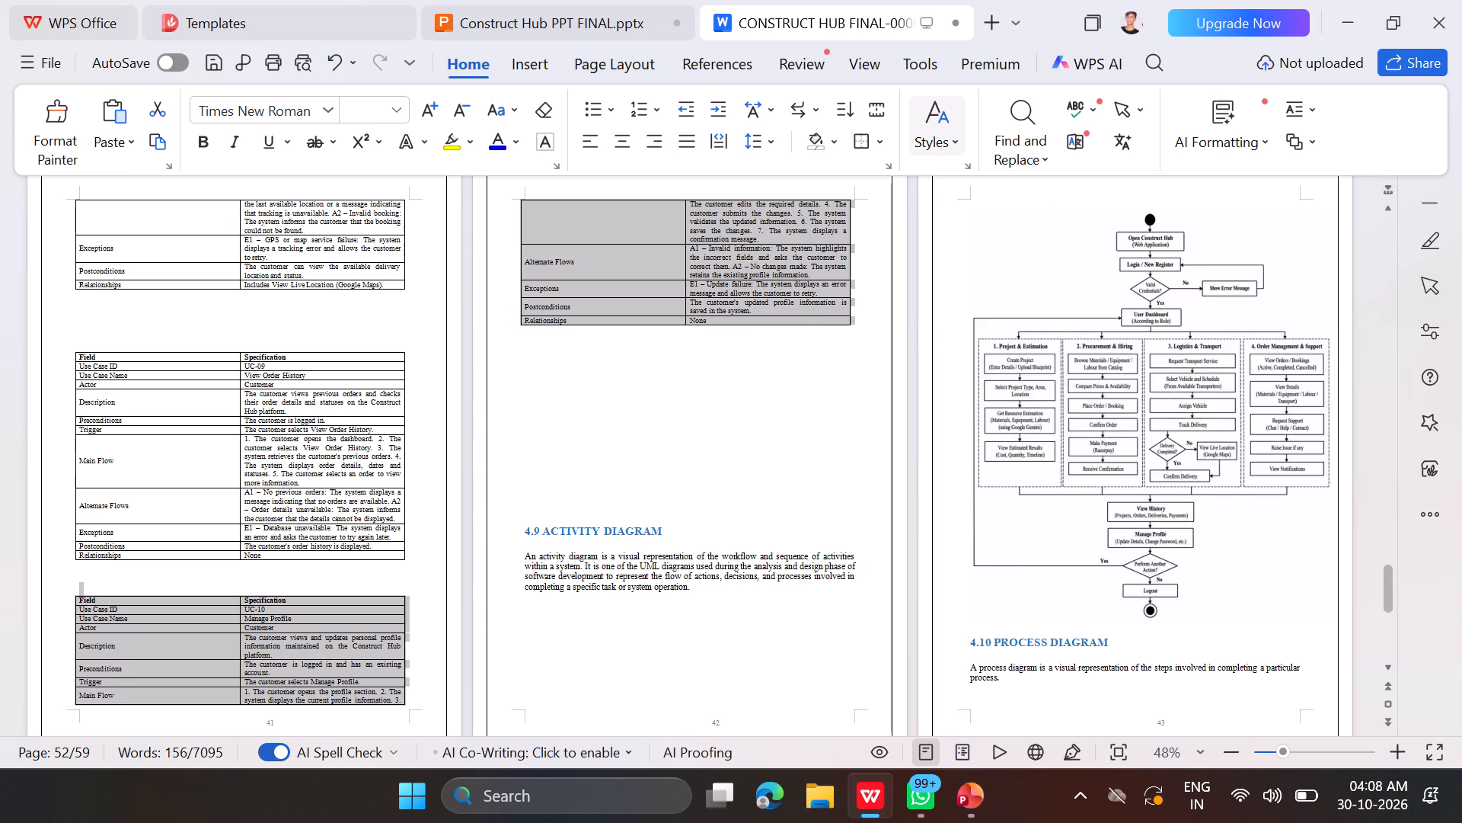
{"action": "left_click_drag", "start_coordinate": [79, 604], "coordinate": [78, 604]}
{"action": "key", "text": "ctrl+c"}
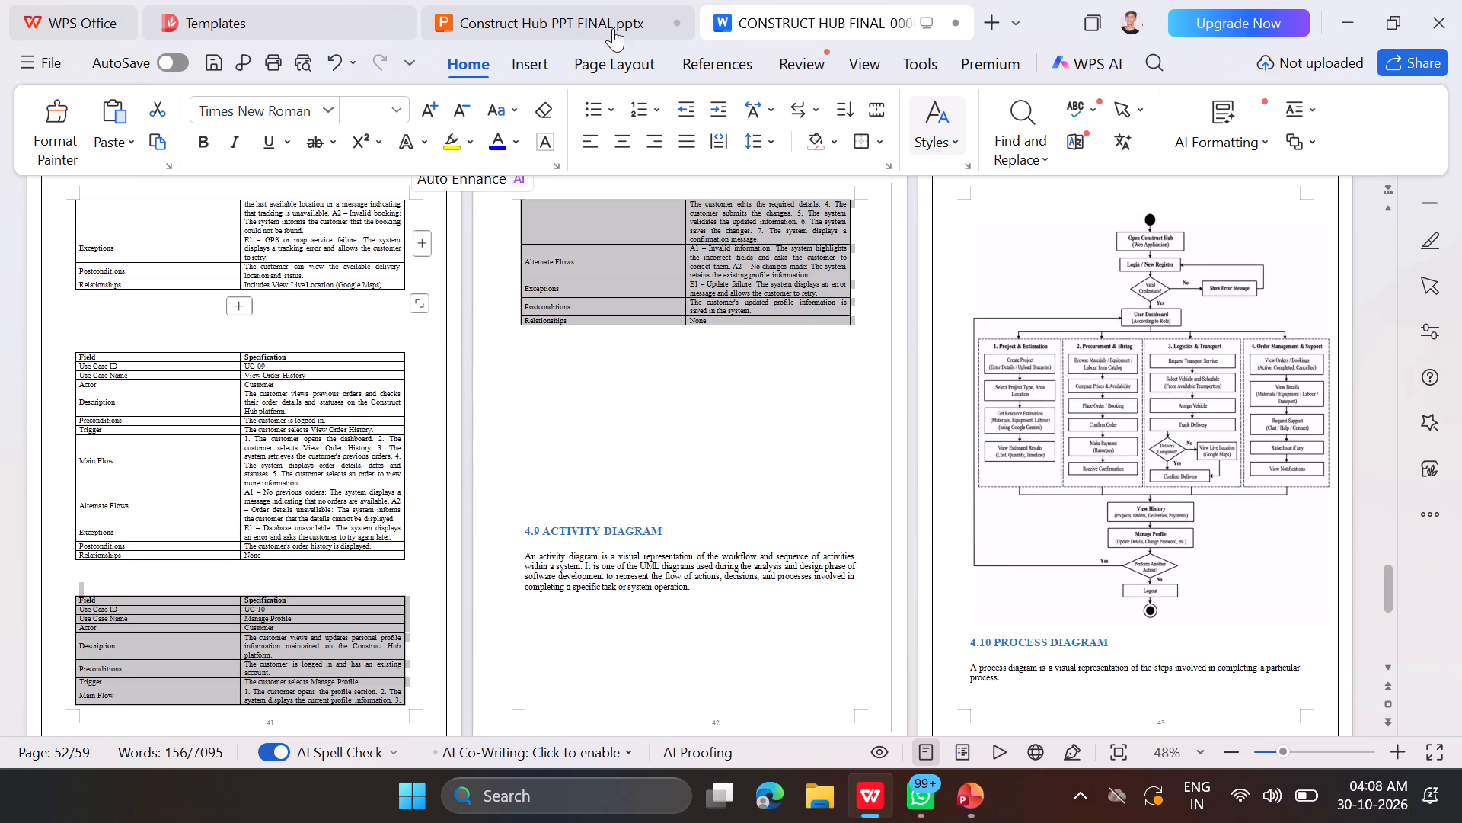
Paste the copied Manage Profile (UC-10) table over the whole Administration and Resource Management table on slide 25 of the presentation.
{"action": "left_click", "coordinate": [536, 0]}
{"action": "key", "text": "Down"}
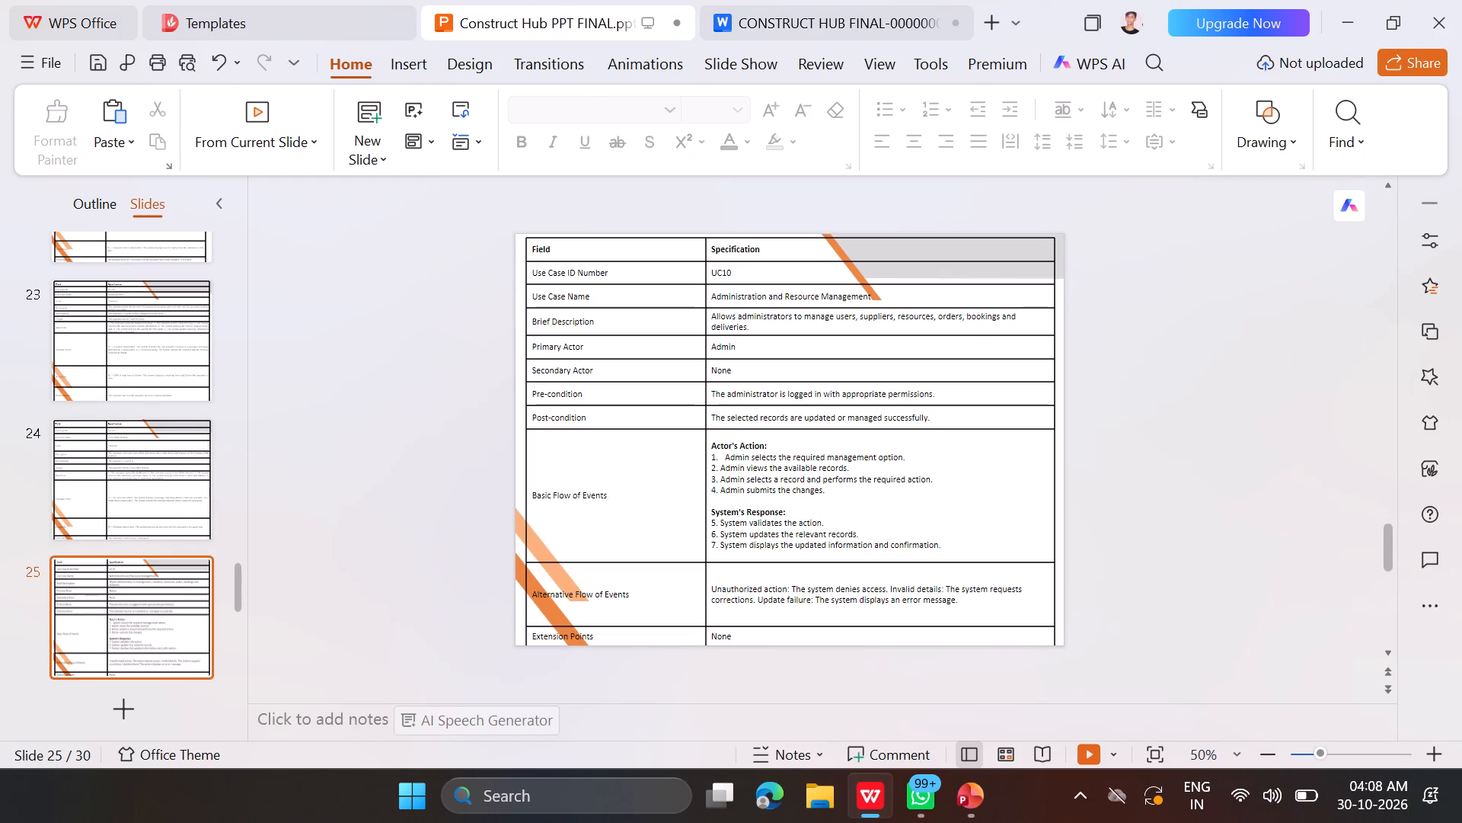
{"action": "left_click_drag", "start_coordinate": [789, 636], "coordinate": [517, 235]}
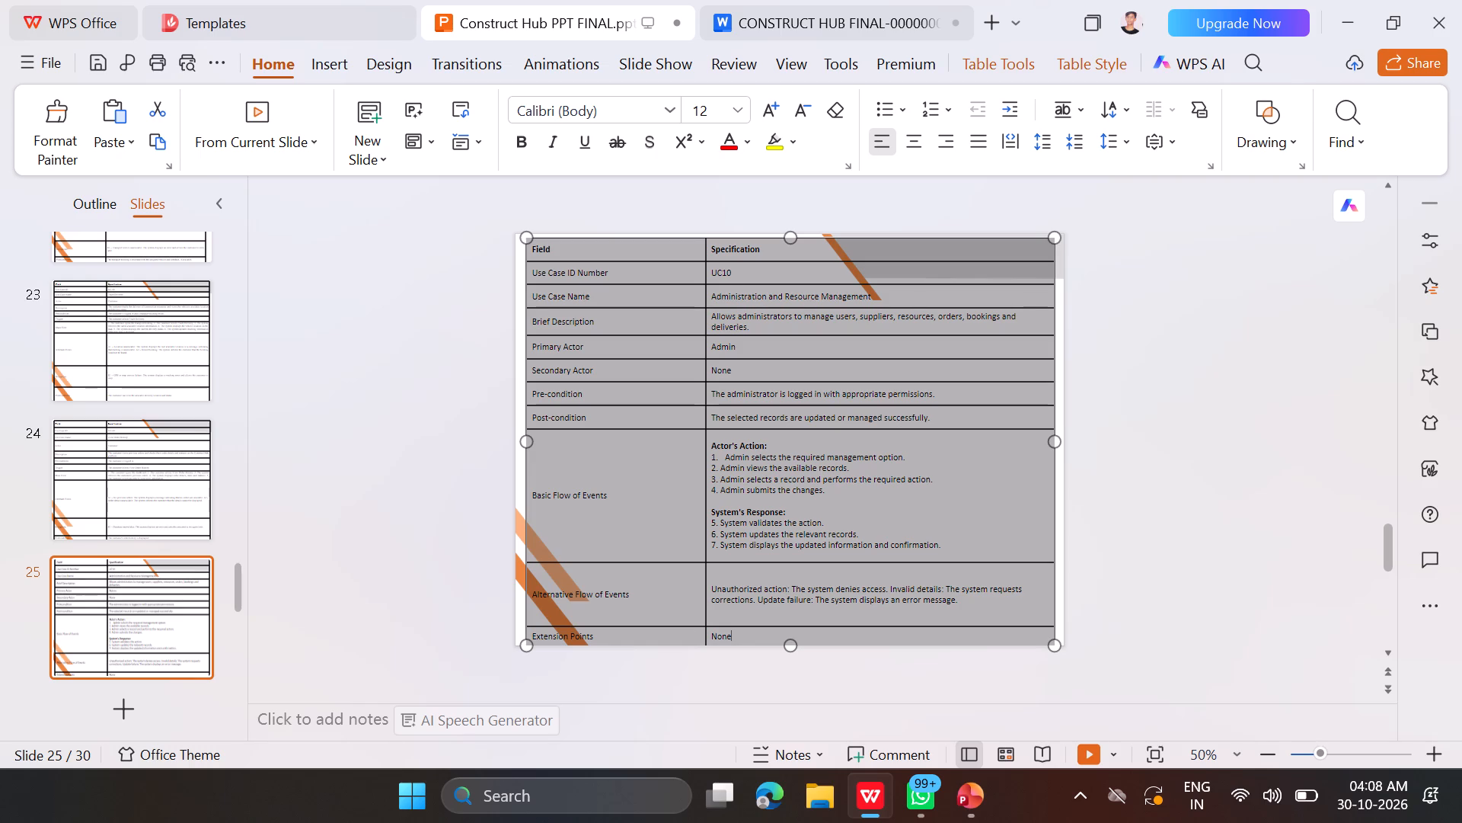
{"action": "key", "text": "ctrl+v"}
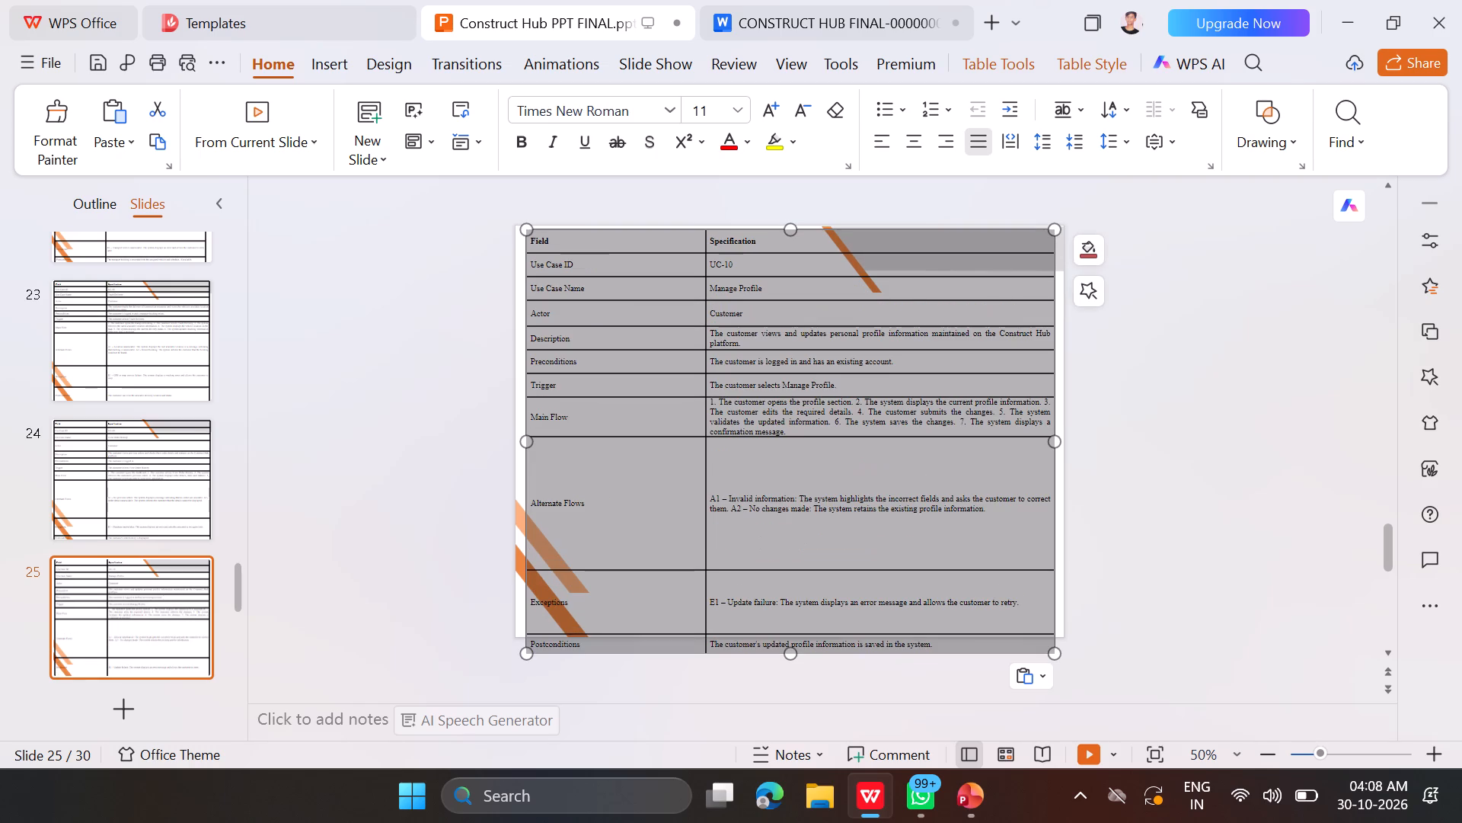
{"action": "left_click", "coordinate": [1195, 498]}
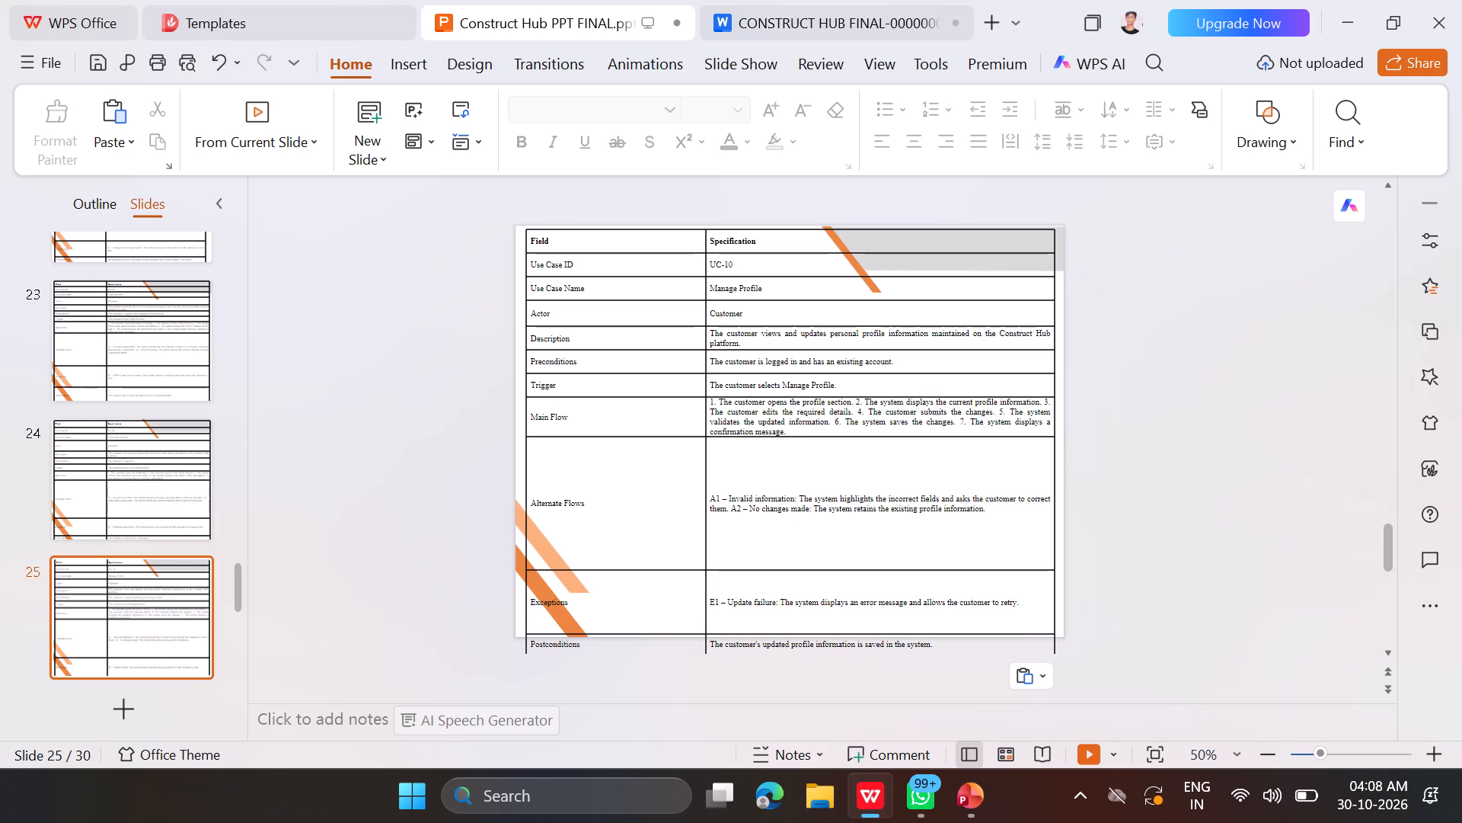
Shrink the Manage Profile table on slide 25 from its corner so that it fits within the slide.
{"action": "left_click", "coordinate": [1039, 593]}
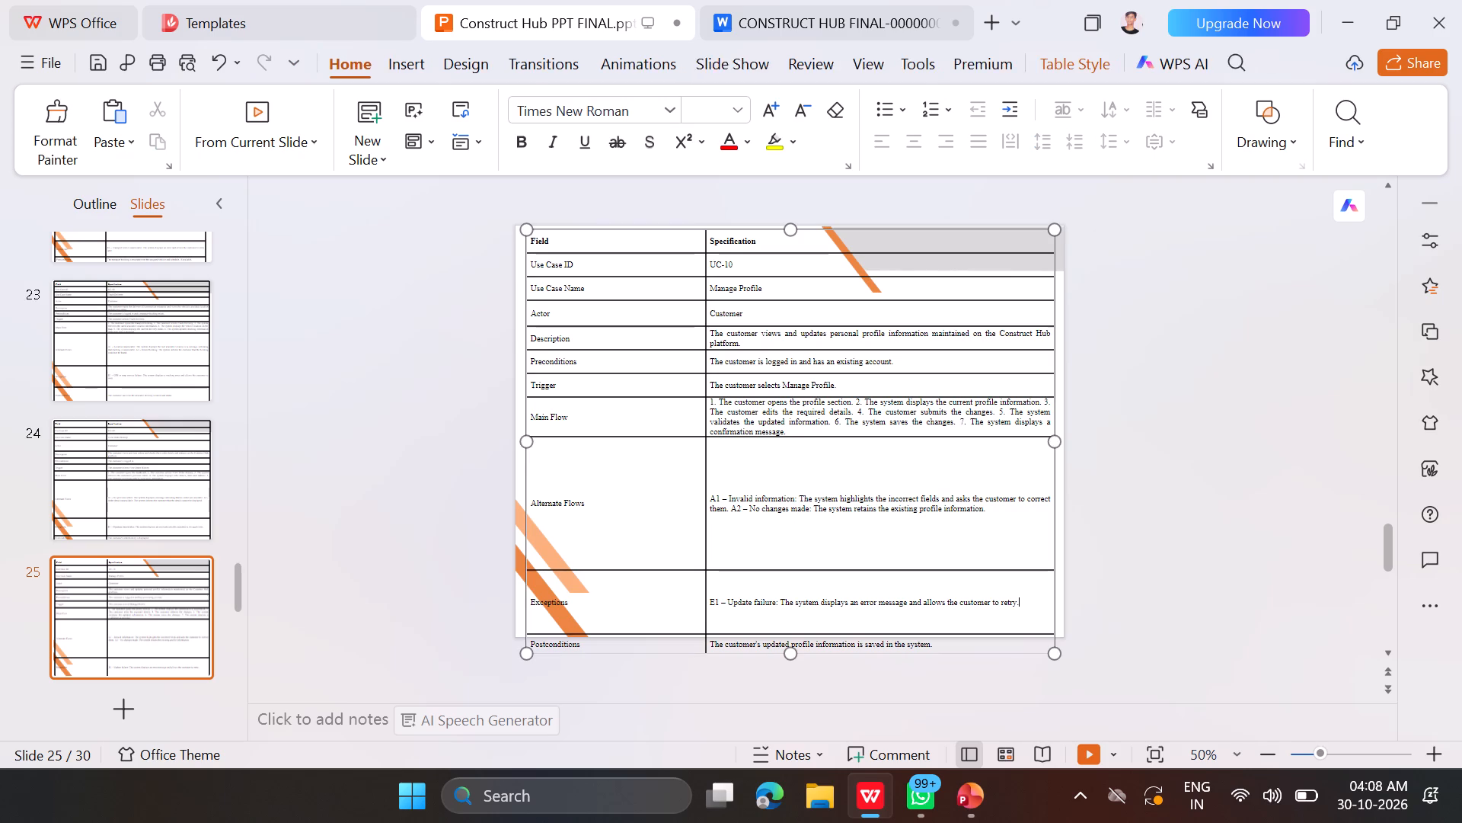
{"action": "left_click_drag", "start_coordinate": [1058, 658], "coordinate": [1036, 630]}
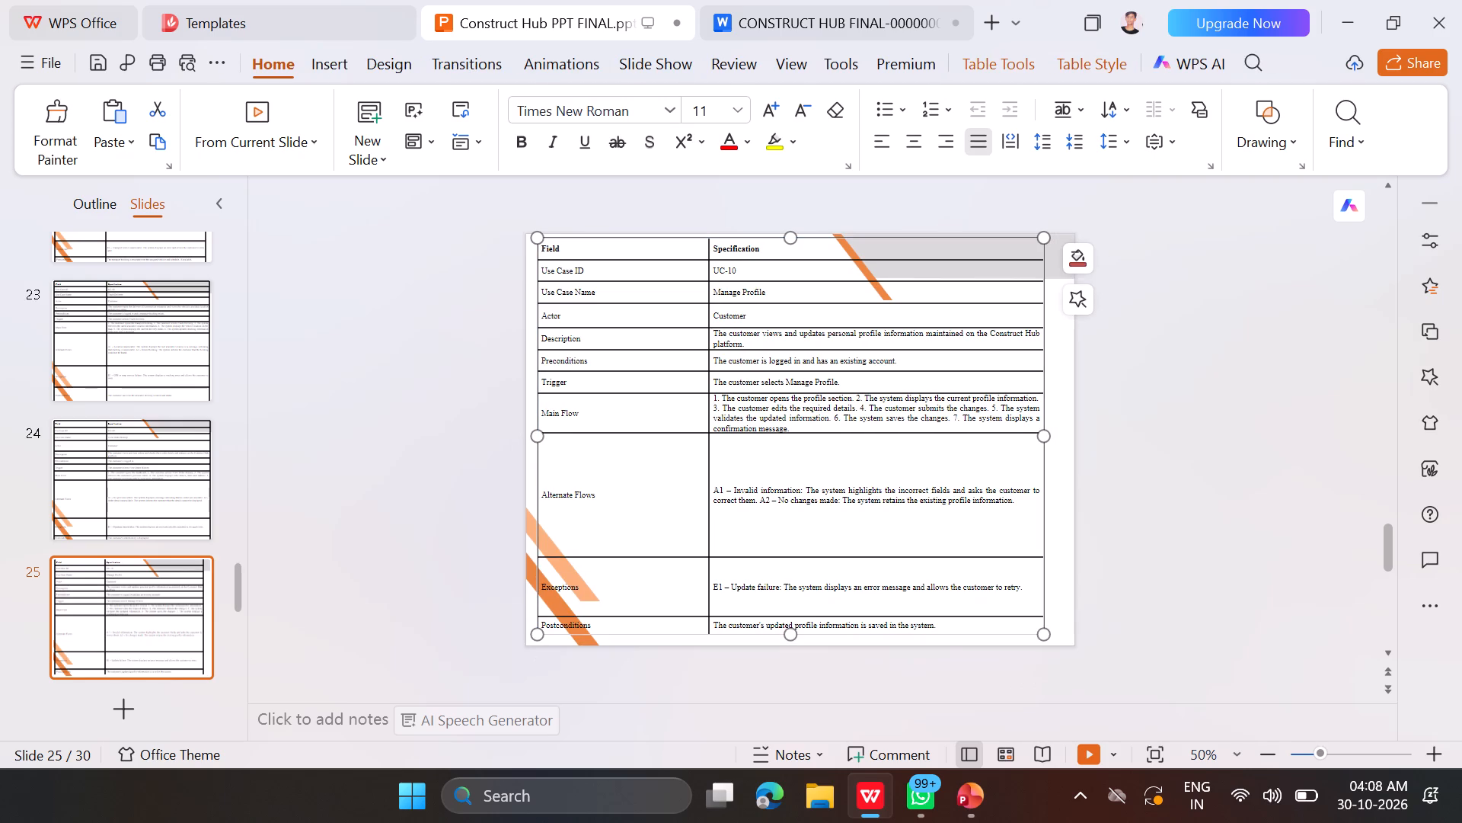
{"action": "left_click", "coordinate": [1235, 589]}
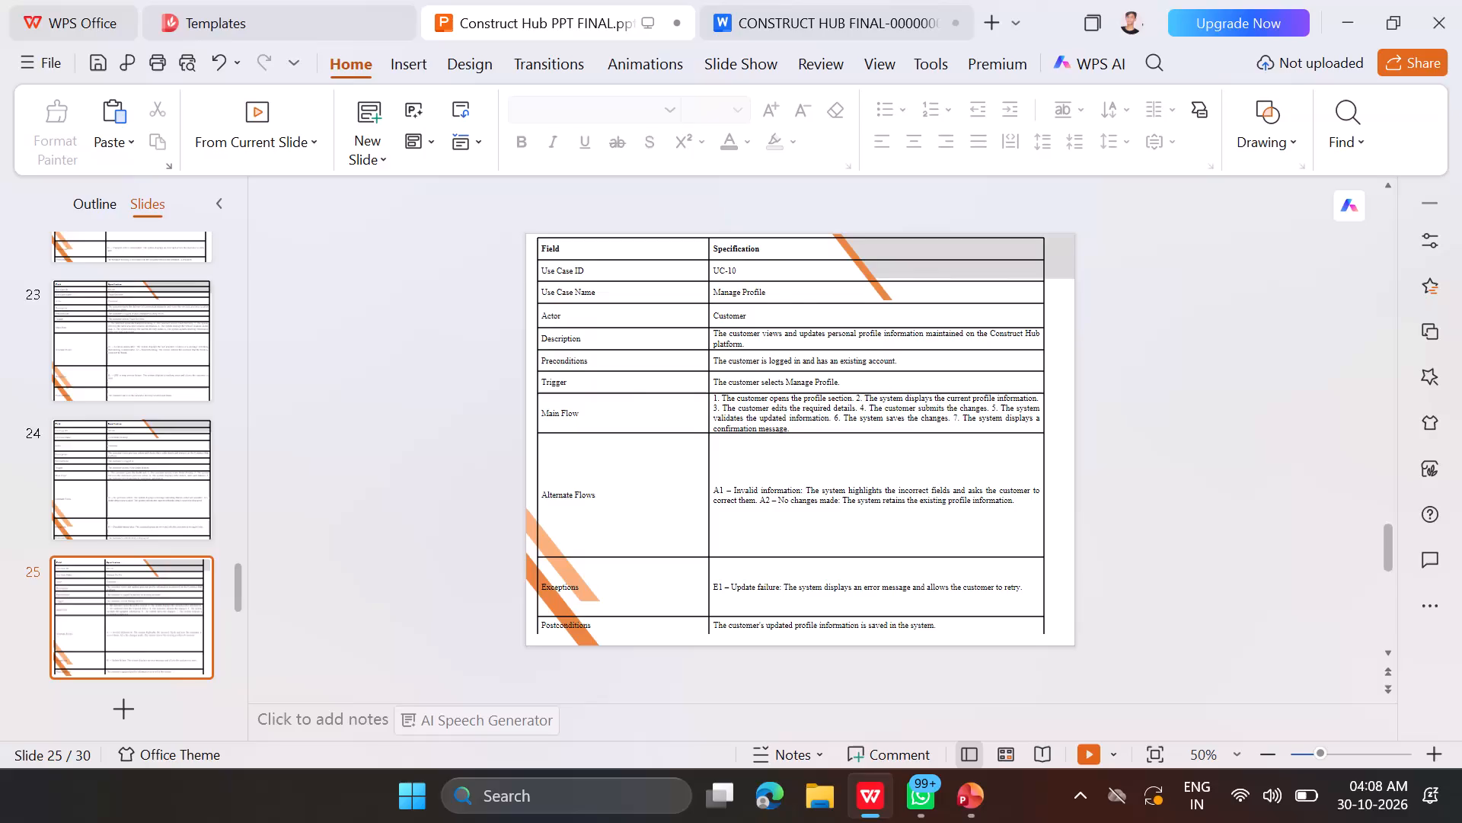
Review the slides from the Use Case Diagram through the use case tables and diagrams to the Conclusion.
{"action": "key", "text": "Down"}
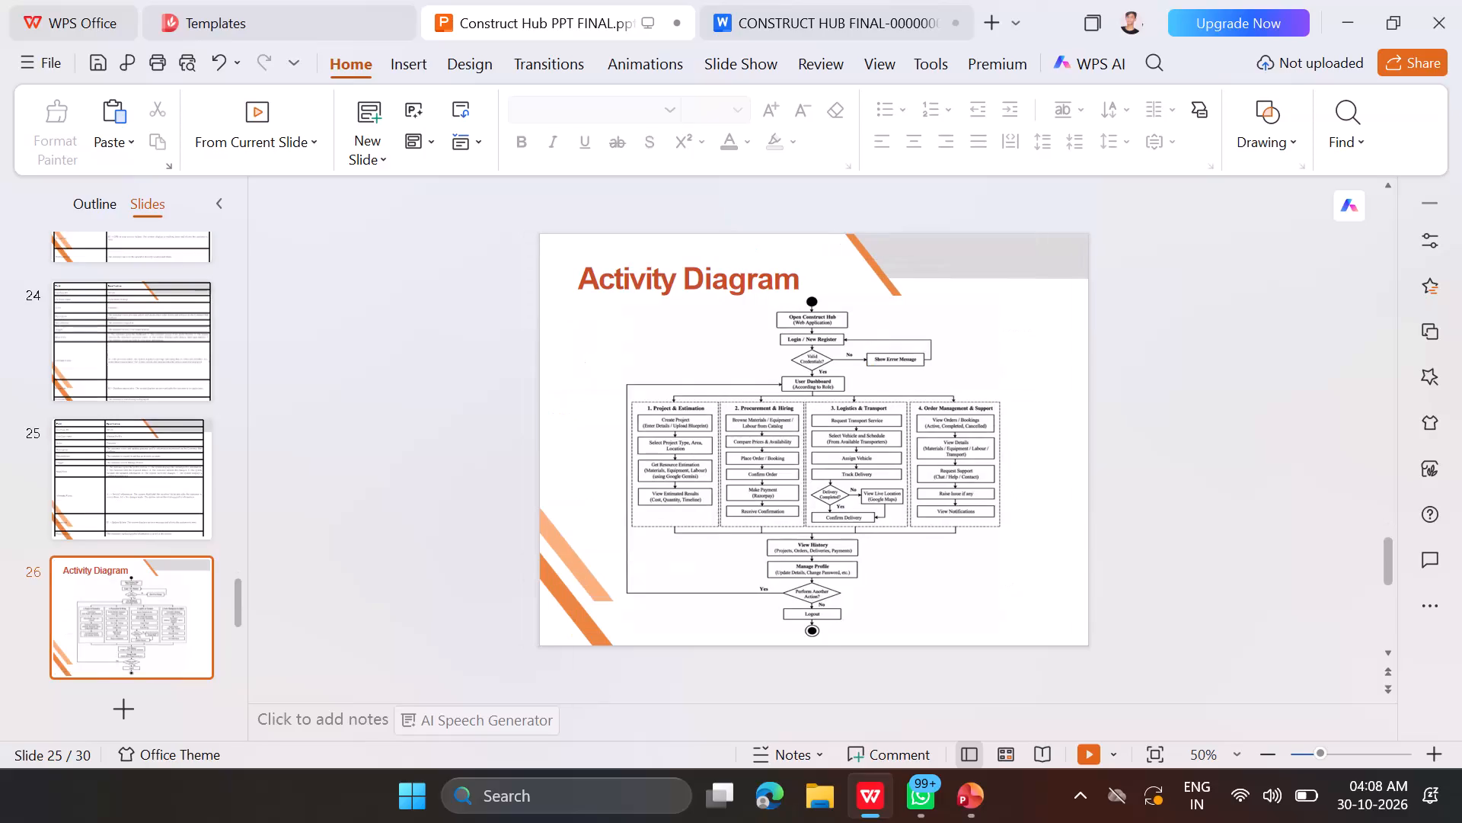
{"action": "key", "text": "Down"}
{"action": "key", "text": "Down"}
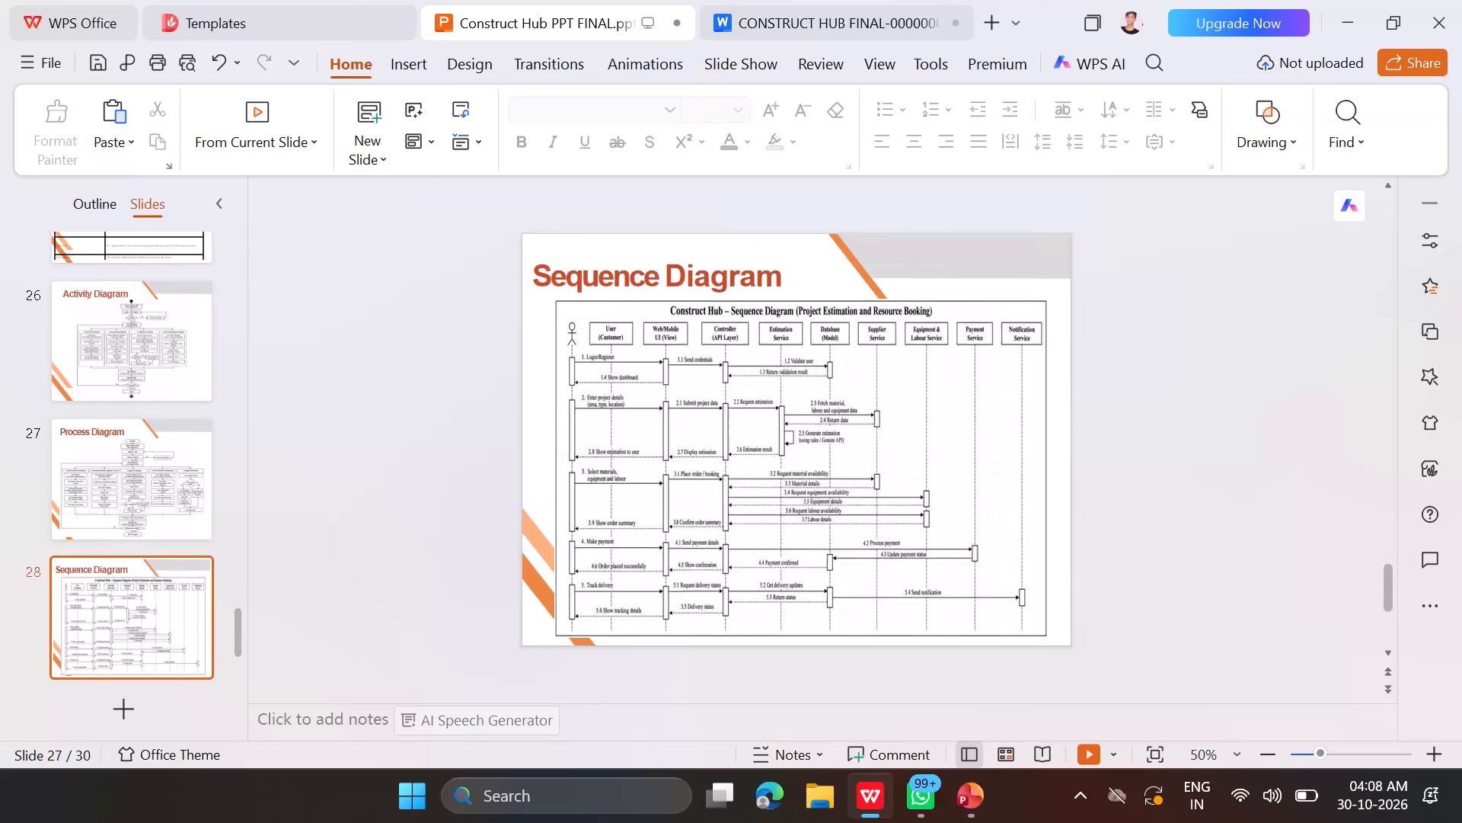
{"action": "key", "text": "Down"}
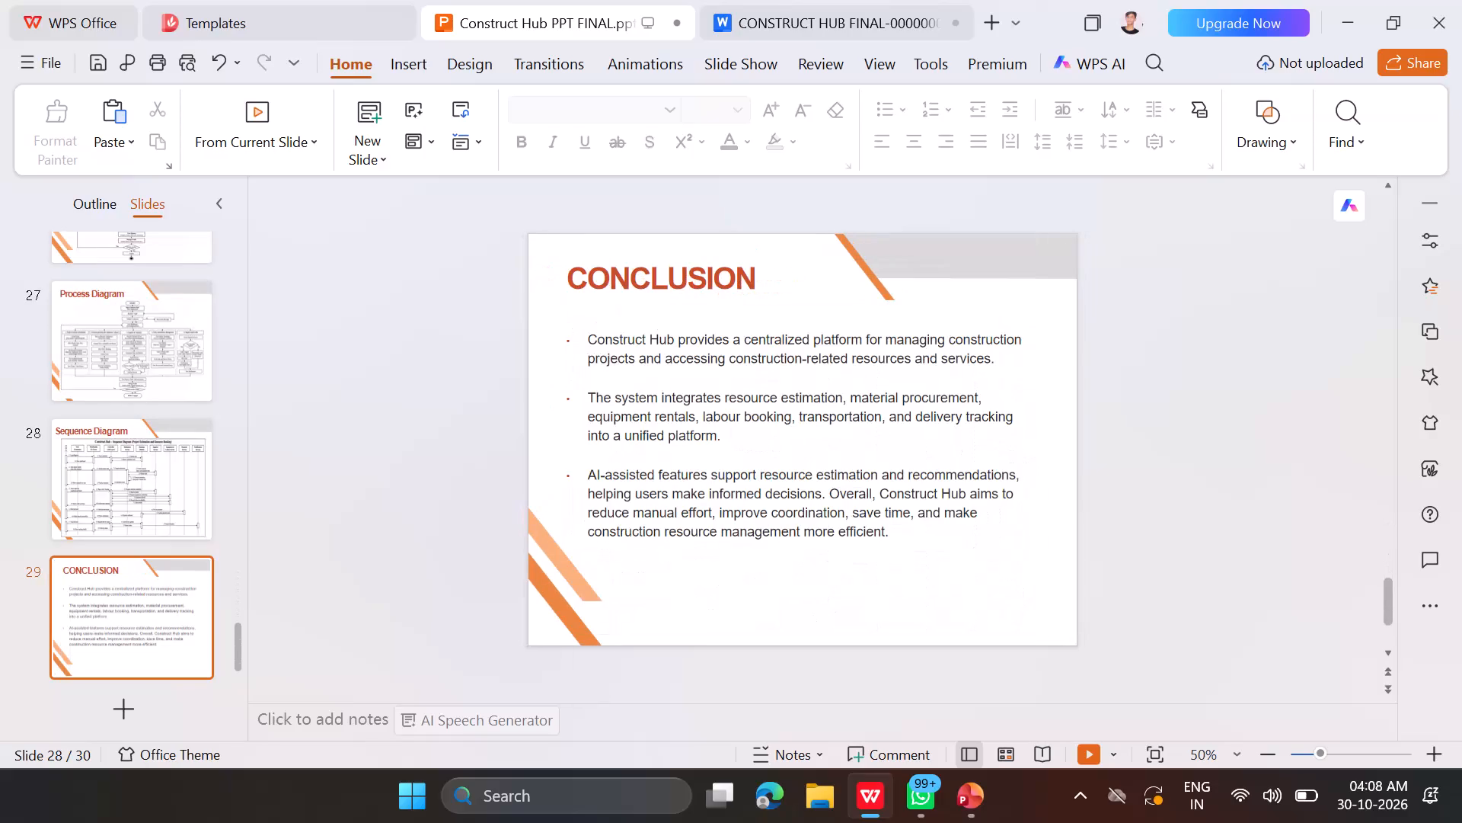
{"action": "key", "text": "Up"}
{"action": "key", "text": "Up"}
{"action": "key", "text": "Up"}
{"action": "key", "text": "Up"}
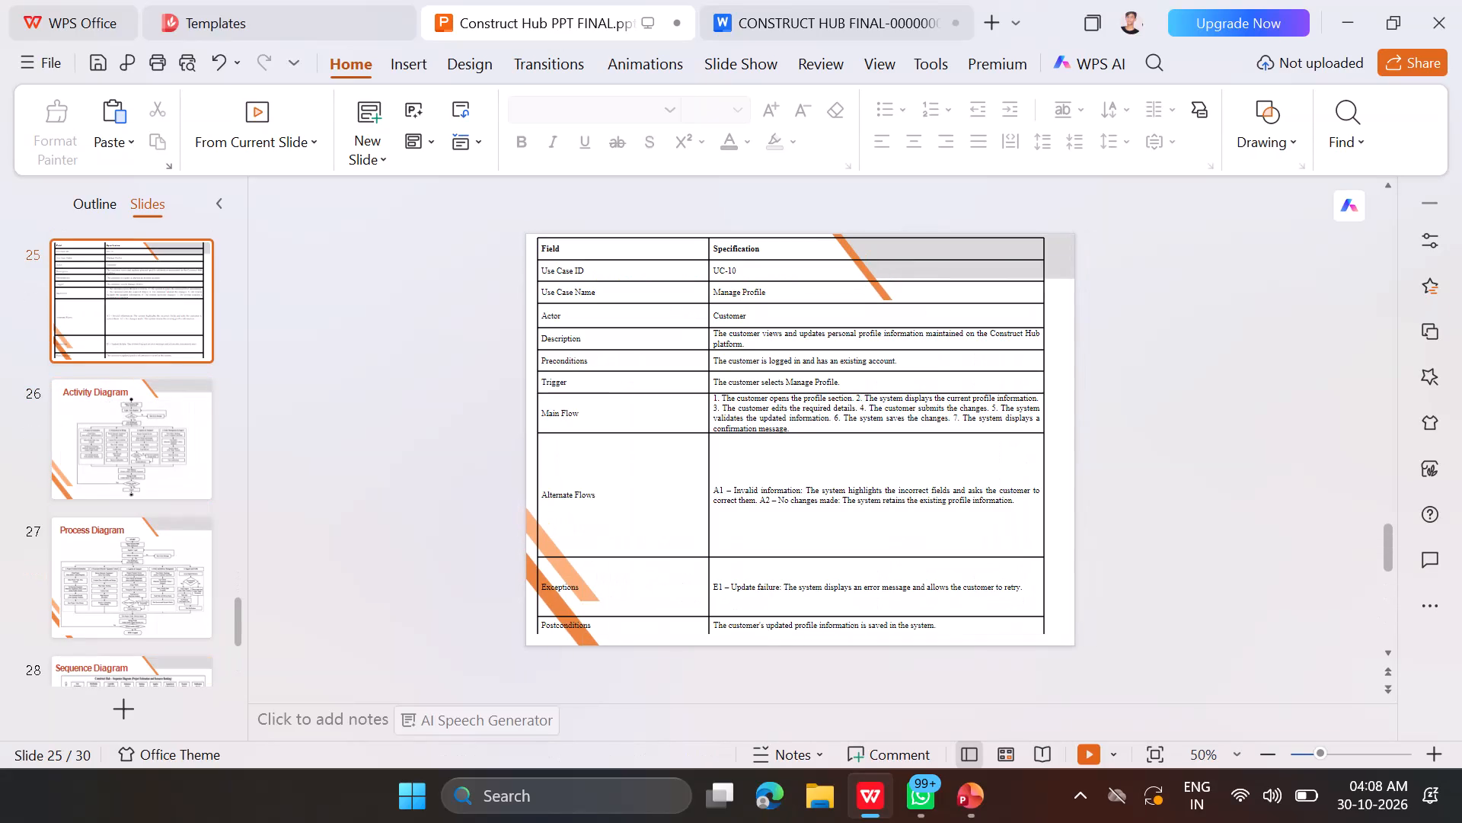
{"action": "key", "text": "Up"}
{"action": "key", "text": "Up"}
{"action": "key", "text": "Up"}
{"action": "key", "text": "Up"}
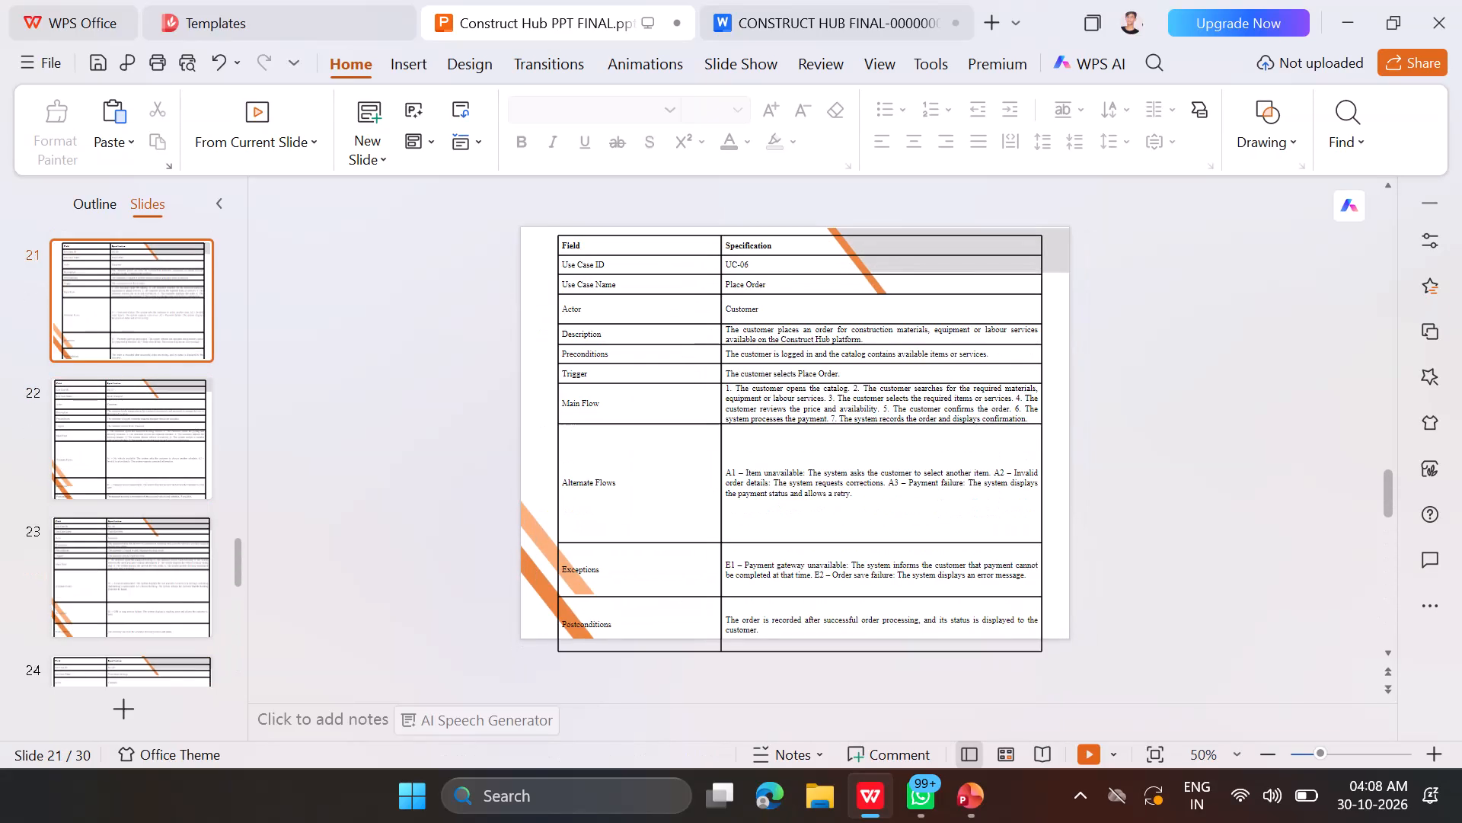
{"action": "key", "text": "Up"}
{"action": "key", "text": "Up"}
{"action": "key", "text": "Up"}
{"action": "key", "text": "Up"}
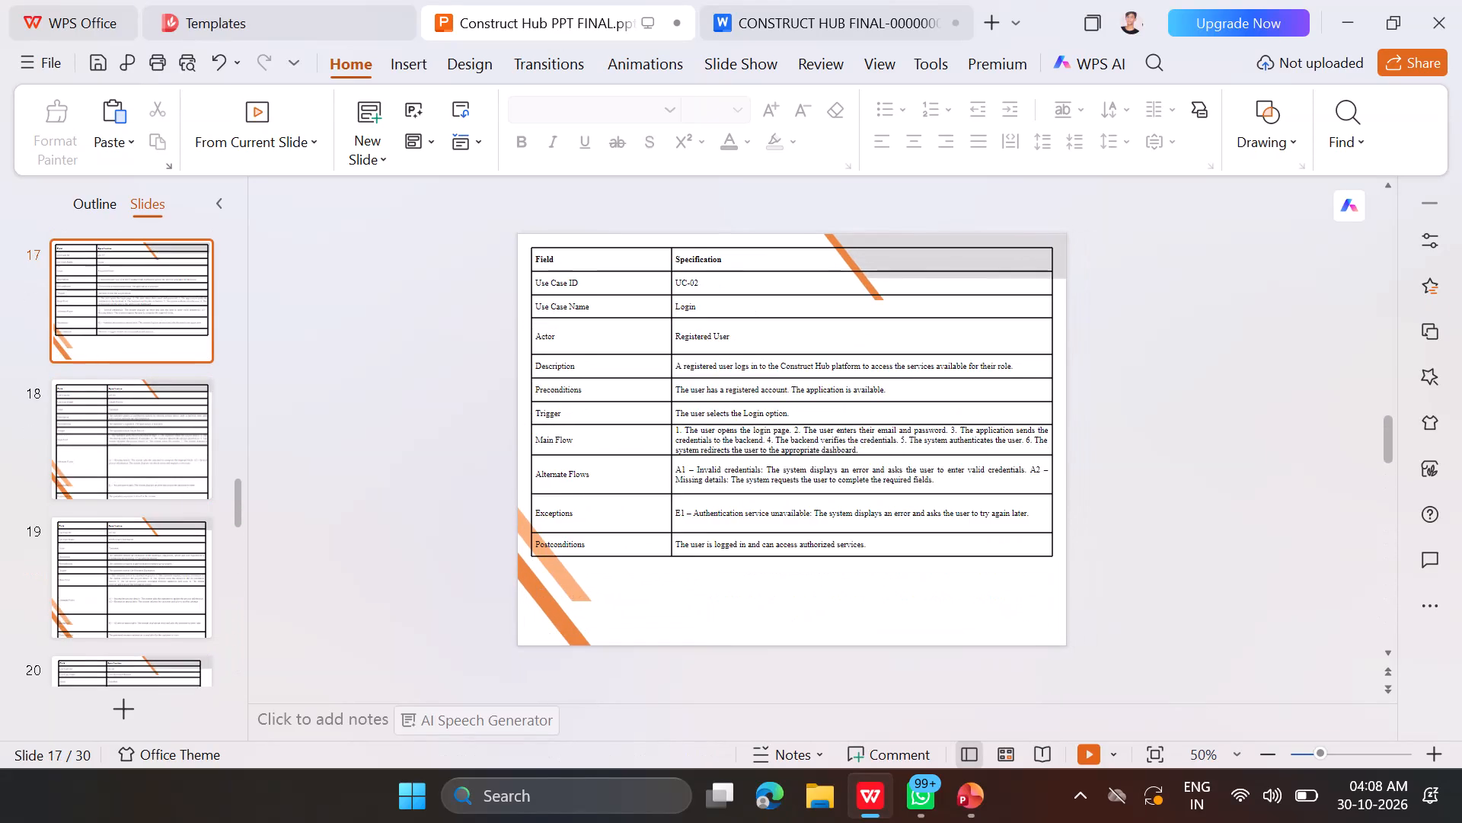
{"action": "key", "text": "Up"}
{"action": "key", "text": "Up"}
{"action": "key", "text": "Up"}
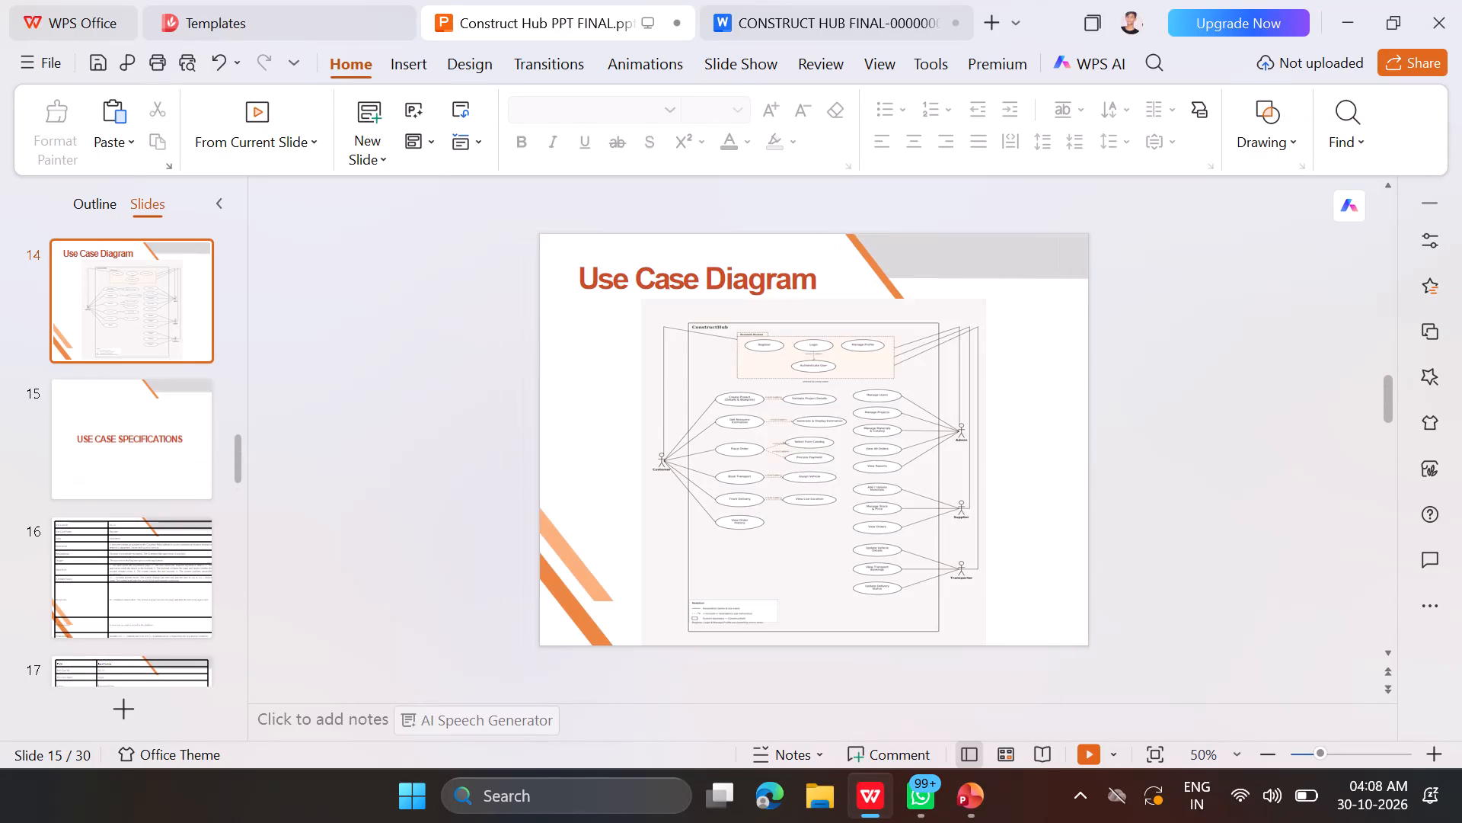
{"action": "key", "text": "Down"}
{"action": "key", "text": "Down"}
{"action": "key", "text": "Down"}
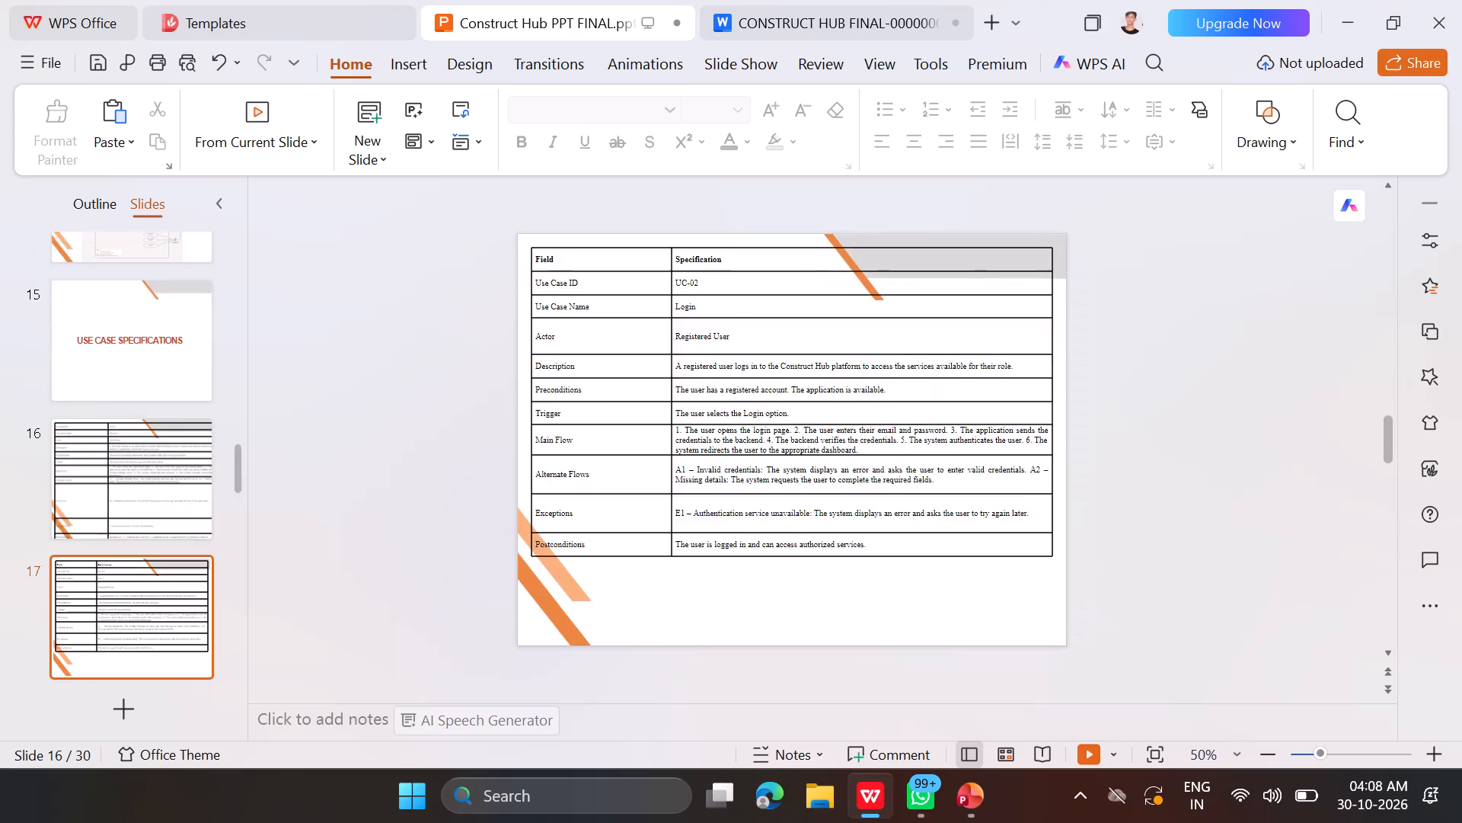
{"action": "key", "text": "Down"}
{"action": "key", "text": "Down"}
{"action": "key", "text": "Down"}
{"action": "key", "text": "Down"}
{"action": "key", "text": "Down"}
{"action": "key", "text": "Down"}
{"action": "key", "text": "Down"}
{"action": "key", "text": "Down"}
{"action": "key", "text": "Down"}
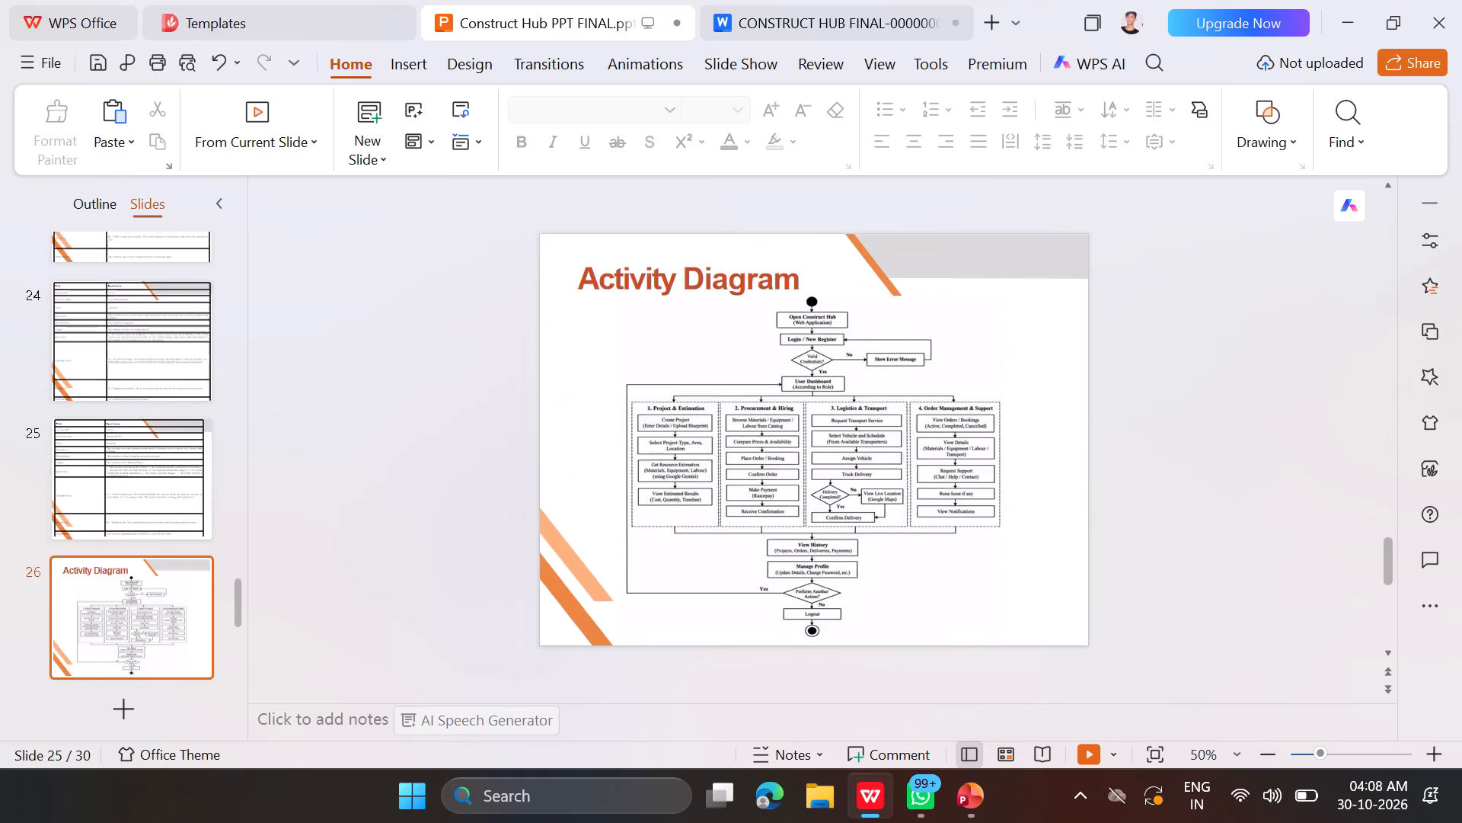
{"action": "key", "text": "Down"}
{"action": "key", "text": "Up"}
{"action": "key", "text": "Up"}
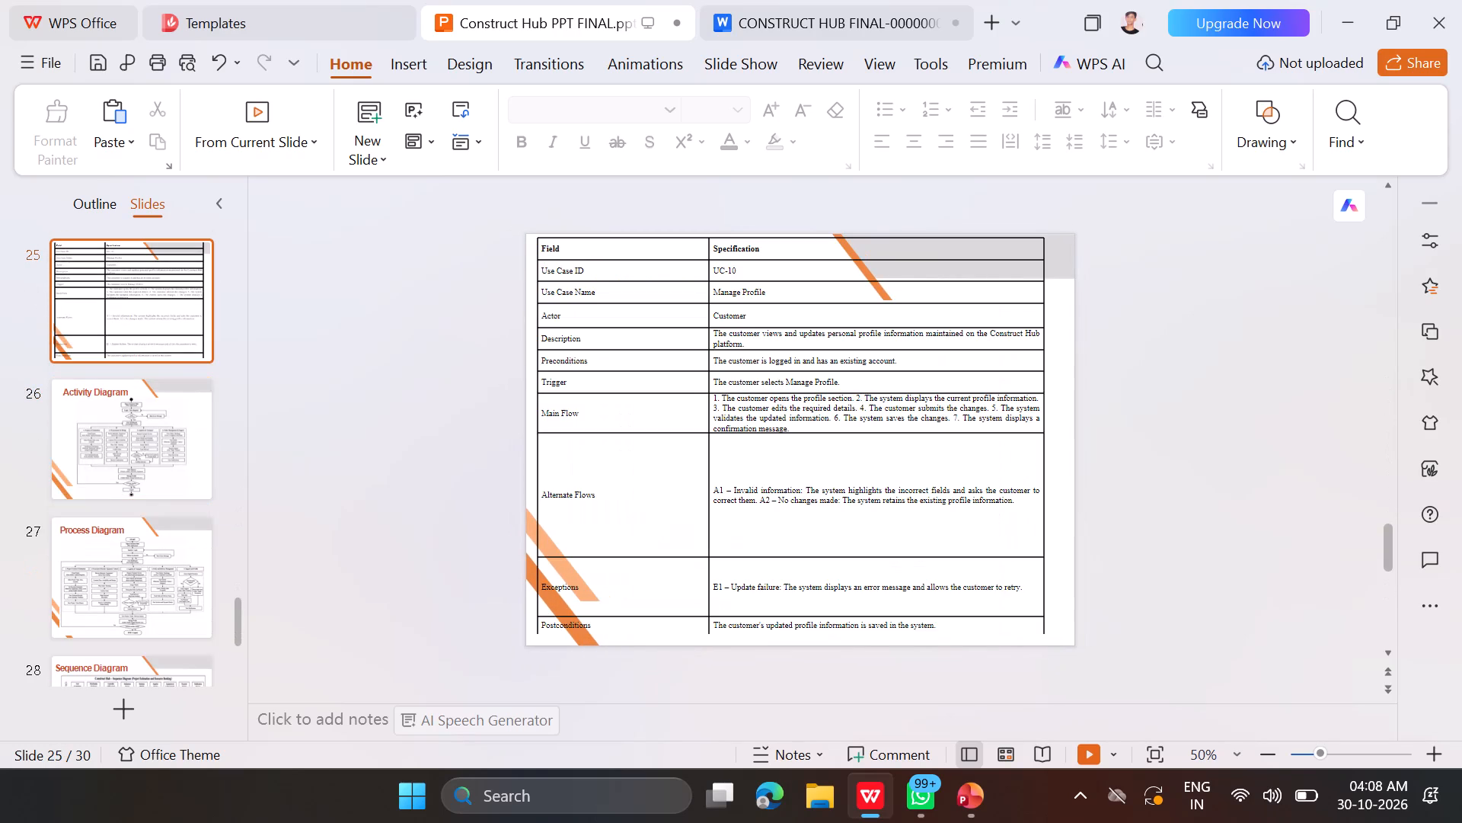
{"action": "key", "text": "Down"}
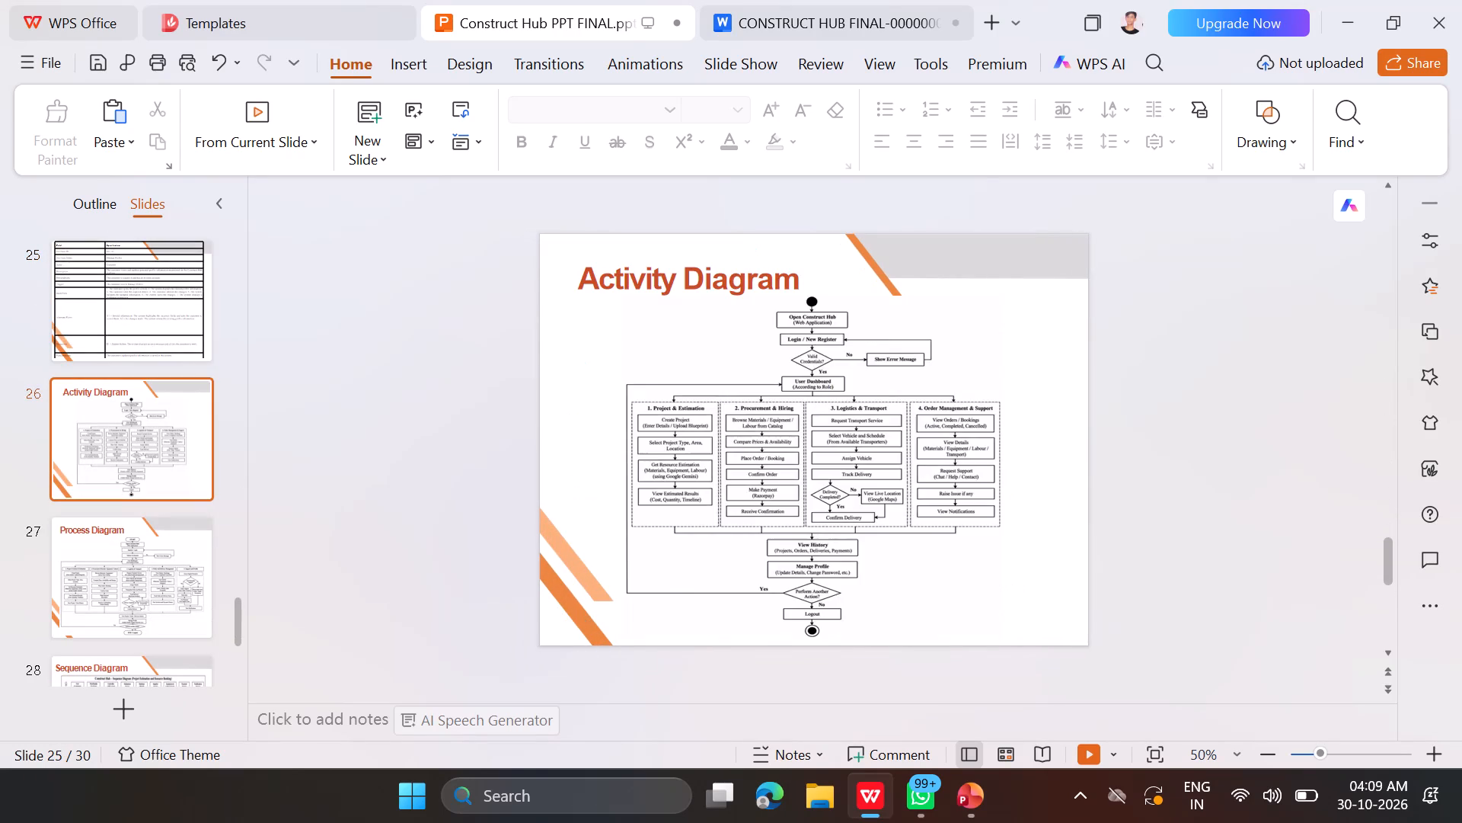
{"action": "key", "text": "Up"}
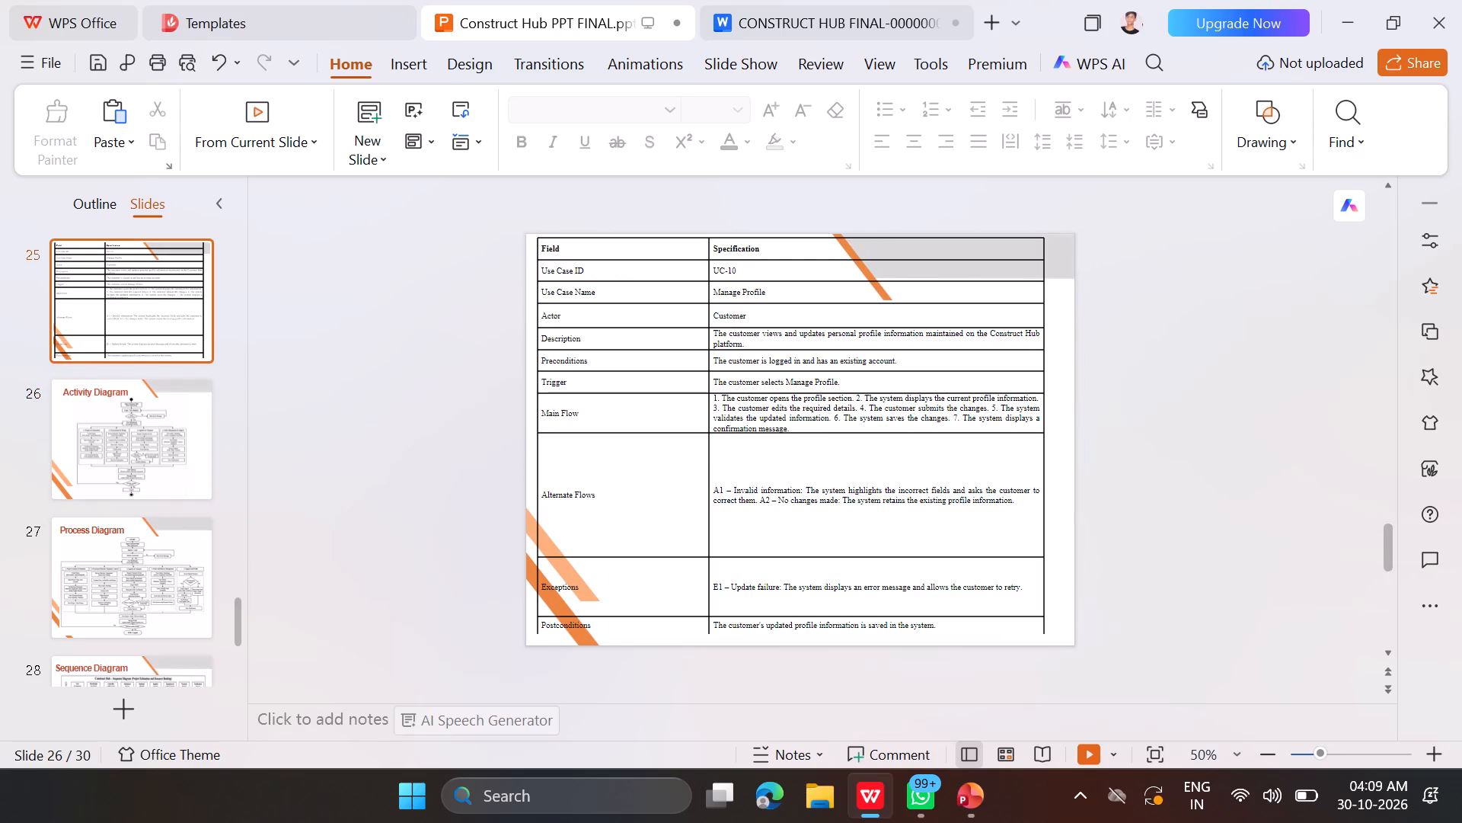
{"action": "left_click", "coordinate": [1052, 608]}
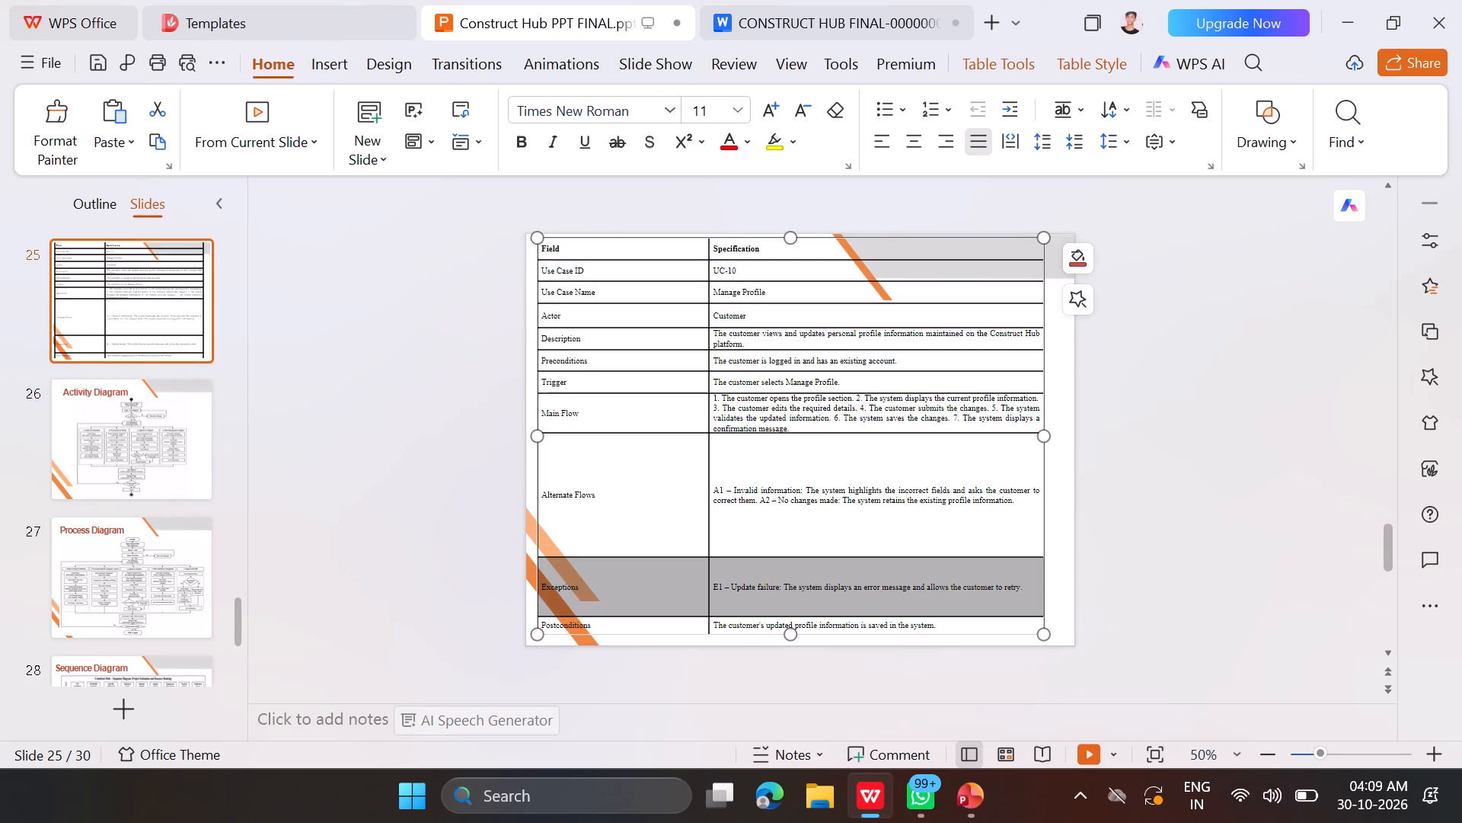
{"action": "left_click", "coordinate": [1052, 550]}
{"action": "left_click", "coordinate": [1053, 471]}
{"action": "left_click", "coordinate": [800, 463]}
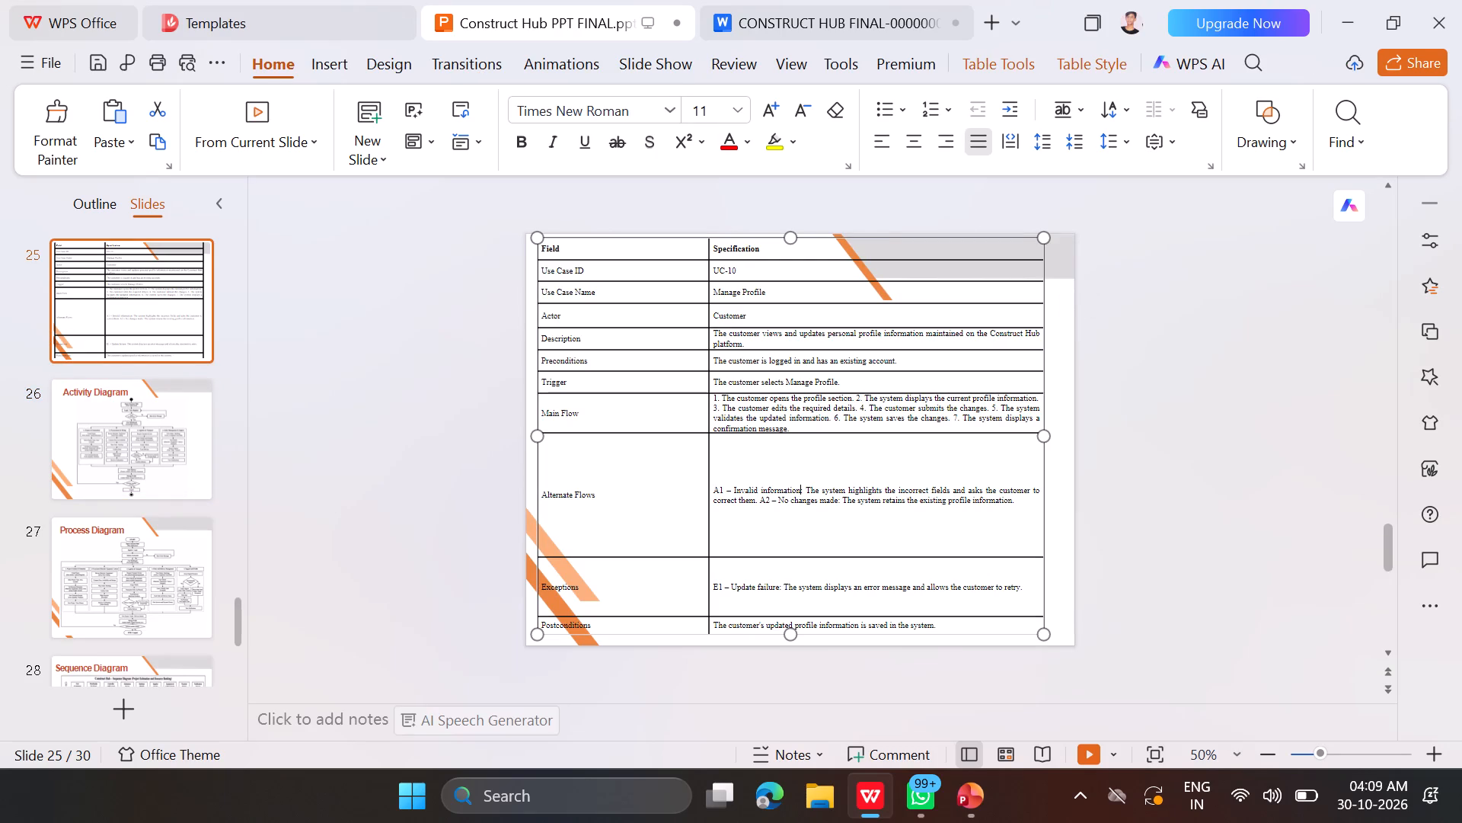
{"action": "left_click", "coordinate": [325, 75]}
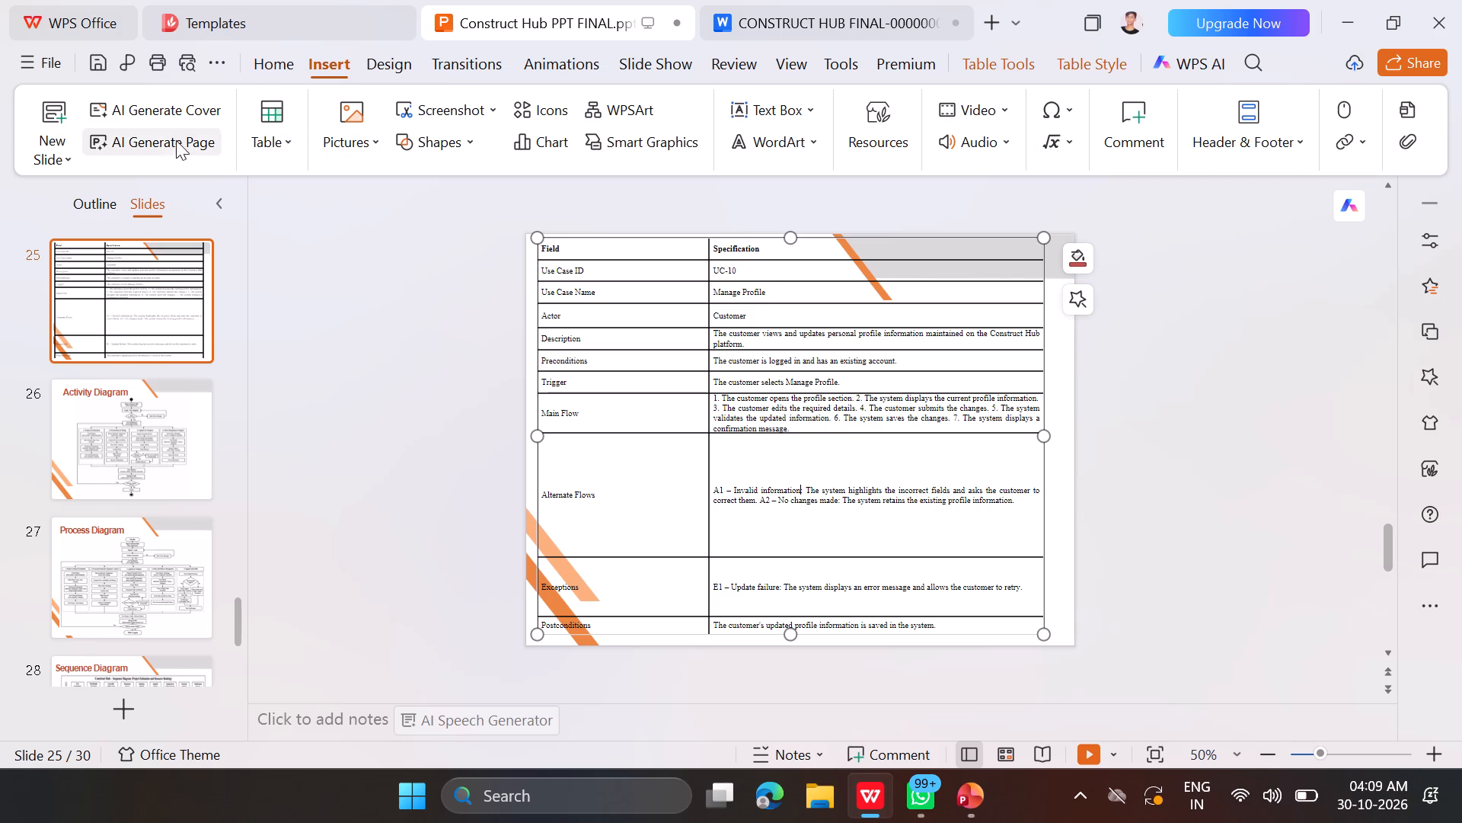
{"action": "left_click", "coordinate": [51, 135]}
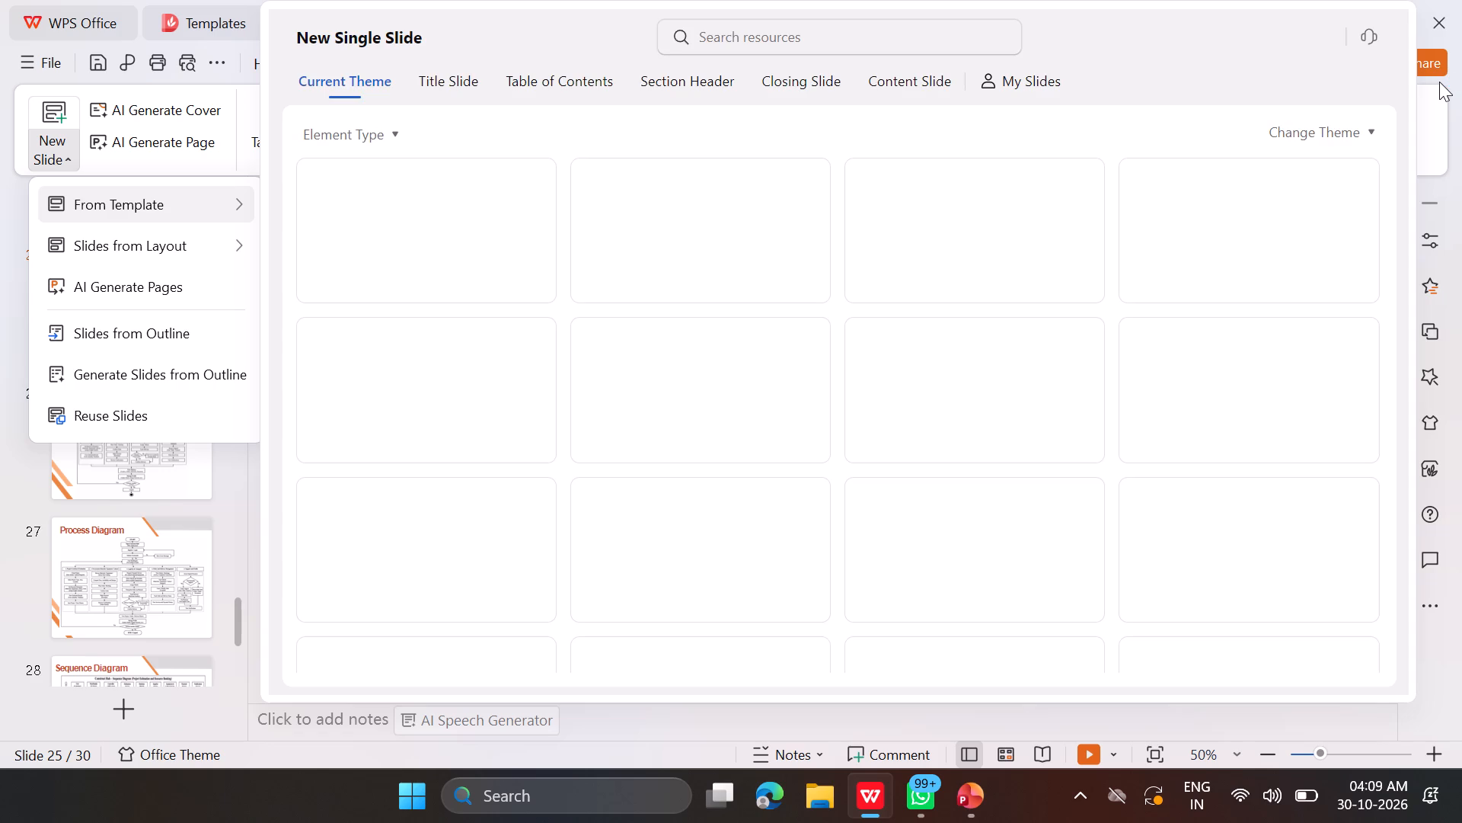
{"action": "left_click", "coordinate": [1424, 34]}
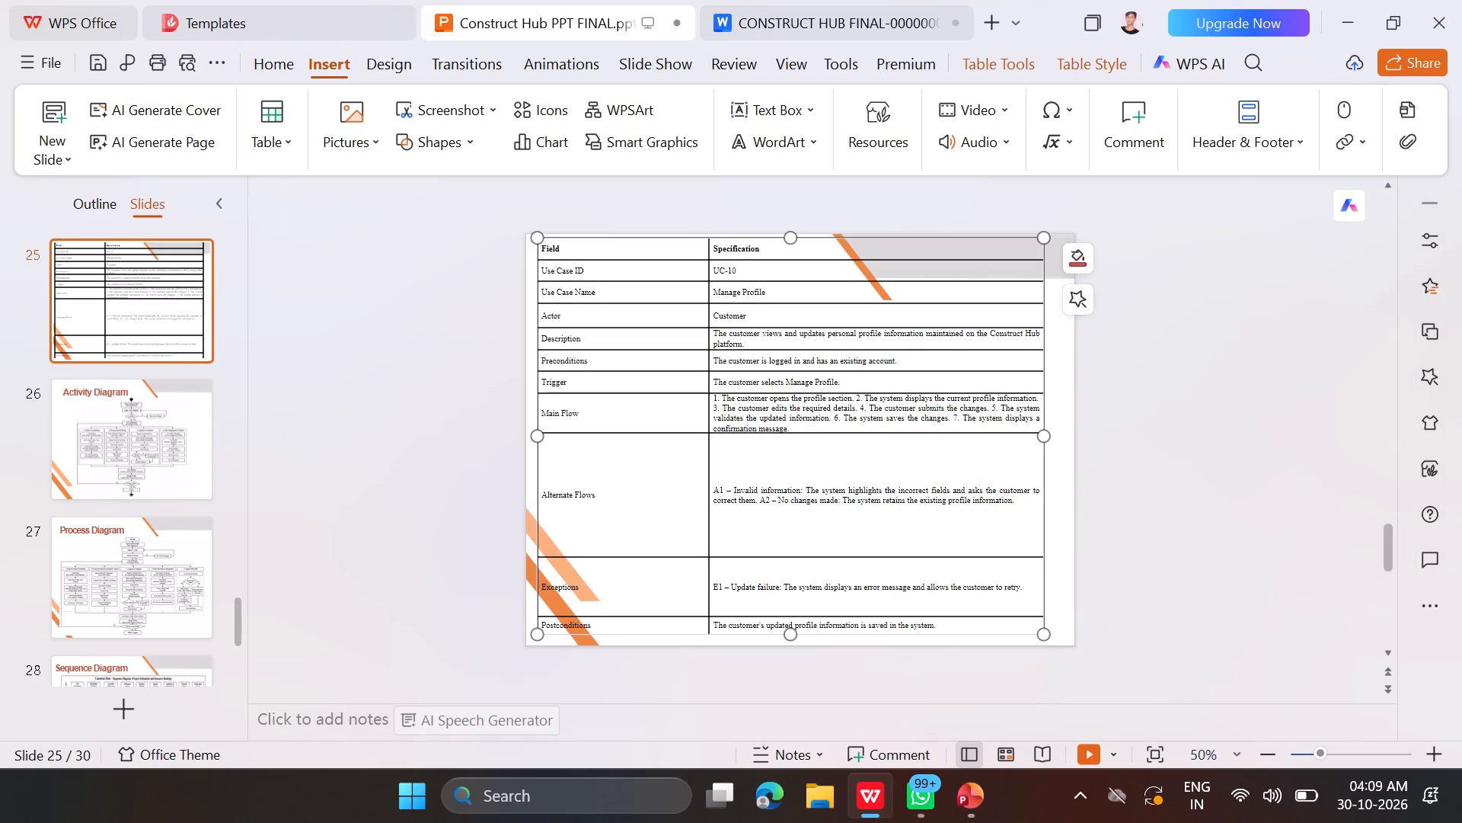
Save the presentation.
{"action": "key", "text": "ctrl+s"}
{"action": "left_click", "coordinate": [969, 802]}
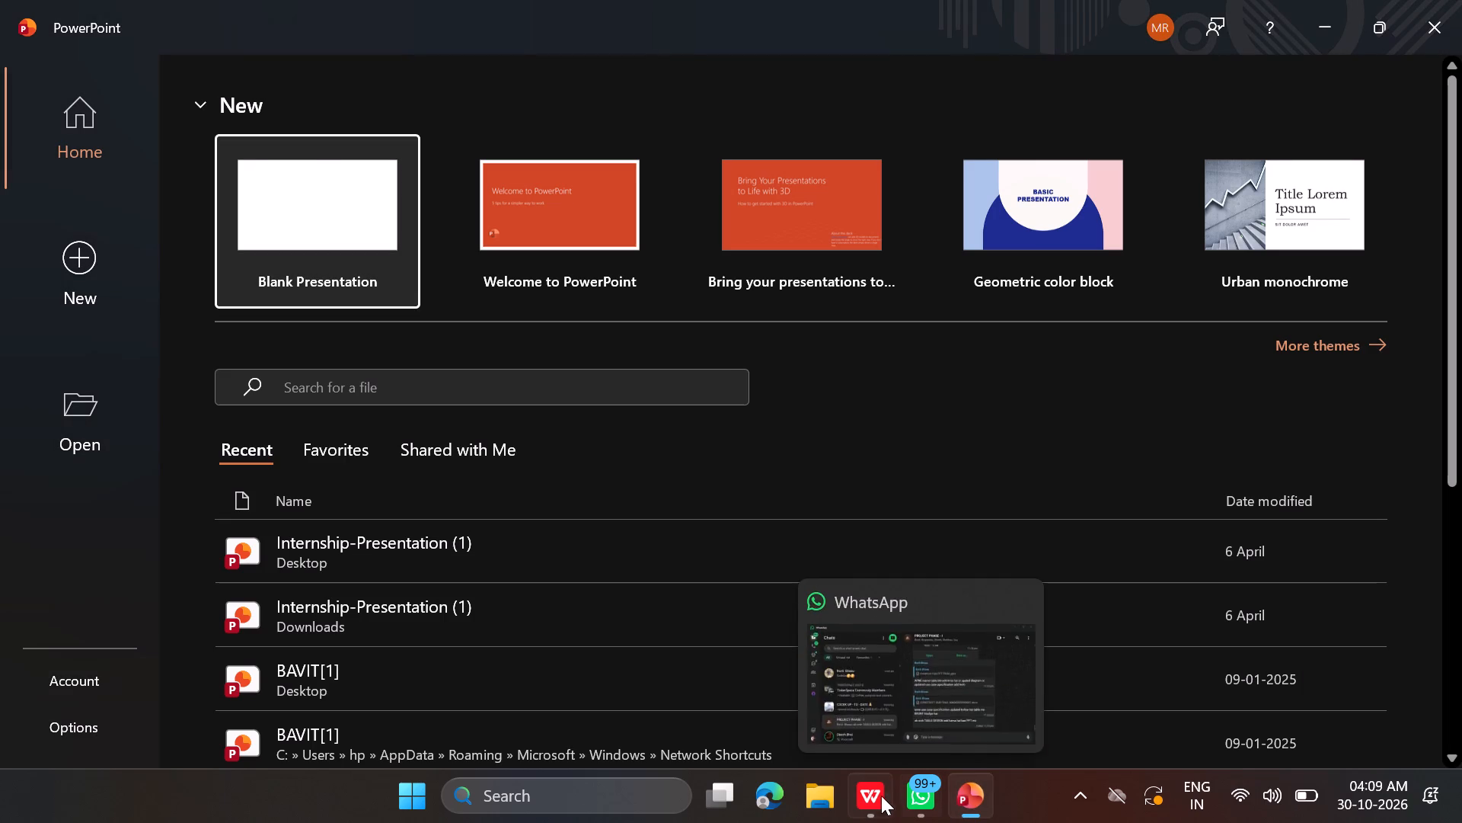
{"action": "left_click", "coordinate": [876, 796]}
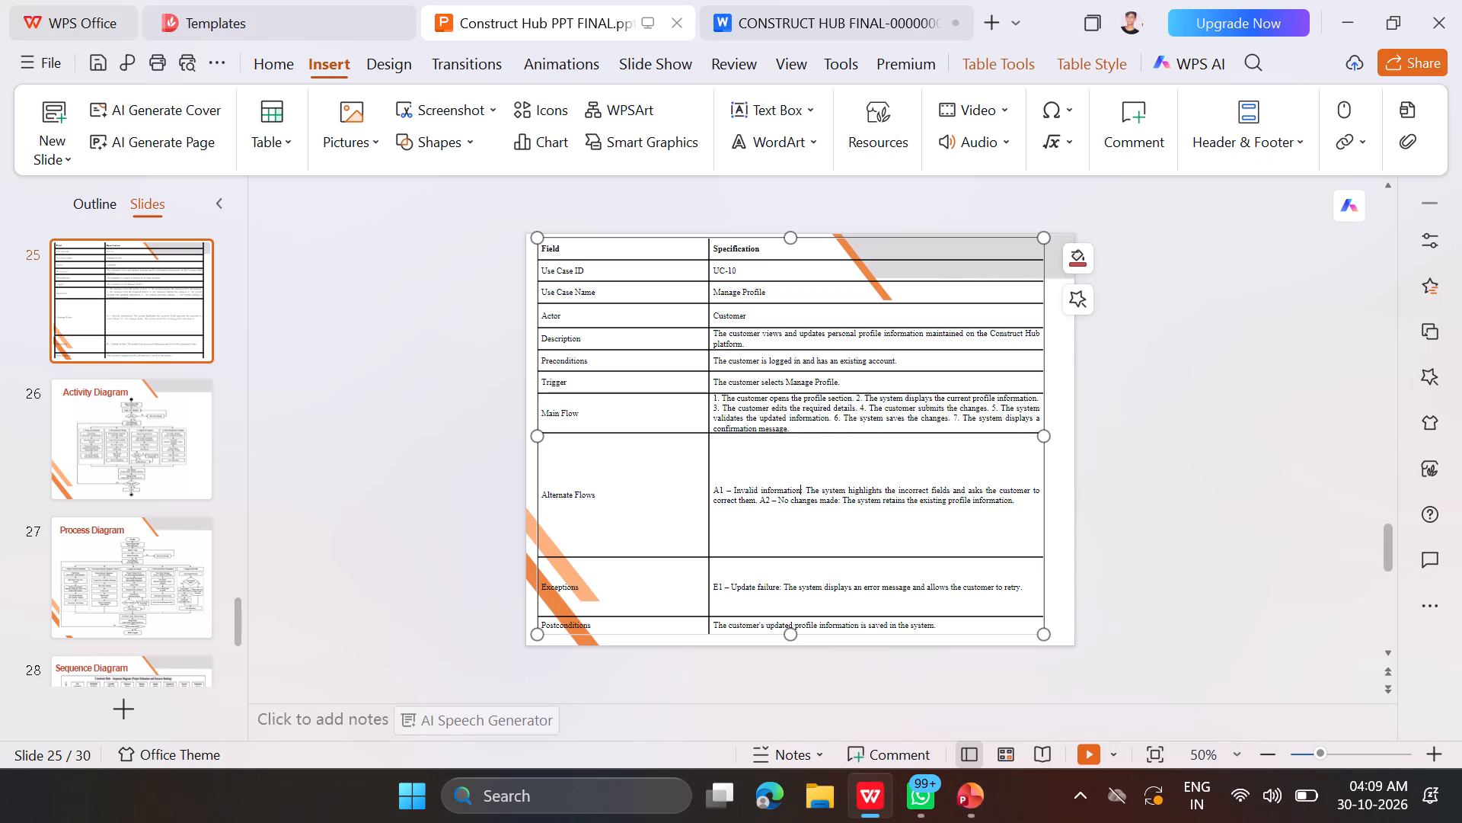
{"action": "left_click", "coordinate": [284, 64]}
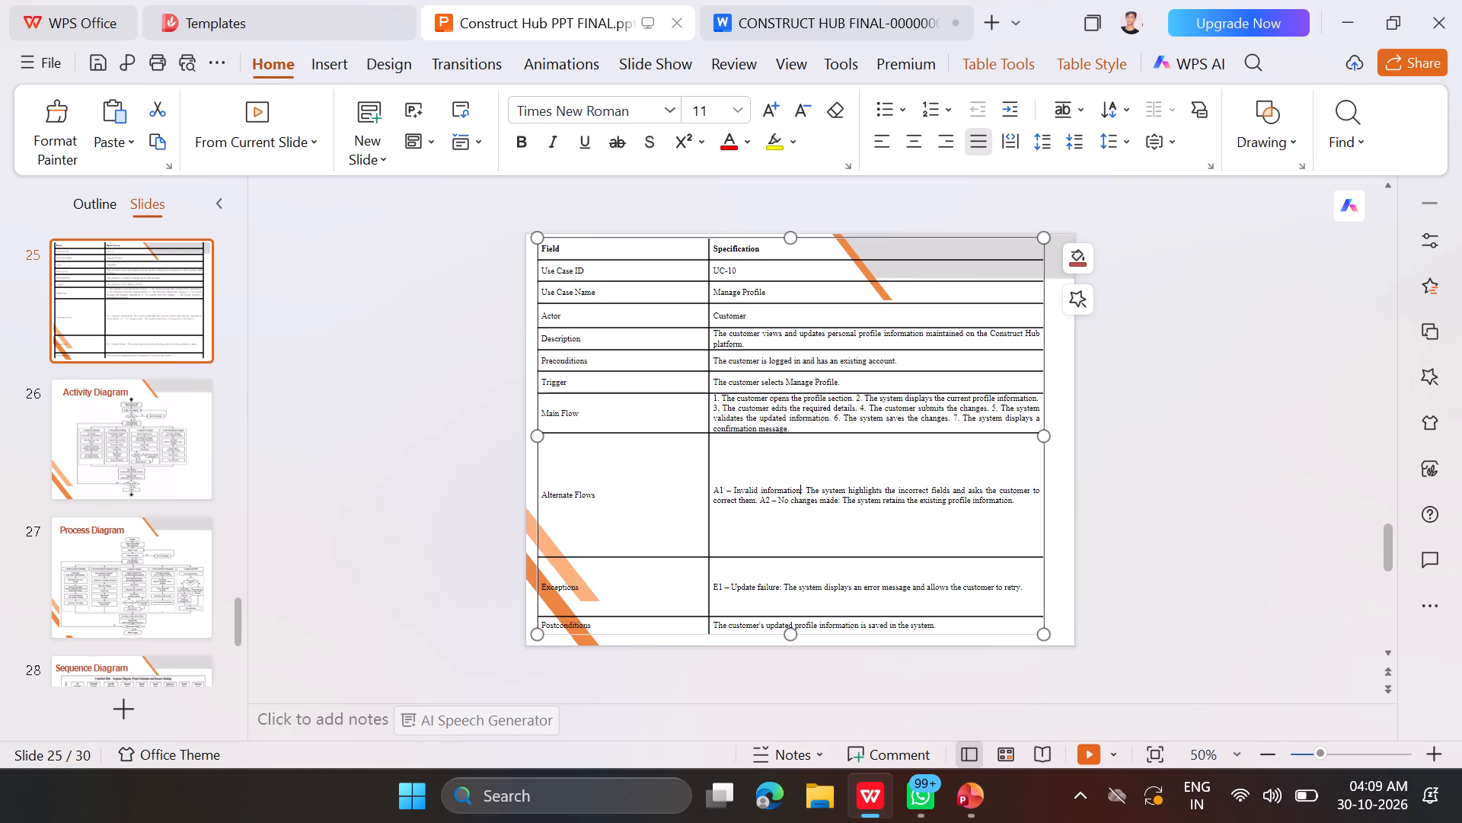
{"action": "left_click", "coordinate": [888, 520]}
Insert a new slide with the Title Slide layout between the Manage Profile table and the Activity Diagram.
{"action": "left_click", "coordinate": [334, 56]}
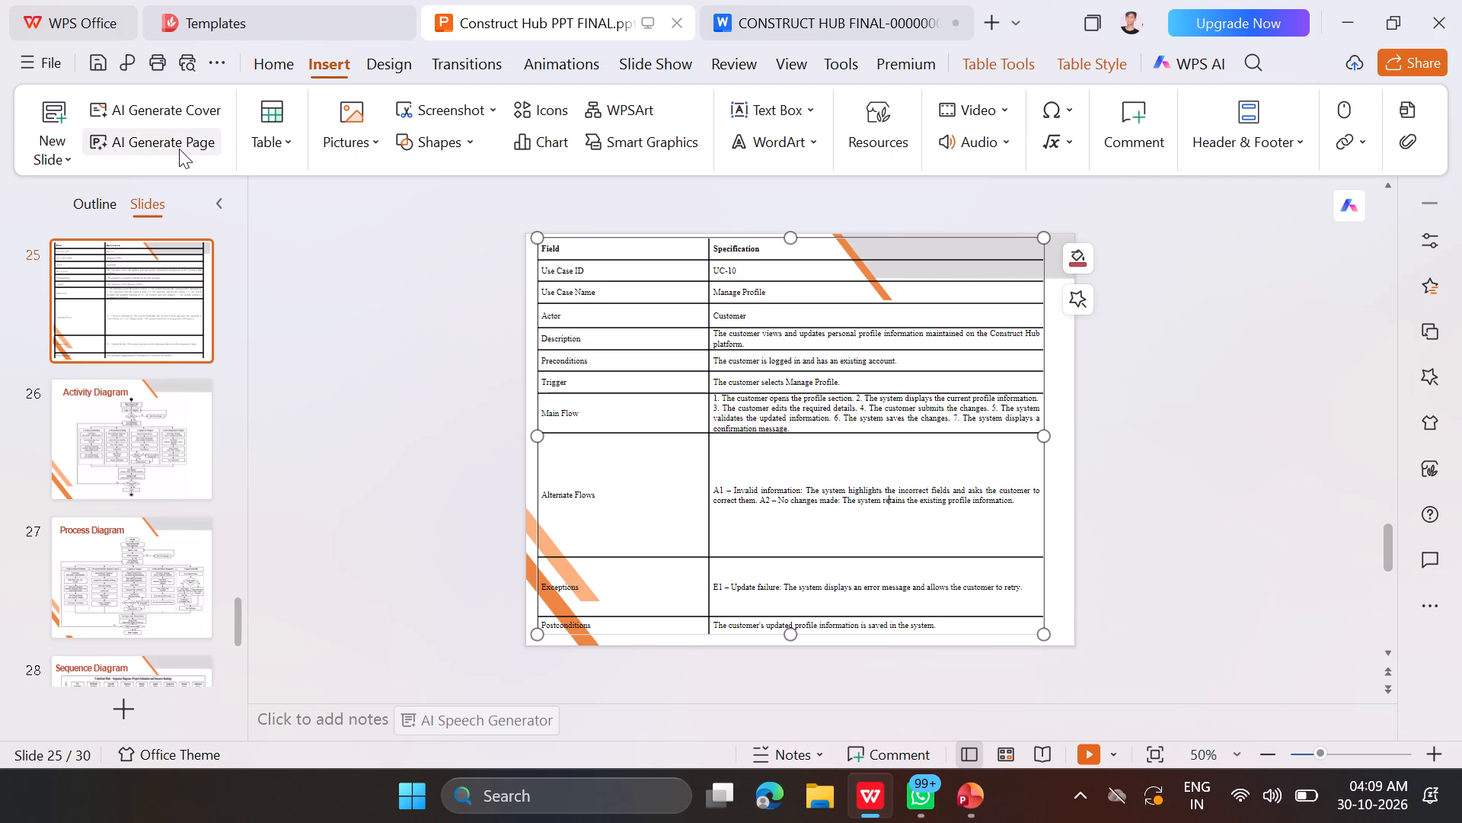
{"action": "left_click", "coordinate": [59, 130]}
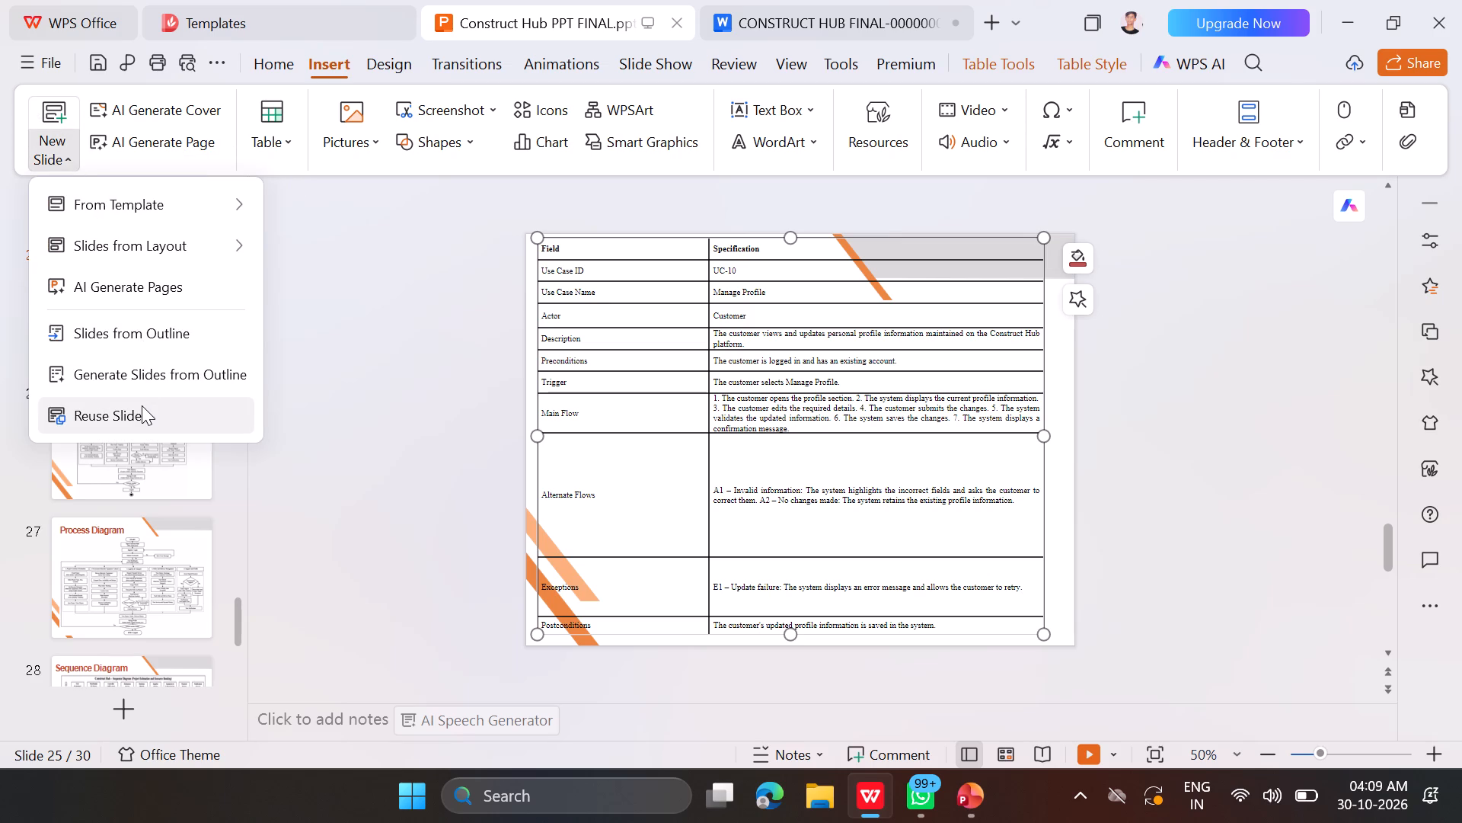
{"action": "left_click", "coordinate": [69, 159]}
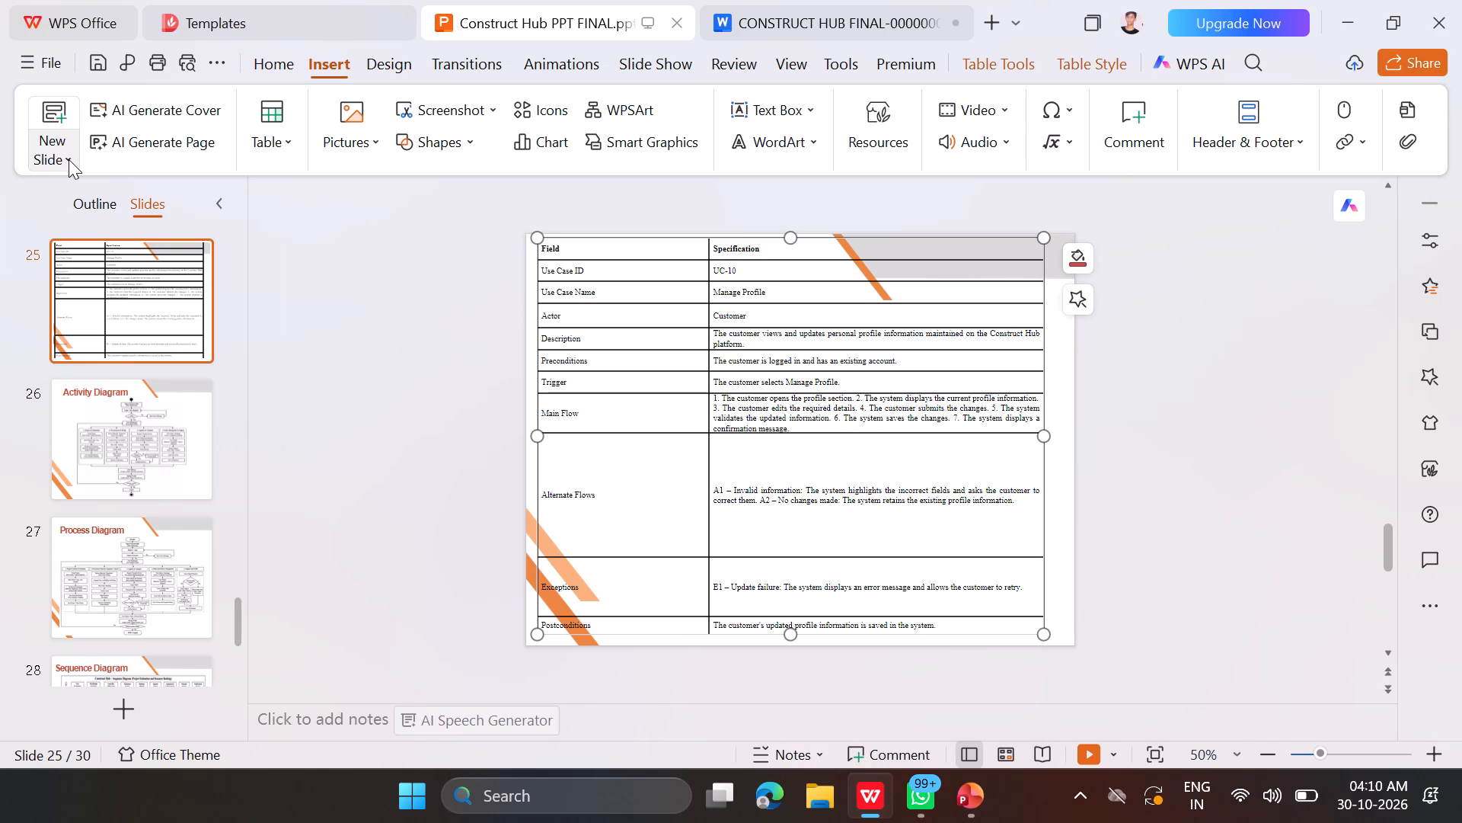
{"action": "left_click", "coordinate": [69, 159]}
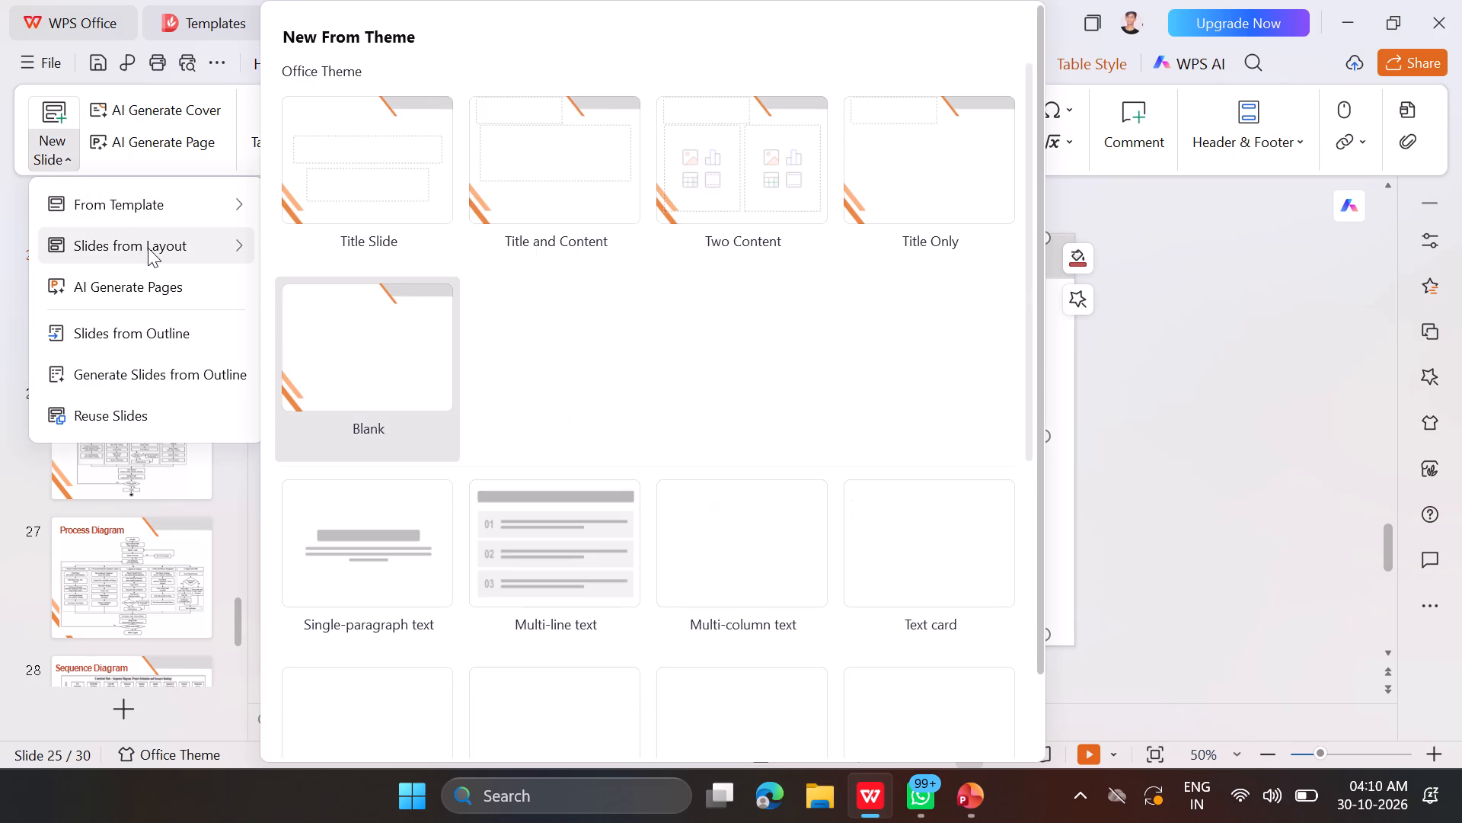
{"action": "left_click", "coordinate": [369, 171]}
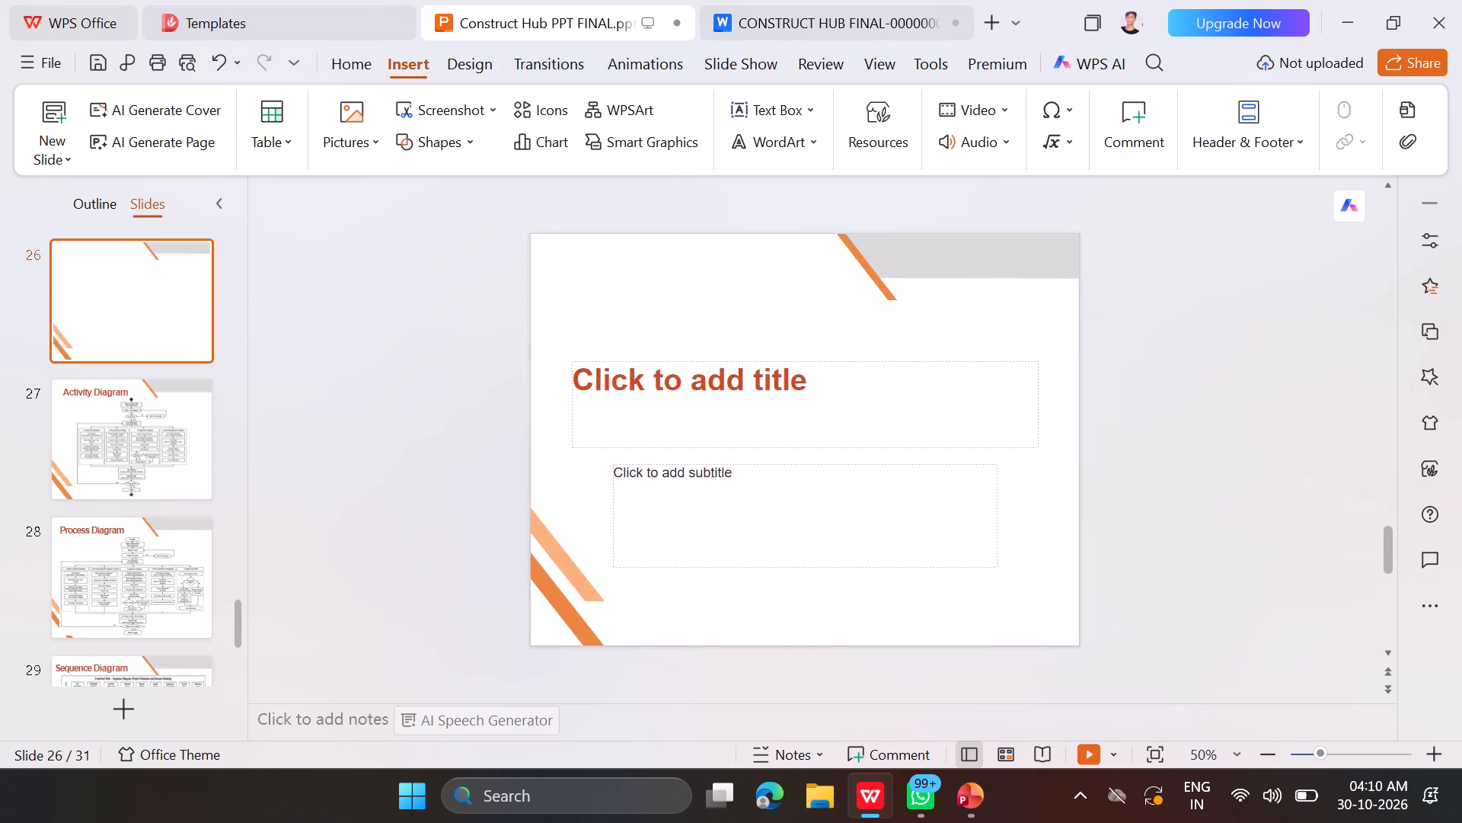
{"action": "key", "text": "Up"}
{"action": "key", "text": "Down"}
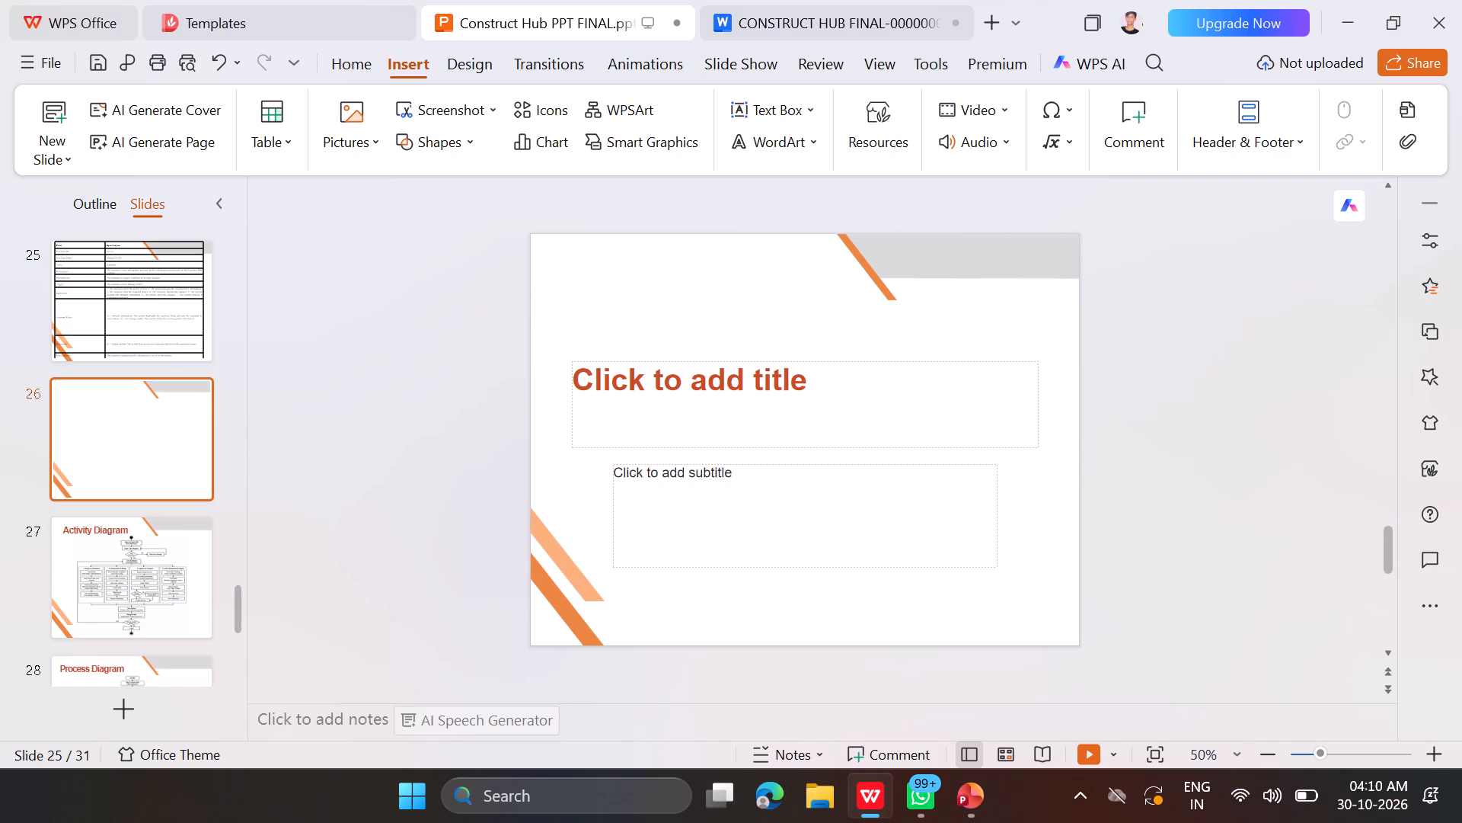
Switch to the report and look through the diagram pages that follow the use case tables.
{"action": "left_click", "coordinate": [770, 0]}
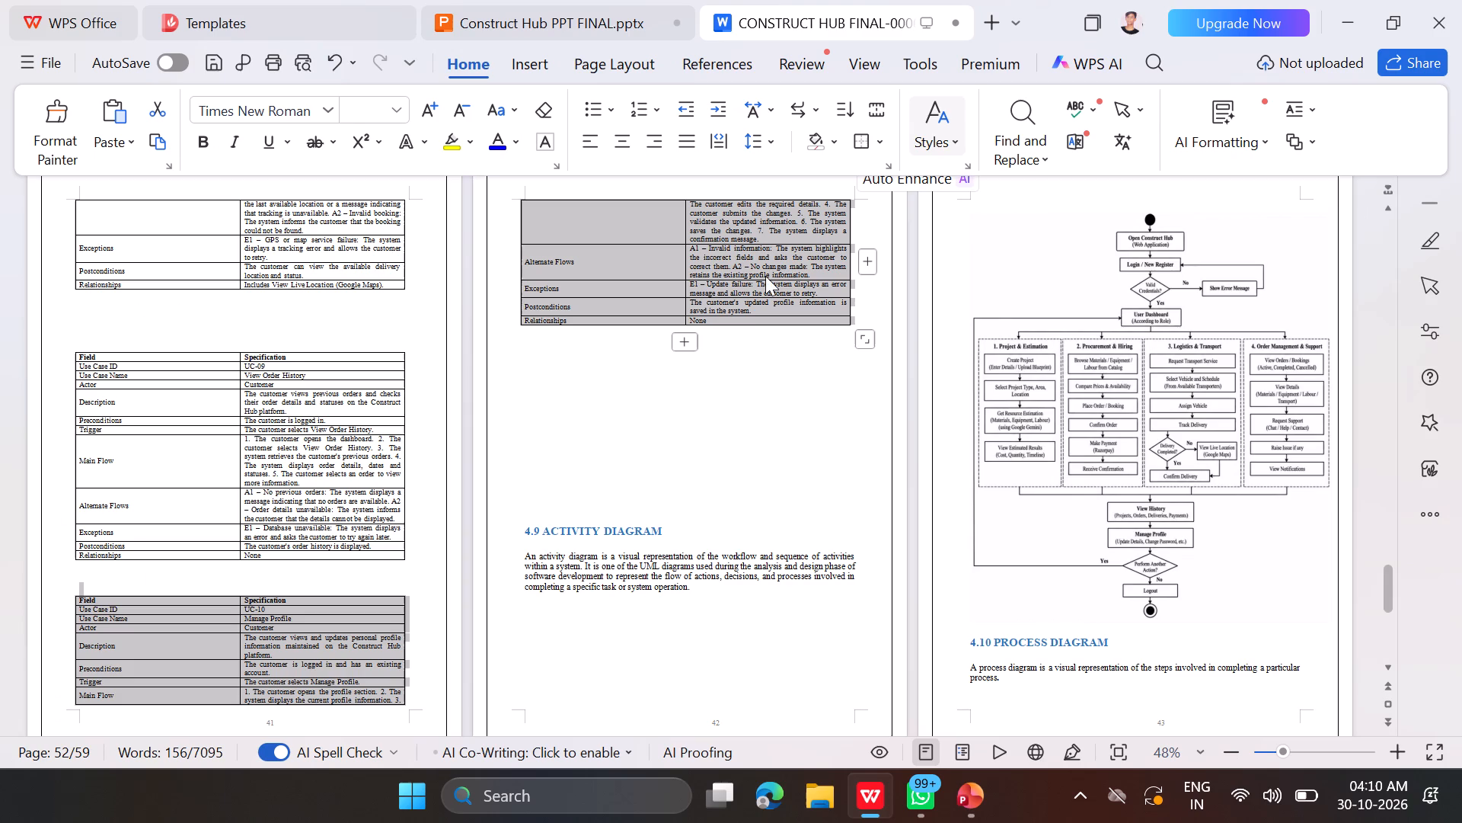
{"action": "scroll", "coordinate": [765, 276], "scroll_direction": "down", "scroll_amount": 3}
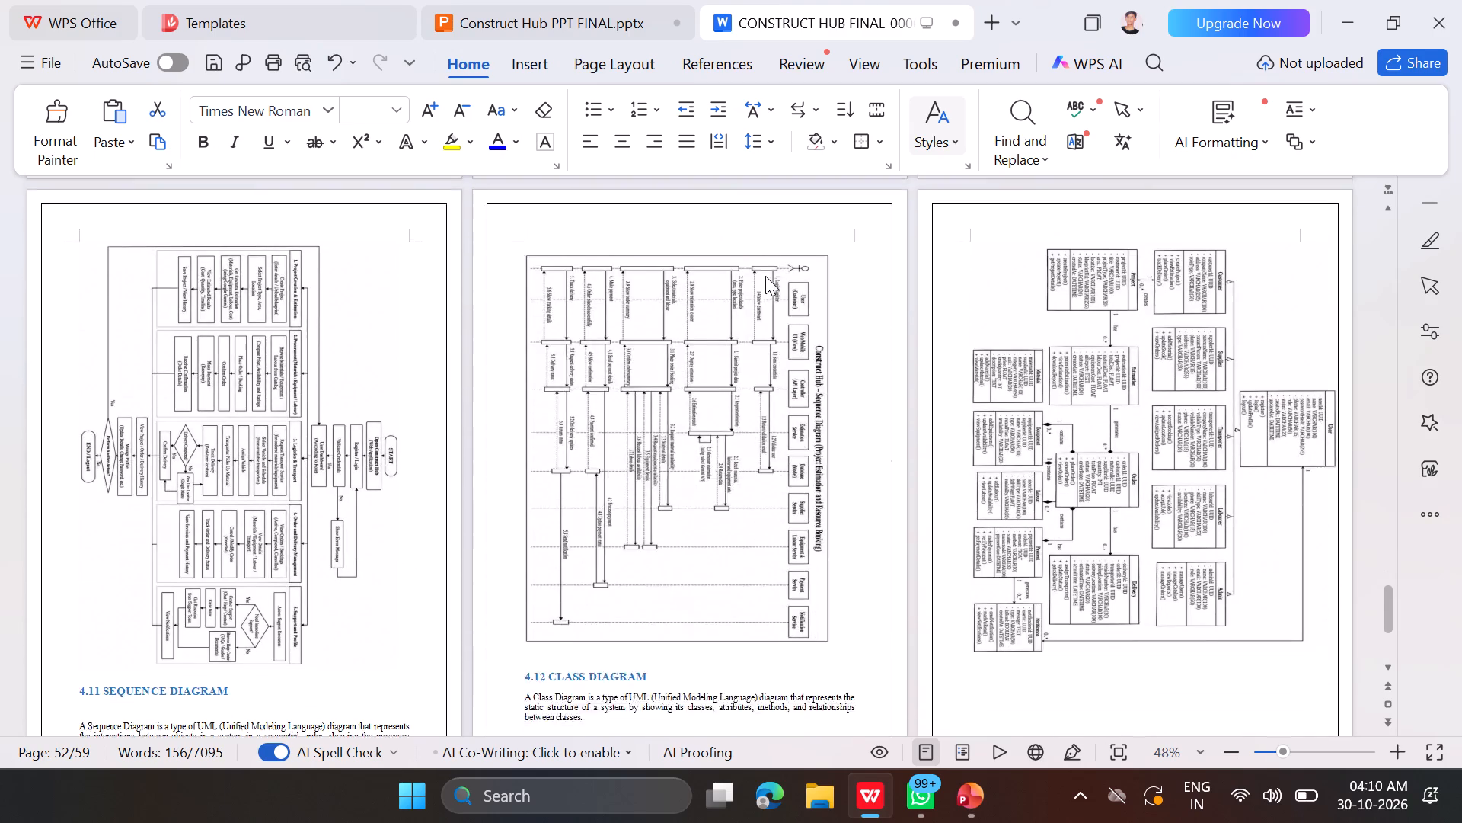
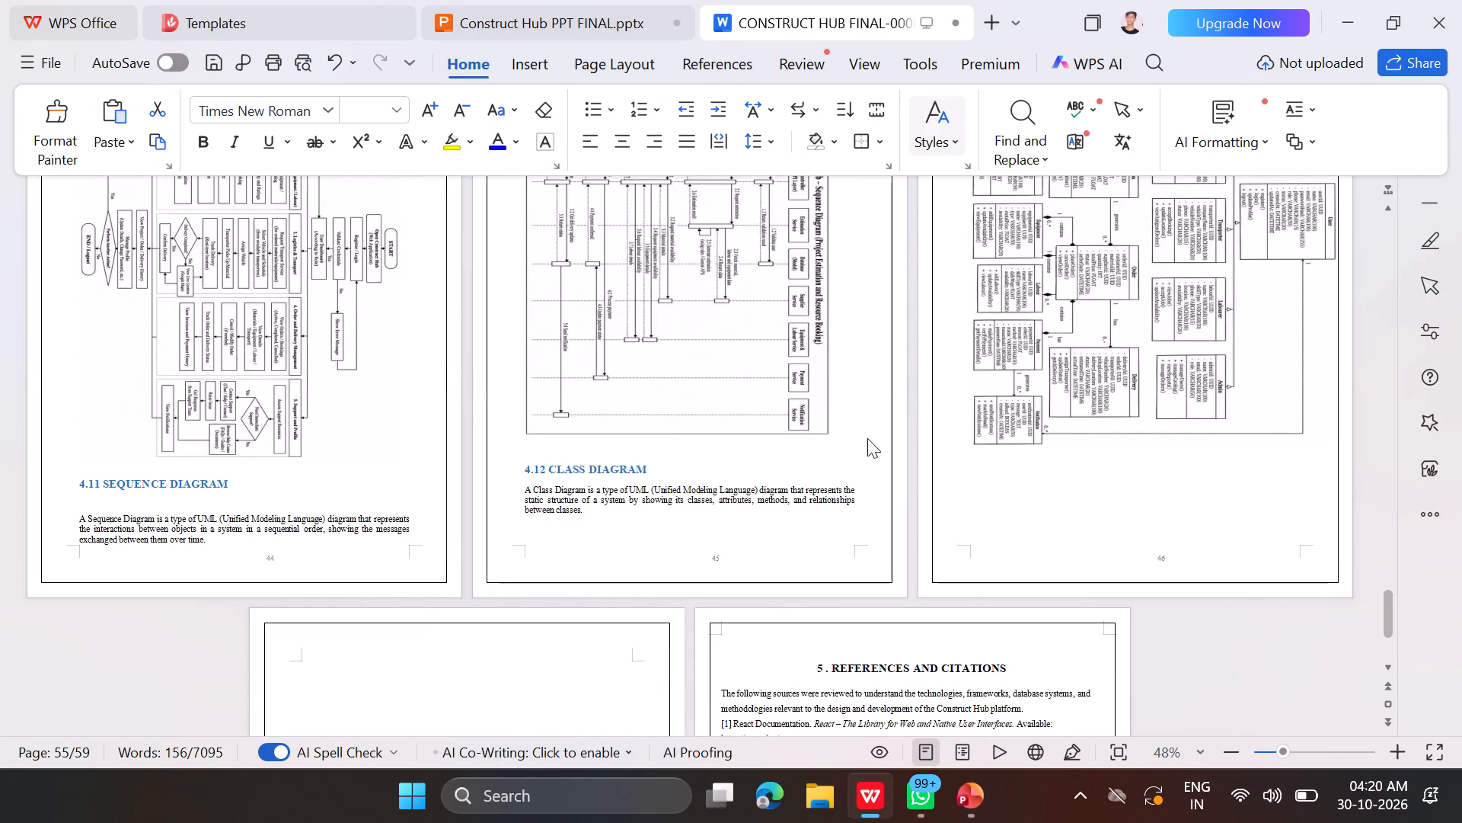
Look back over the report's activity, process, sequence and class diagram pages.
{"action": "key", "text": "Up"}
{"action": "key", "text": "Up"}
{"action": "key", "text": "Up"}
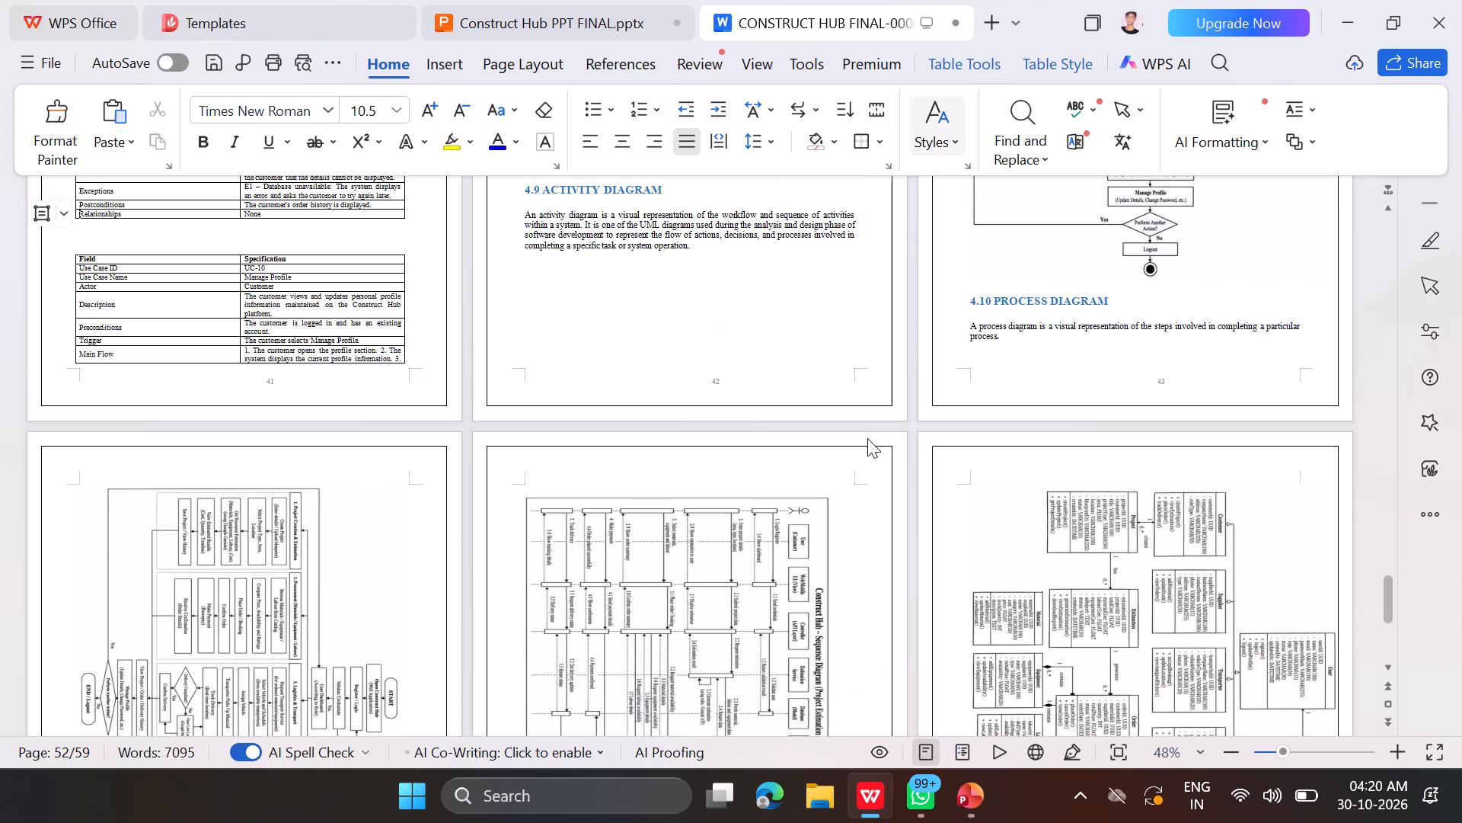
{"action": "scroll", "coordinate": [838, 508], "scroll_direction": "down", "scroll_amount": 2}
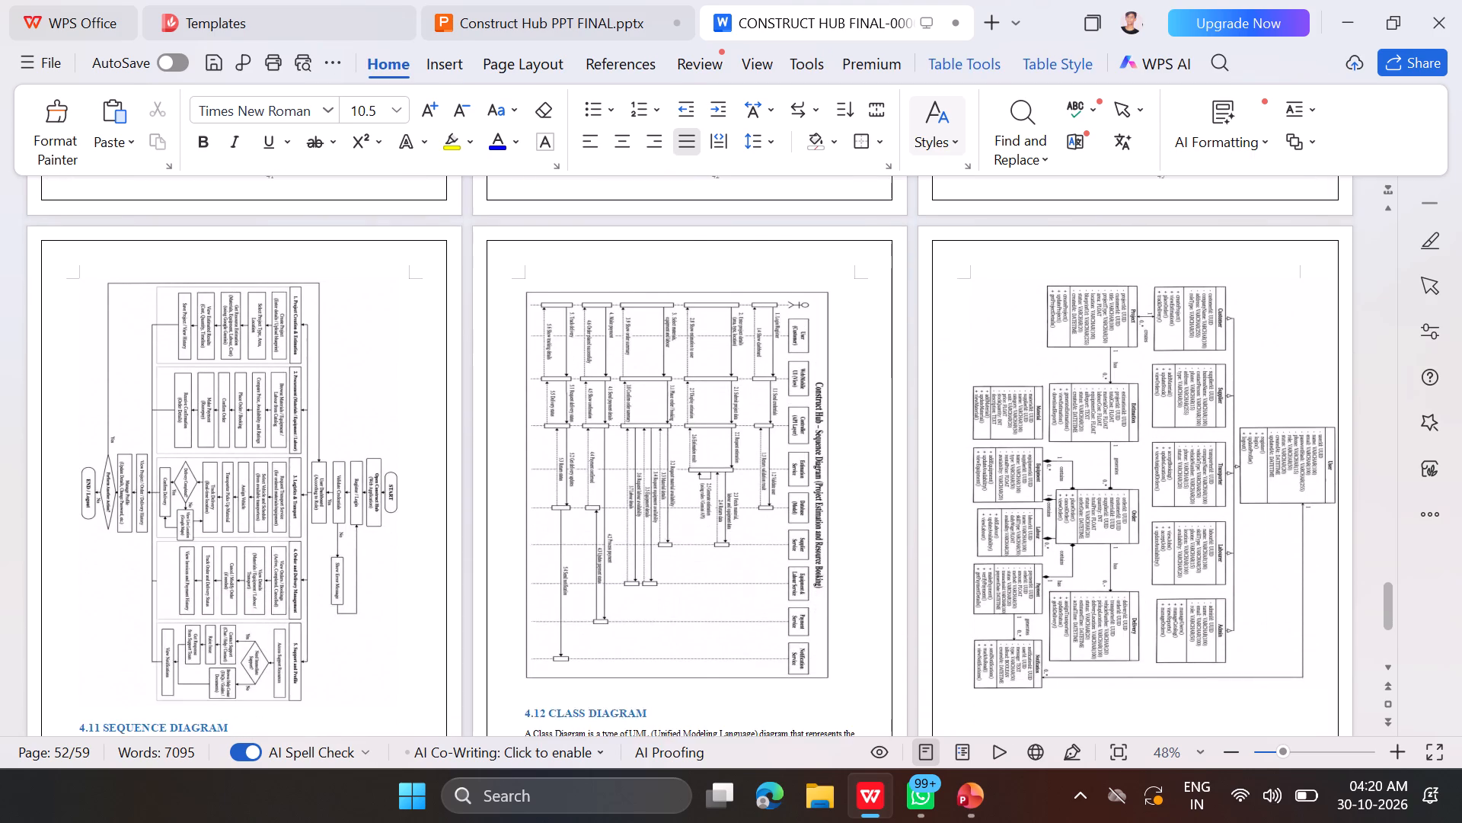
{"action": "scroll", "coordinate": [838, 508], "scroll_direction": "down", "scroll_amount": 1}
{"action": "scroll", "coordinate": [838, 508], "scroll_direction": "up", "scroll_amount": 2}
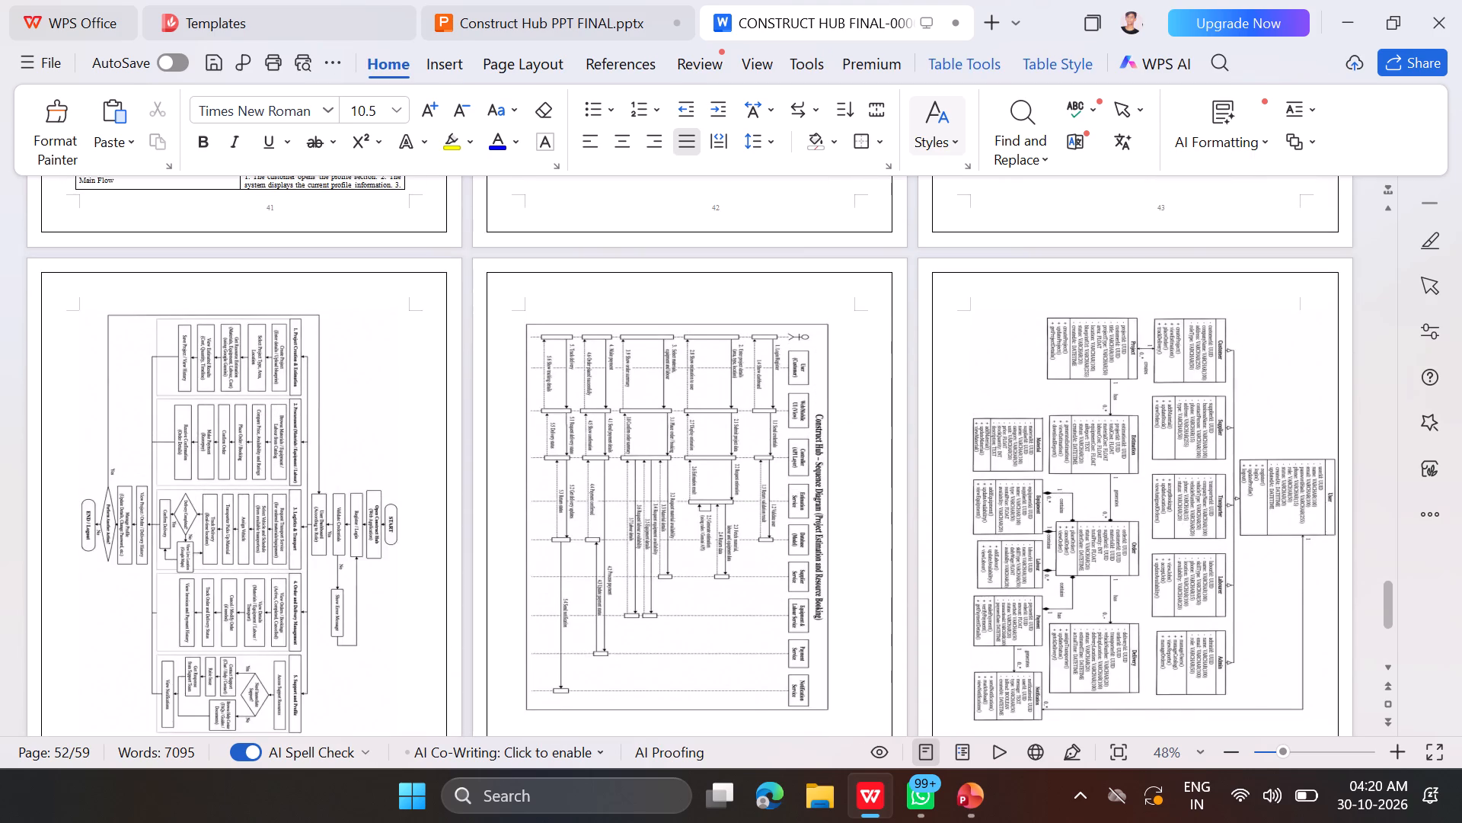
{"action": "scroll", "coordinate": [838, 508], "scroll_direction": "up", "scroll_amount": 1}
Switch to the presentation and title the new slide before the Activity Diagram "Table Design".
{"action": "left_click", "coordinate": [610, 7]}
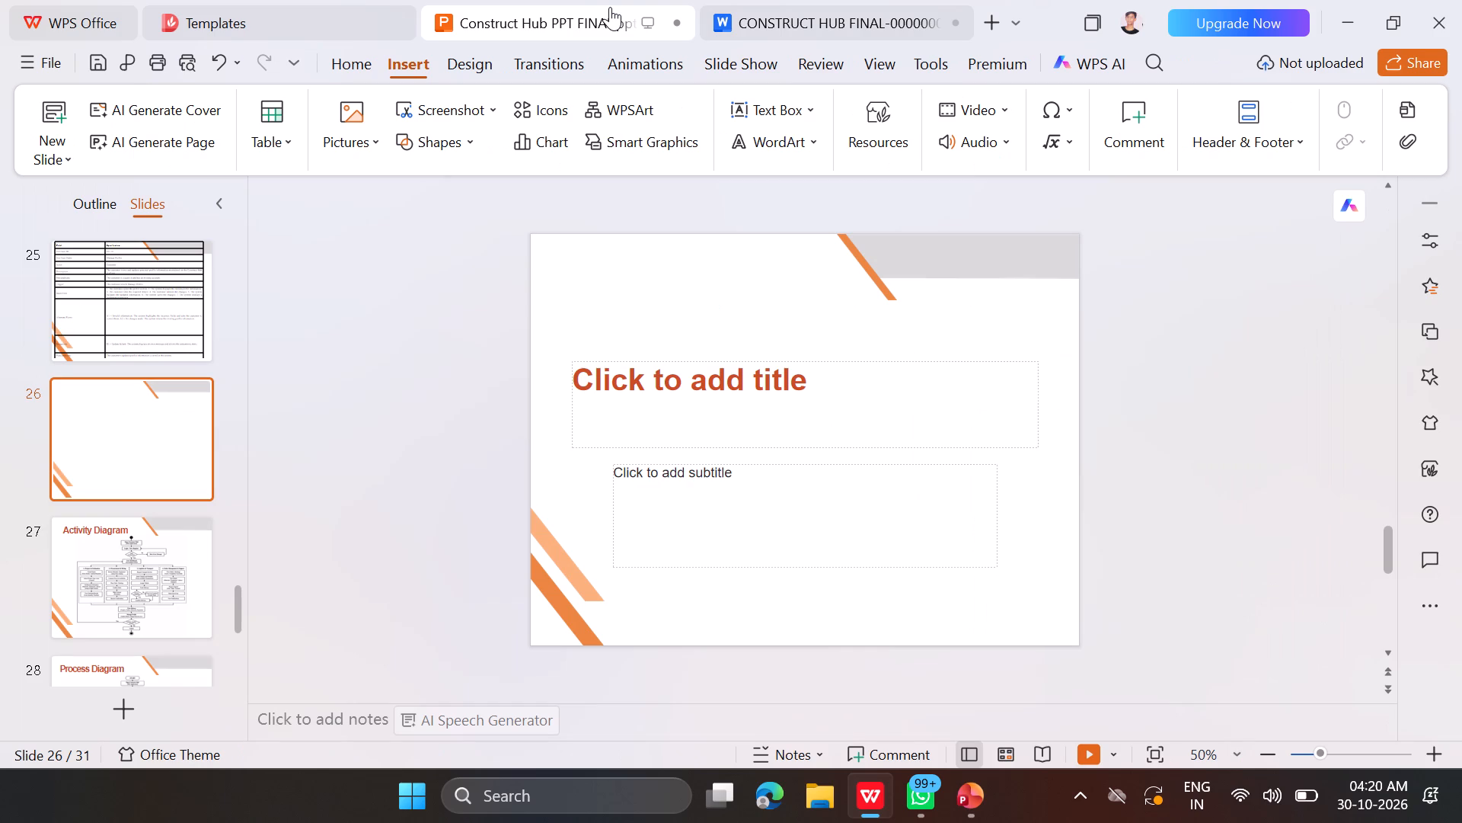
{"action": "left_click", "coordinate": [812, 376]}
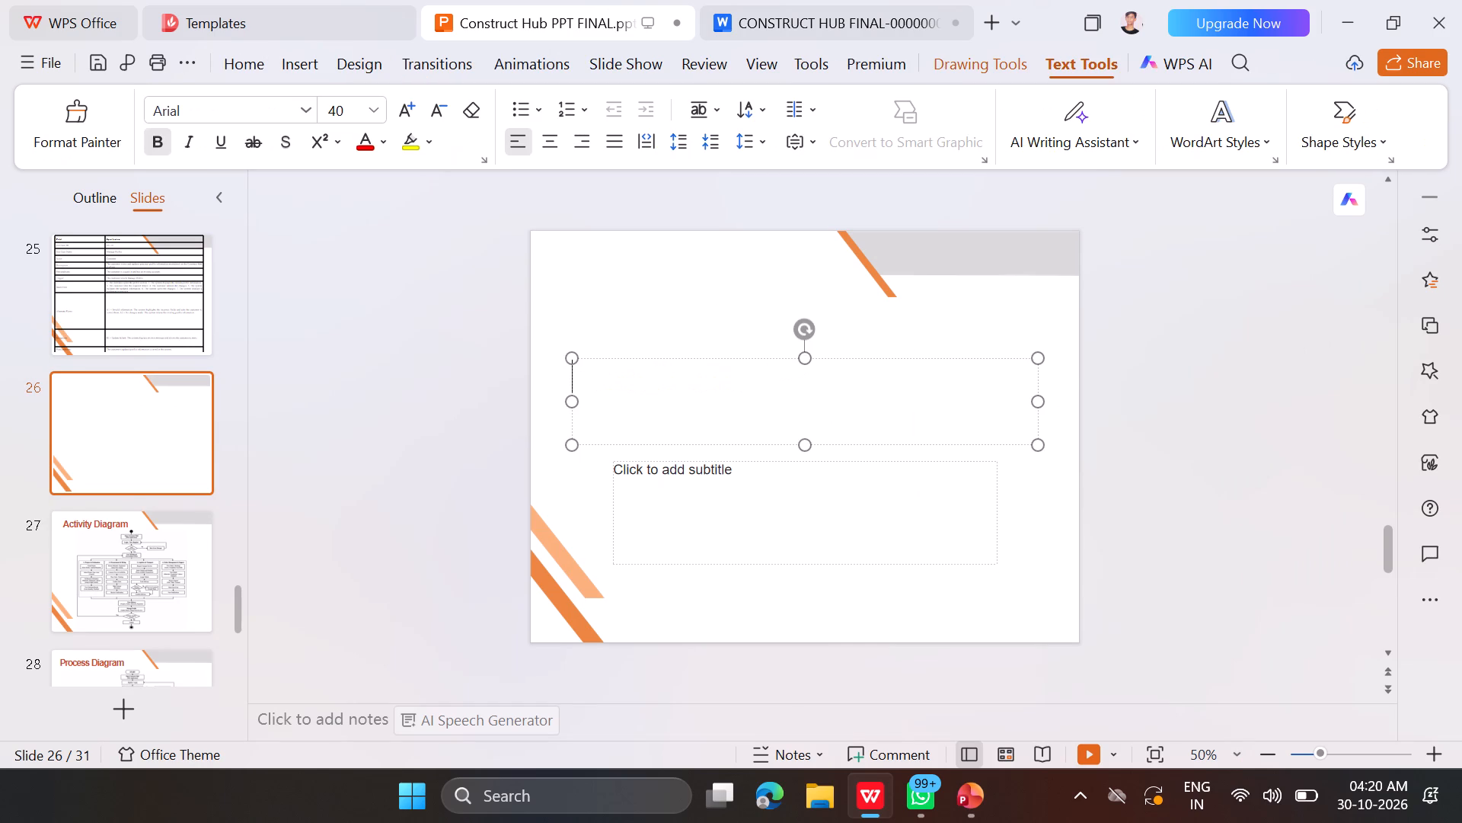
{"action": "key", "text": "ctrl+z"}
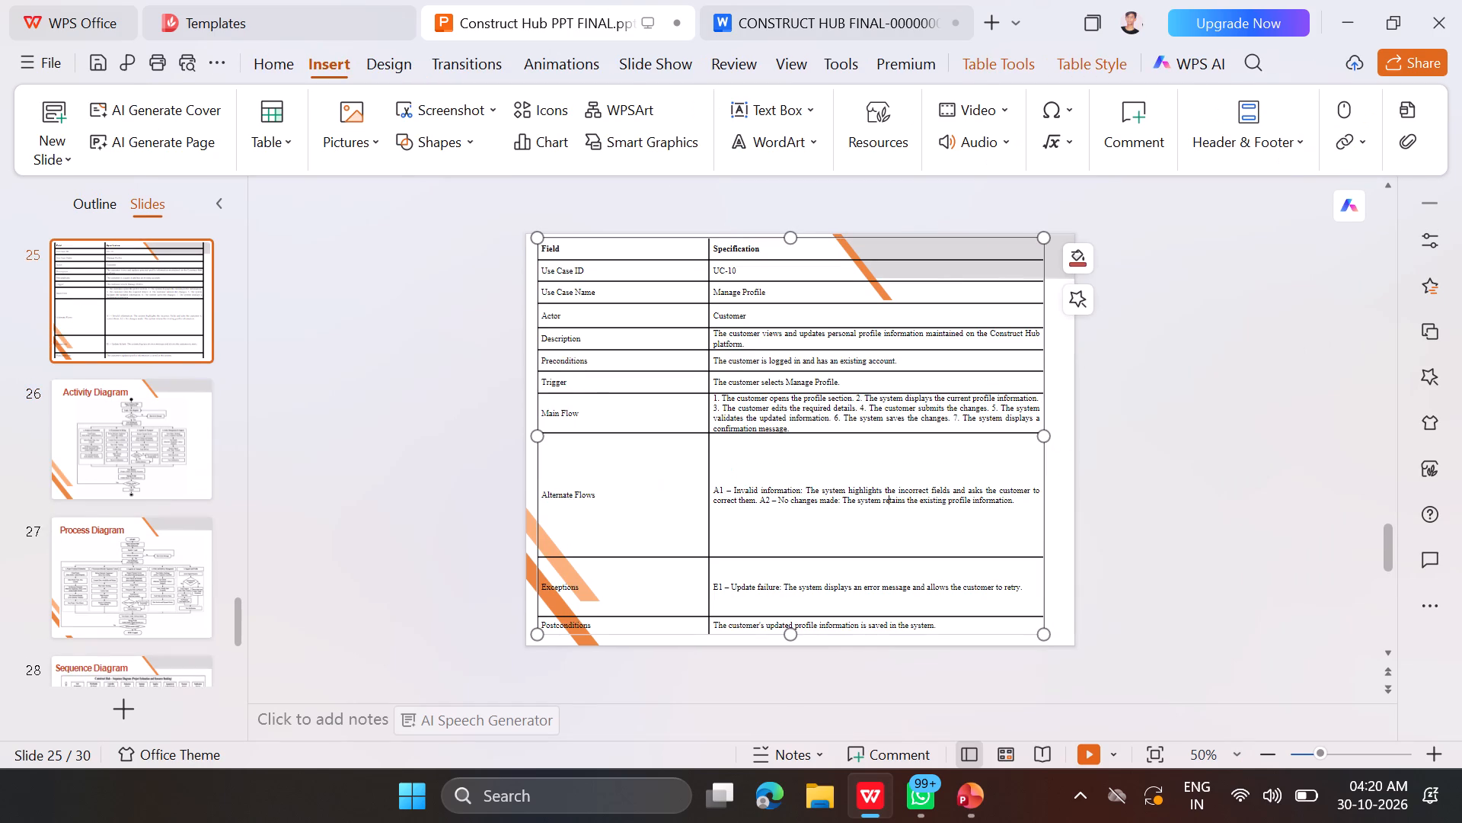
{"action": "key", "text": "ctrl+y"}
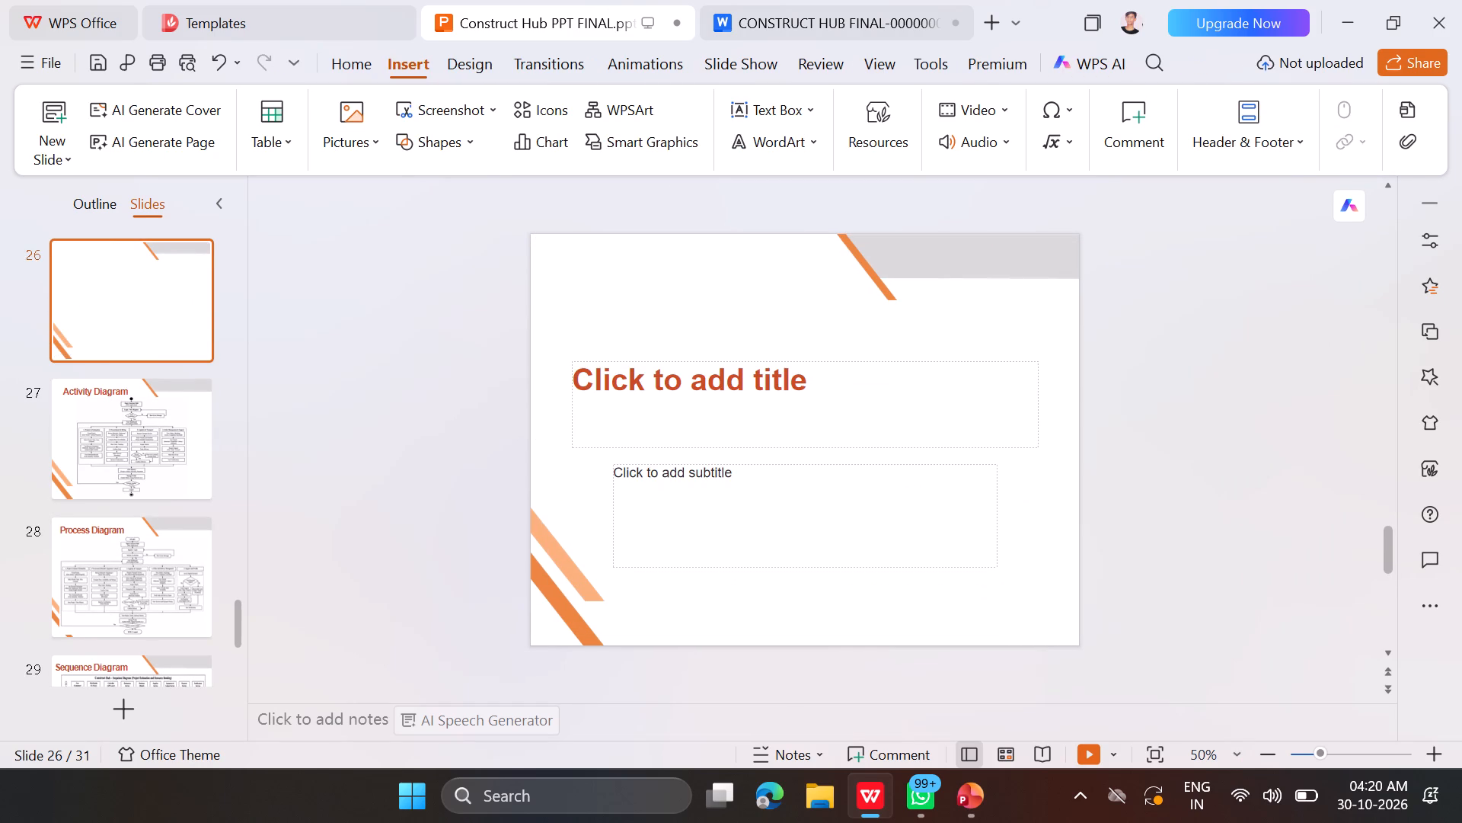
{"action": "left_click", "coordinate": [799, 376]}
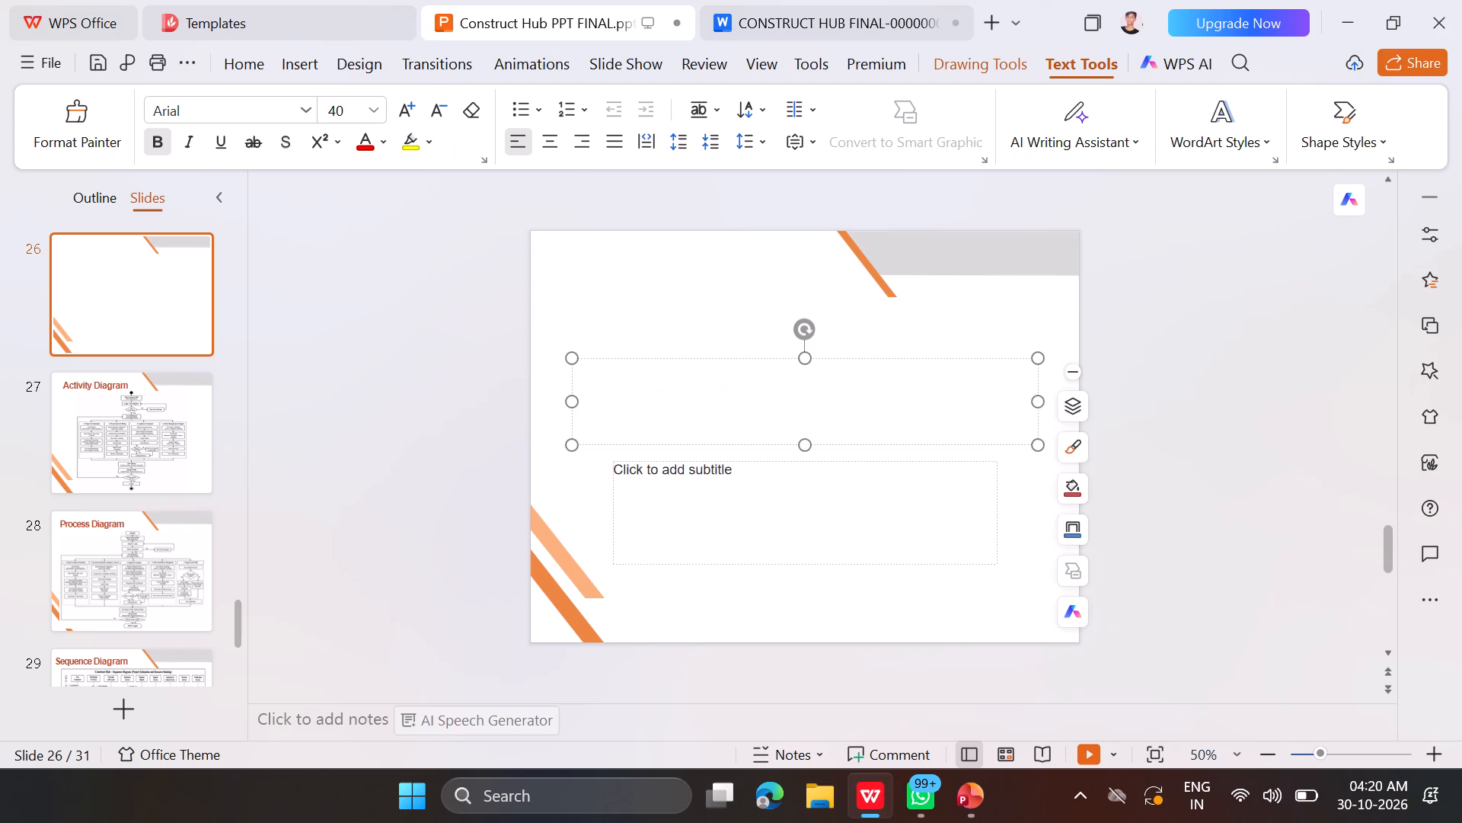
{"action": "key", "text": "t"}
{"action": "key", "text": "BackSpace"}
{"action": "type", "text": "Ta"}
{"action": "key", "text": "b"}
{"action": "type", "text": "le"}
{"action": "key", "text": "space"}
{"action": "type", "text": "Design"}
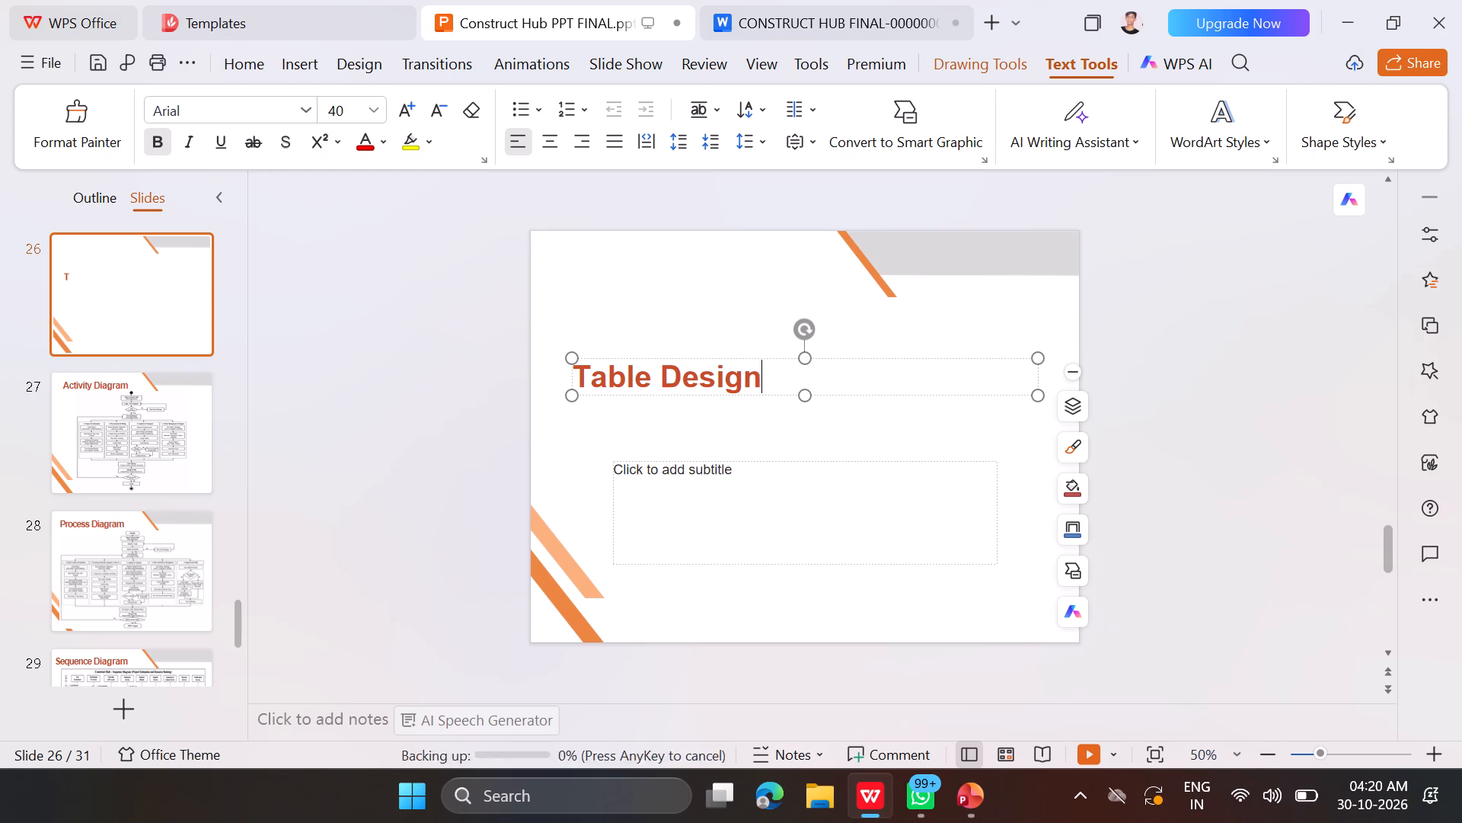
Add eight blank lines after the Table Design title text.
{"action": "key", "text": "Return"}
{"action": "key", "text": "Return"}
{"action": "key", "text": "Return"}
{"action": "key", "text": "Return"}
{"action": "key", "text": "Return"}
{"action": "key", "text": "Return"}
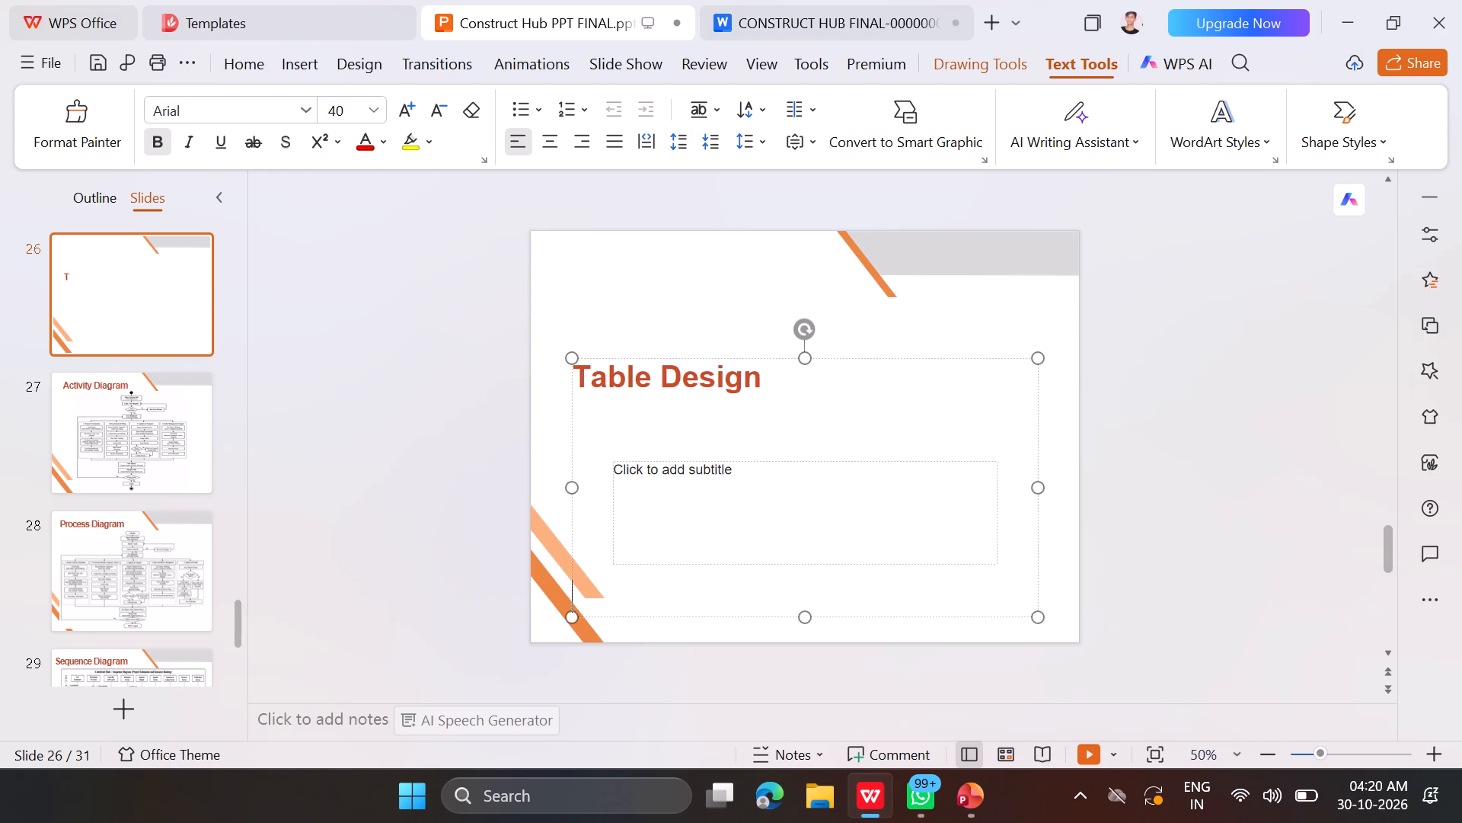
{"action": "key", "text": "Return"}
{"action": "key", "text": "Return"}
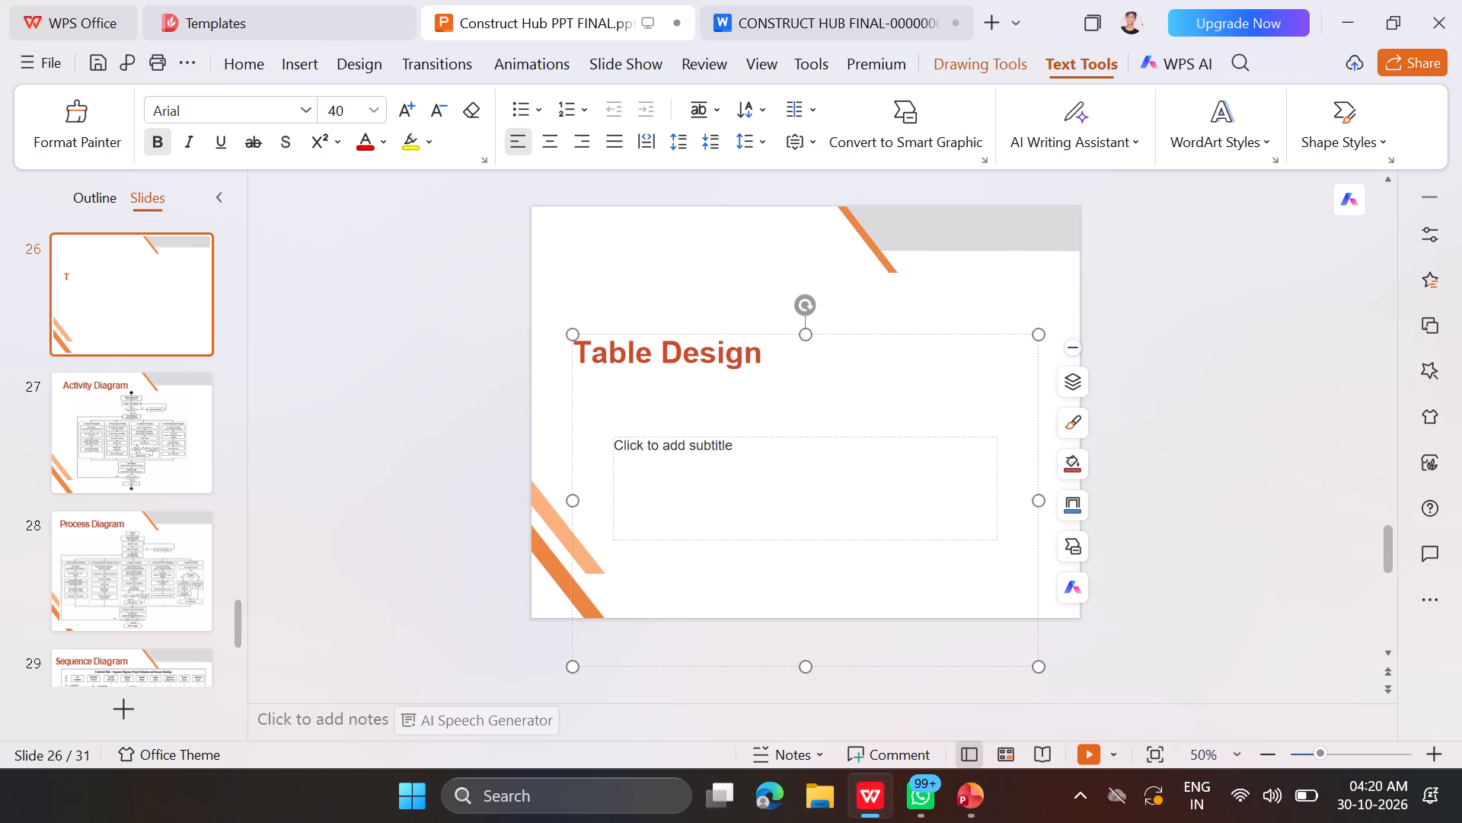
{"action": "key", "text": "ctrl+z"}
{"action": "key", "text": "ctrl+y"}
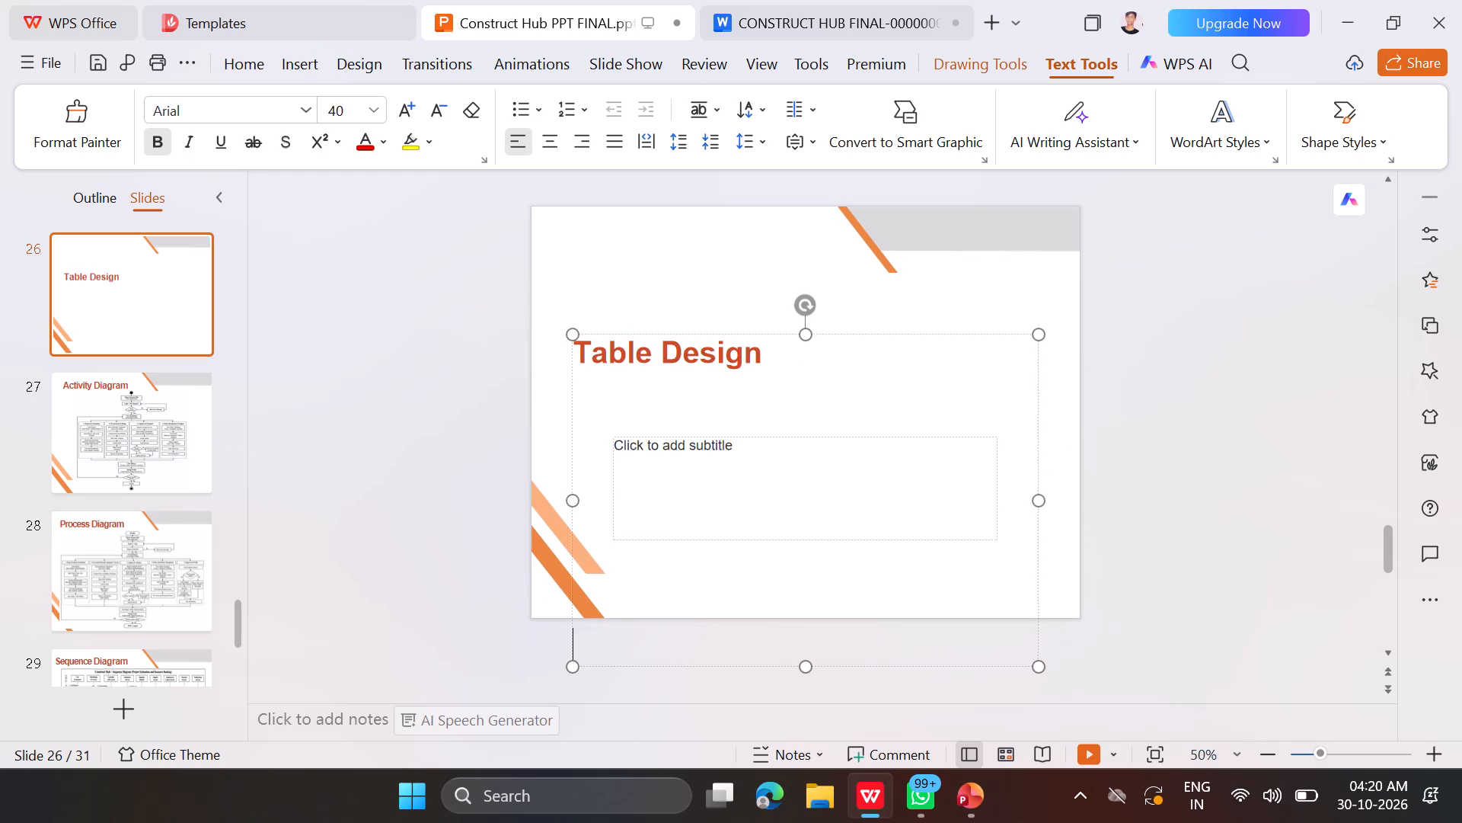
{"action": "left_click", "coordinate": [1207, 498]}
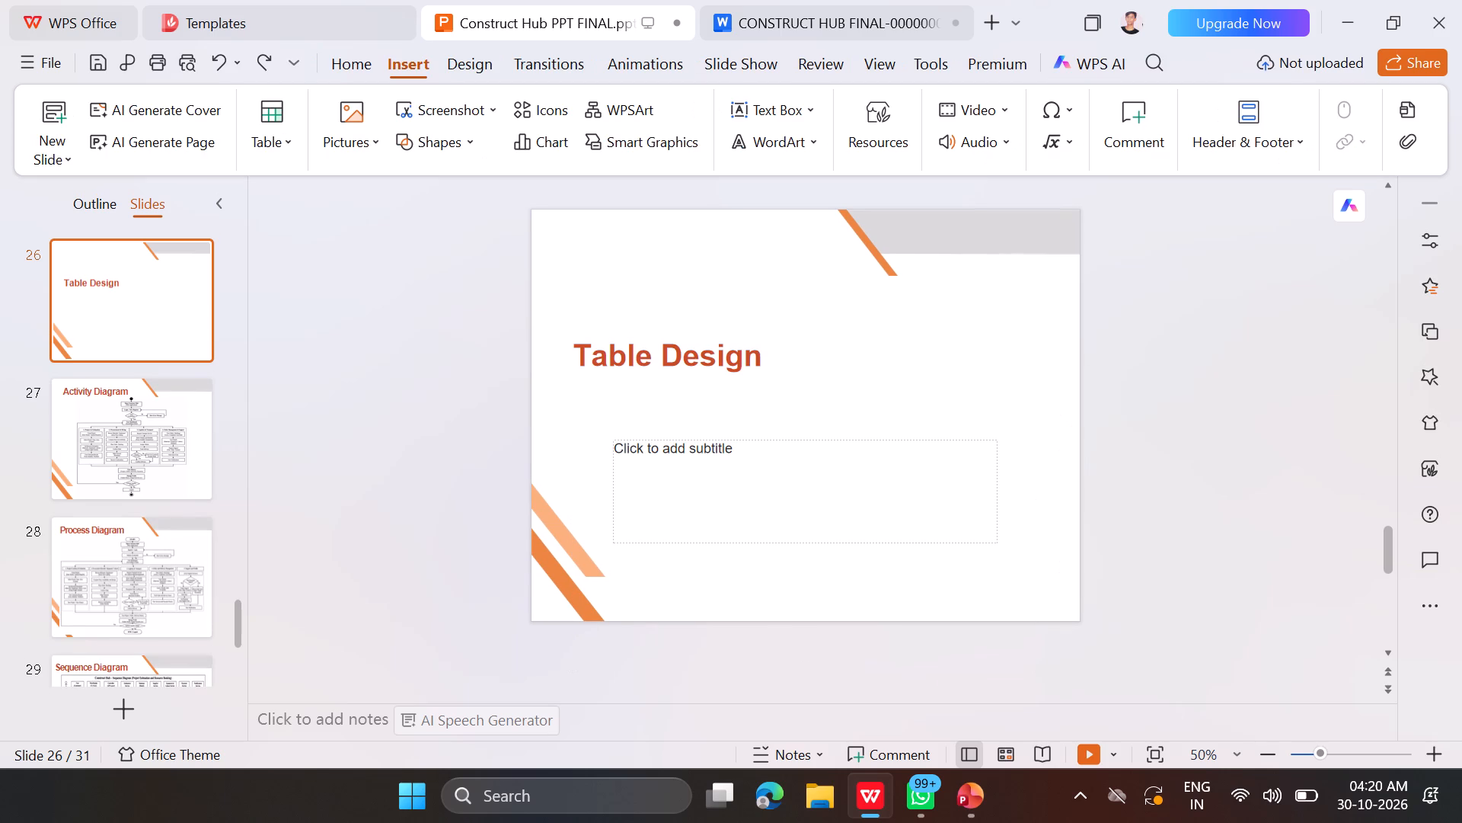
{"action": "left_click", "coordinate": [905, 601]}
{"action": "left_click", "coordinate": [1020, 540]}
Insert a new slide with the Title and Content layout after the Table Design slide.
{"action": "left_click", "coordinate": [69, 160]}
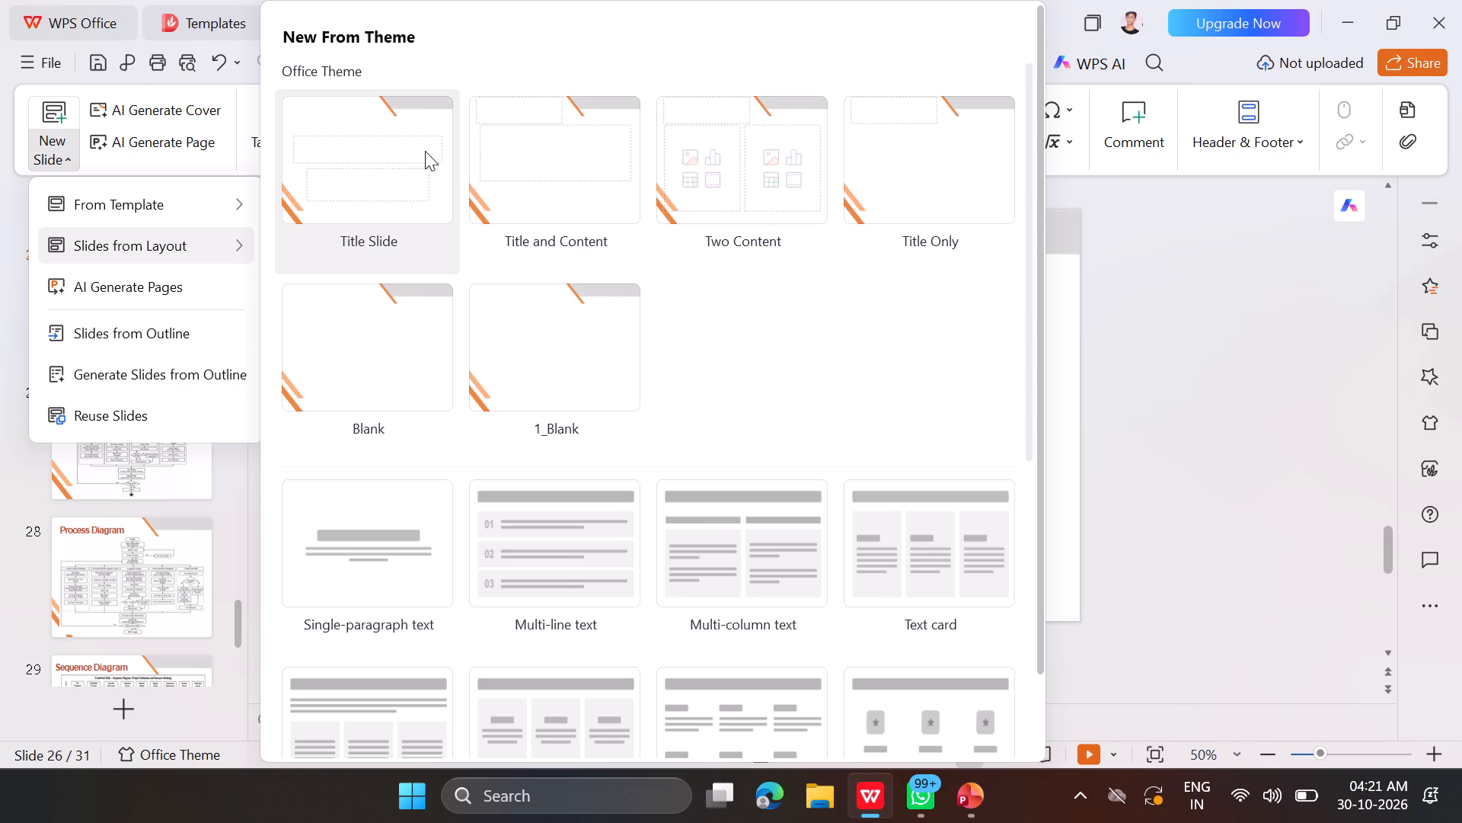
{"action": "left_click", "coordinate": [519, 169]}
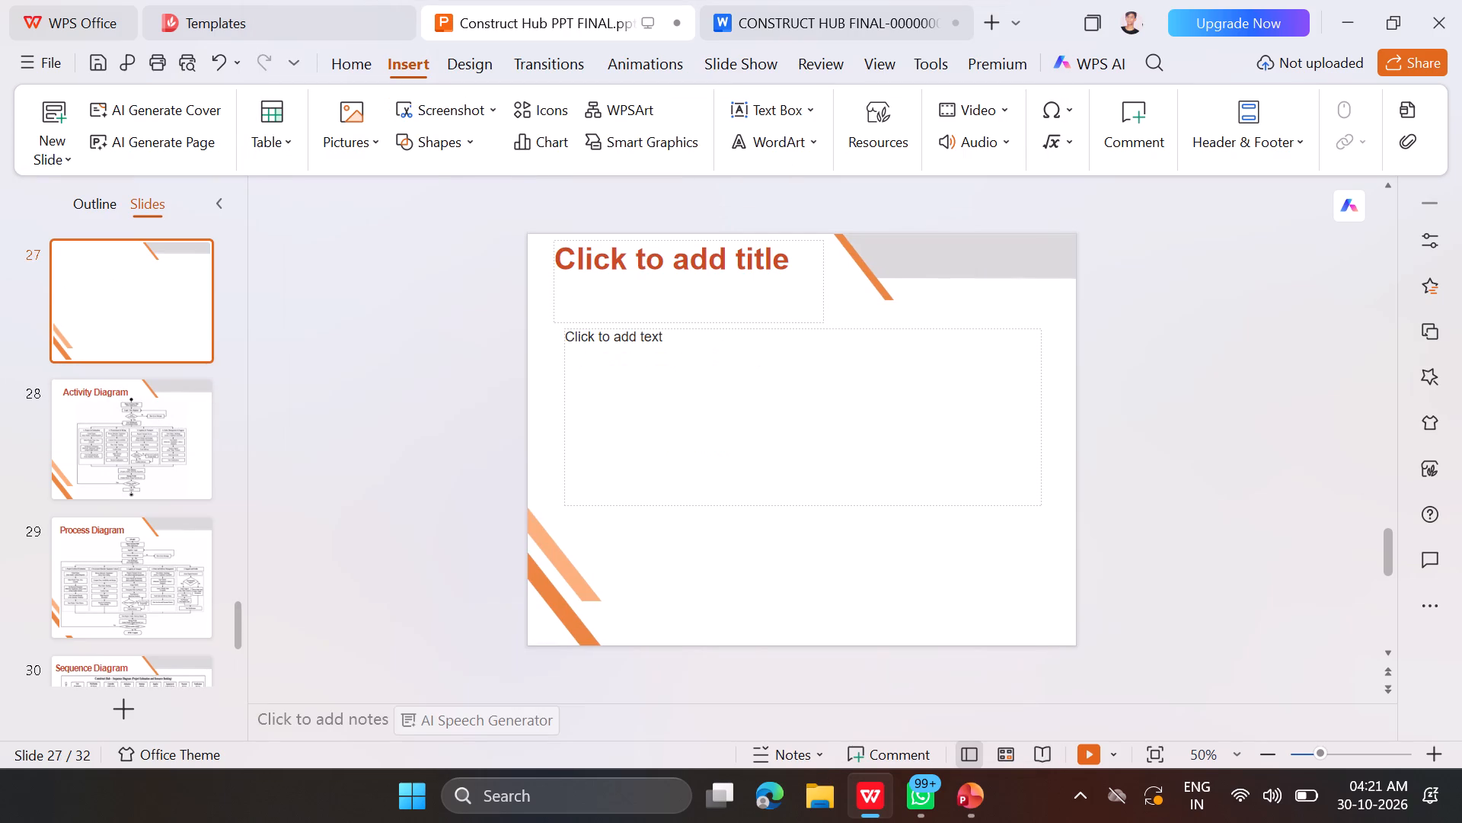
Switch to the report and search it for "table design", stepping through the matches.
{"action": "left_click", "coordinate": [774, 0]}
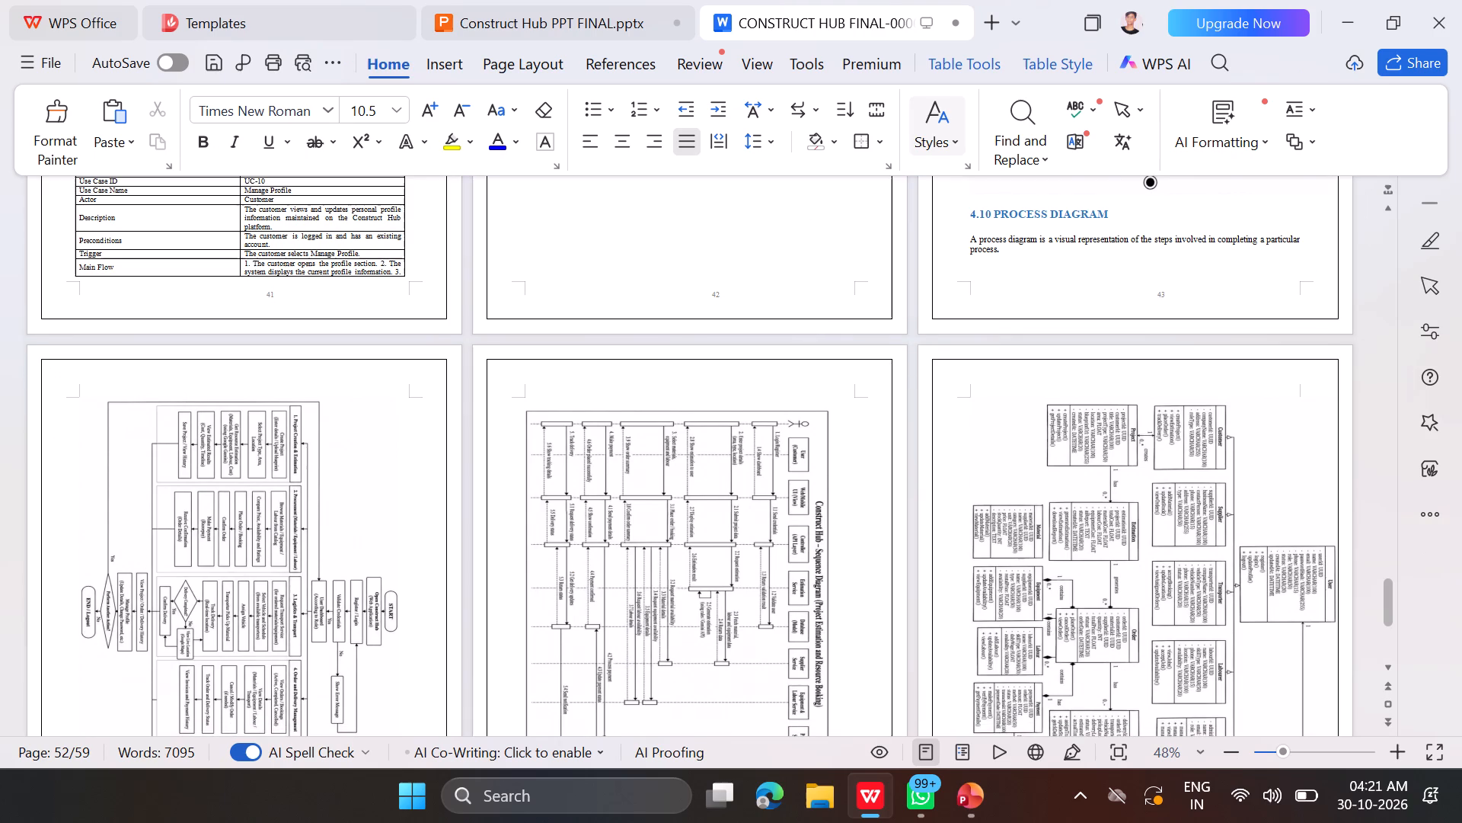
{"action": "key", "text": "ctrl+f"}
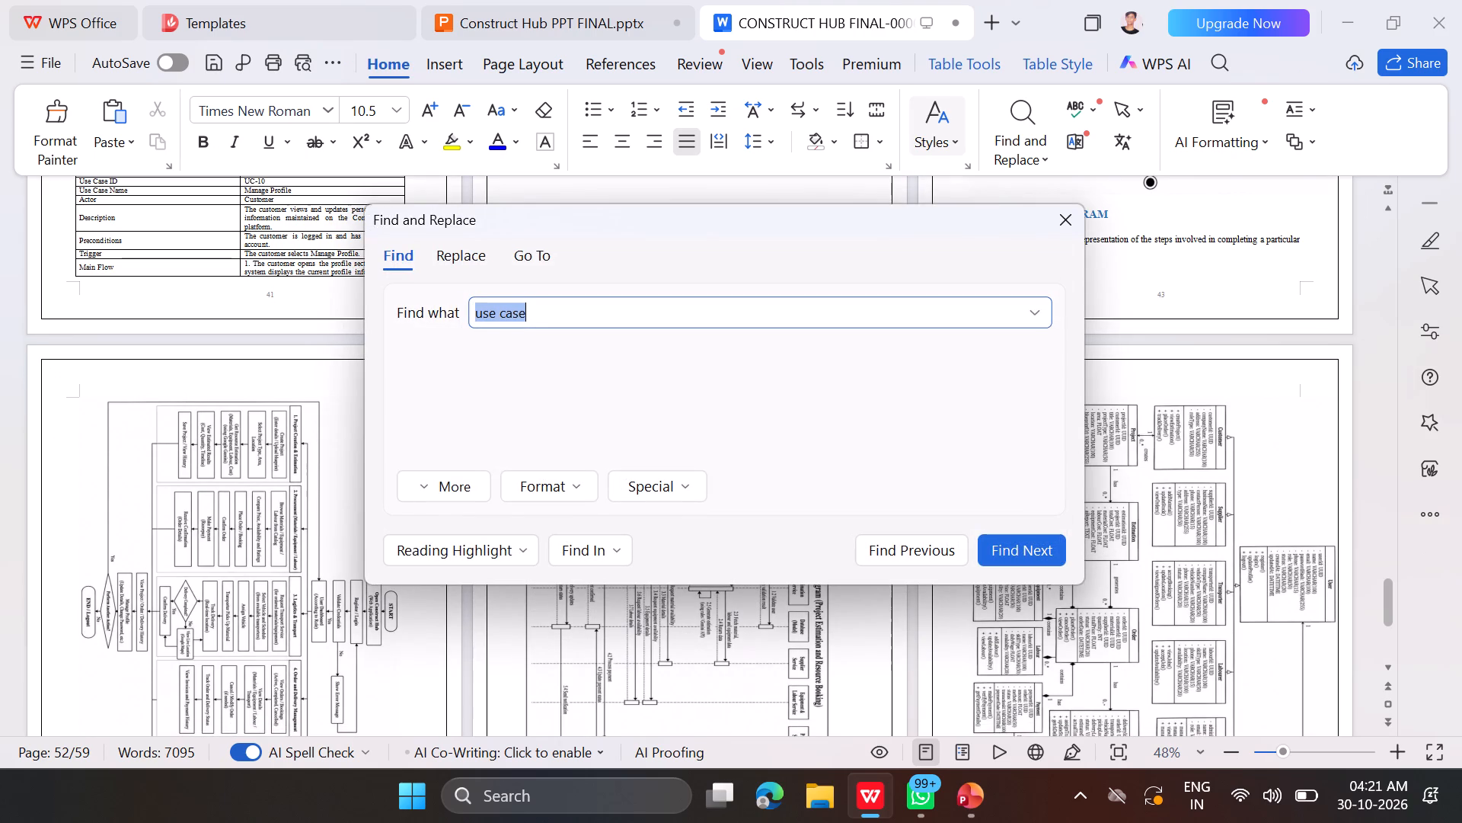
{"action": "key", "text": "BackSpace"}
{"action": "type", "text": "table"}
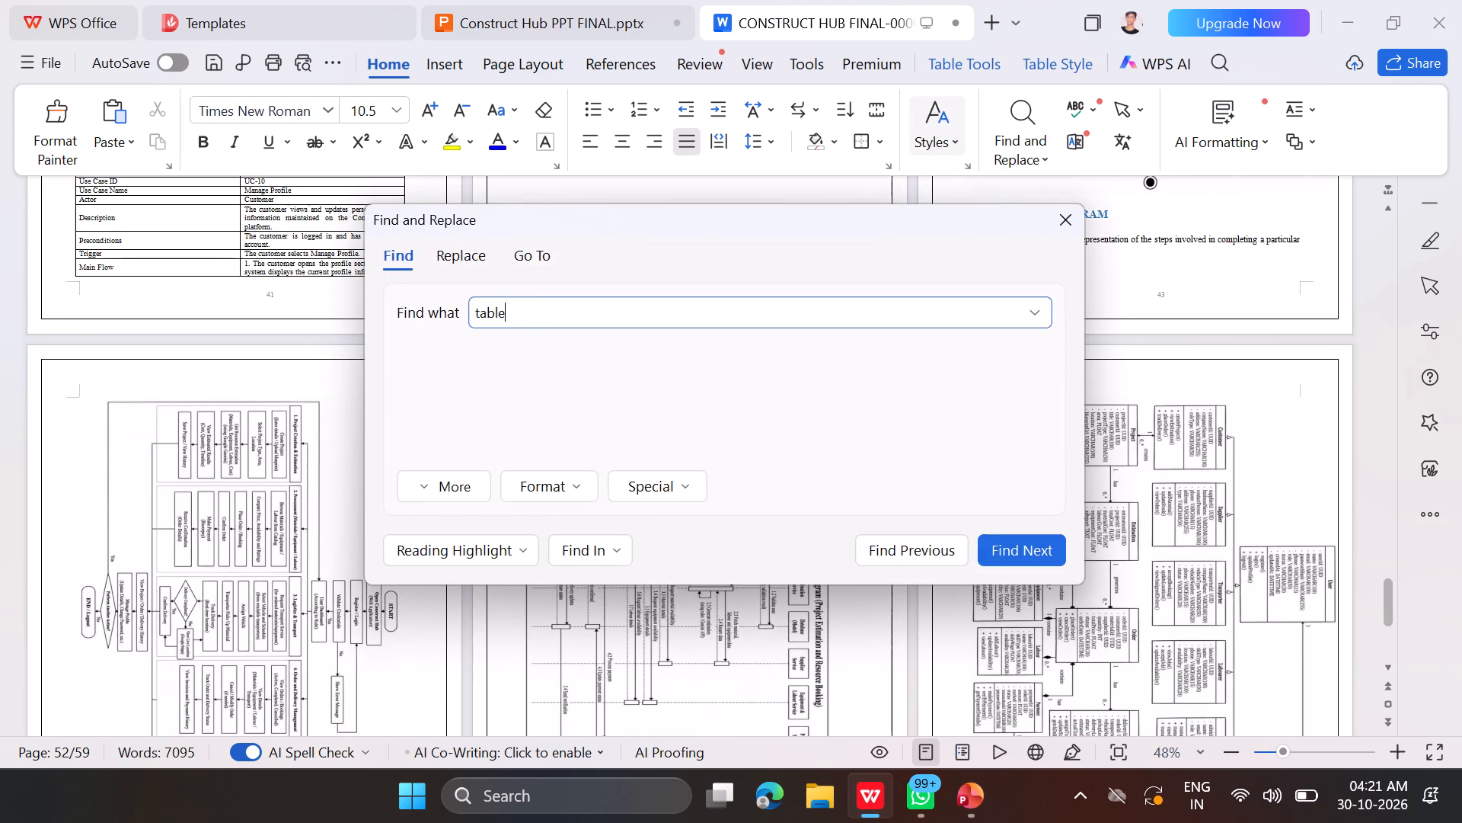
{"action": "key", "text": "space"}
{"action": "type", "text": "des"}
{"action": "type", "text": "ign"}
{"action": "key", "text": "Return"}
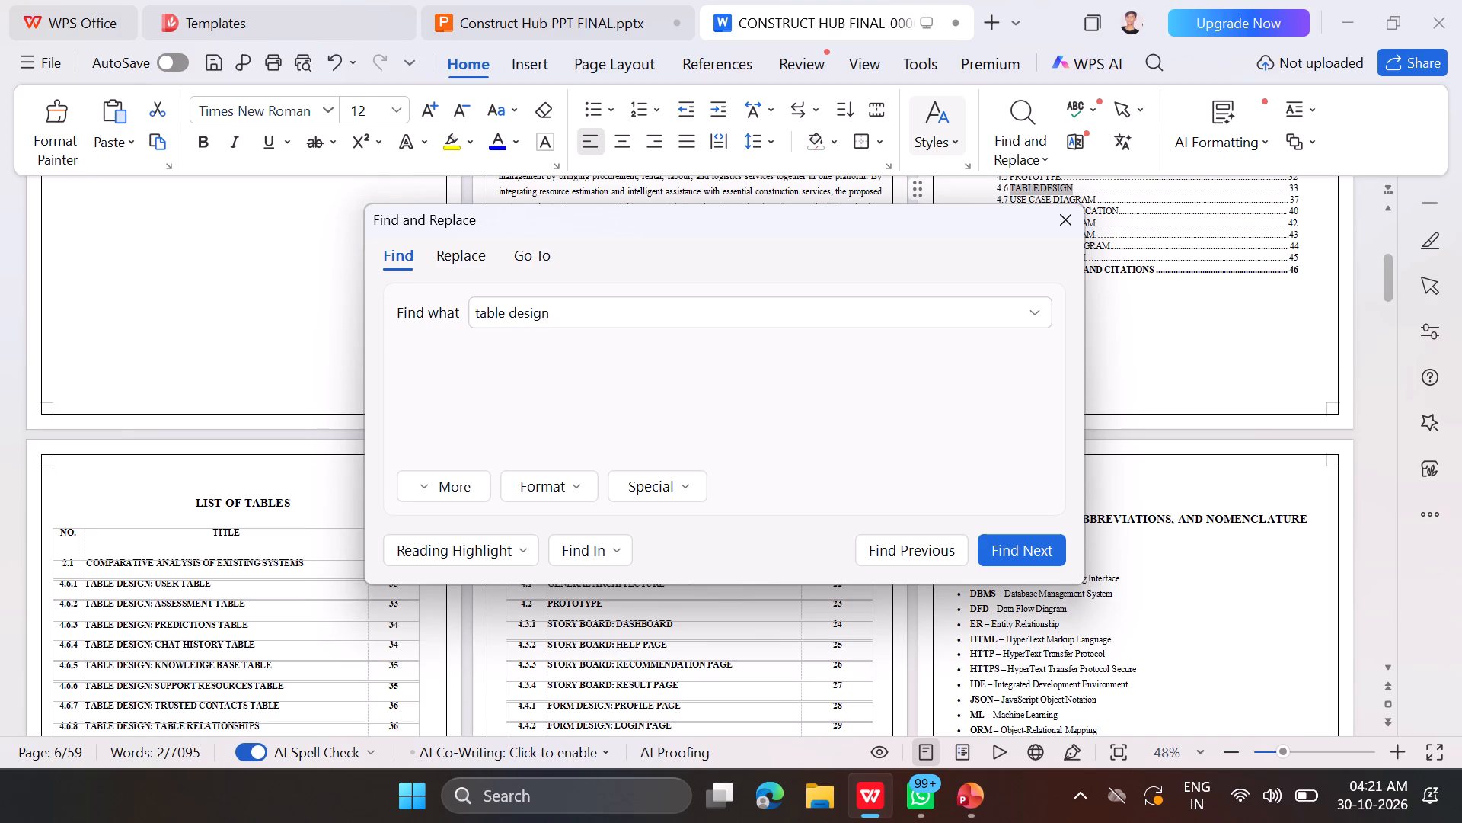
{"action": "key", "text": "Return"}
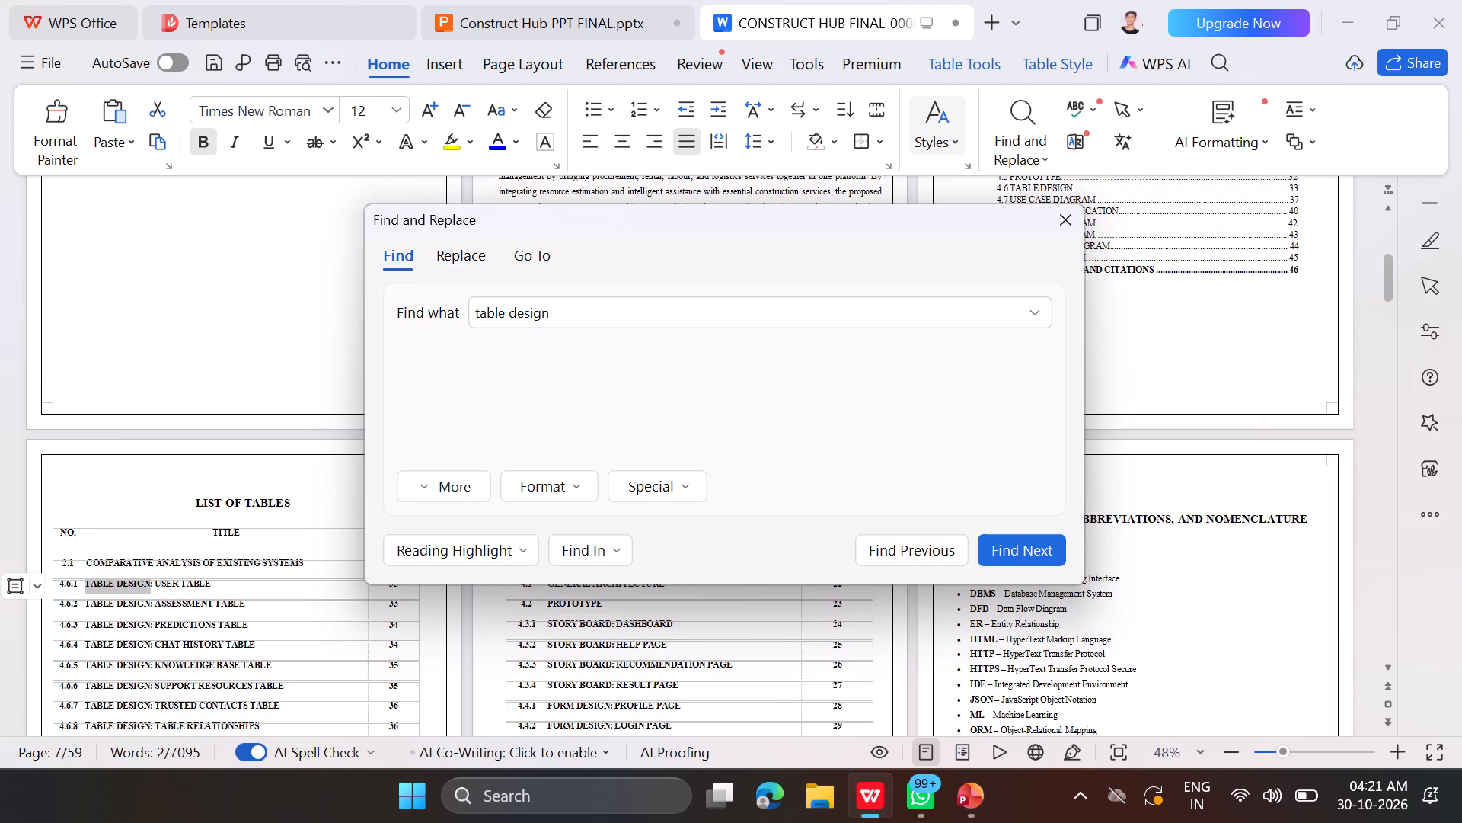
{"action": "key", "text": "Return"}
{"action": "key", "text": "Return"}
{"action": "key", "text": "Return"}
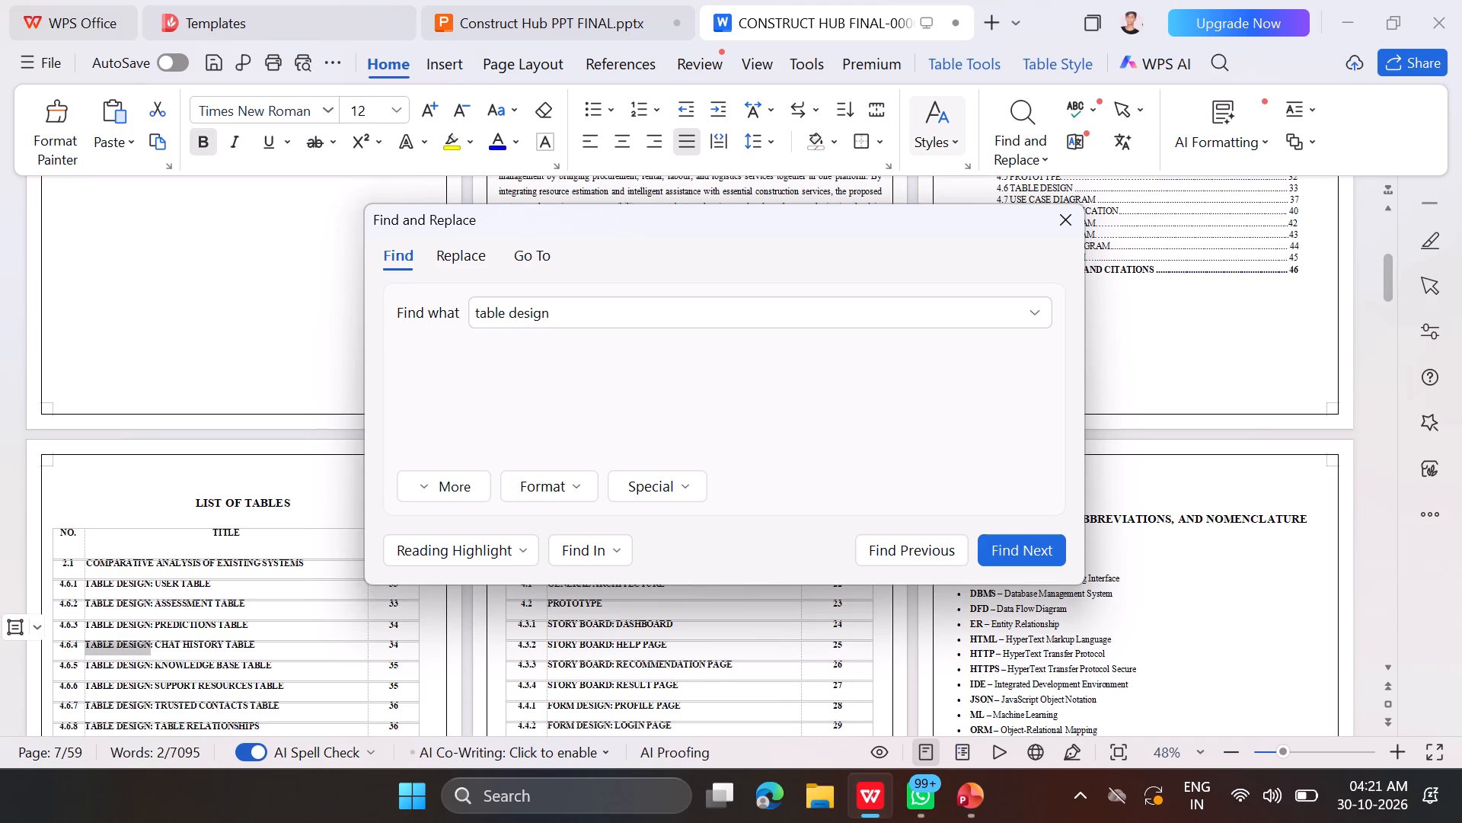
{"action": "key", "text": "Return"}
{"action": "key", "text": "Return"}
{"action": "key", "text": "Return"}
{"action": "key", "text": "Return"}
{"action": "key", "text": "Return"}
{"action": "key", "text": "Return"}
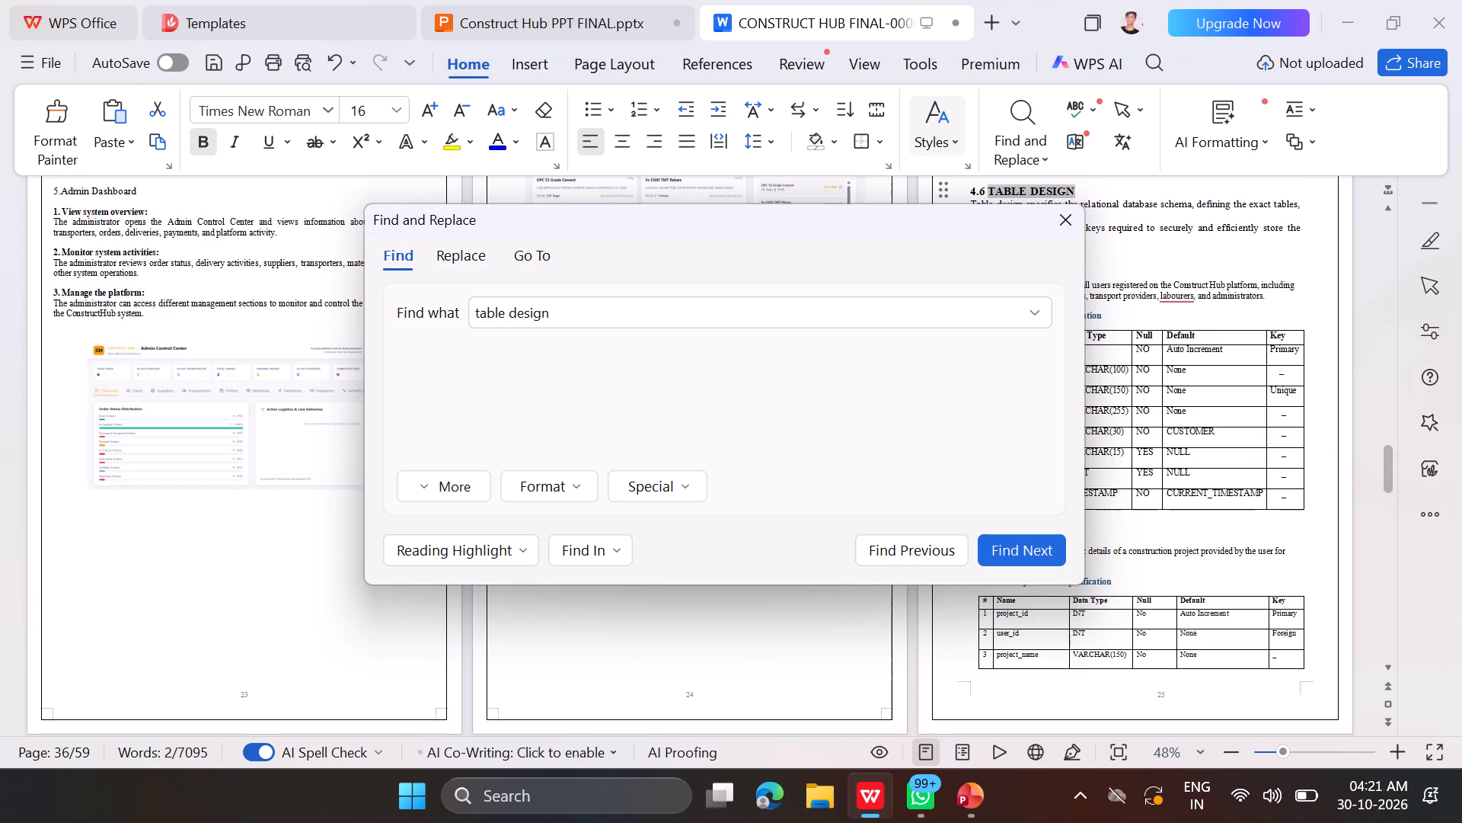
{"action": "key", "text": "Return"}
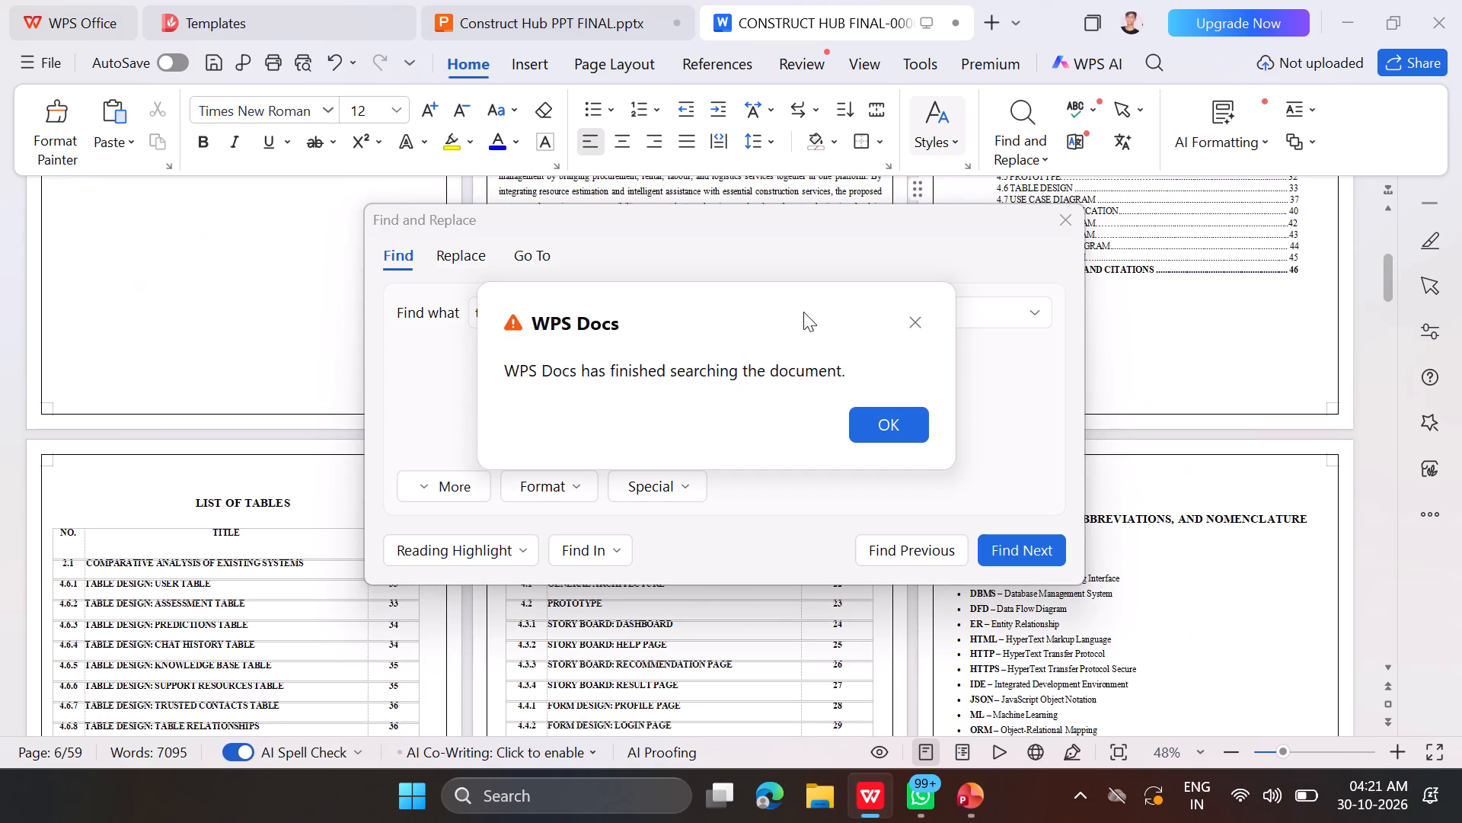
{"action": "left_click", "coordinate": [918, 327]}
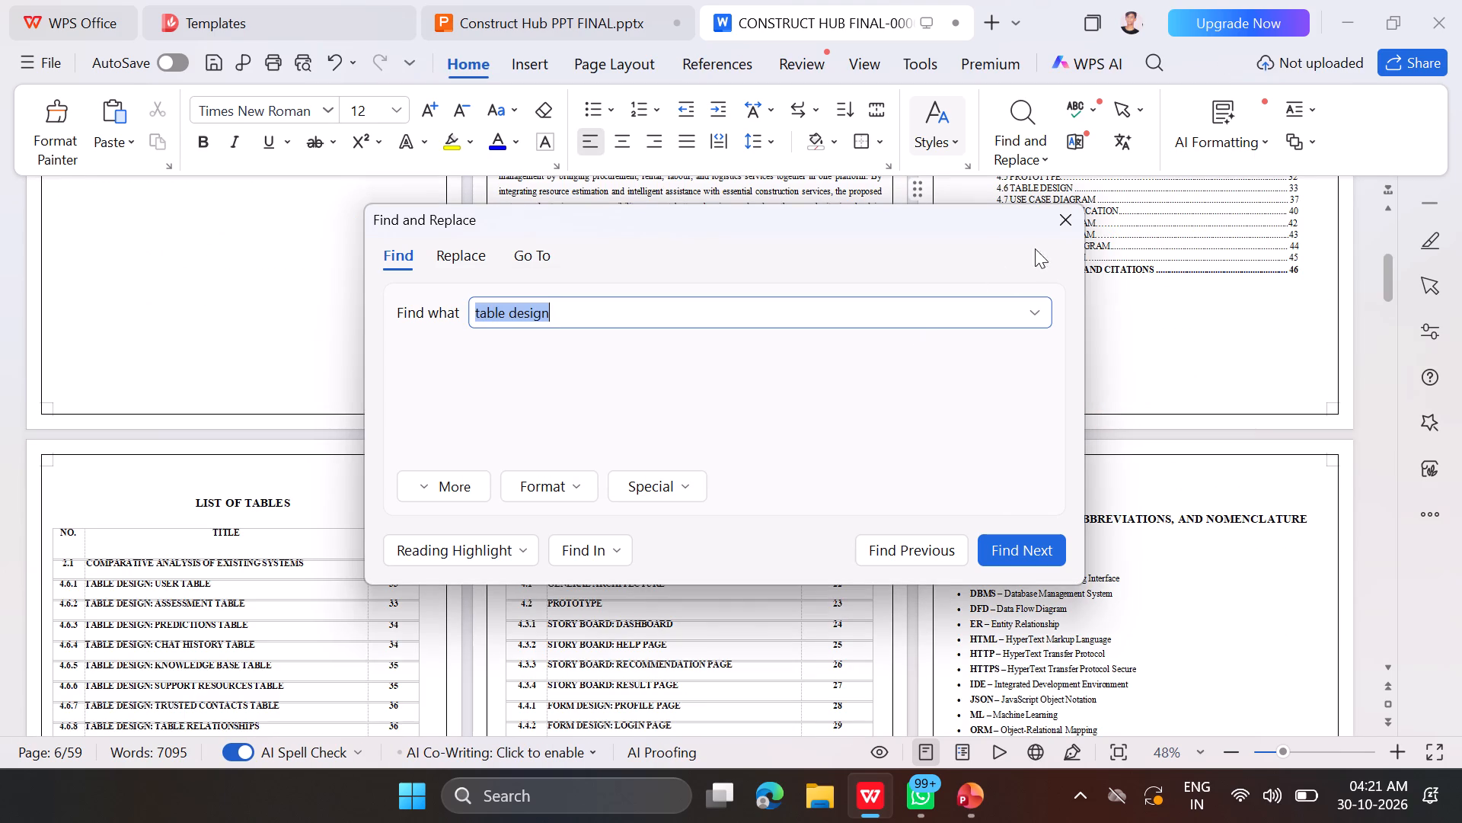
{"action": "left_click", "coordinate": [1064, 227]}
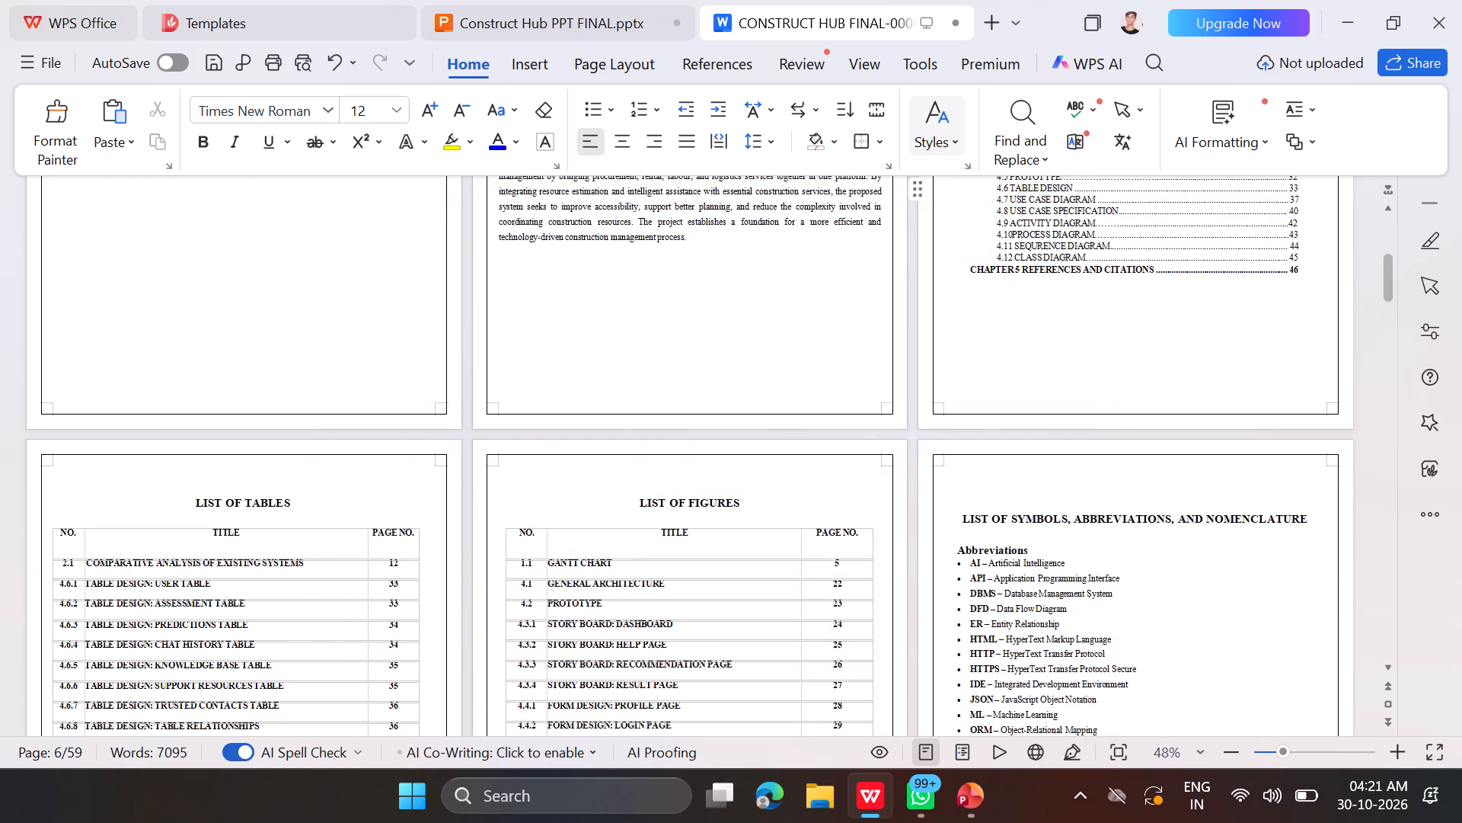
Look through the report's list of tables and table specifications, going back to the start of section 4.6 Table Design.
{"action": "scroll", "coordinate": [950, 401], "scroll_direction": "up", "scroll_amount": 3}
{"action": "scroll", "coordinate": [950, 401], "scroll_direction": "down", "scroll_amount": 5}
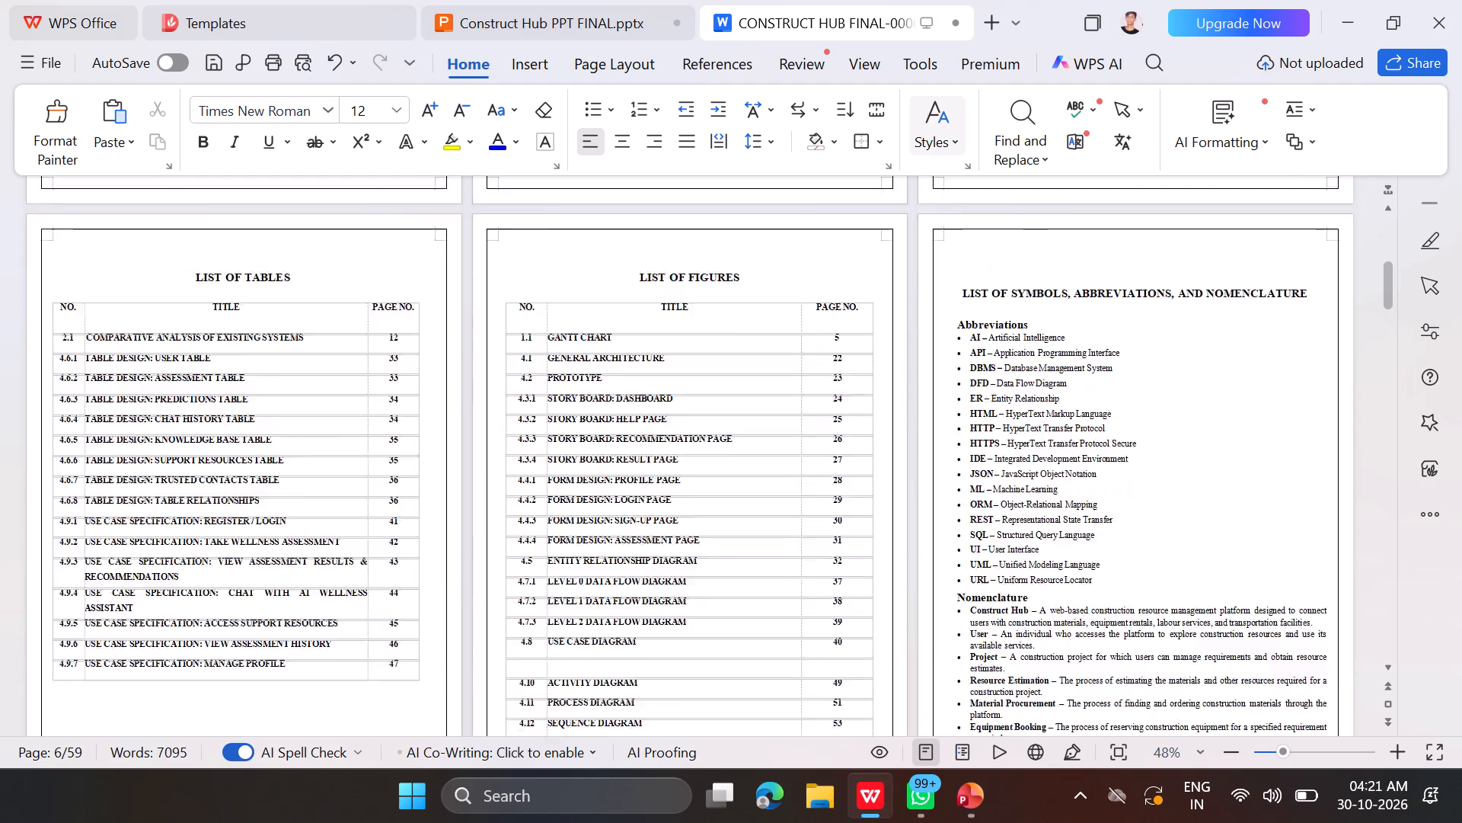
{"action": "scroll", "coordinate": [950, 401], "scroll_direction": "down", "scroll_amount": 15}
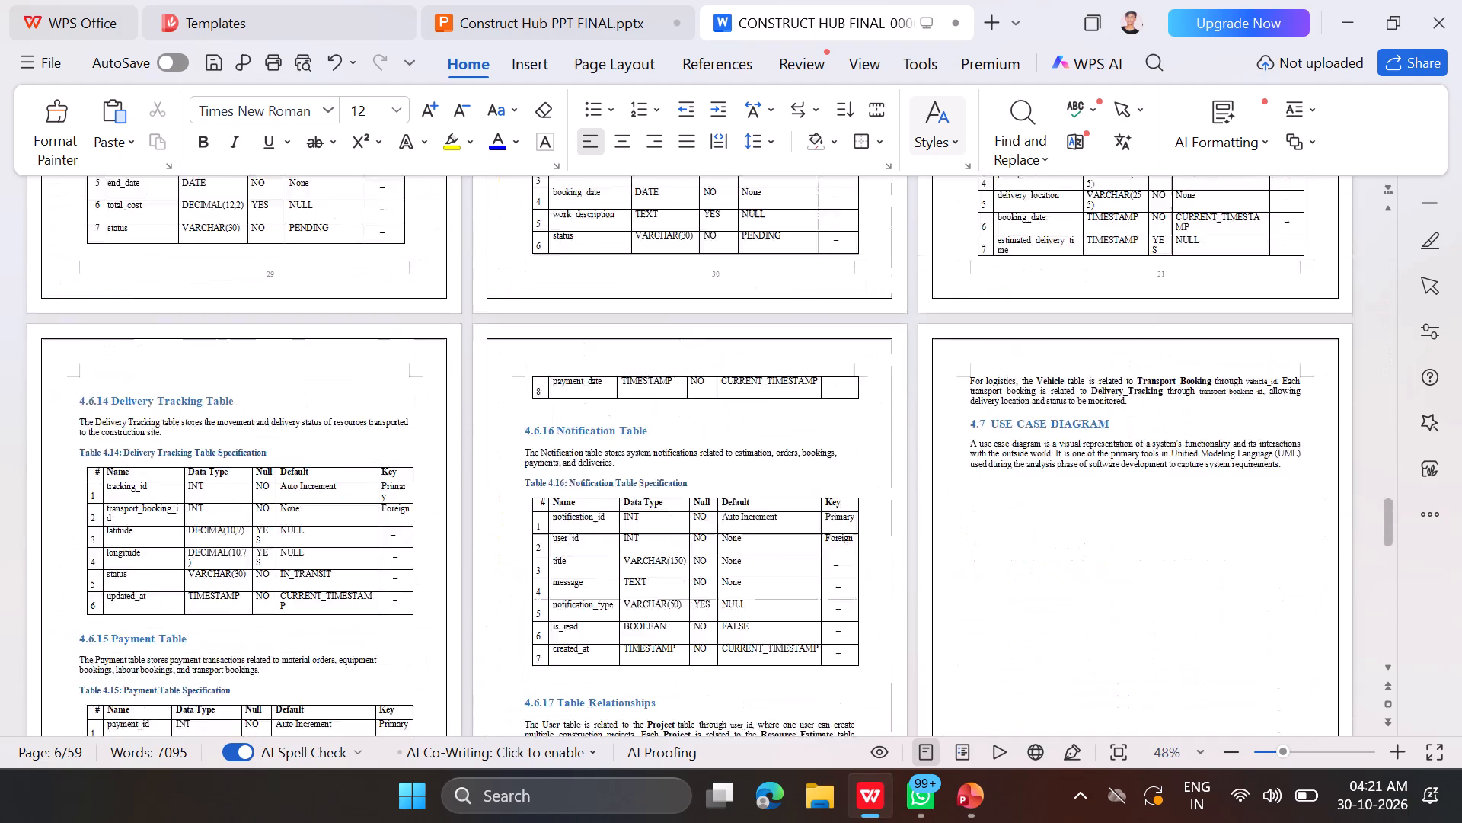
{"action": "scroll", "coordinate": [950, 401], "scroll_direction": "up", "scroll_amount": 6}
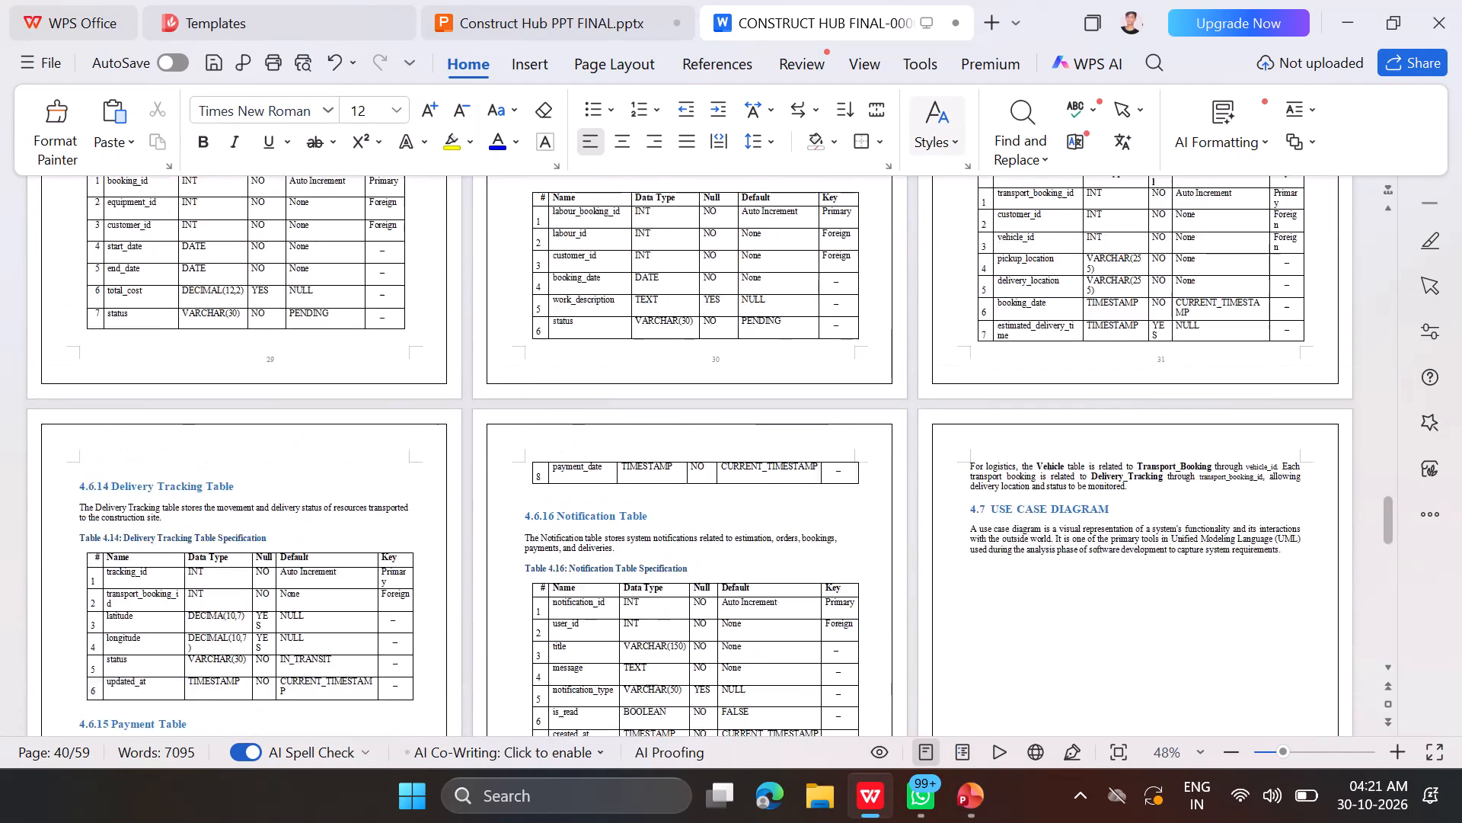
{"action": "scroll", "coordinate": [950, 401], "scroll_direction": "up", "scroll_amount": 2}
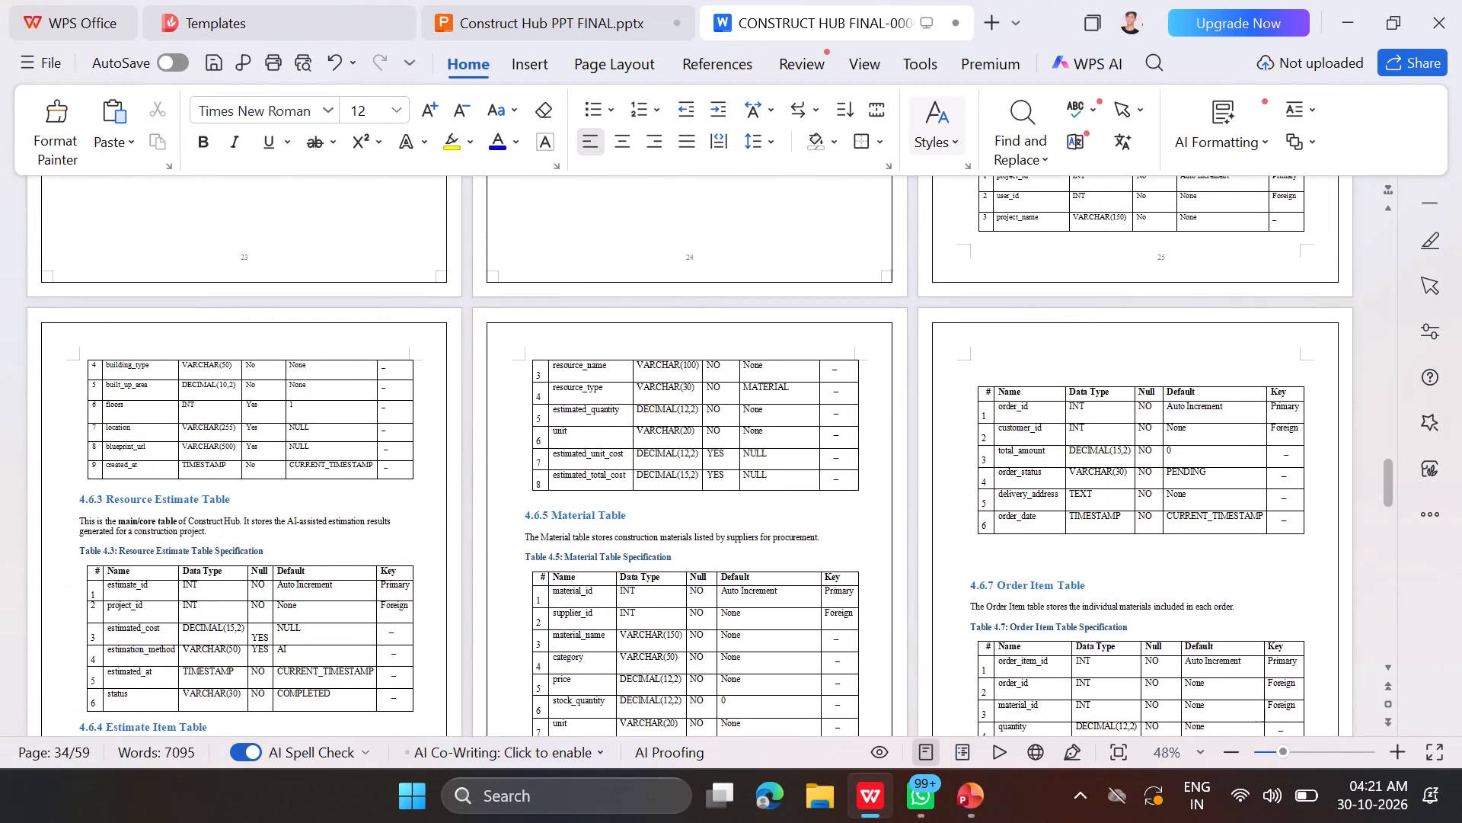
{"action": "scroll", "coordinate": [950, 401], "scroll_direction": "up", "scroll_amount": 1}
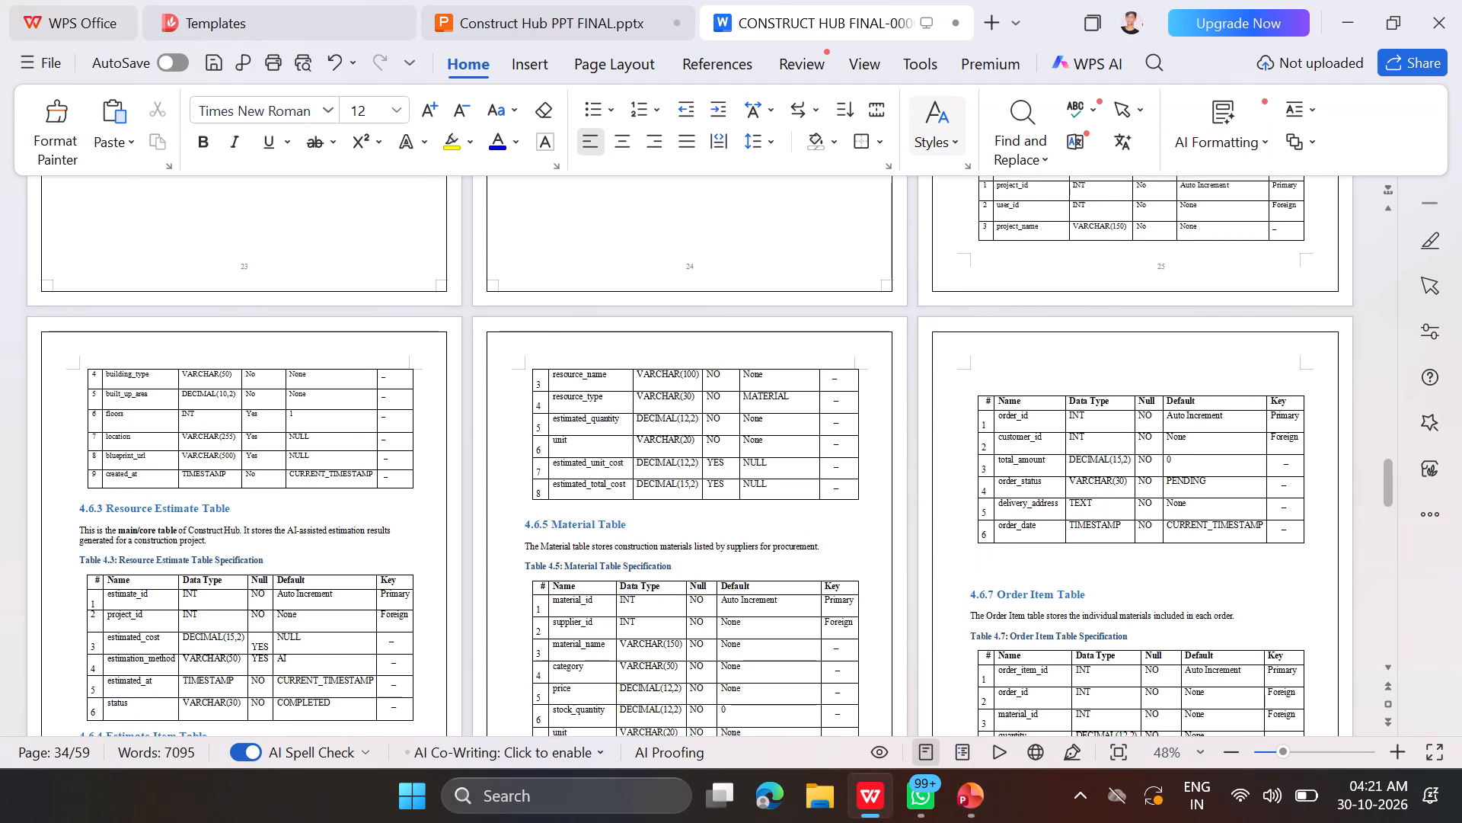
{"action": "scroll", "coordinate": [950, 401], "scroll_direction": "up", "scroll_amount": 3}
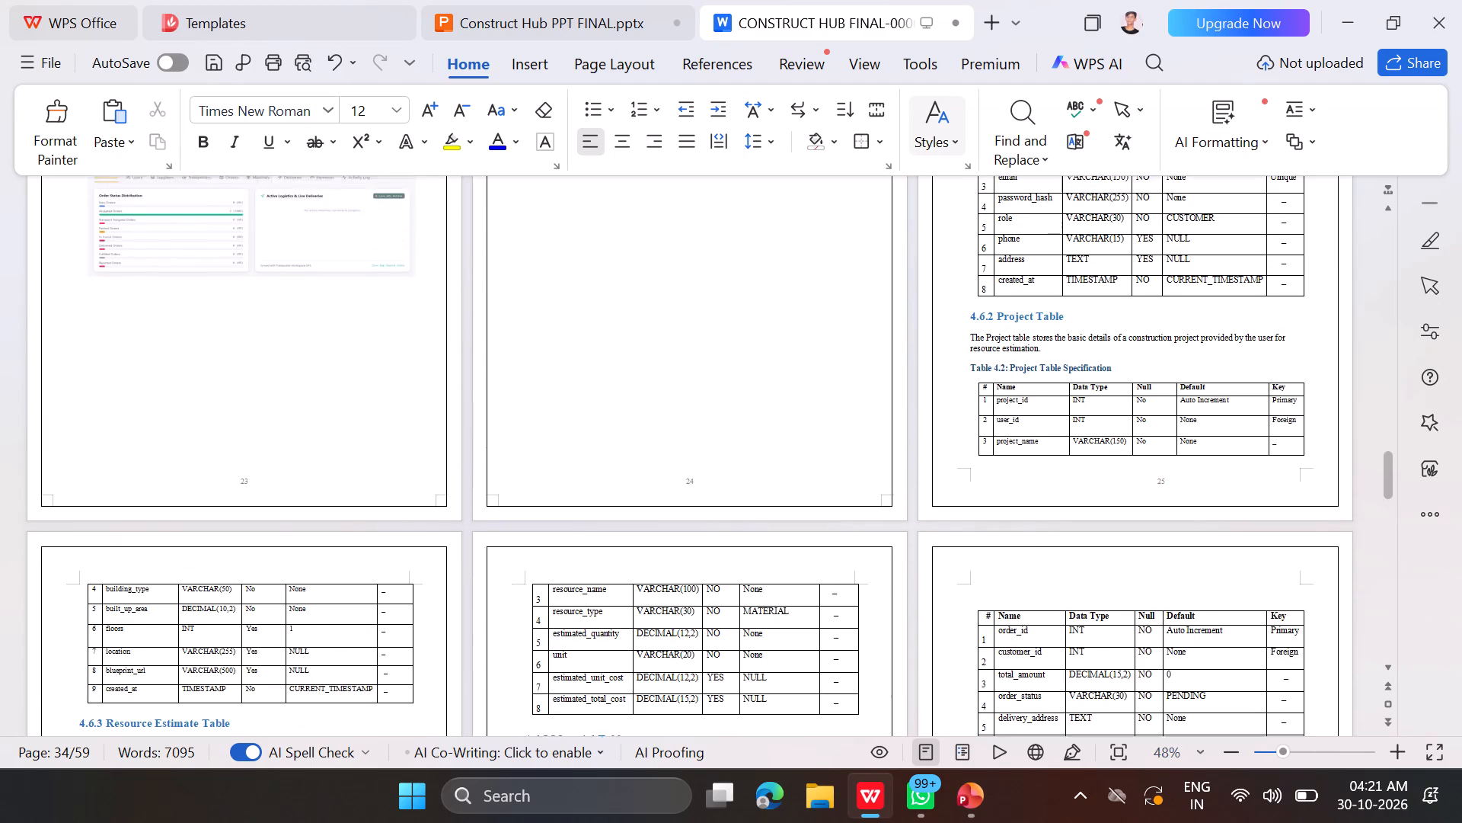
{"action": "scroll", "coordinate": [950, 401], "scroll_direction": "up", "scroll_amount": 4}
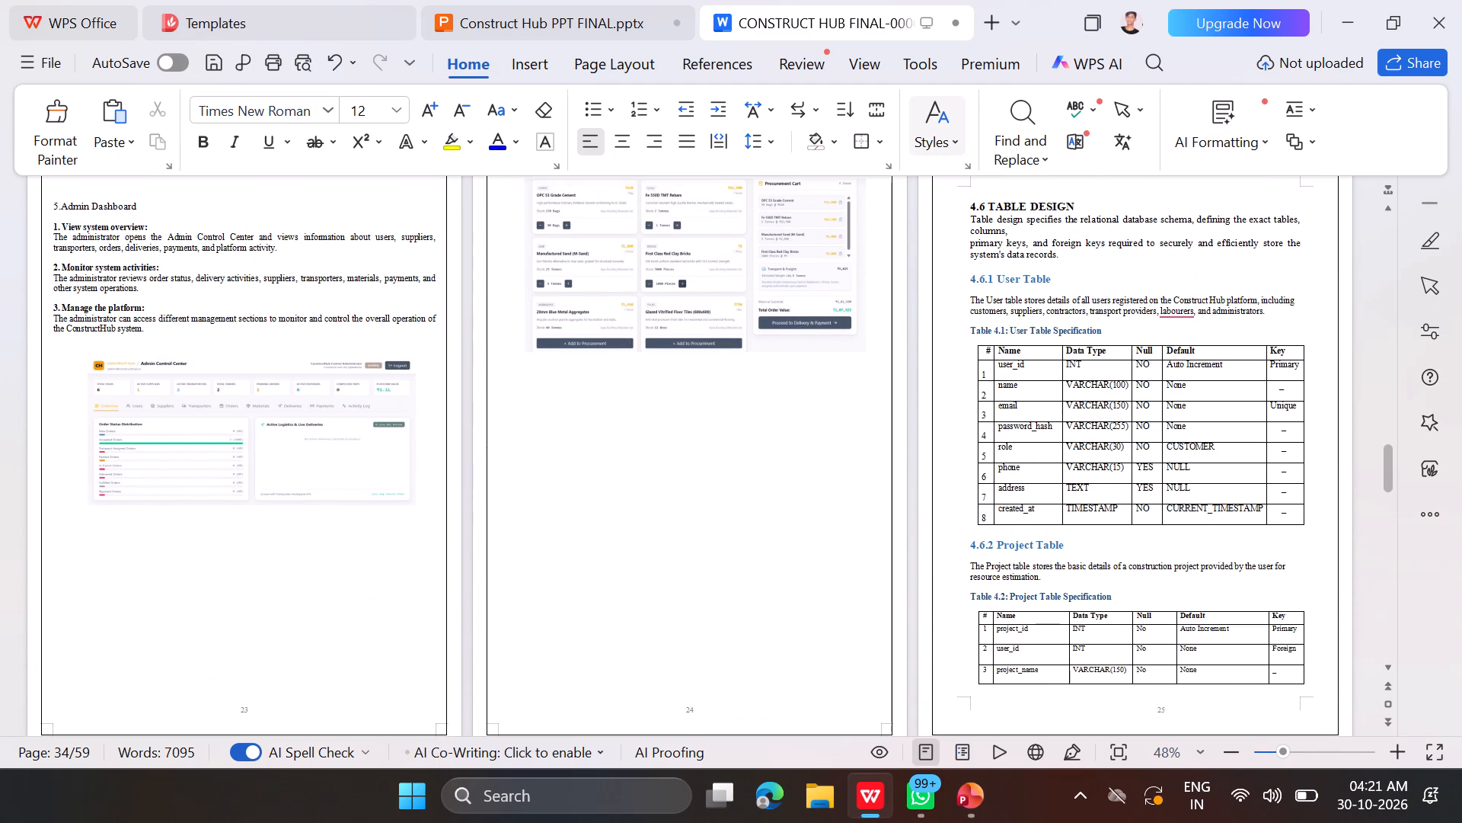
Copy the heading text "User Table" from section 4.6.1 of the report into the title of the presentation's empty slide 27.
{"action": "scroll", "coordinate": [970, 379], "scroll_direction": "up", "scroll_amount": 1}
{"action": "left_click_drag", "start_coordinate": [1055, 347], "coordinate": [999, 346]}
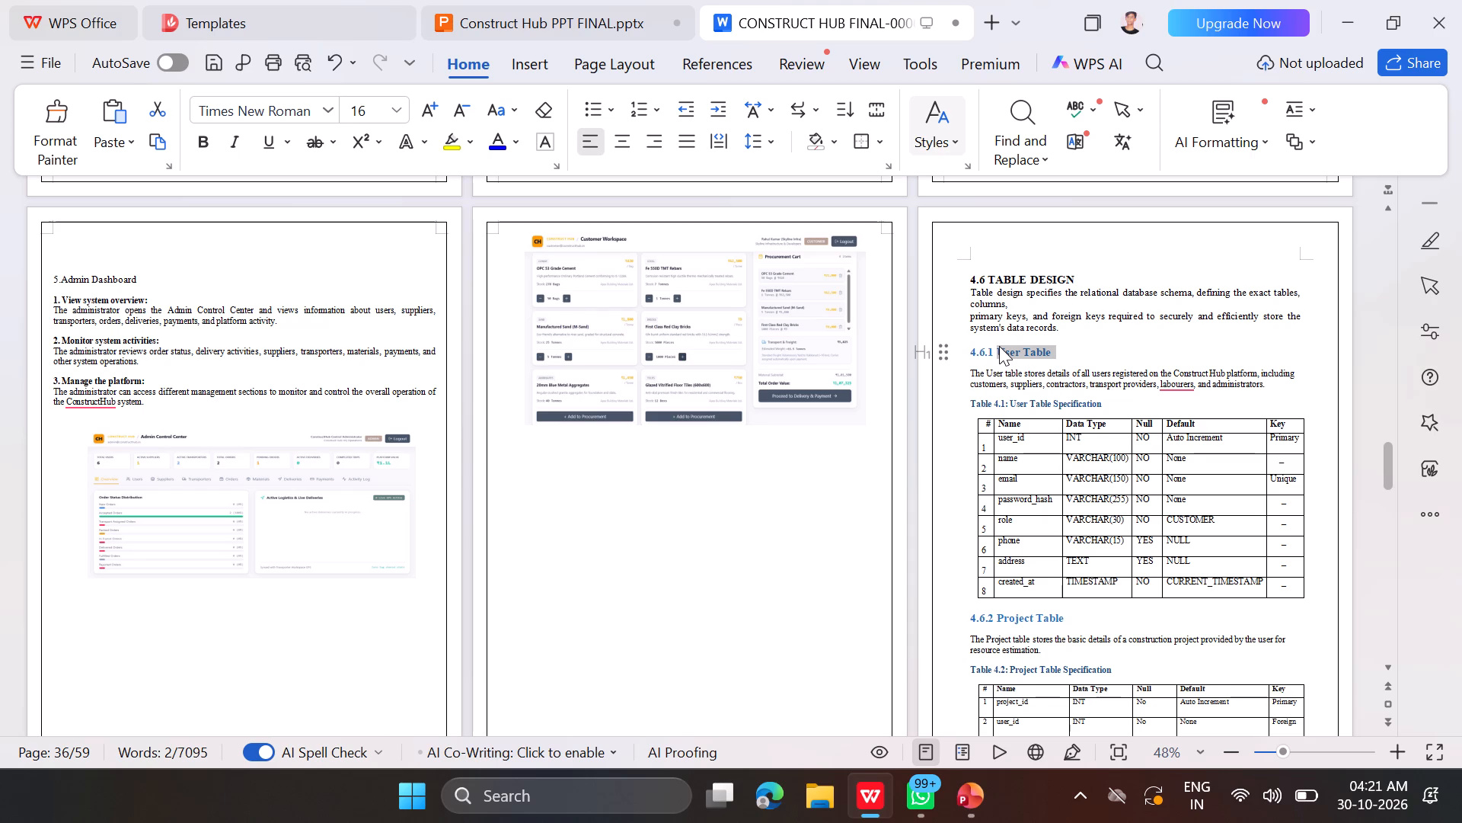
{"action": "key", "text": "ctrl+c"}
{"action": "left_click", "coordinate": [623, 0]}
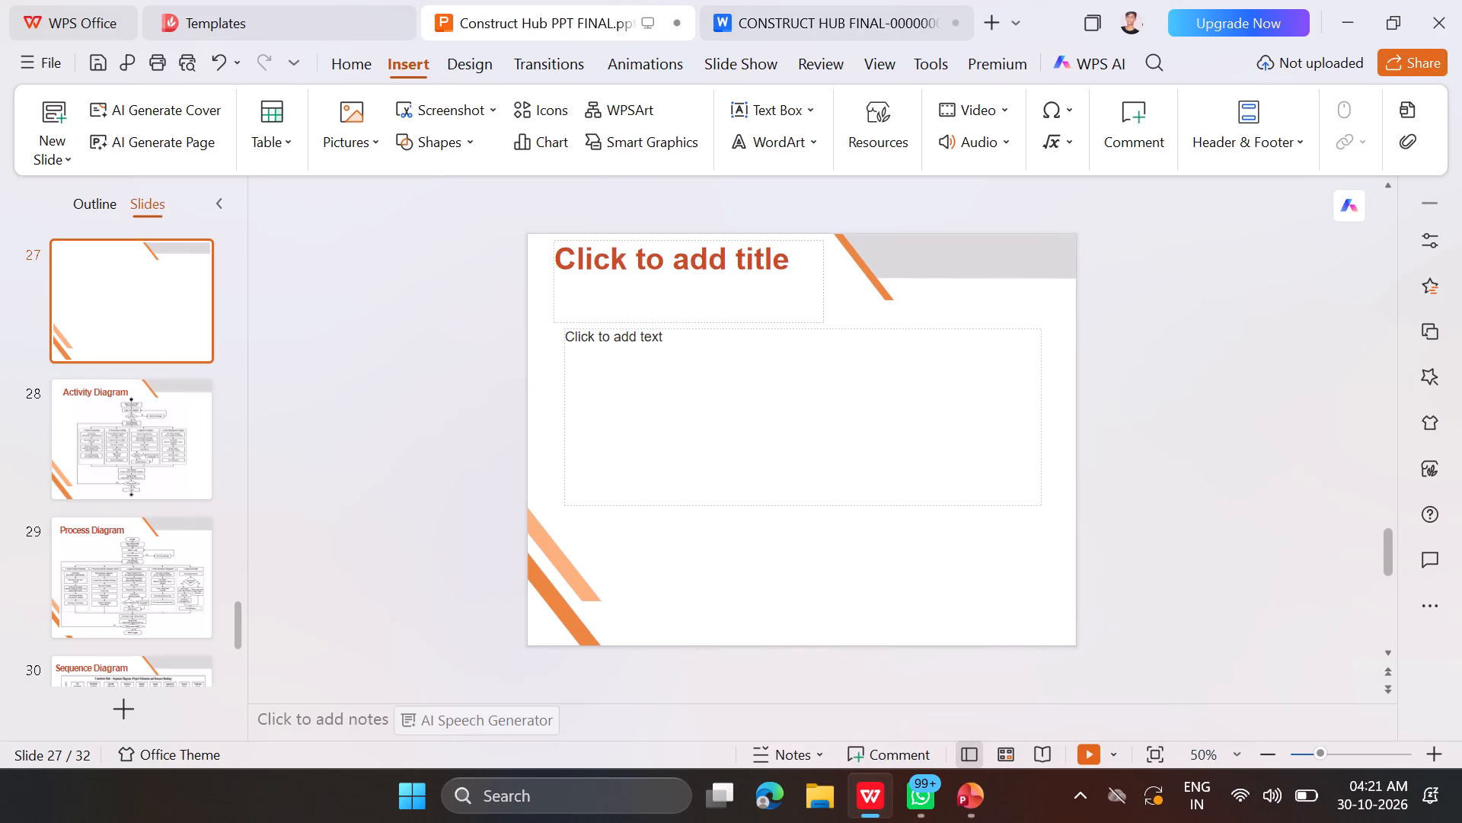
{"action": "left_click", "coordinate": [785, 258]}
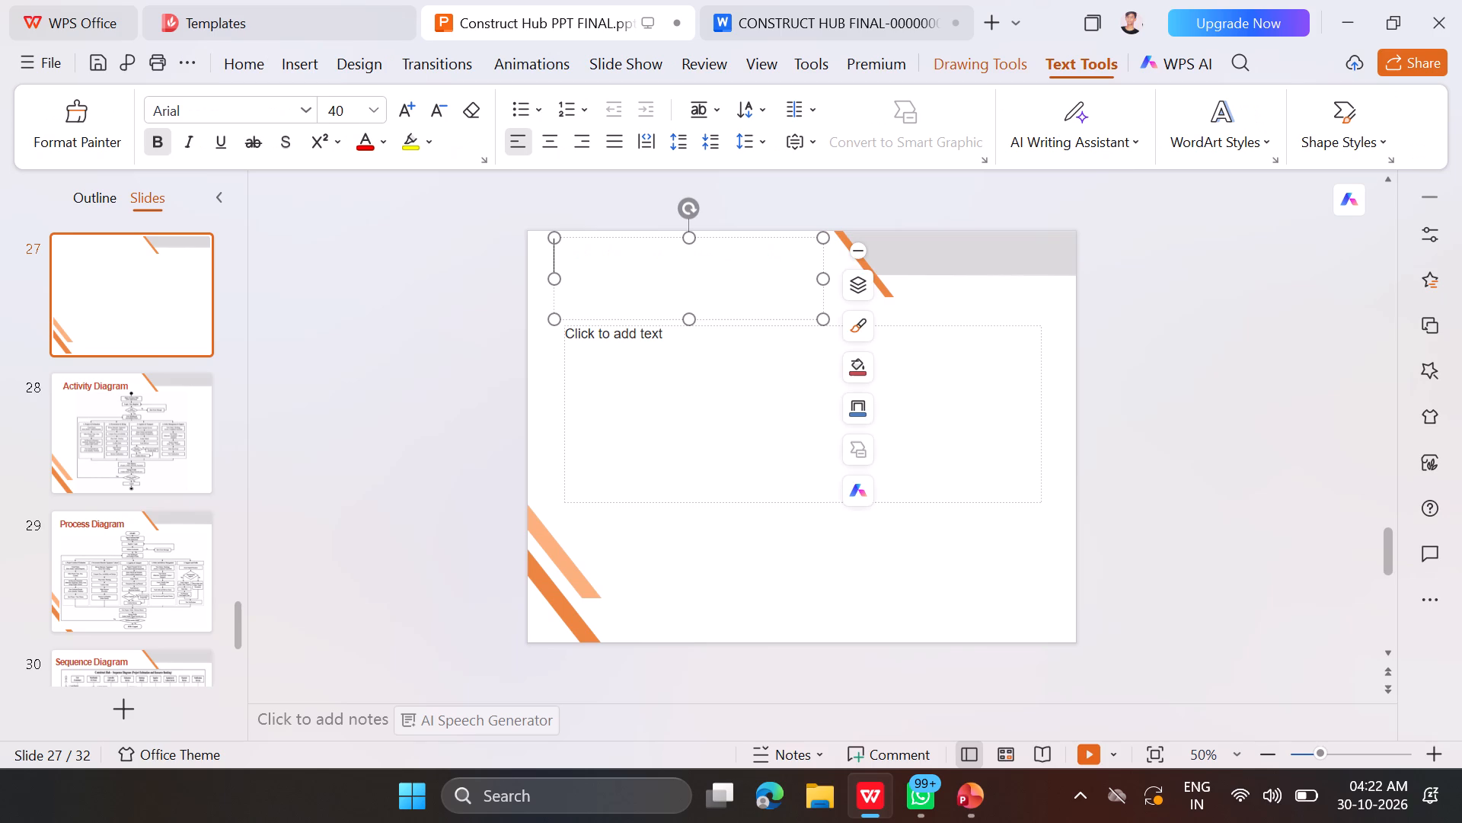
{"action": "key", "text": "ctrl+v"}
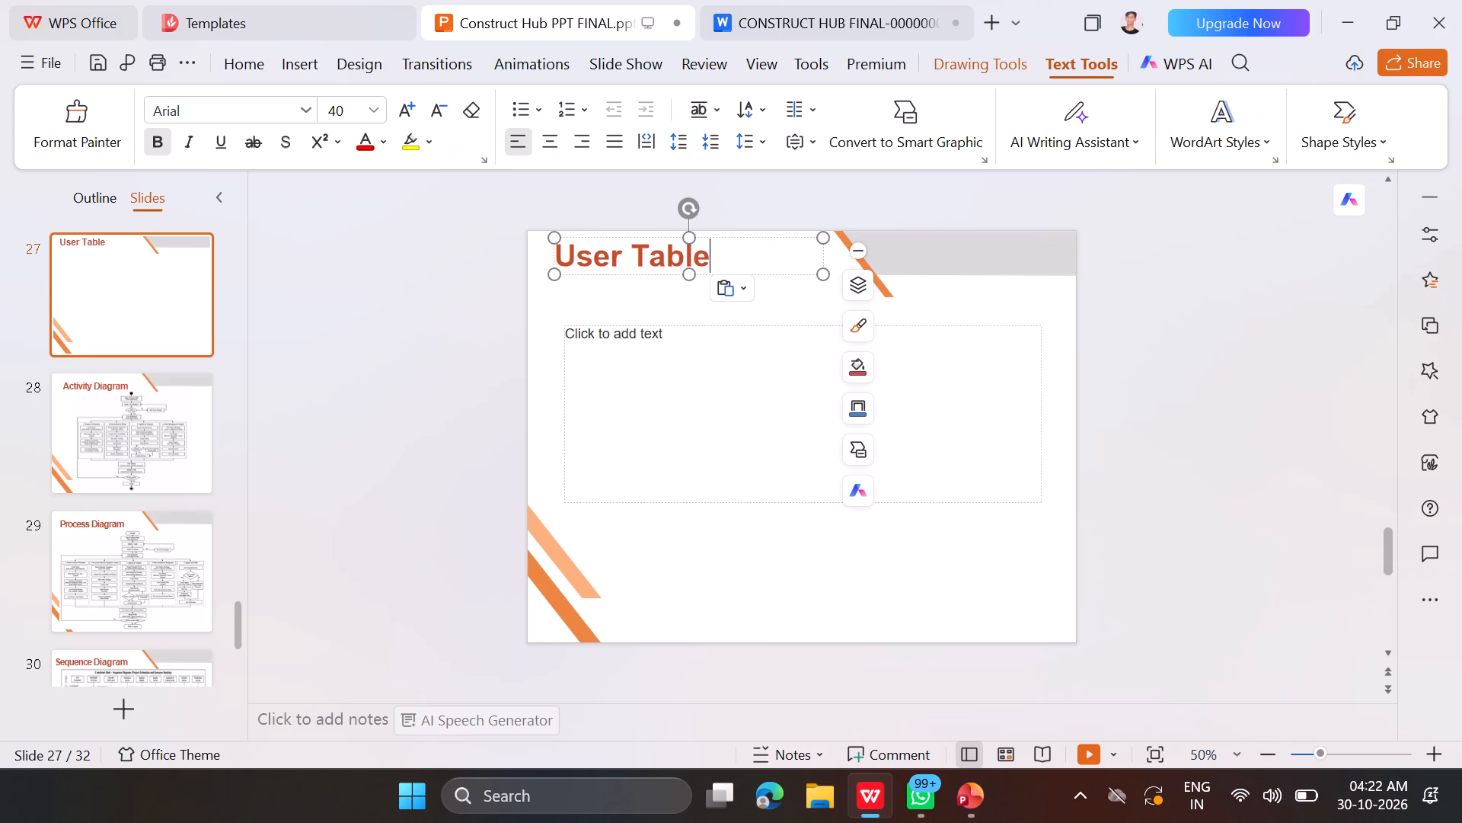
Prefix the slide title with "1." so it reads "1.User Table".
{"action": "key", "text": "Left"}
{"action": "key", "text": "Left"}
{"action": "key", "text": "Left"}
{"action": "key", "text": "Left"}
{"action": "key", "text": "Left"}
{"action": "key", "text": "Left"}
{"action": "key", "text": "Left"}
{"action": "key", "text": "Left"}
{"action": "key", "text": "Left"}
{"action": "key", "text": "Left"}
{"action": "type", "text": "1."}
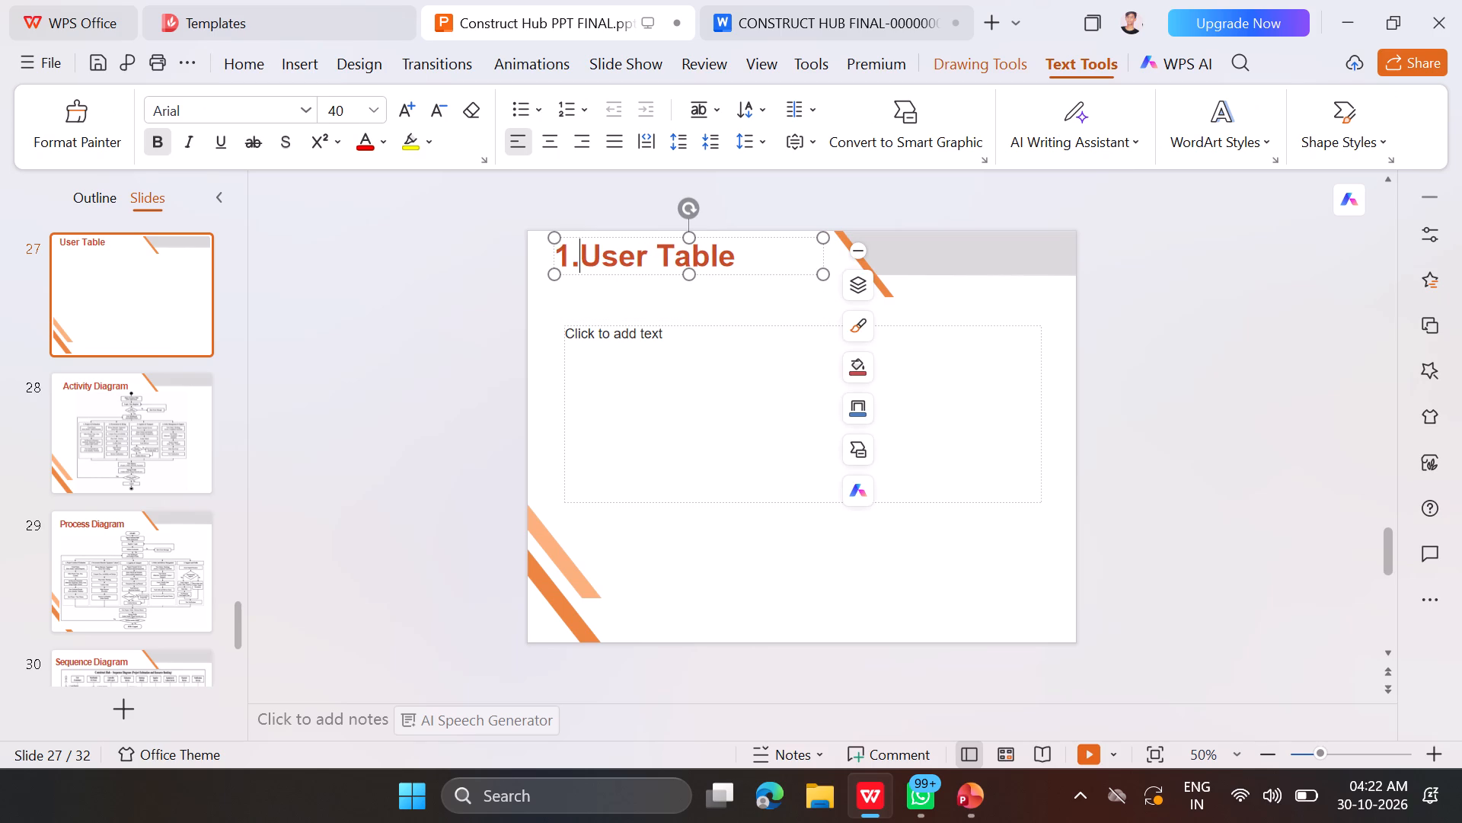
Copy the whole User Table specification (Table 4.1) from the report and paste it onto the 1.User Table slide.
{"action": "left_click", "coordinate": [700, 456]}
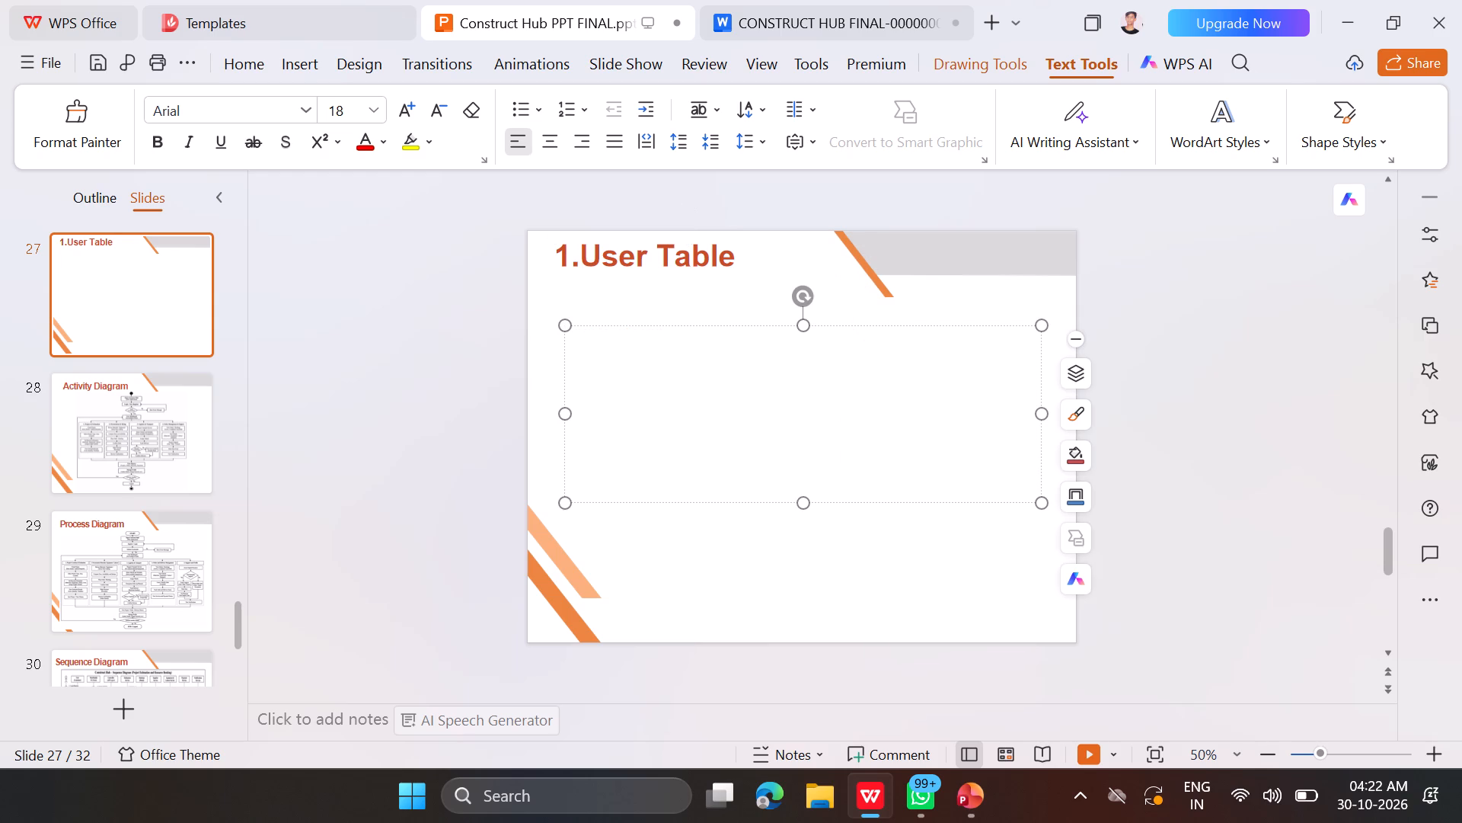
{"action": "left_click", "coordinate": [803, 1]}
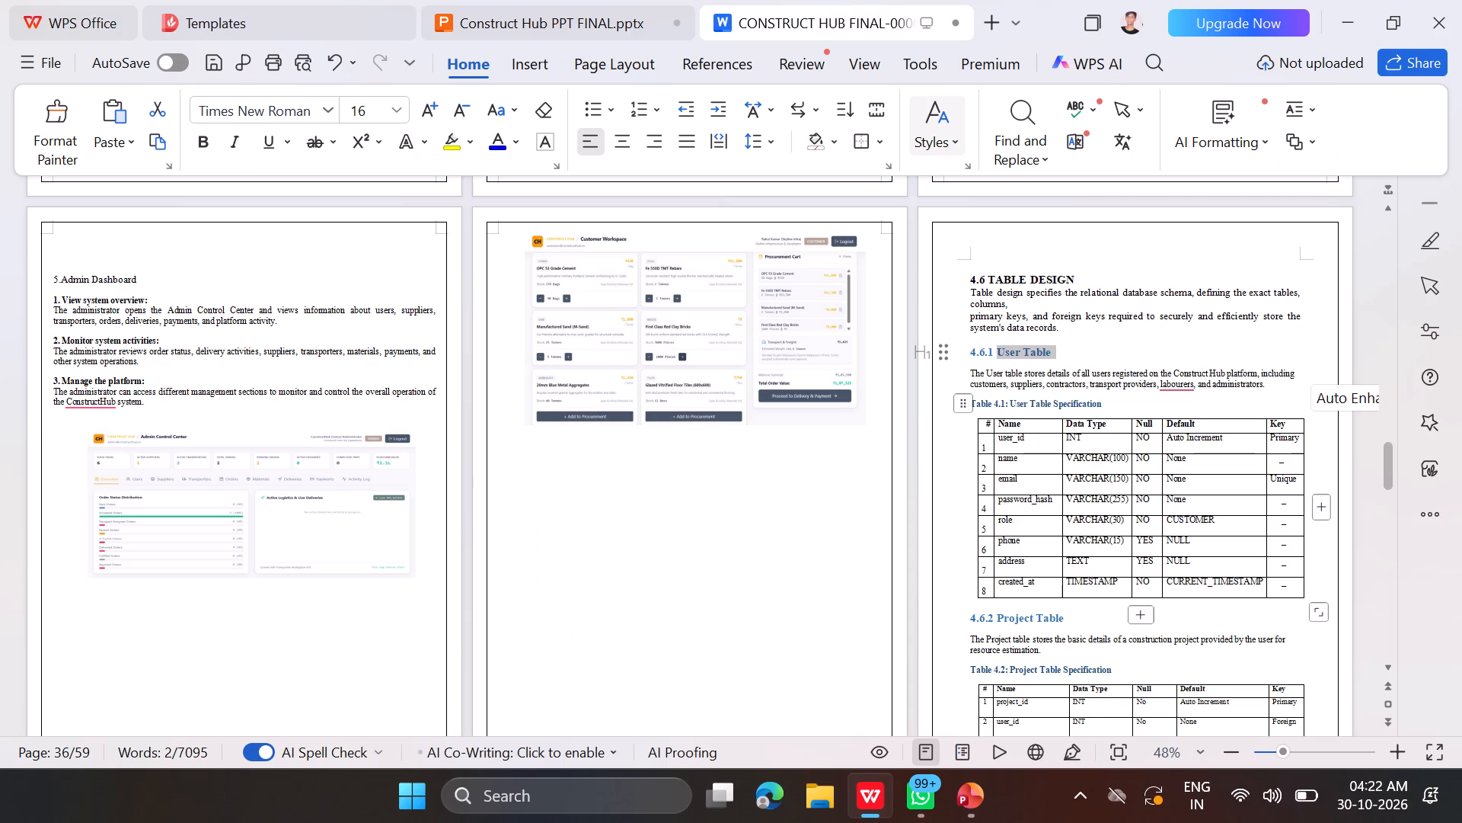
{"action": "left_click_drag", "start_coordinate": [1293, 586], "coordinate": [1263, 580]}
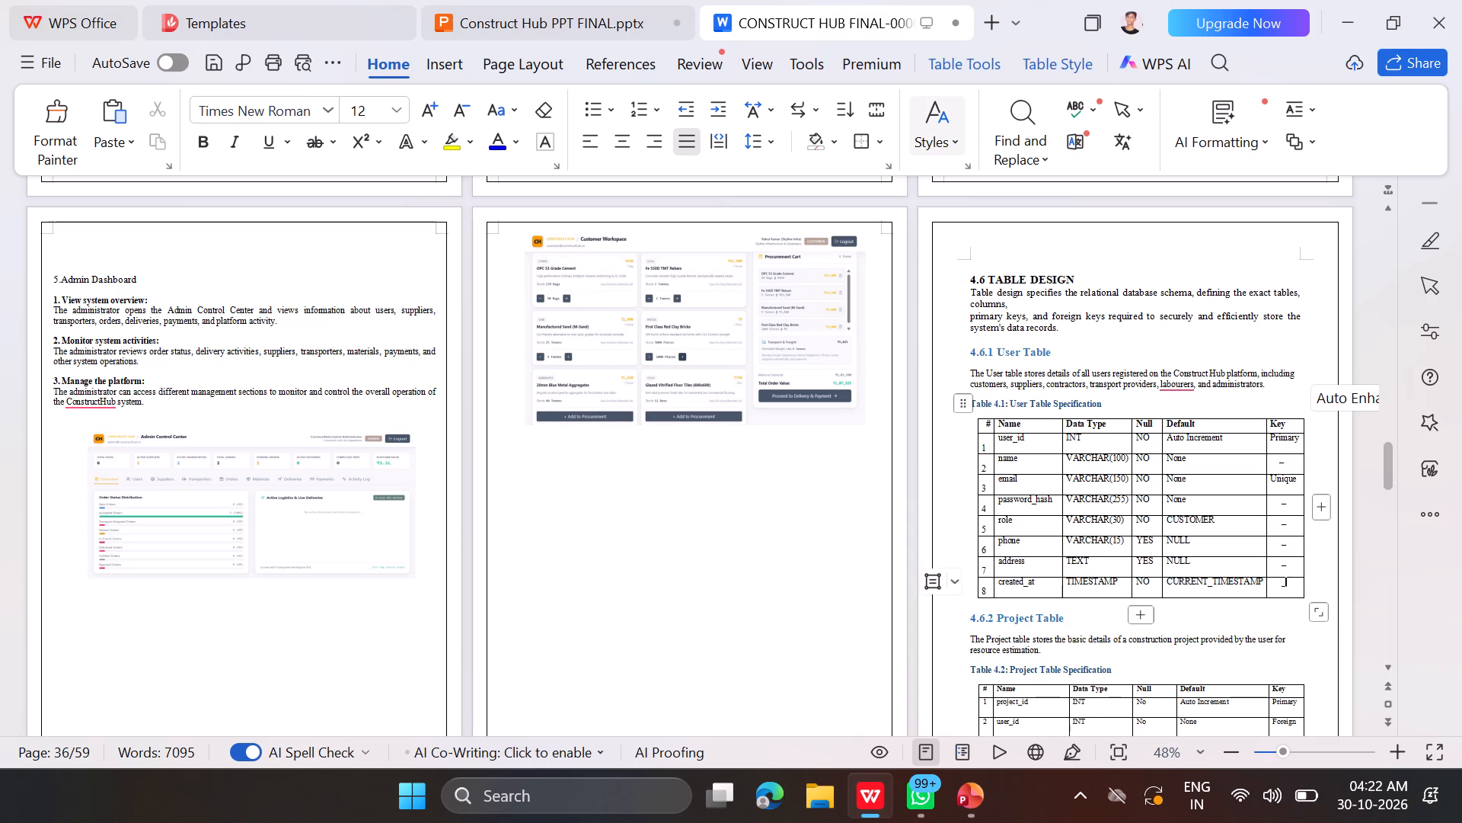
{"action": "left_click_drag", "start_coordinate": [1263, 580], "coordinate": [985, 421]}
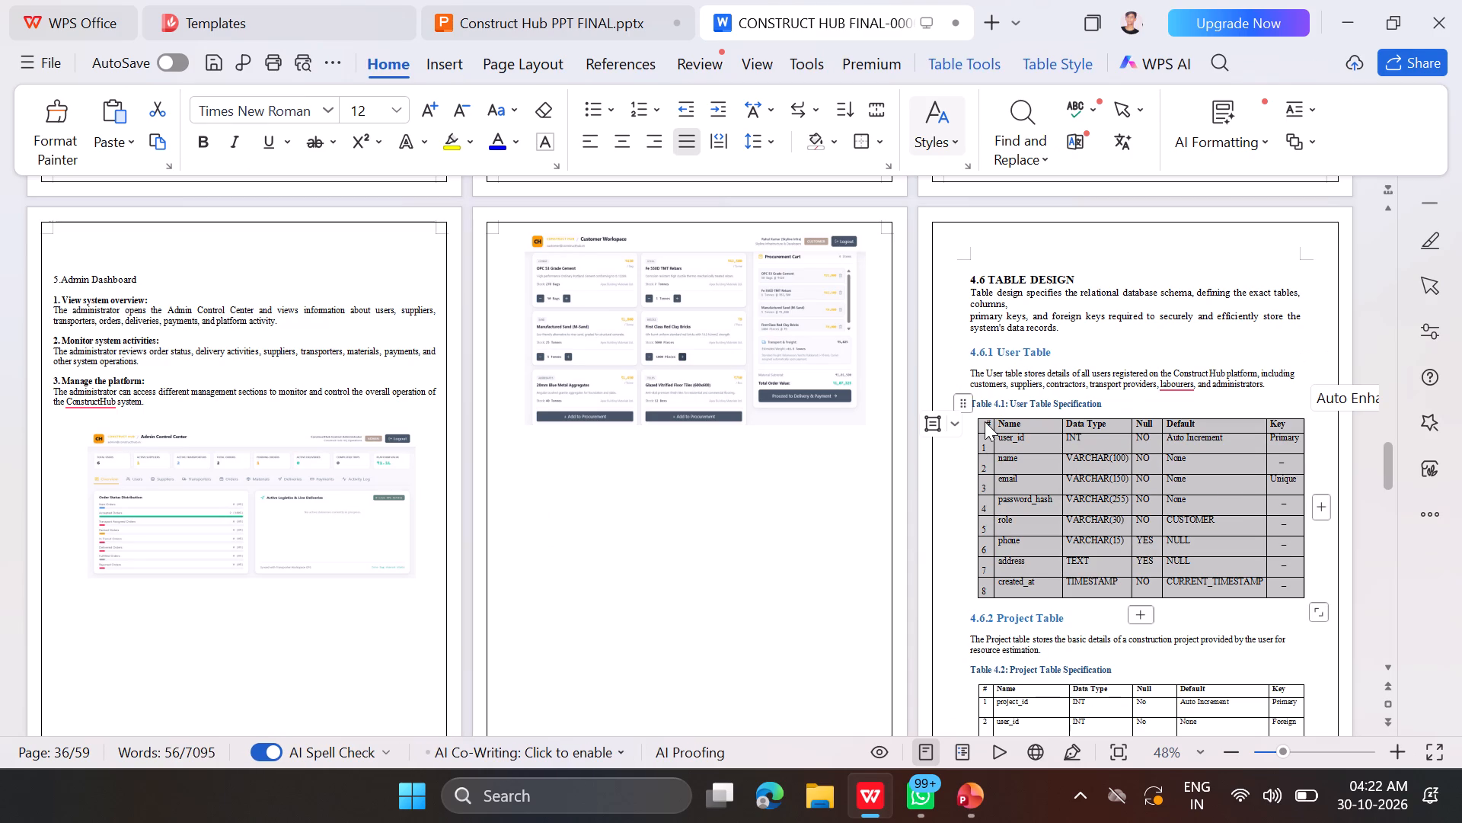
{"action": "key", "text": "ctrl+c"}
{"action": "left_click", "coordinate": [604, 2]}
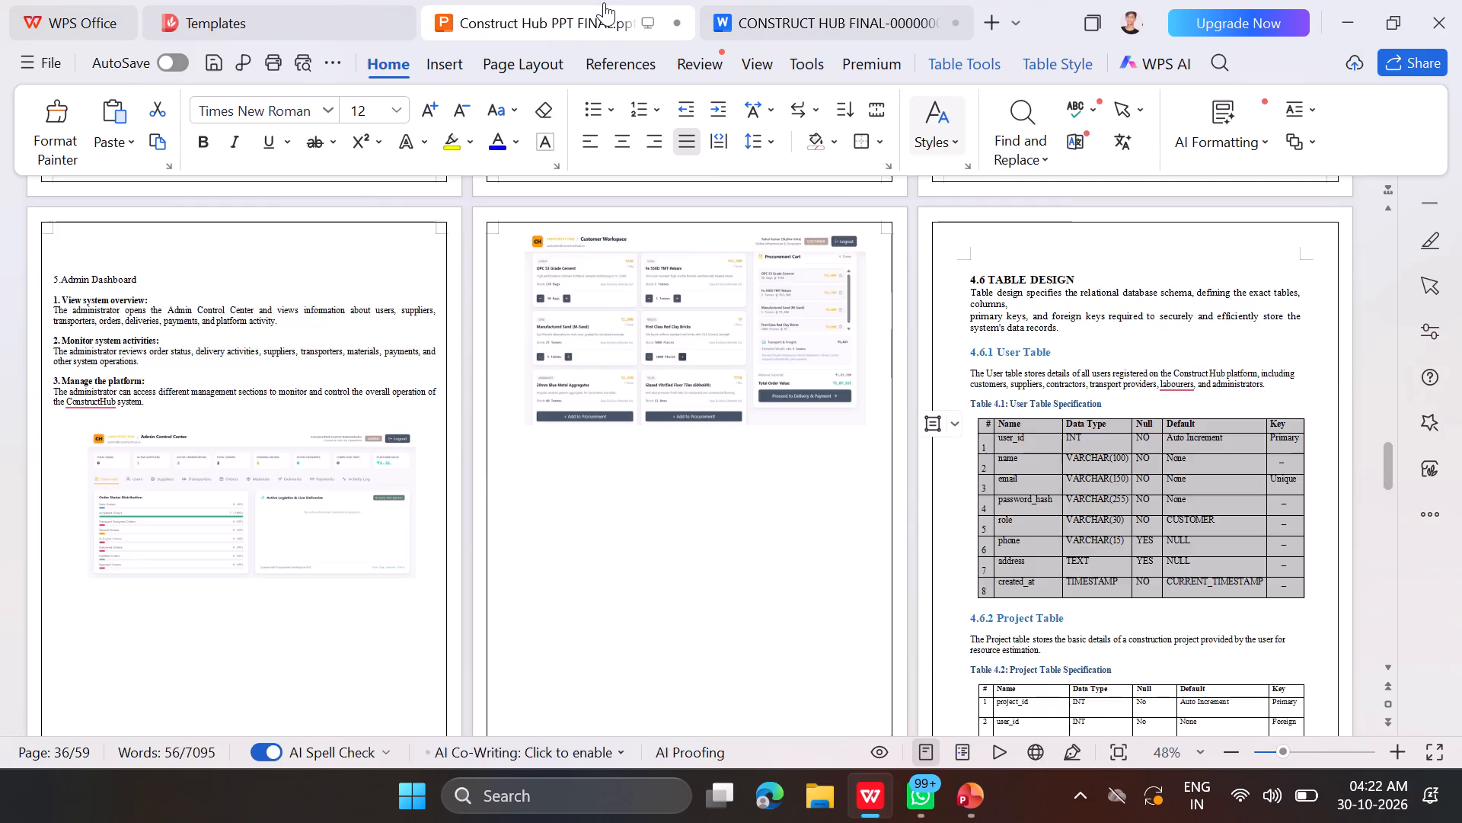
{"action": "left_click", "coordinate": [700, 392]}
{"action": "key", "text": "ctrl+v"}
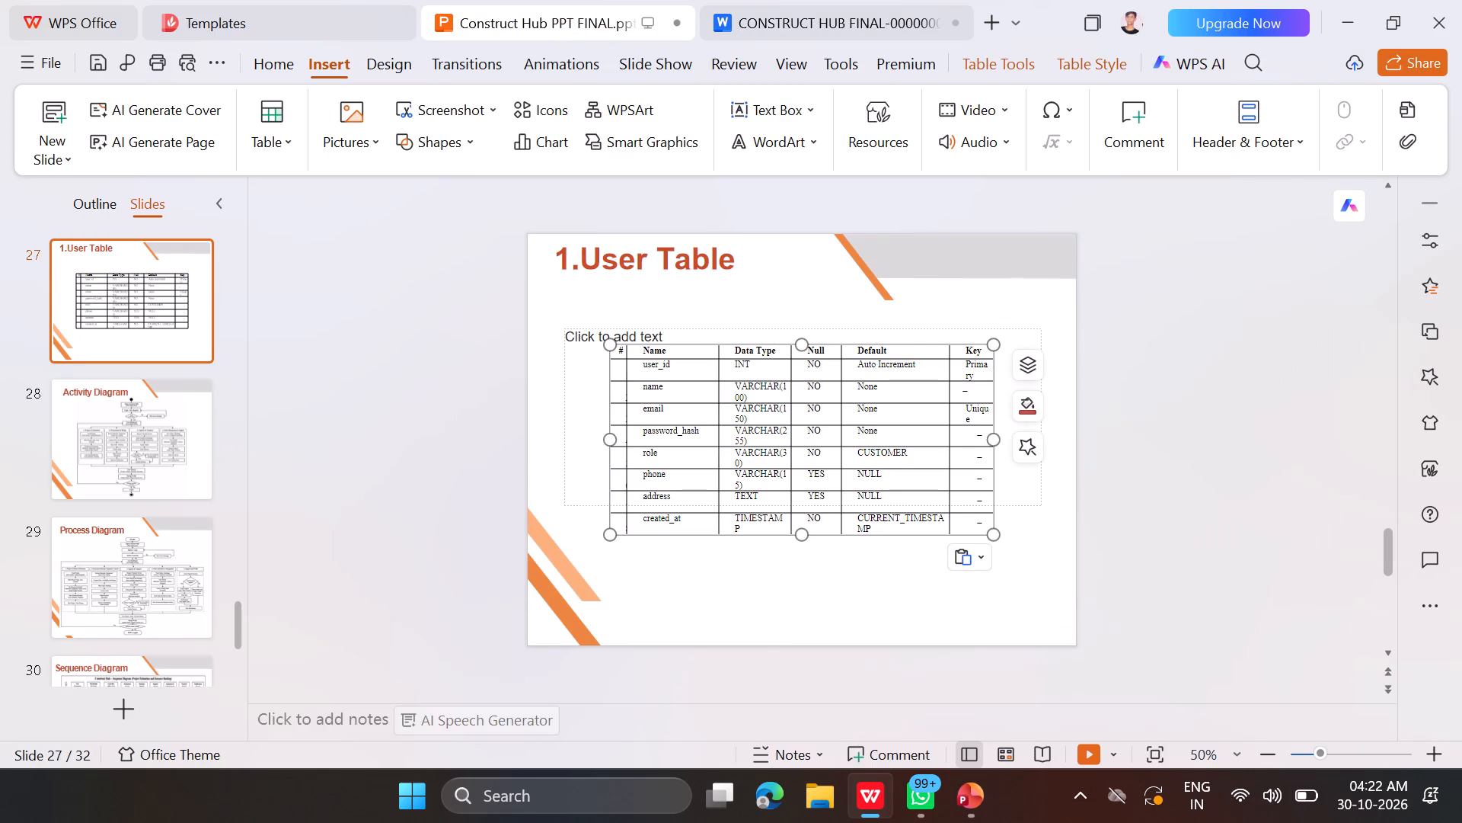
{"action": "left_click", "coordinate": [920, 294]}
{"action": "left_click", "coordinate": [1043, 495]}
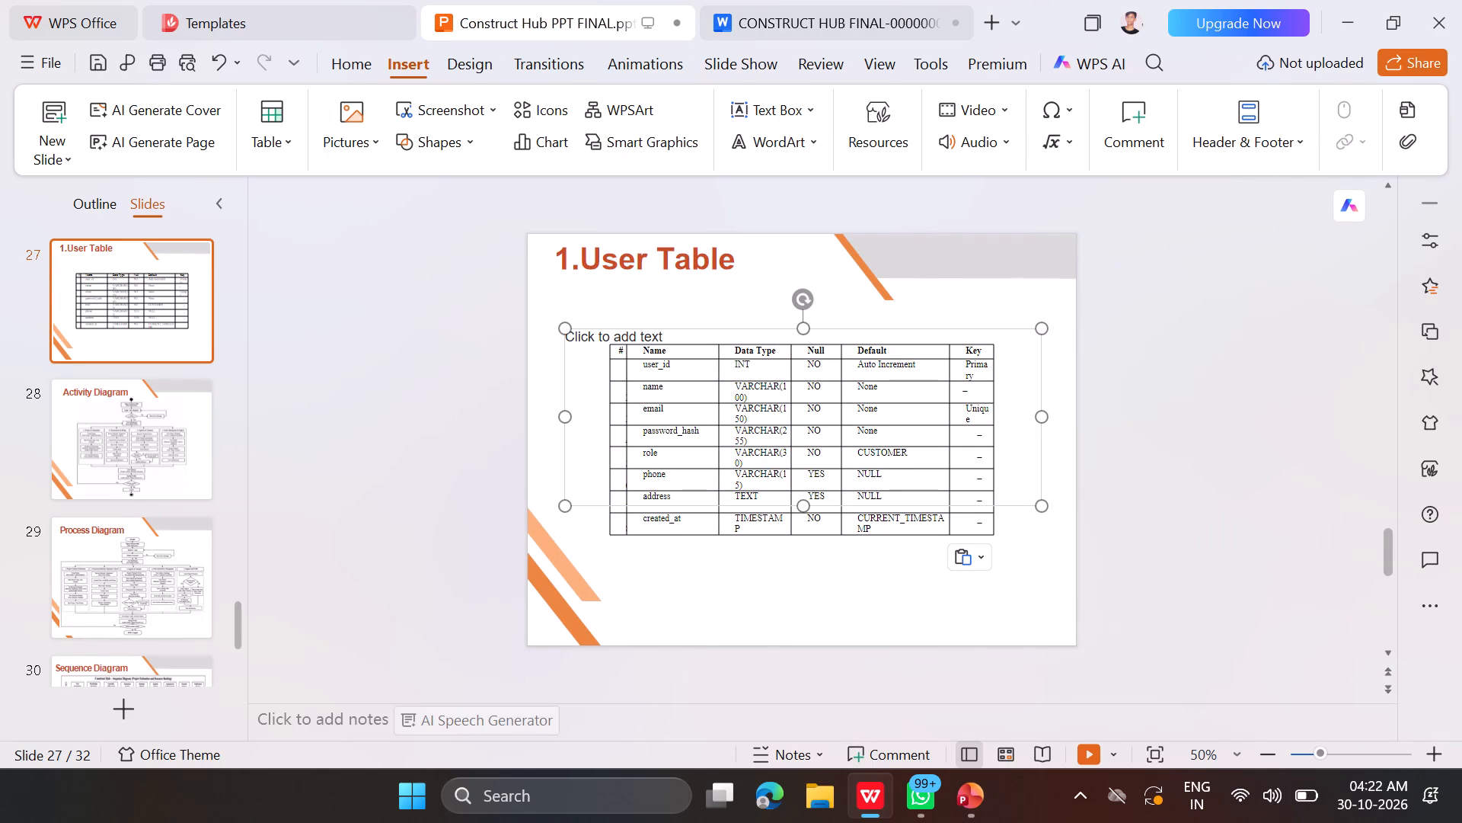
{"action": "left_click", "coordinate": [706, 600]}
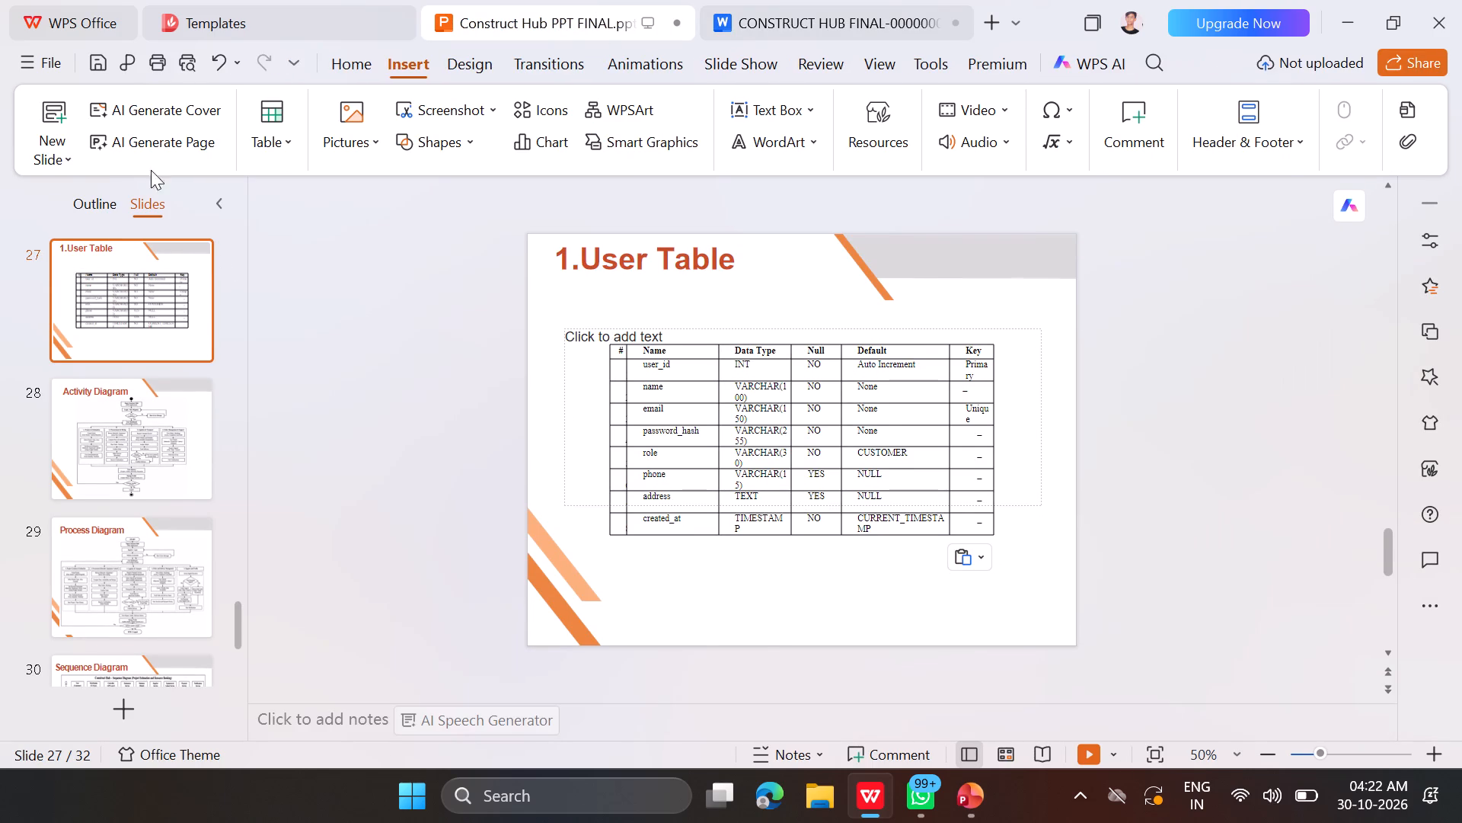
Insert a new slide with the Title and Content layout after the 1.User Table slide.
{"action": "left_click", "coordinate": [63, 139]}
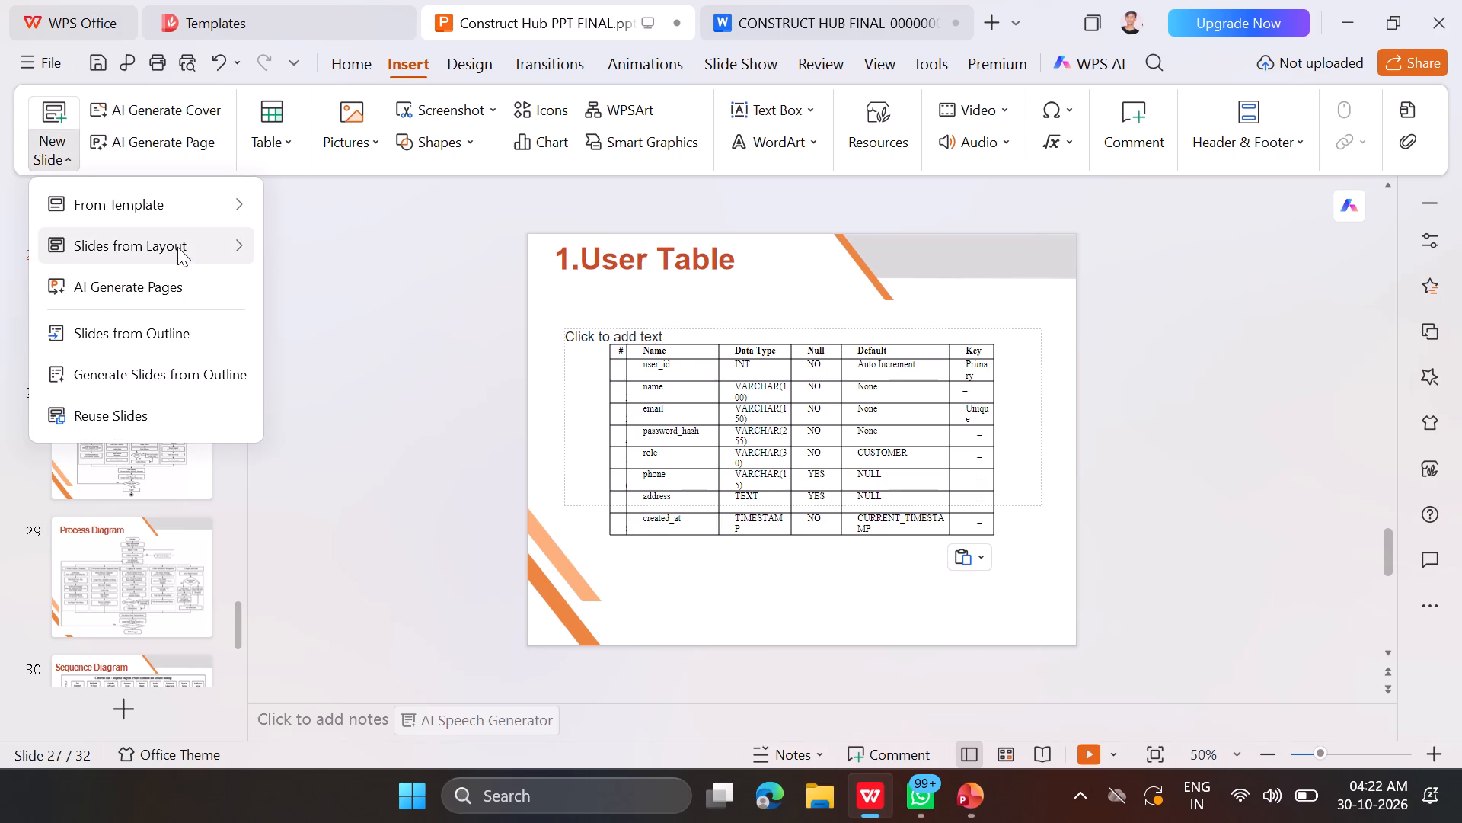
{"action": "left_click", "coordinate": [550, 186]}
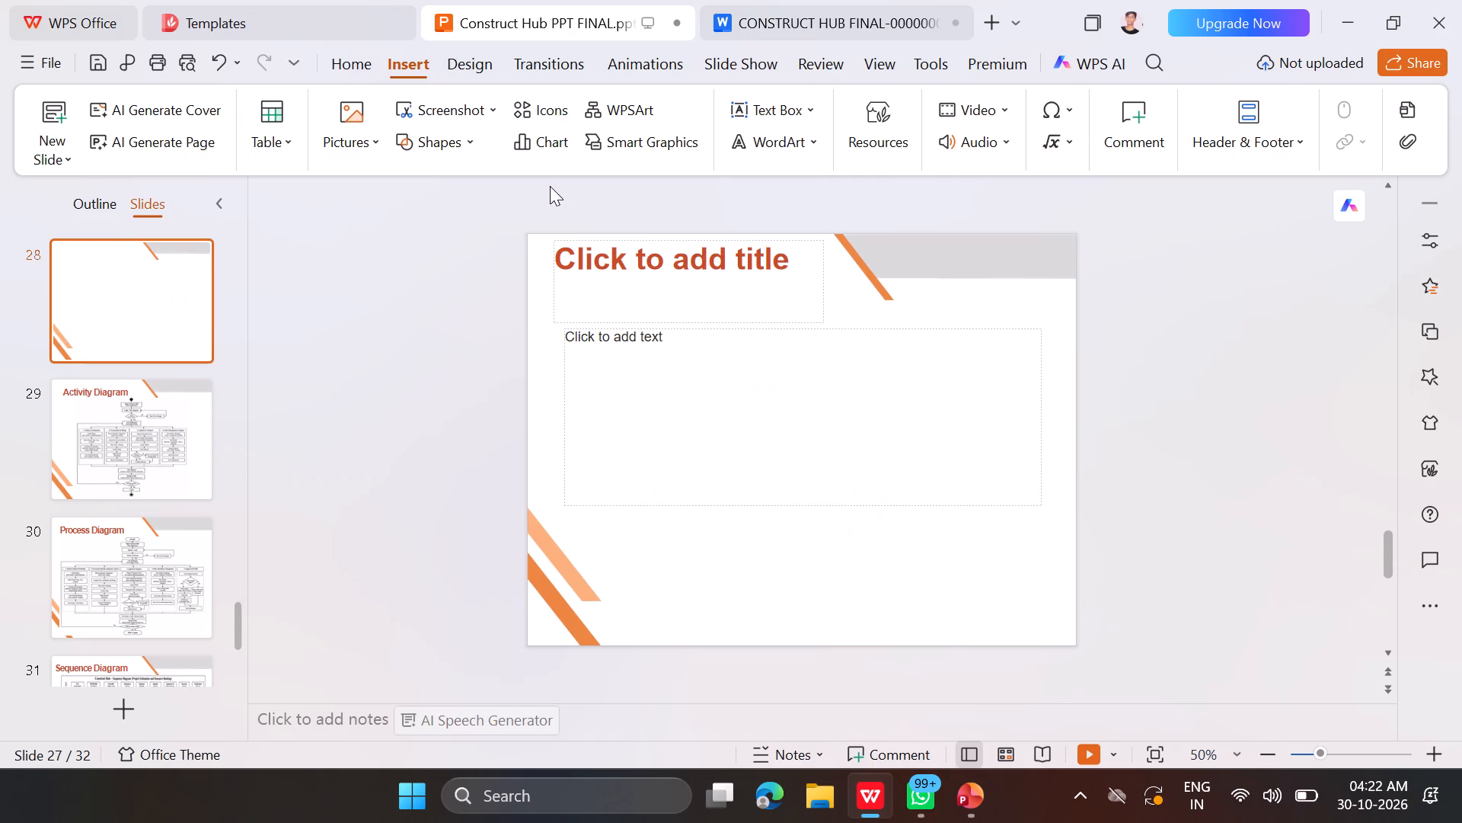
Copy the "Project Table" heading with the end of its number from section 4.6.2 of the report into the new slide's title.
{"action": "left_click", "coordinate": [787, 271]}
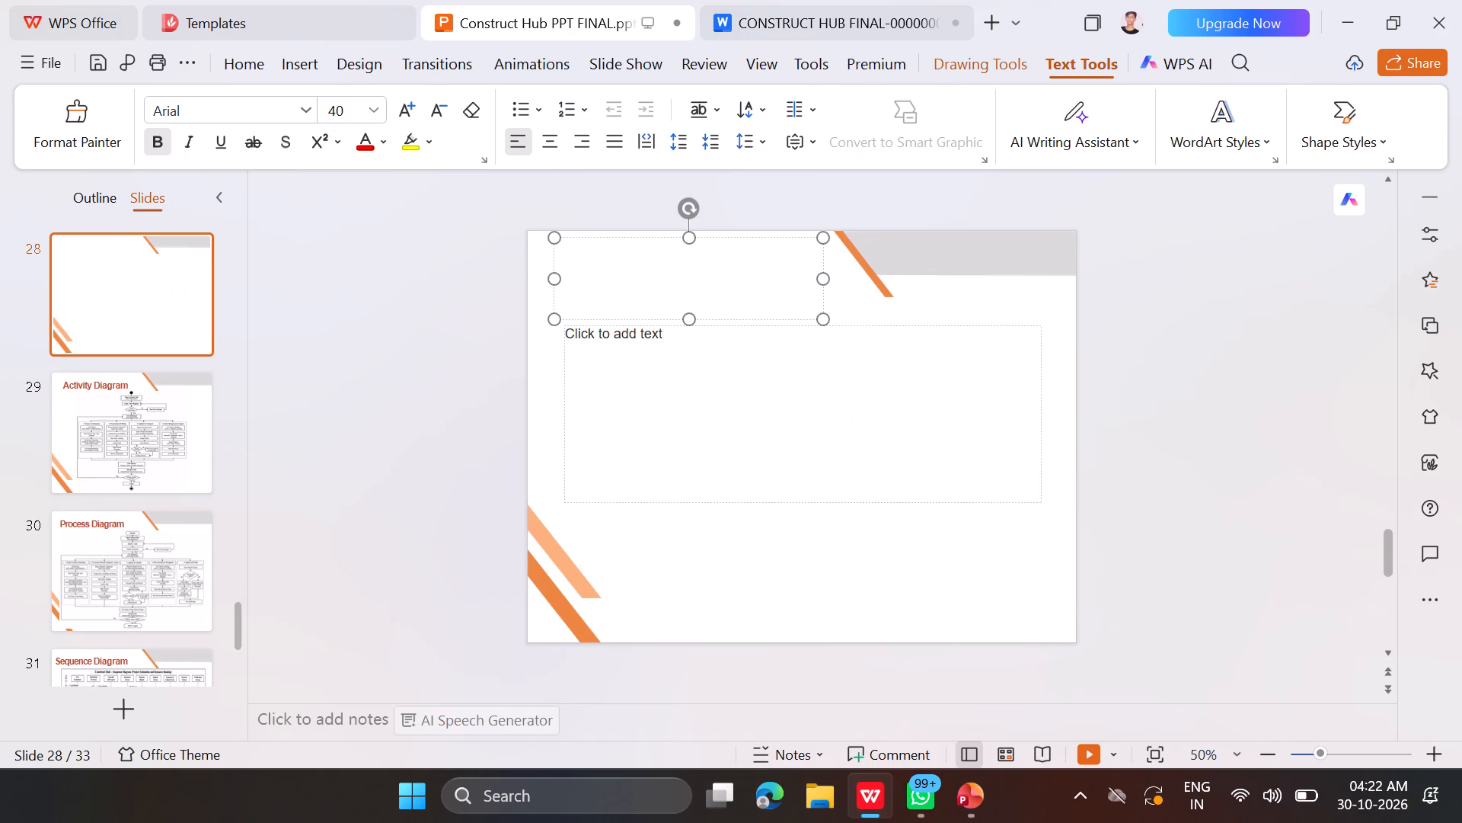
{"action": "left_click", "coordinate": [895, 0]}
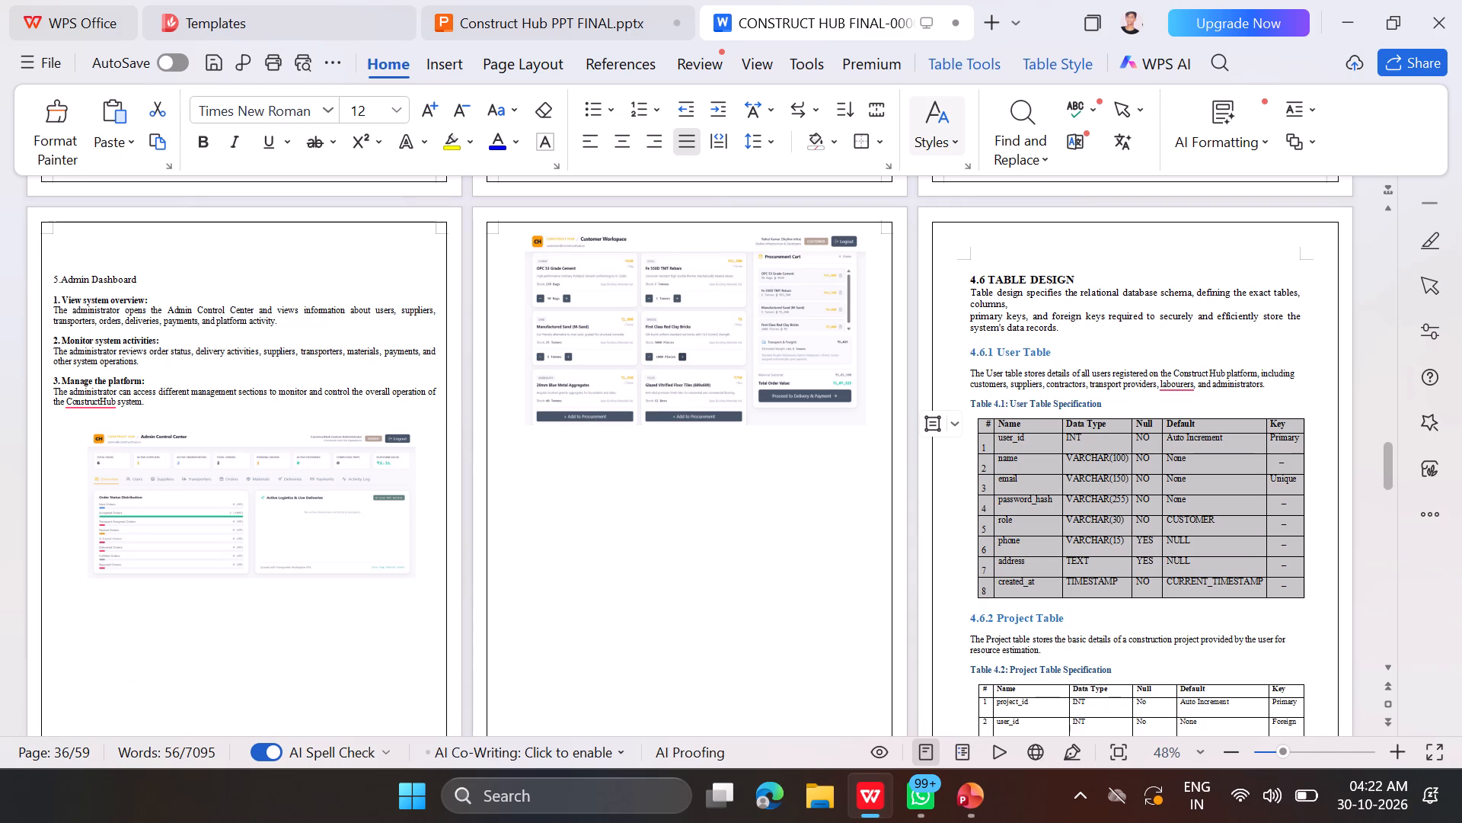
{"action": "scroll", "coordinate": [928, 332], "scroll_direction": "down", "scroll_amount": 1}
{"action": "left_click_drag", "start_coordinate": [1081, 511], "coordinate": [996, 504]}
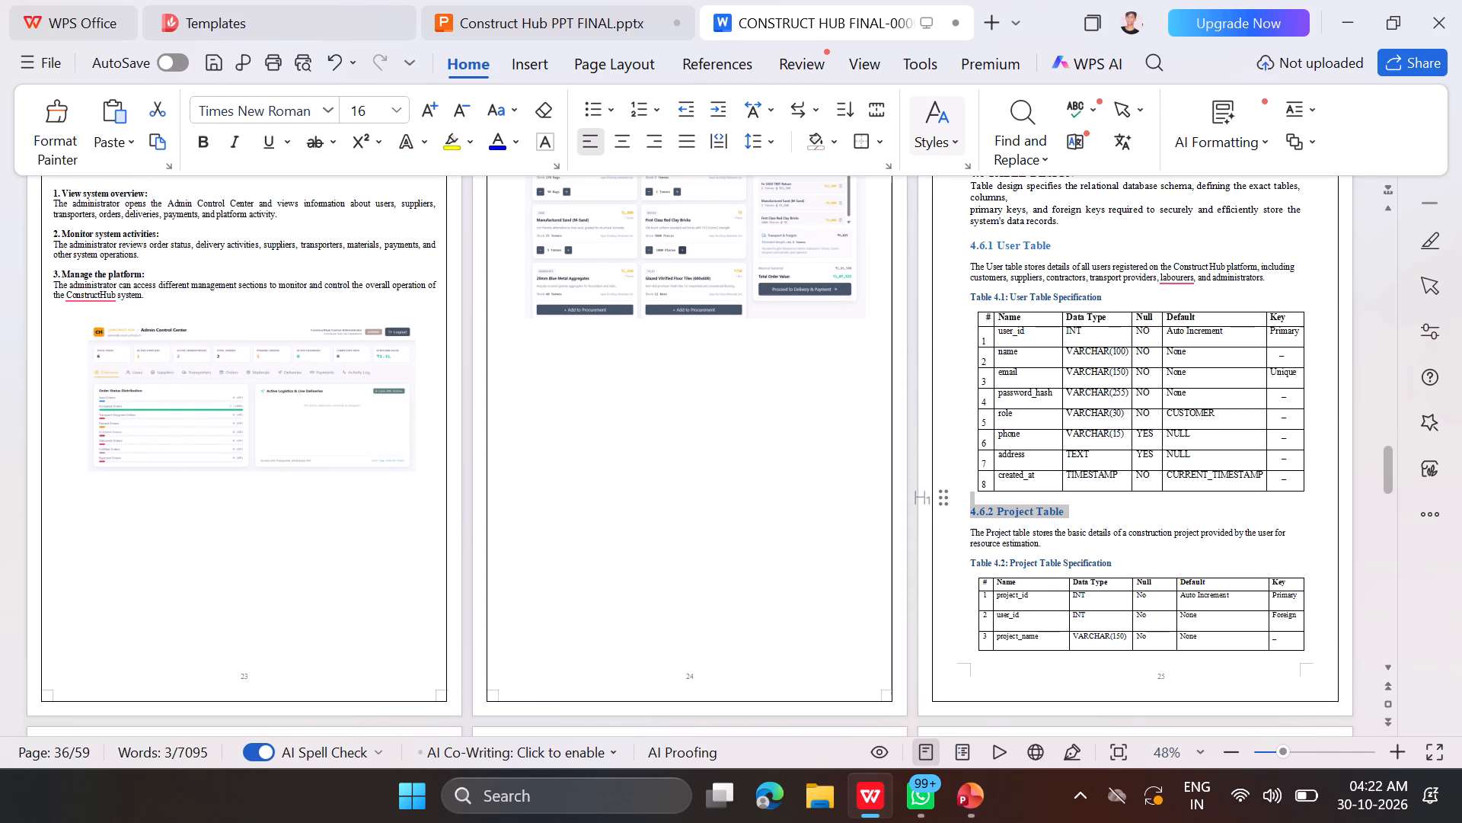
{"action": "left_click_drag", "start_coordinate": [996, 504], "coordinate": [986, 509]}
{"action": "key", "text": "ctrl+c"}
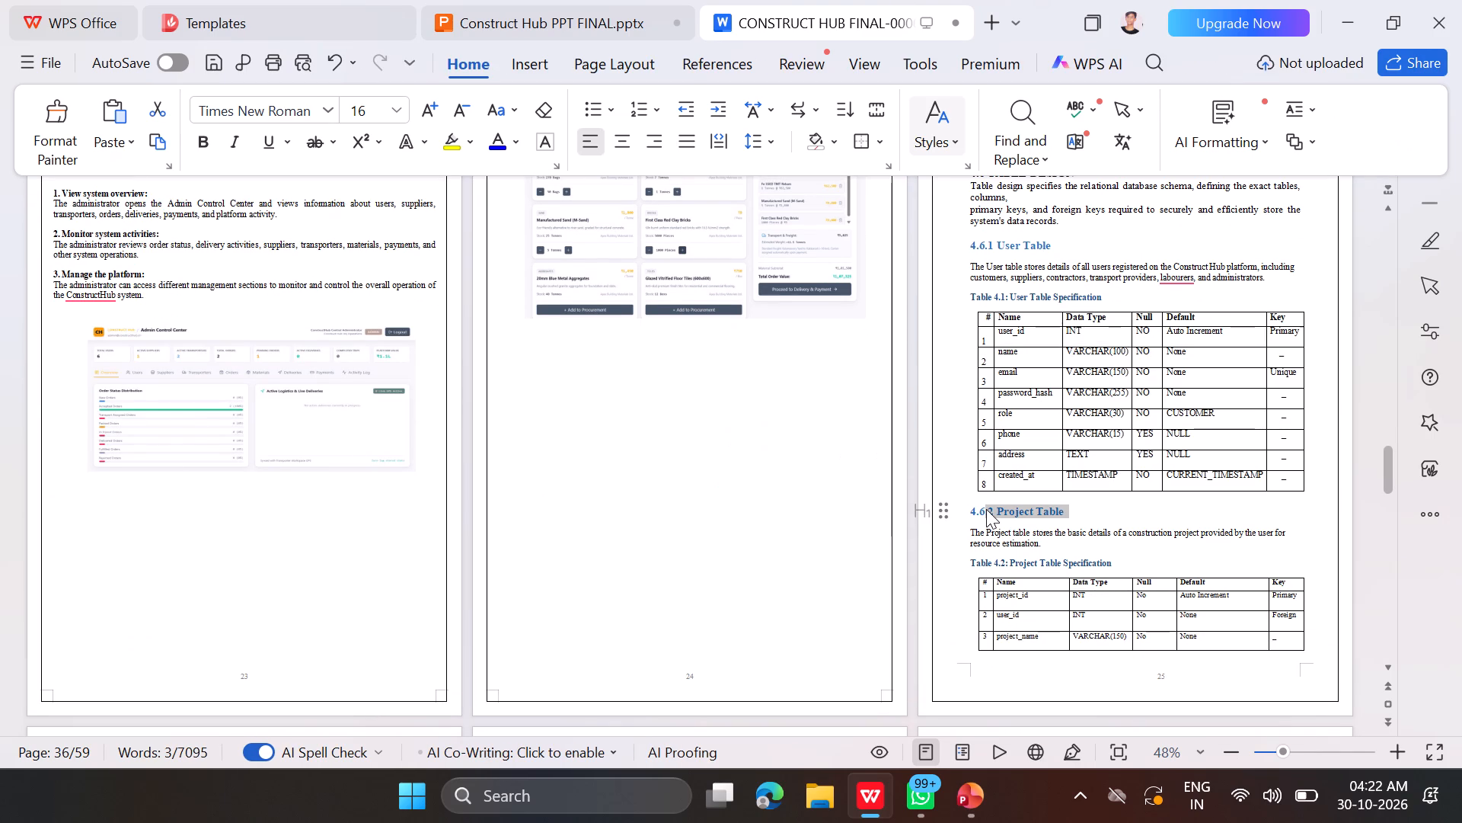
{"action": "left_click", "coordinate": [598, 4]}
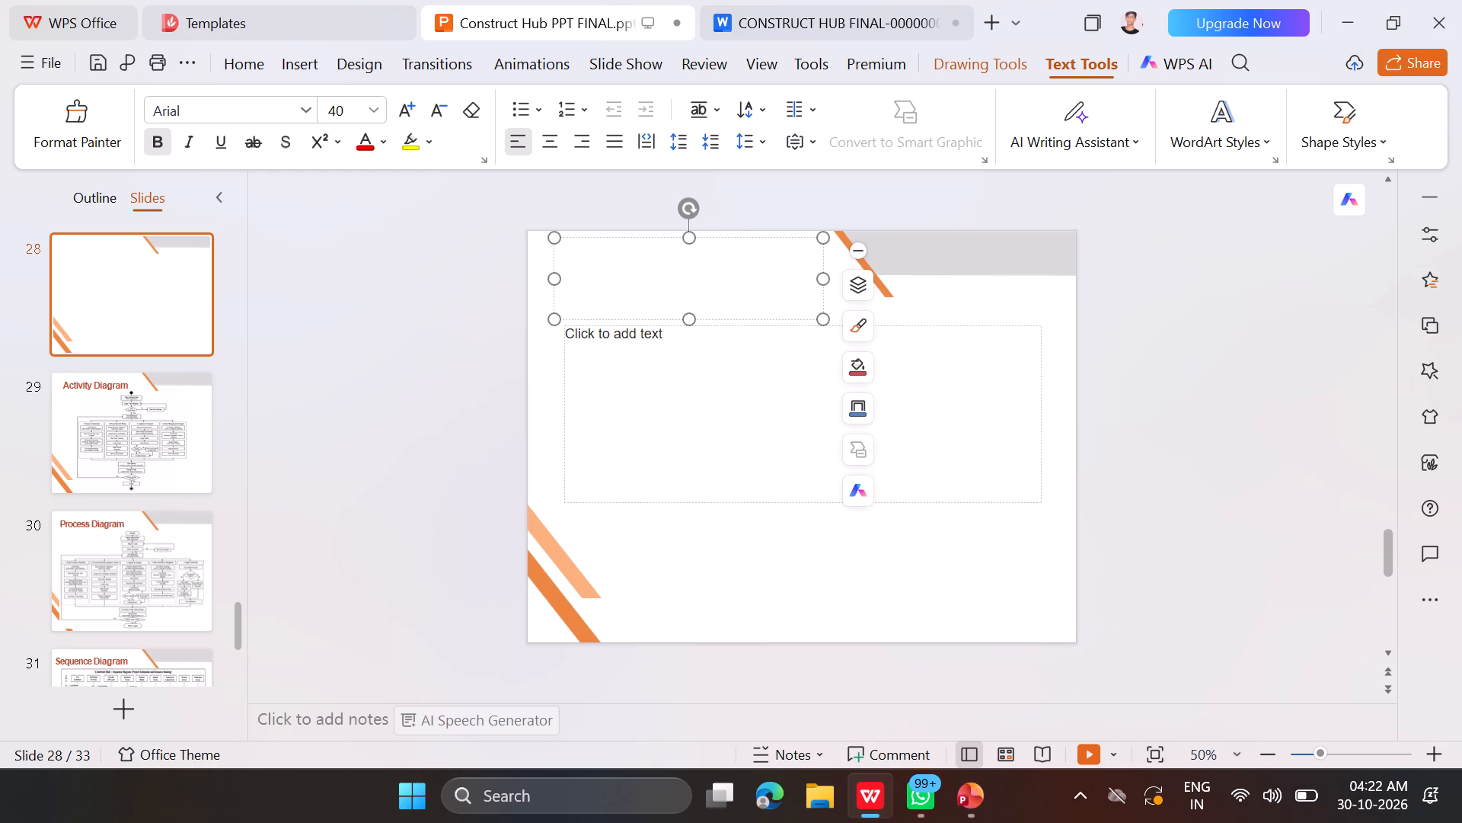
{"action": "left_click", "coordinate": [662, 267]}
{"action": "key", "text": "ctrl+v"}
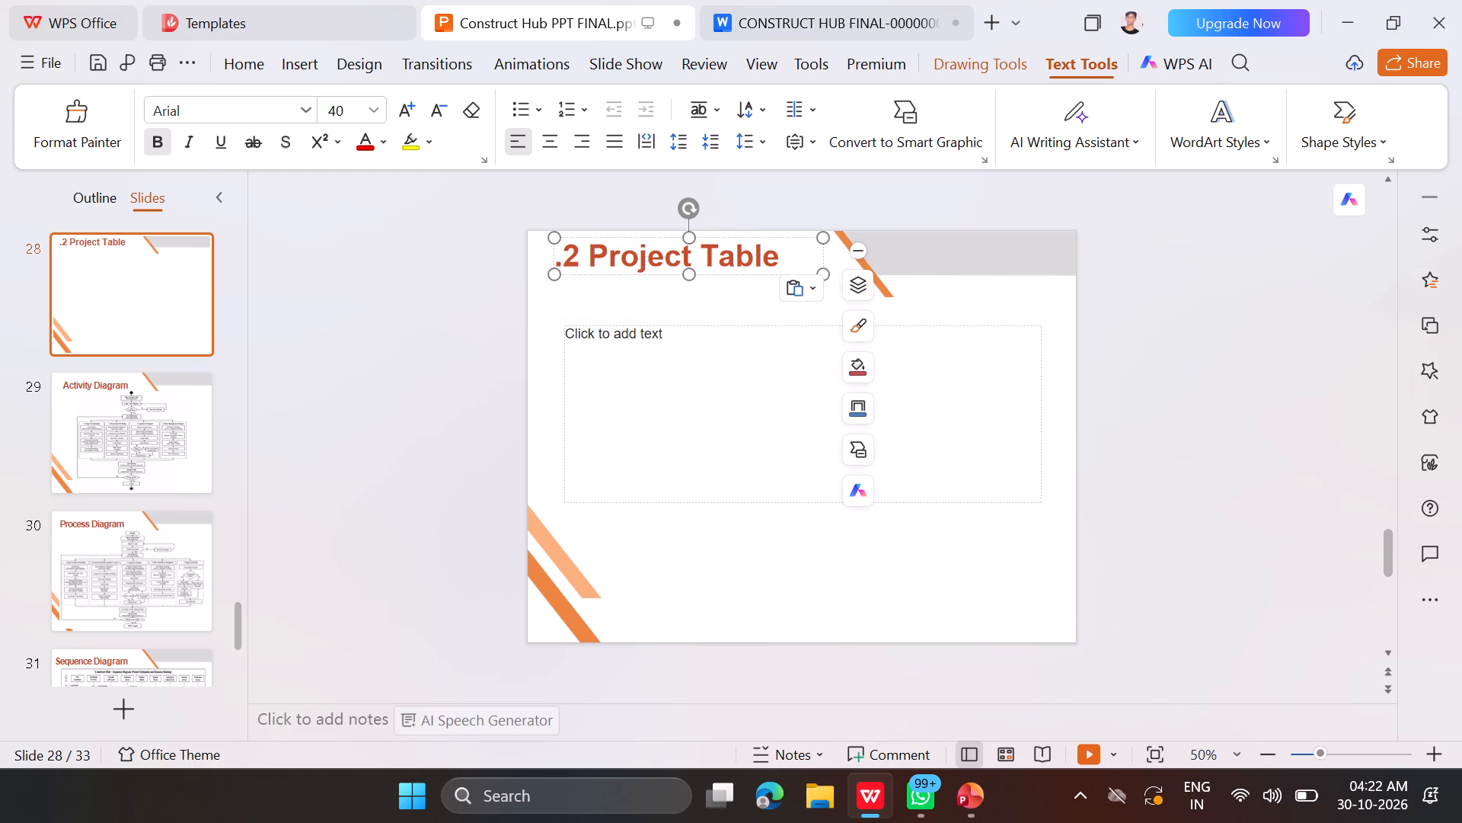
Correct the numbering in the pasted slide title so it reads "2.Project Table".
{"action": "left_click", "coordinate": [566, 261]}
{"action": "key", "text": "BackSpace"}
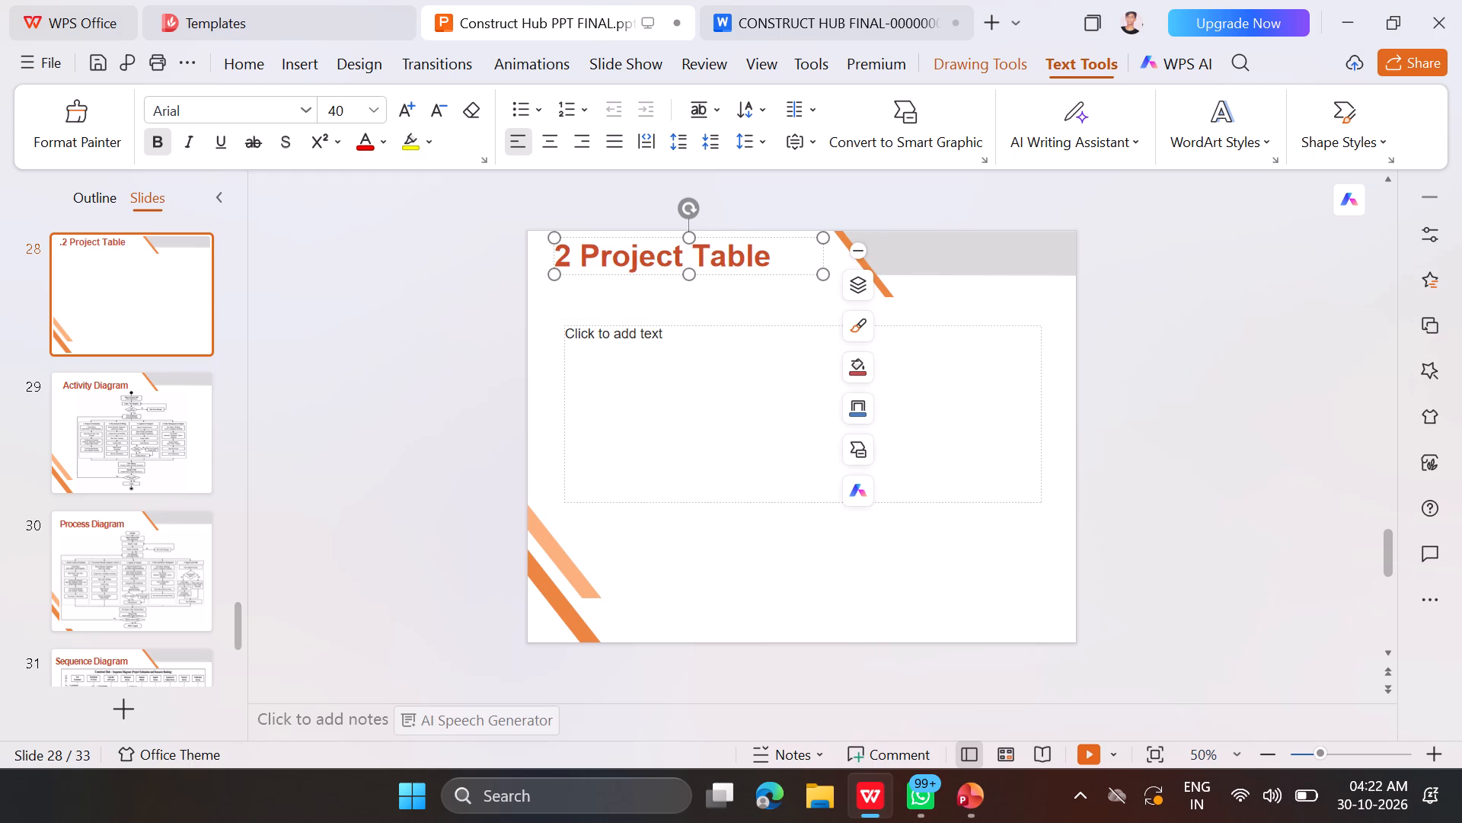
{"action": "key", "text": "Right"}
{"action": "key", "text": "Right"}
{"action": "key", "text": "BackSpace"}
{"action": "key", "text": "period"}
Switch to the report and insert 18 blank lines above heading 4.6.2 to move the Project Table section onto the following page.
{"action": "left_click", "coordinate": [716, 394]}
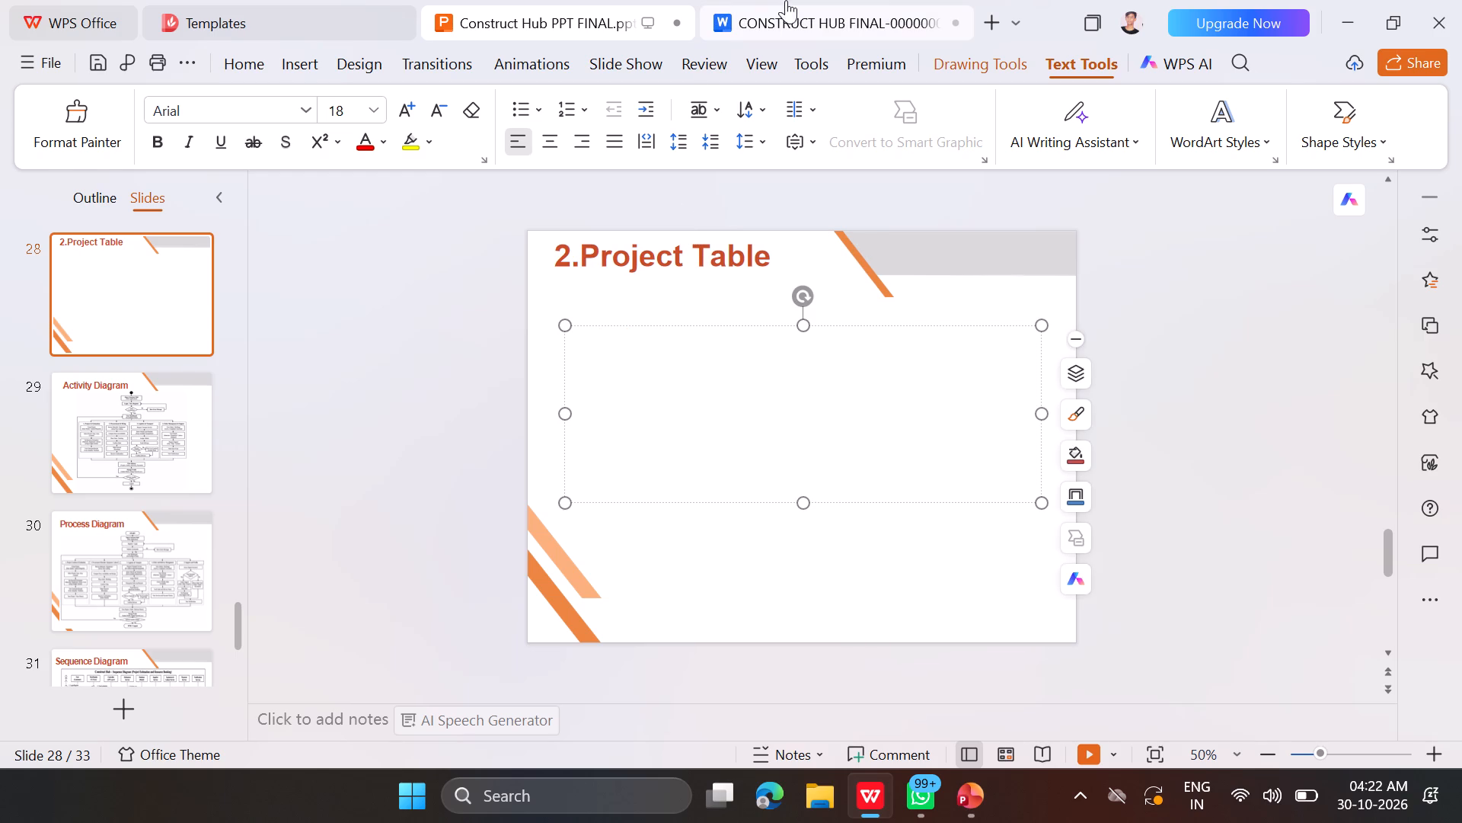
{"action": "left_click", "coordinate": [824, 0]}
{"action": "scroll", "coordinate": [1100, 521], "scroll_direction": "down", "scroll_amount": 1}
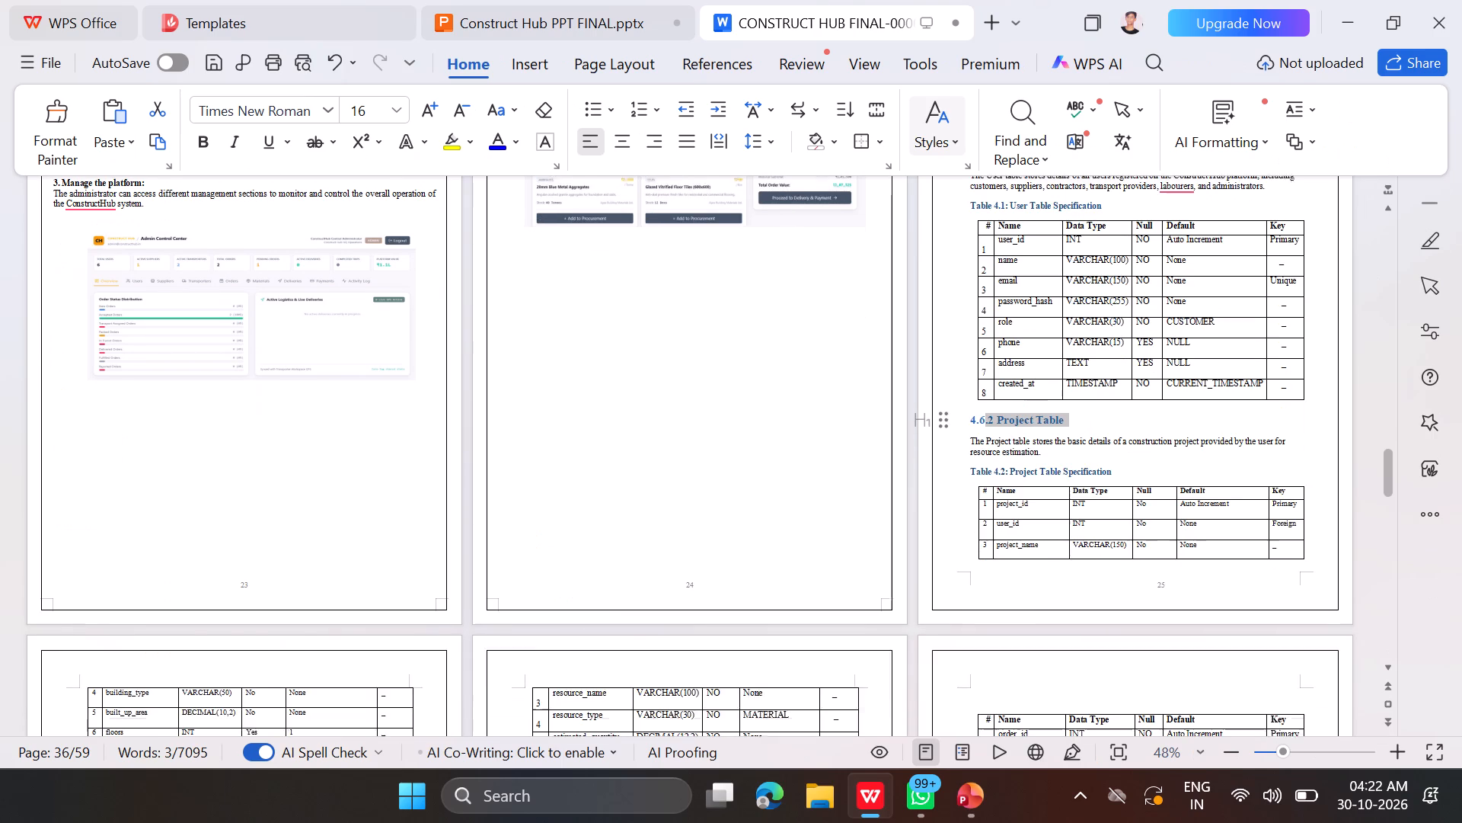
{"action": "scroll", "coordinate": [1100, 521], "scroll_direction": "down", "scroll_amount": 1}
{"action": "left_click", "coordinate": [1106, 420]}
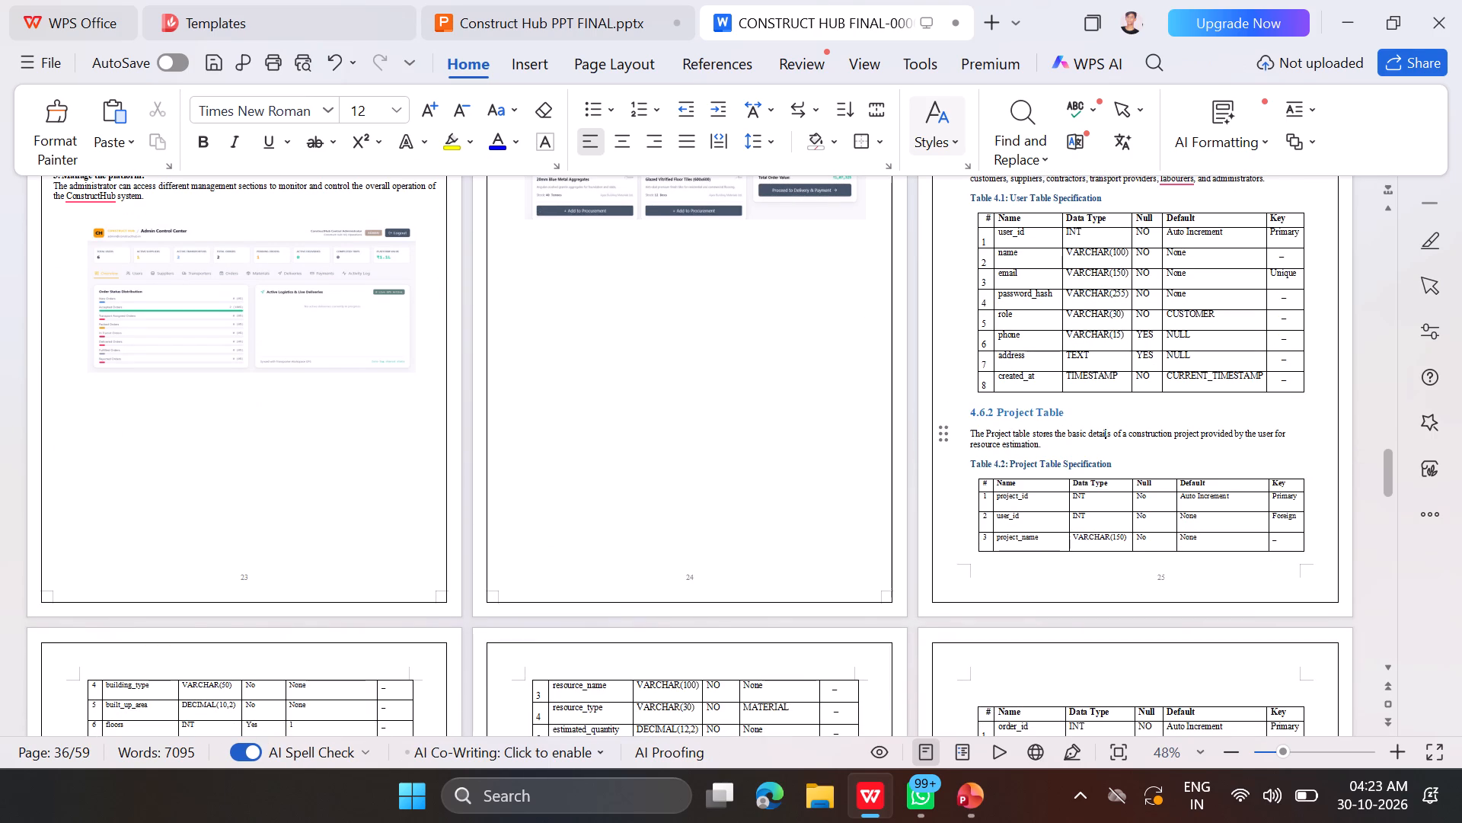
{"action": "left_click", "coordinate": [1058, 408]}
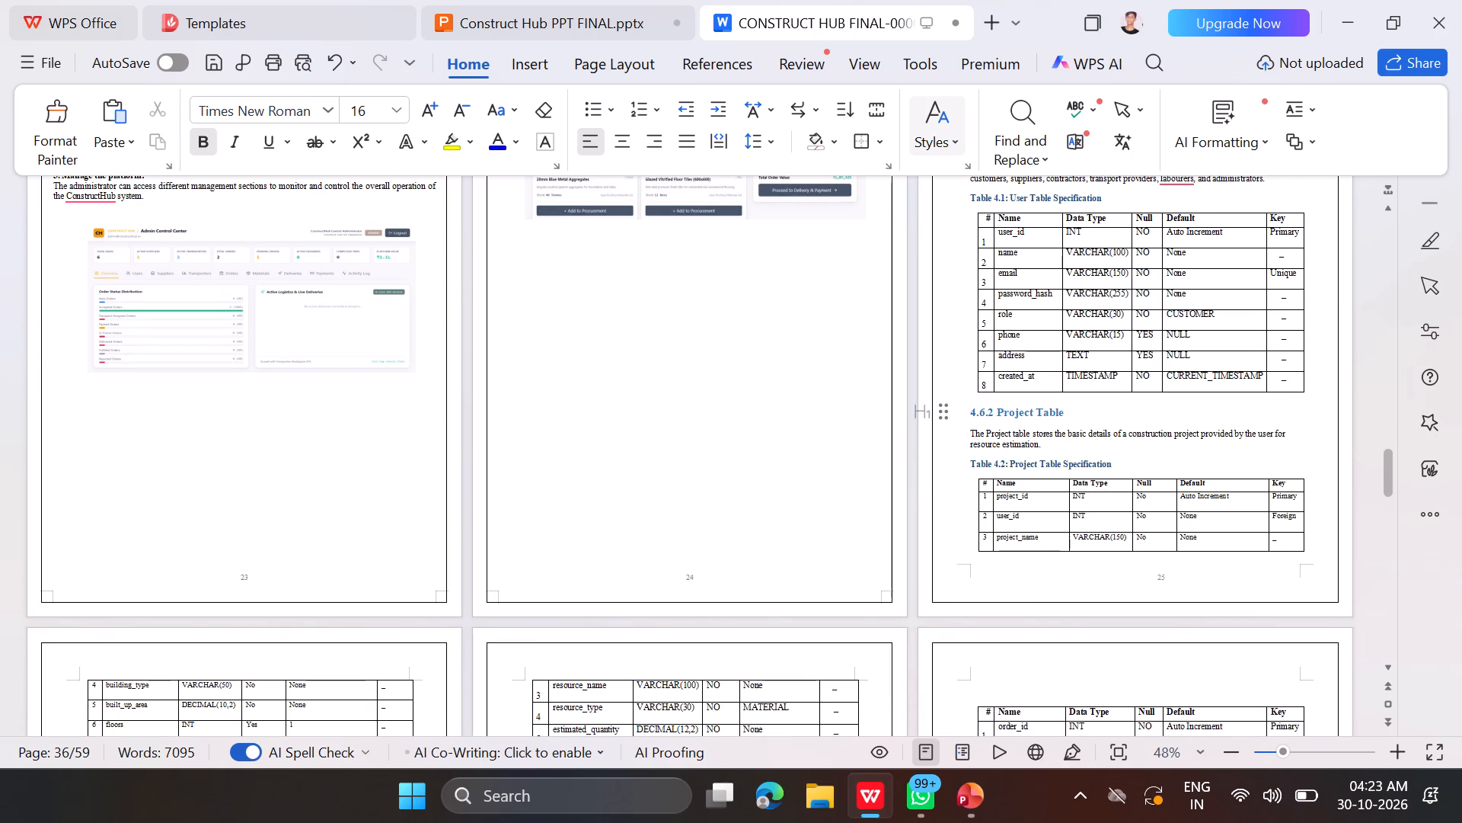
{"action": "left_click", "coordinate": [1017, 399]}
{"action": "key", "text": "Return"}
{"action": "key", "text": "Return"}
{"action": "key", "text": "Return"}
{"action": "key", "text": "Return"}
{"action": "key", "text": "Return"}
{"action": "key", "text": "Return"}
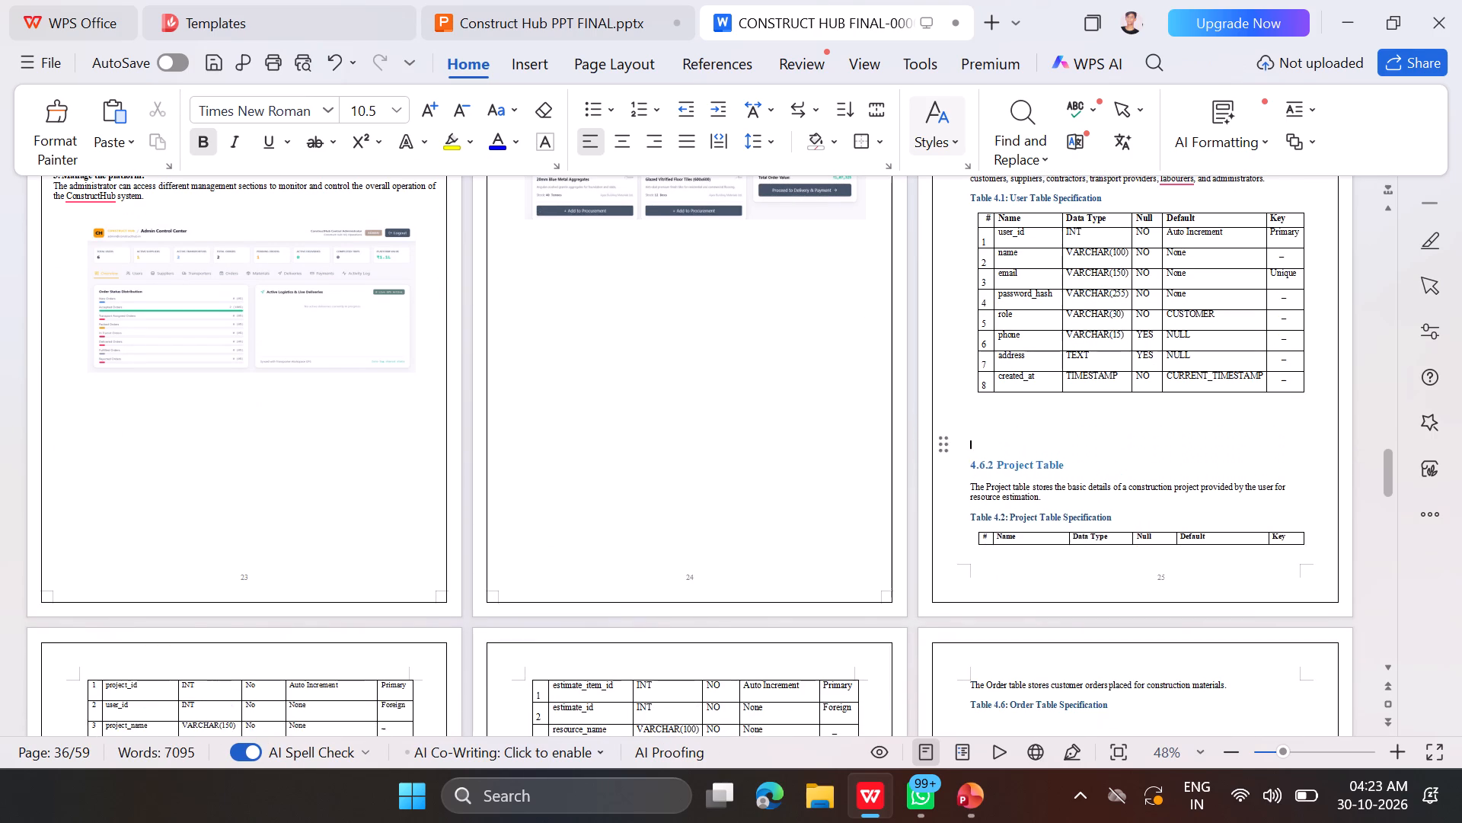
{"action": "key", "text": "Return"}
{"action": "key", "text": "Return"}
{"action": "key", "text": "Return"}
{"action": "key", "text": "Return"}
{"action": "key", "text": "Return"}
{"action": "key", "text": "Return"}
{"action": "key", "text": "Return"}
{"action": "key", "text": "Return"}
{"action": "key", "text": "Return"}
{"action": "key", "text": "Return"}
{"action": "key", "text": "Return"}
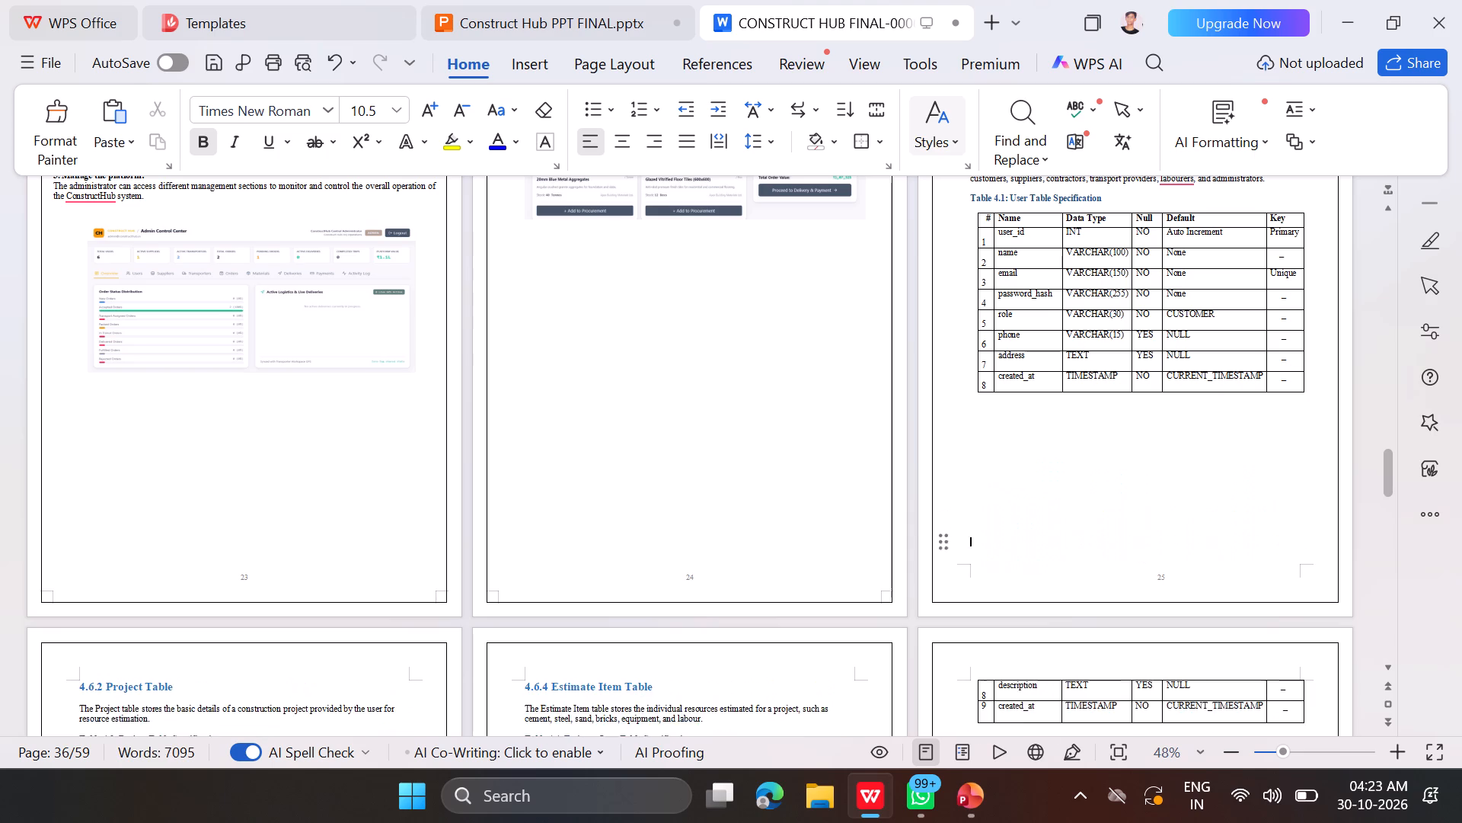
{"action": "key", "text": "Return"}
Copy the Project Table specification (Table 4.2) from the report onto the 2.Project Table slide.
{"action": "scroll", "coordinate": [1017, 399], "scroll_direction": "down", "scroll_amount": 2}
{"action": "scroll", "coordinate": [372, 383], "scroll_direction": "down", "scroll_amount": 1}
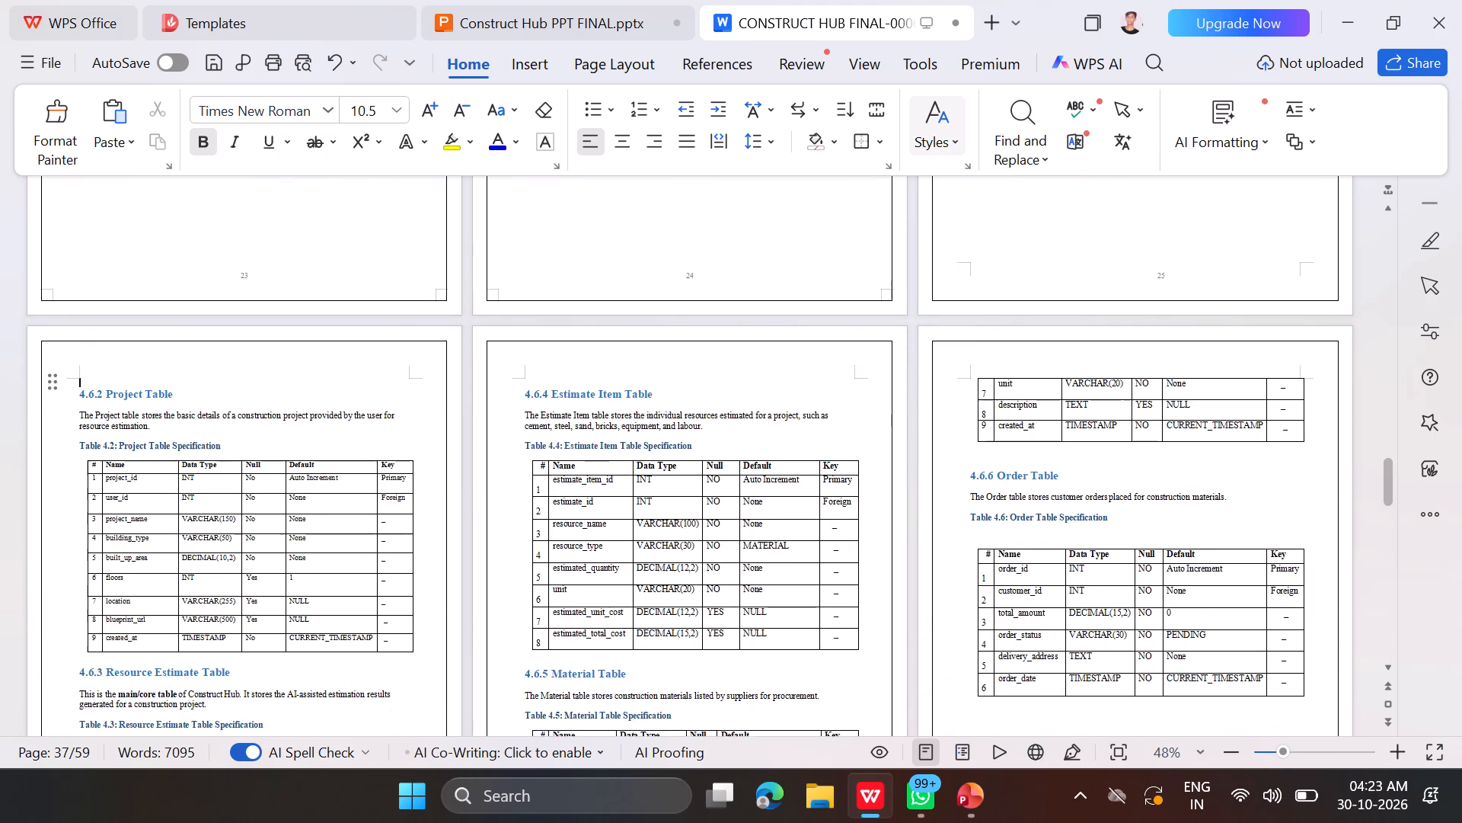
{"action": "left_click_drag", "start_coordinate": [388, 597], "coordinate": [110, 407]}
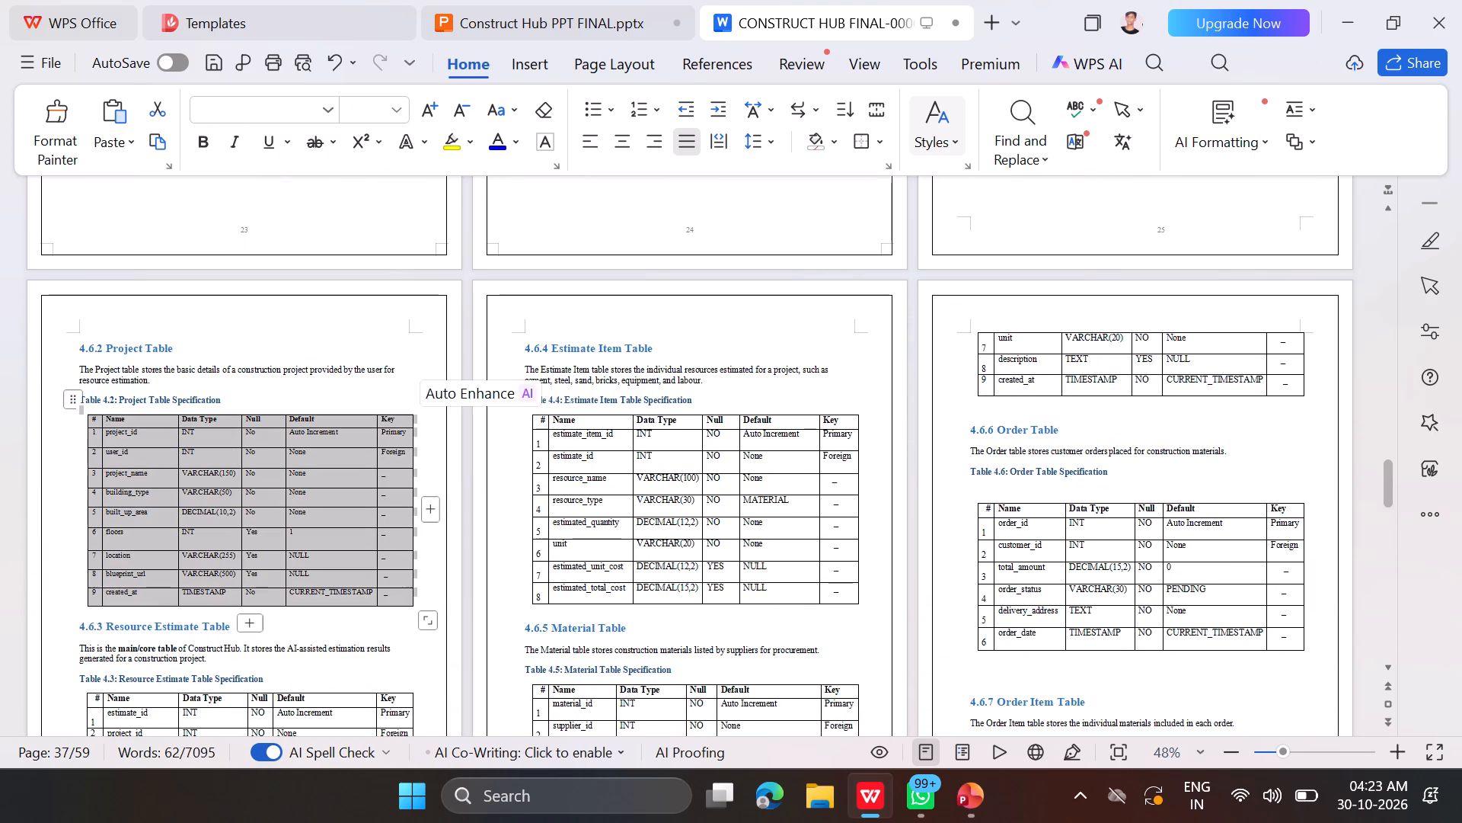
{"action": "left_click_drag", "start_coordinate": [110, 407], "coordinate": [107, 406]}
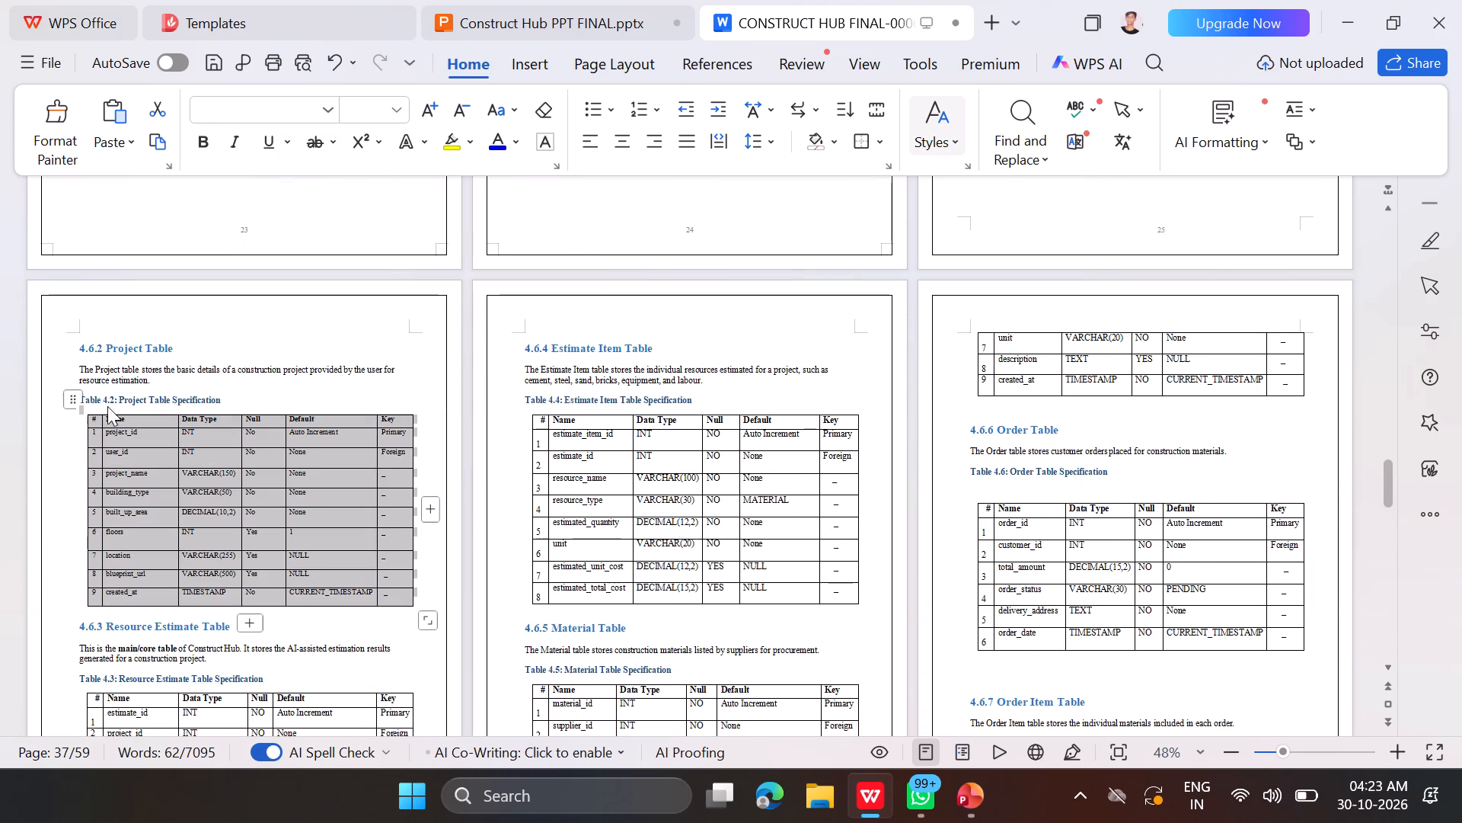
{"action": "key", "text": "ctrl+c"}
{"action": "left_click", "coordinate": [556, 5]}
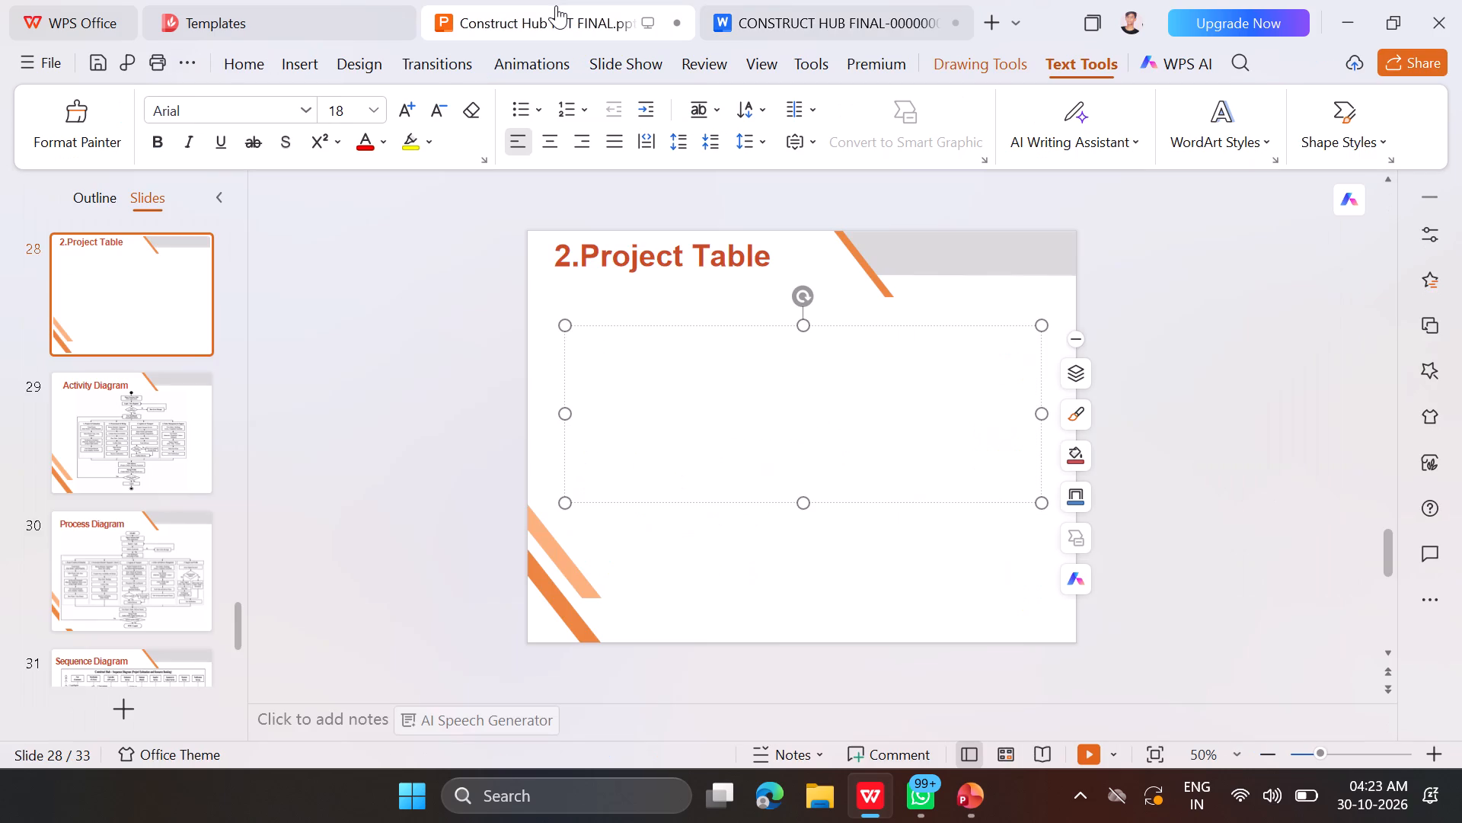
{"action": "key", "text": "ctrl+v"}
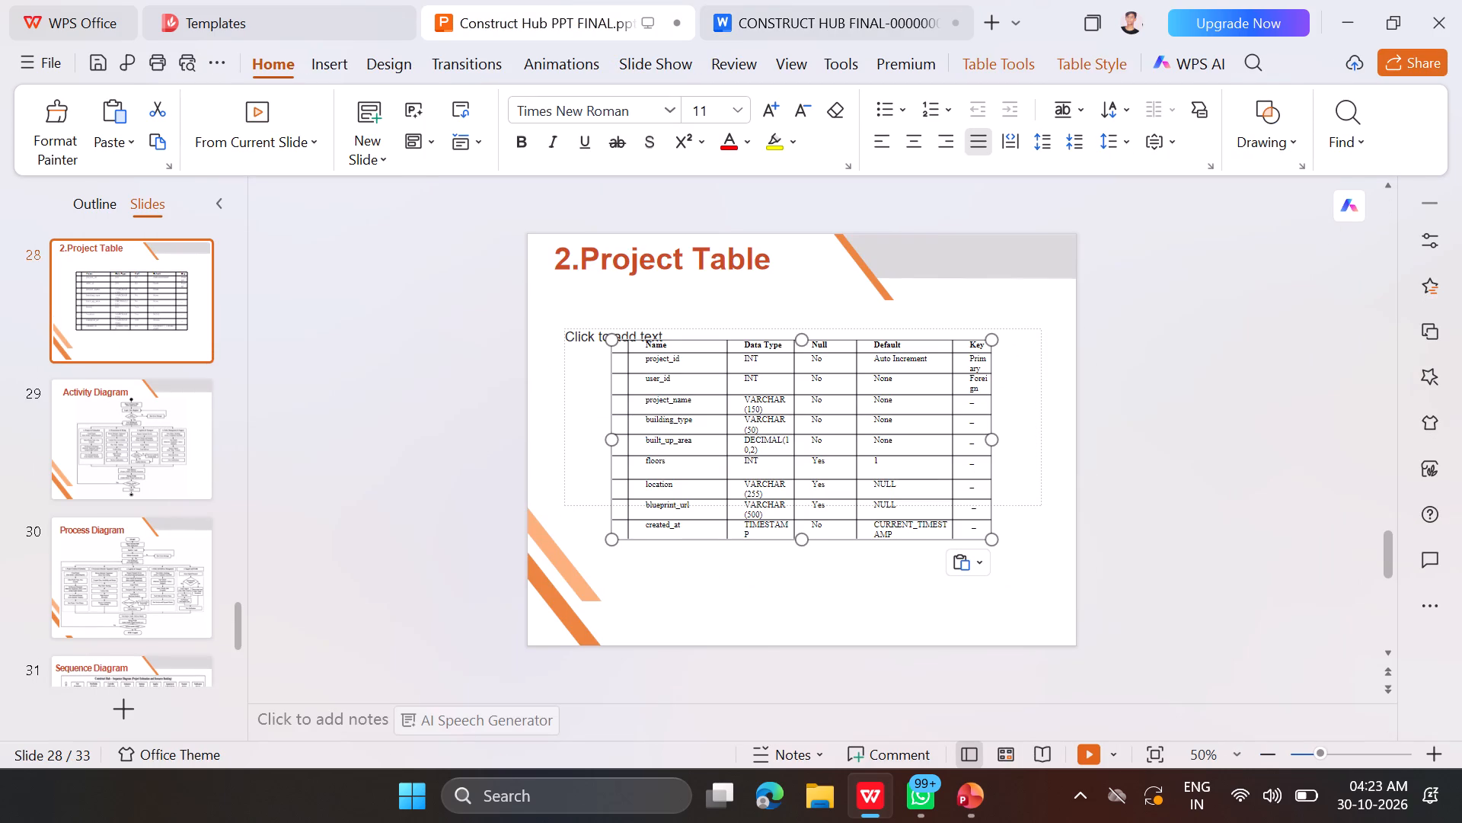
{"action": "left_click", "coordinate": [1144, 389]}
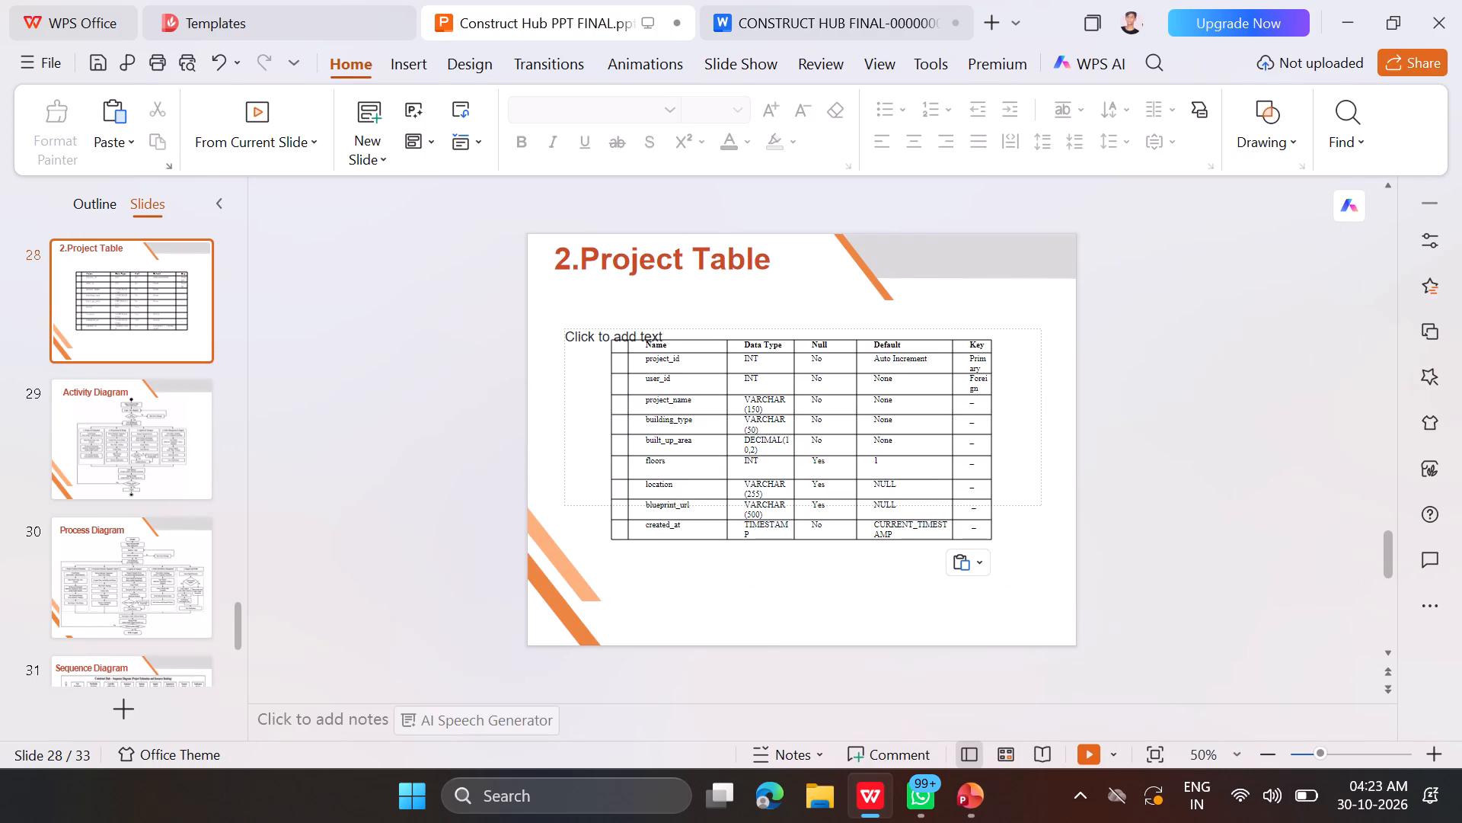
{"action": "left_click", "coordinate": [793, 591]}
{"action": "left_click", "coordinate": [615, 575]}
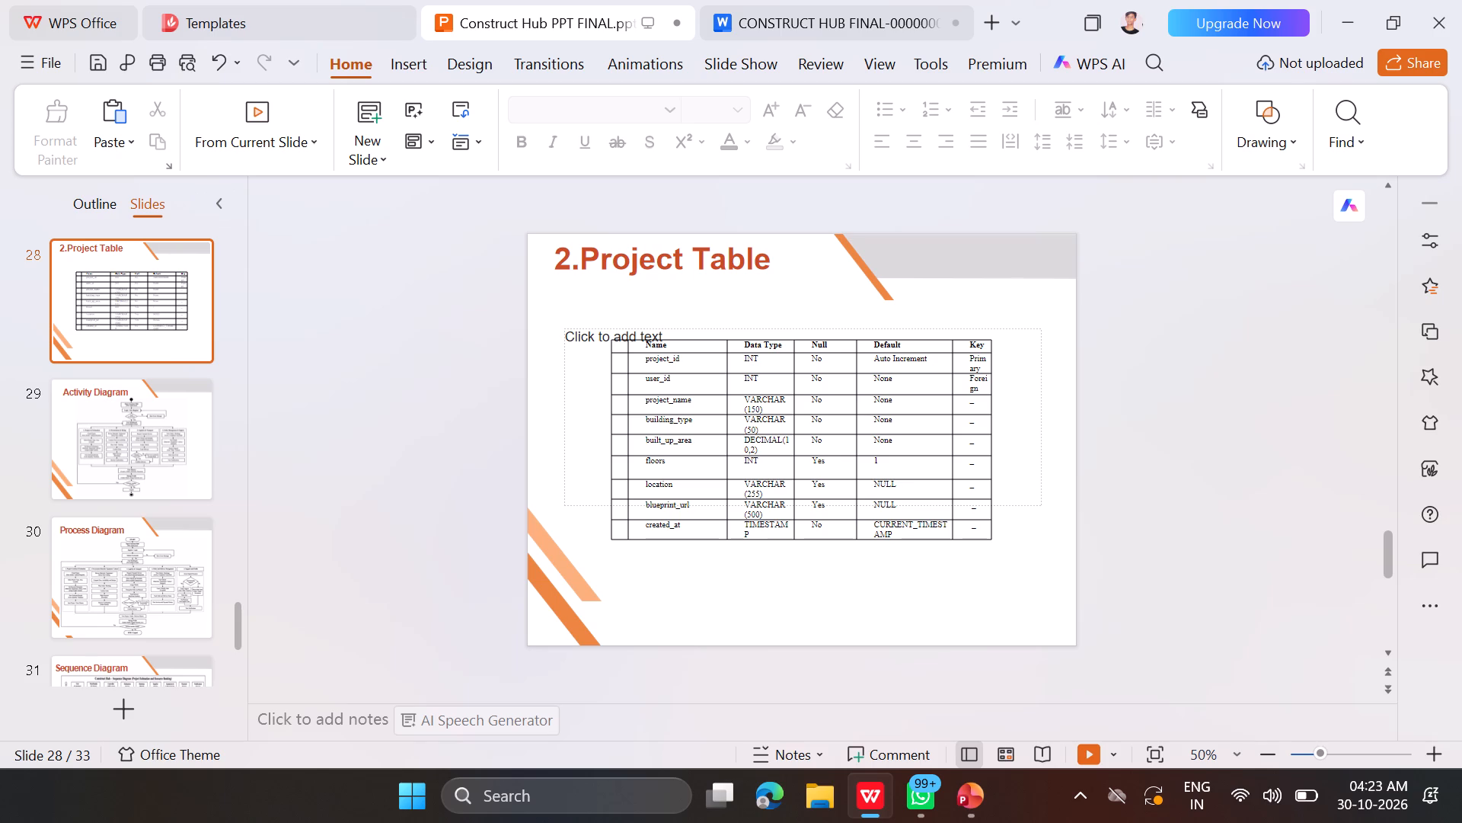
{"action": "double_click", "coordinate": [615, 575]}
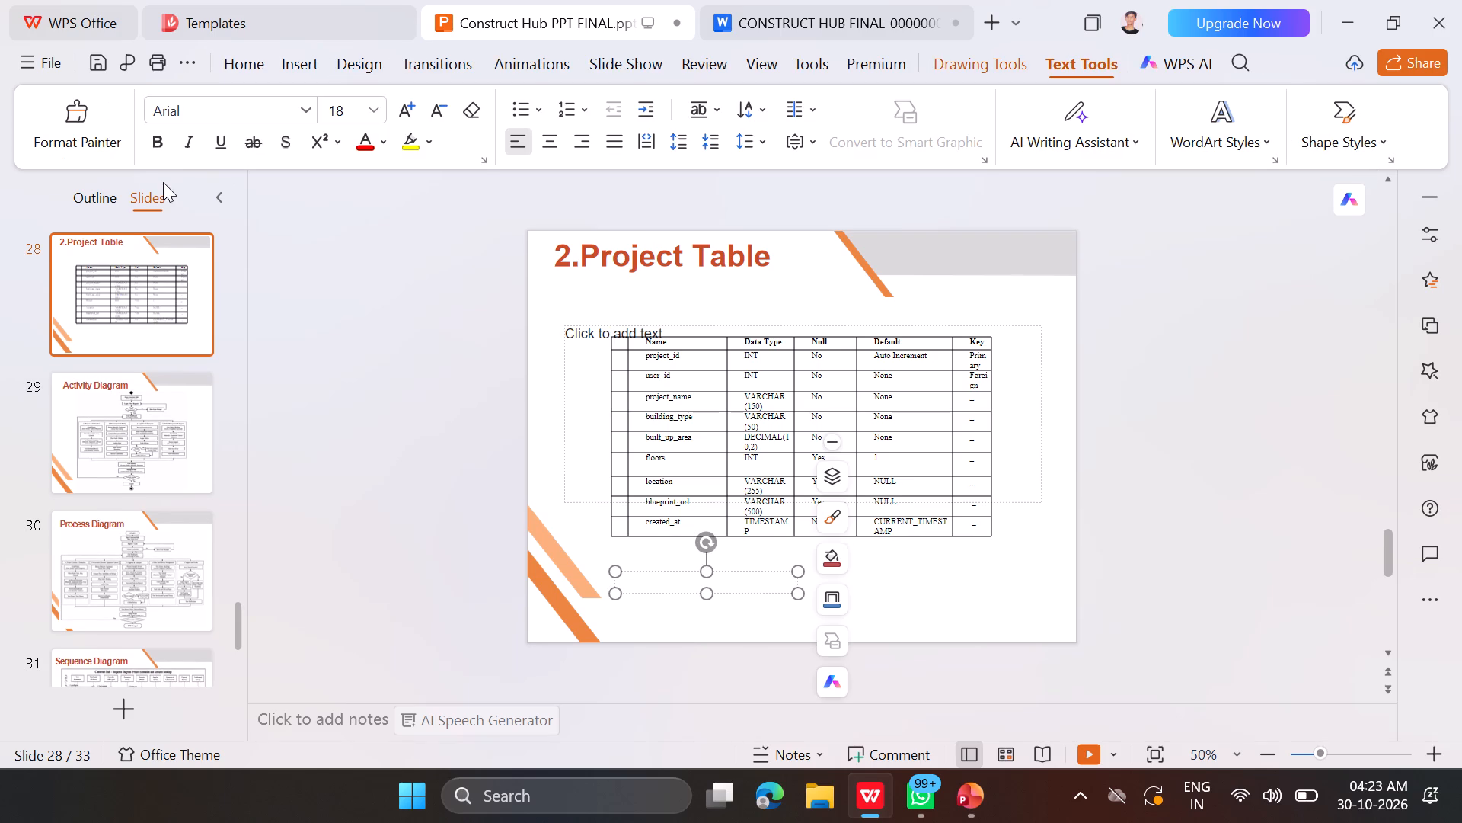
Insert a new slide with the Title and Content layout after the 2.Project Table slide.
{"action": "left_click", "coordinate": [291, 69]}
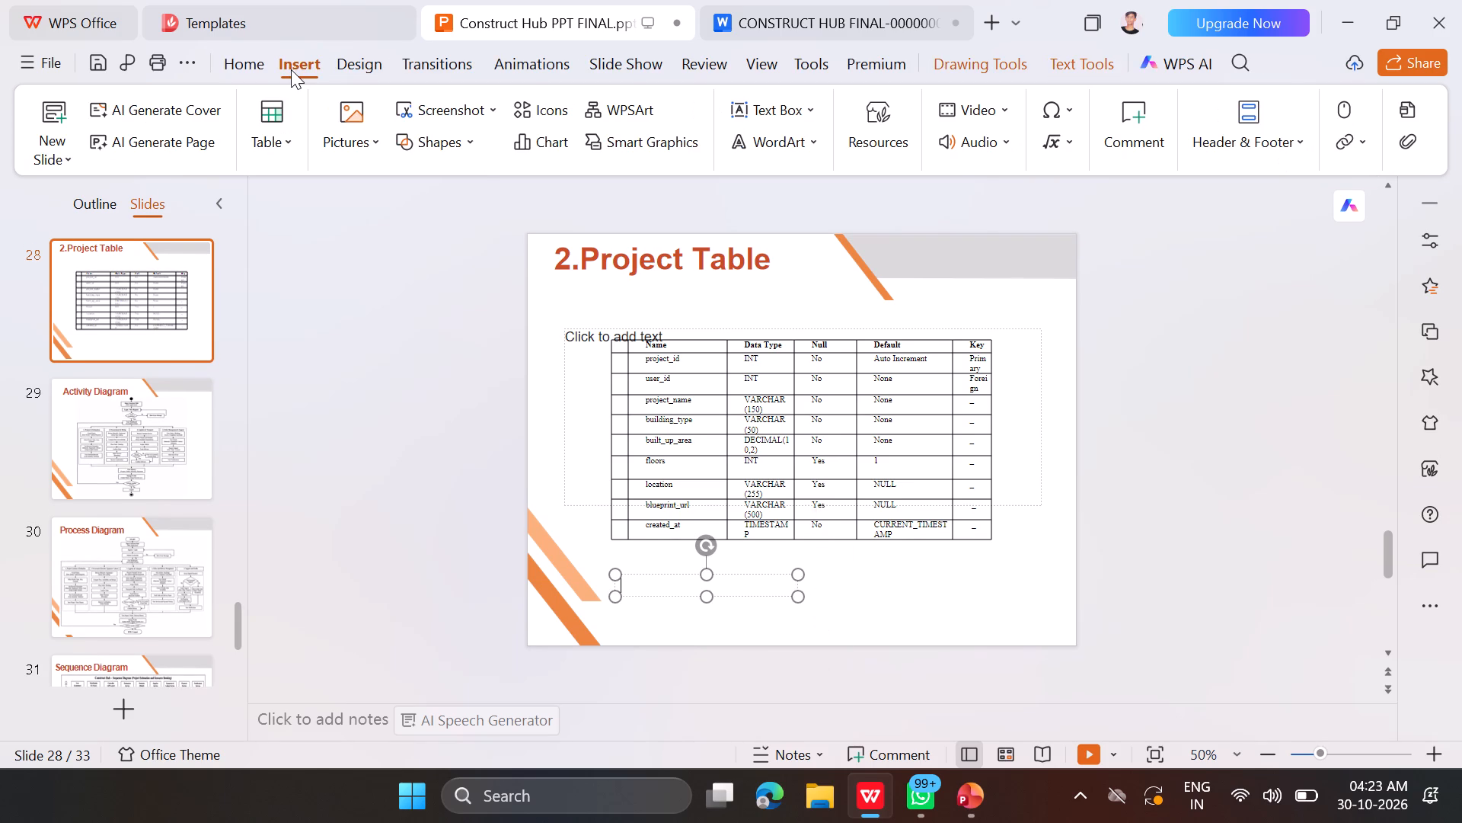
{"action": "left_click", "coordinate": [64, 146]}
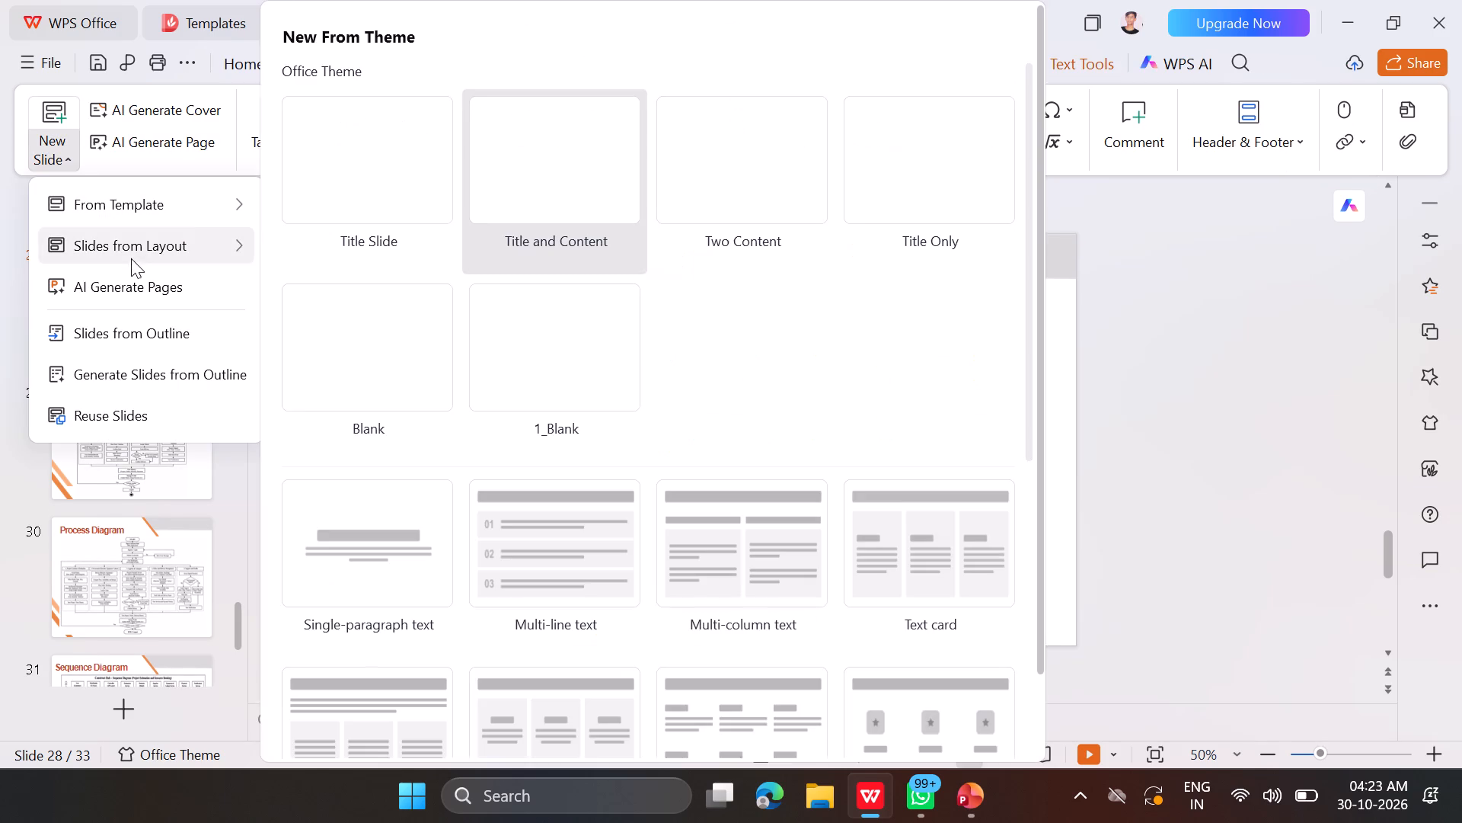
{"action": "left_click", "coordinate": [548, 165]}
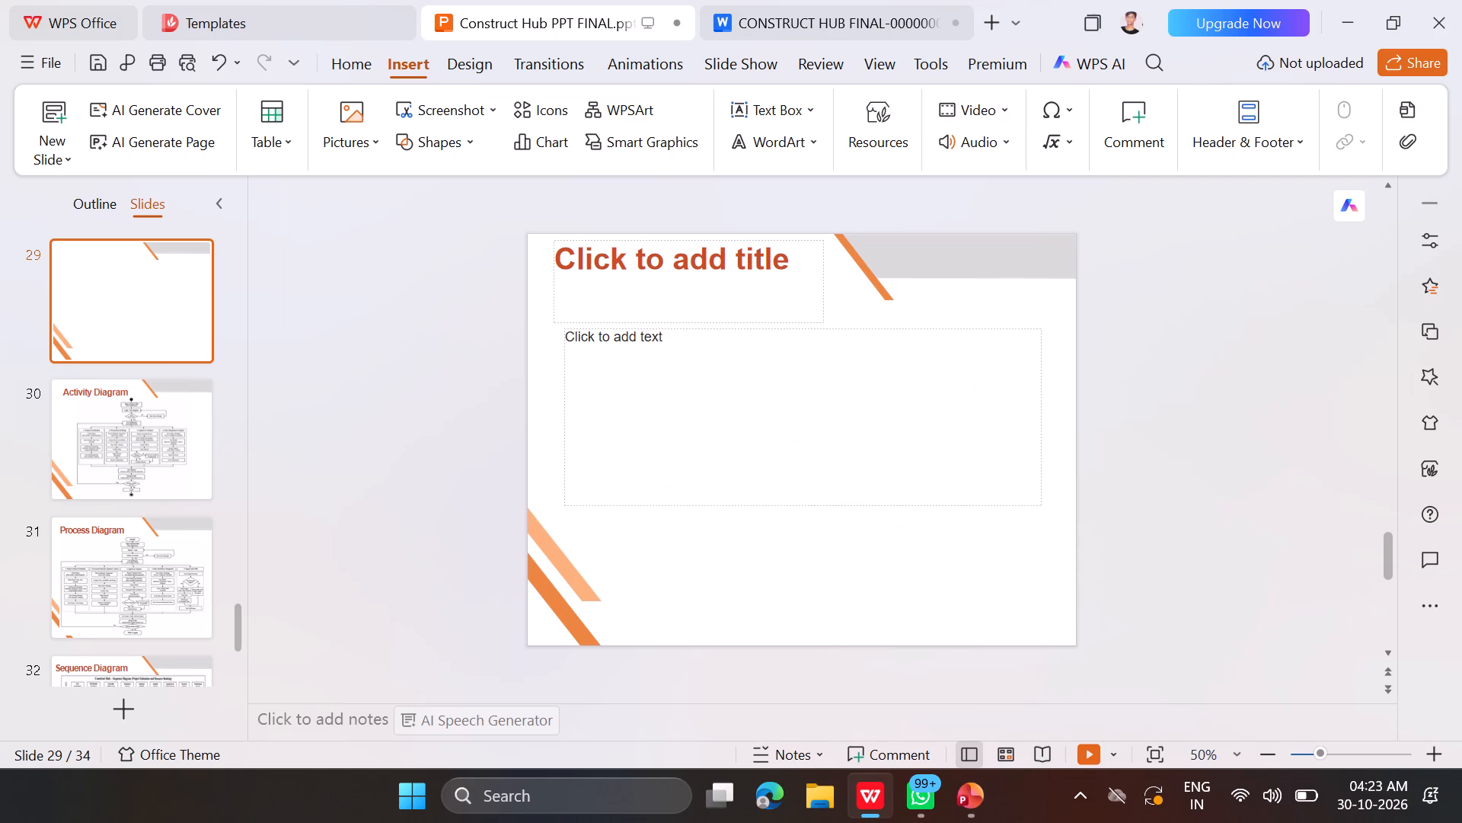
Title the new slide "3. Resource Estimate Table", copying the heading text without its number from section 4.6.3 of the report.
{"action": "left_click", "coordinate": [812, 273]}
{"action": "left_click", "coordinate": [817, 4]}
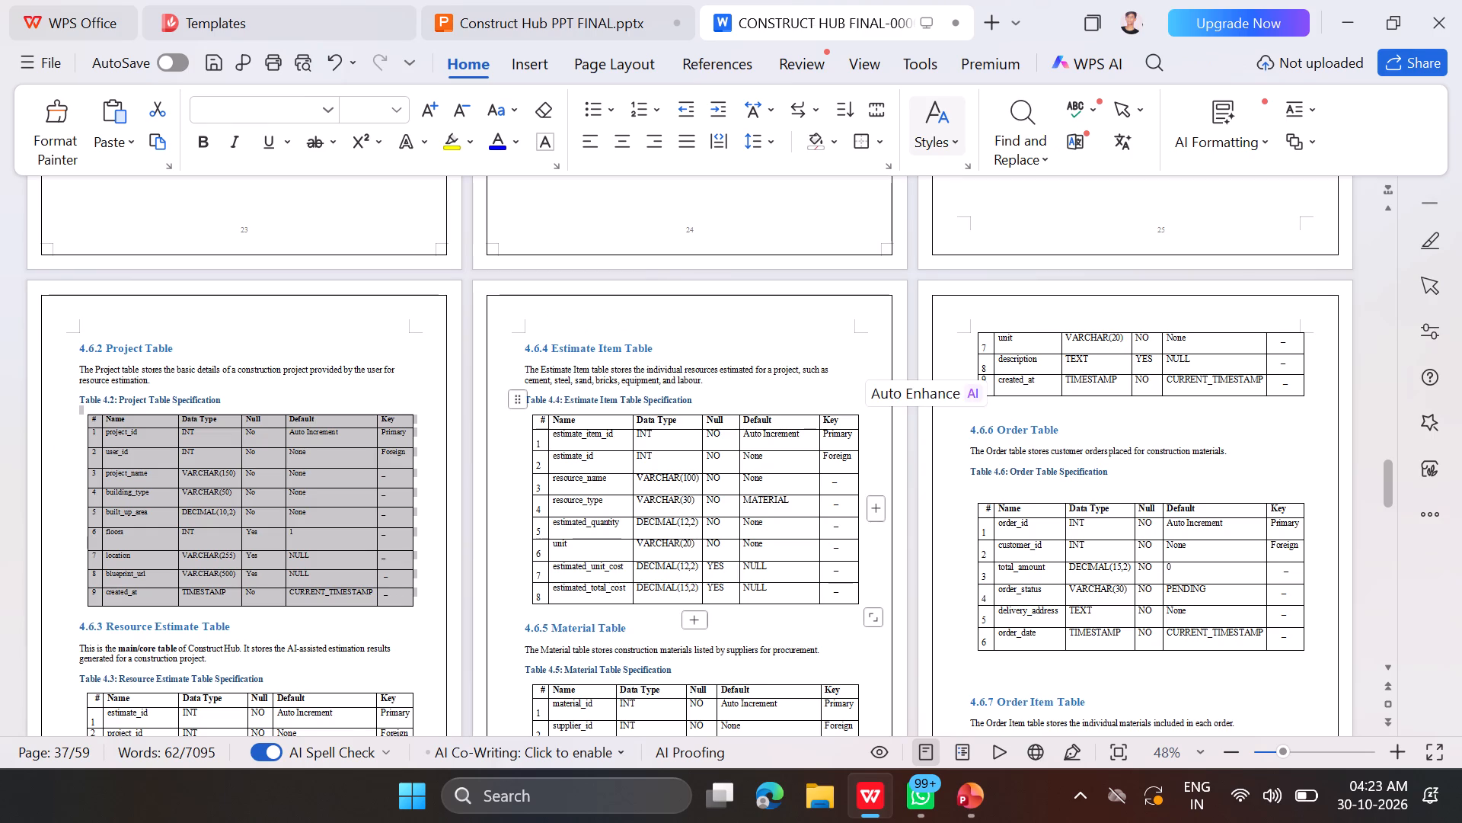
{"action": "scroll", "coordinate": [442, 524], "scroll_direction": "down", "scroll_amount": 2}
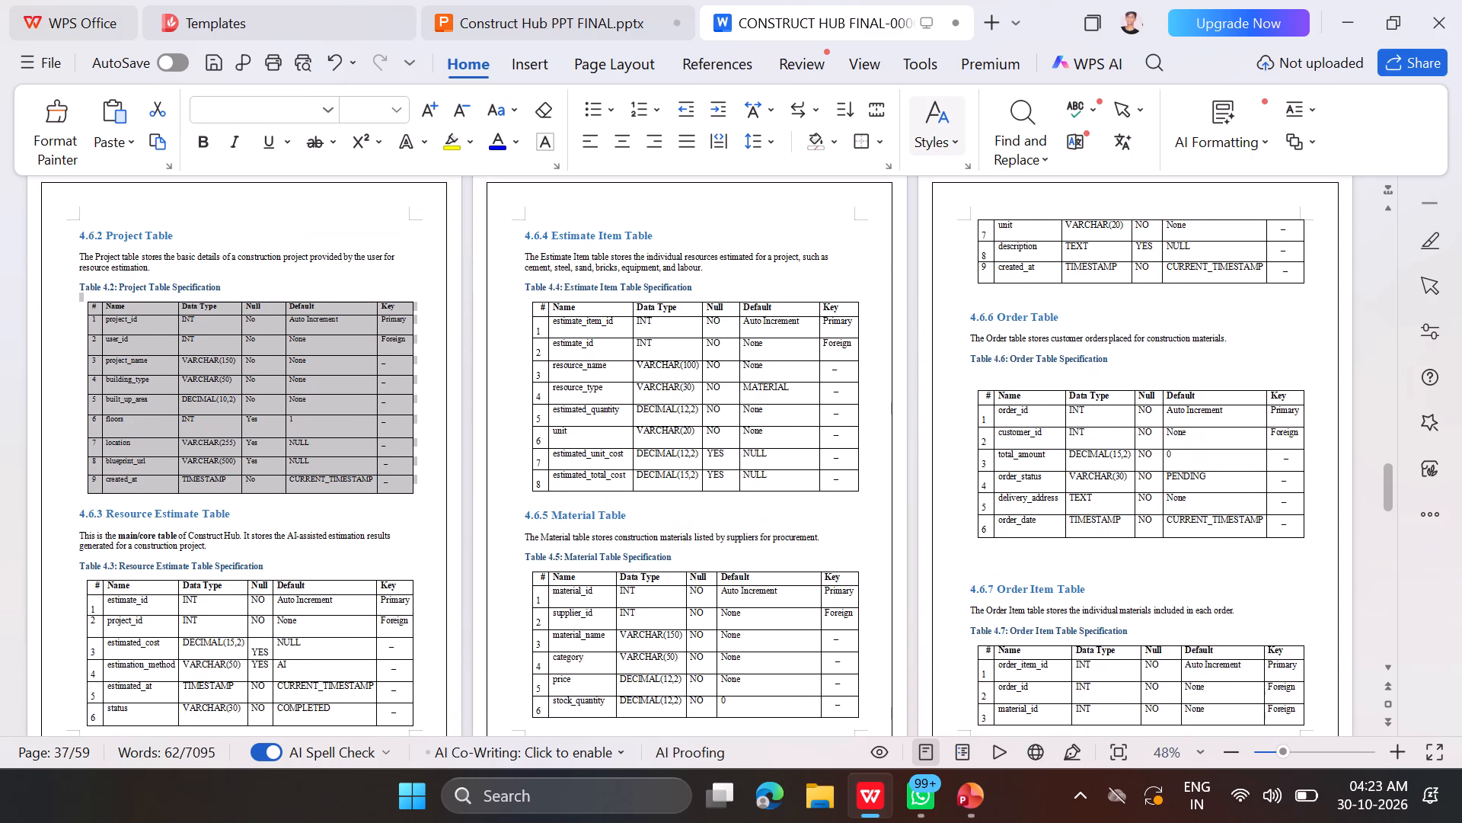
{"action": "scroll", "coordinate": [442, 524], "scroll_direction": "down", "scroll_amount": 1}
{"action": "scroll", "coordinate": [372, 530], "scroll_direction": "right", "scroll_amount": 1}
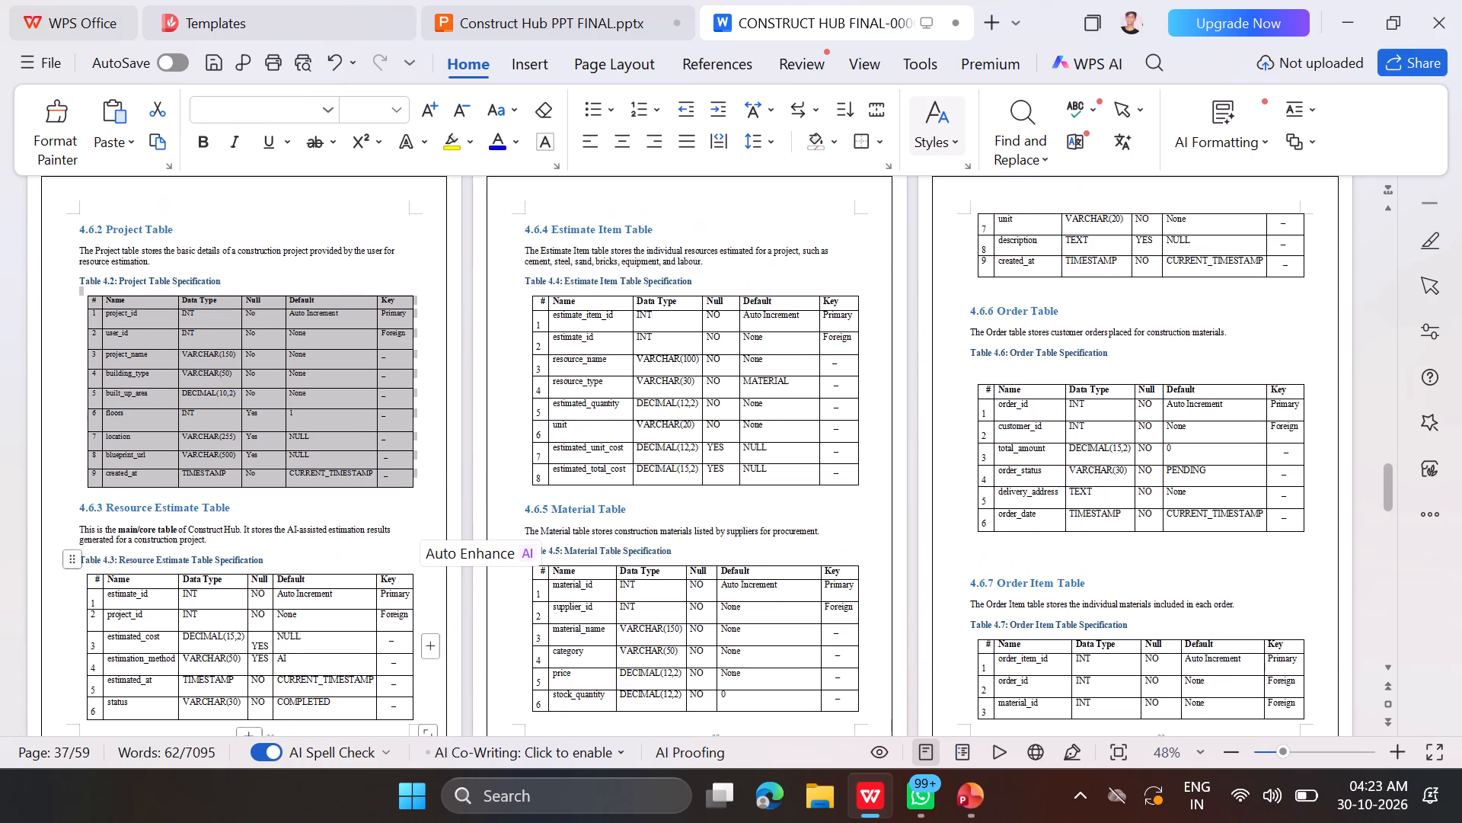
{"action": "scroll", "coordinate": [372, 530], "scroll_direction": "right", "scroll_amount": 1}
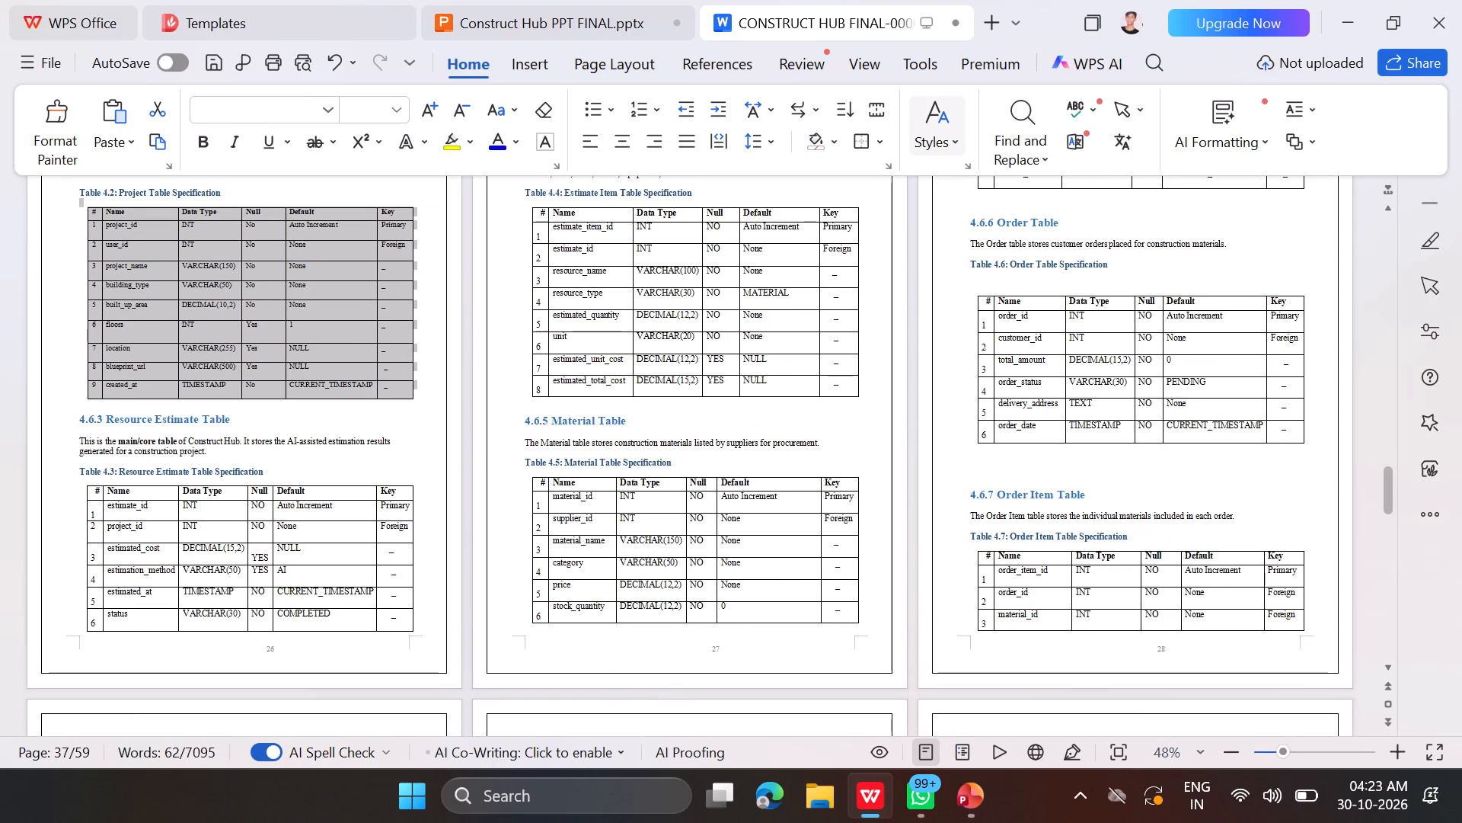
{"action": "left_click_drag", "start_coordinate": [235, 425], "coordinate": [93, 406]}
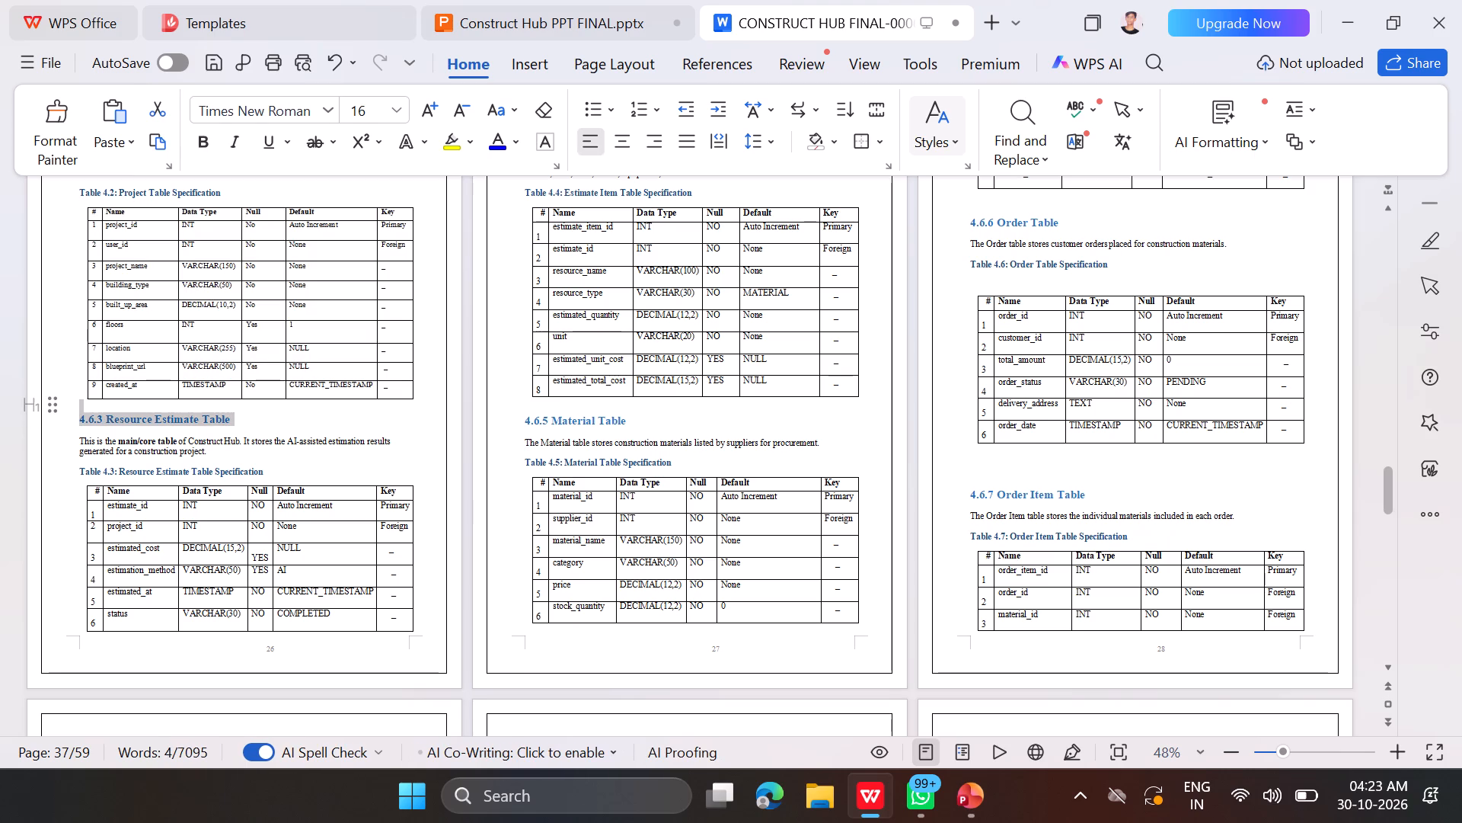
{"action": "left_click_drag", "start_coordinate": [93, 406], "coordinate": [97, 416]}
{"action": "left_click_drag", "start_coordinate": [97, 416], "coordinate": [100, 416]}
{"action": "key", "text": "ctrl+c"}
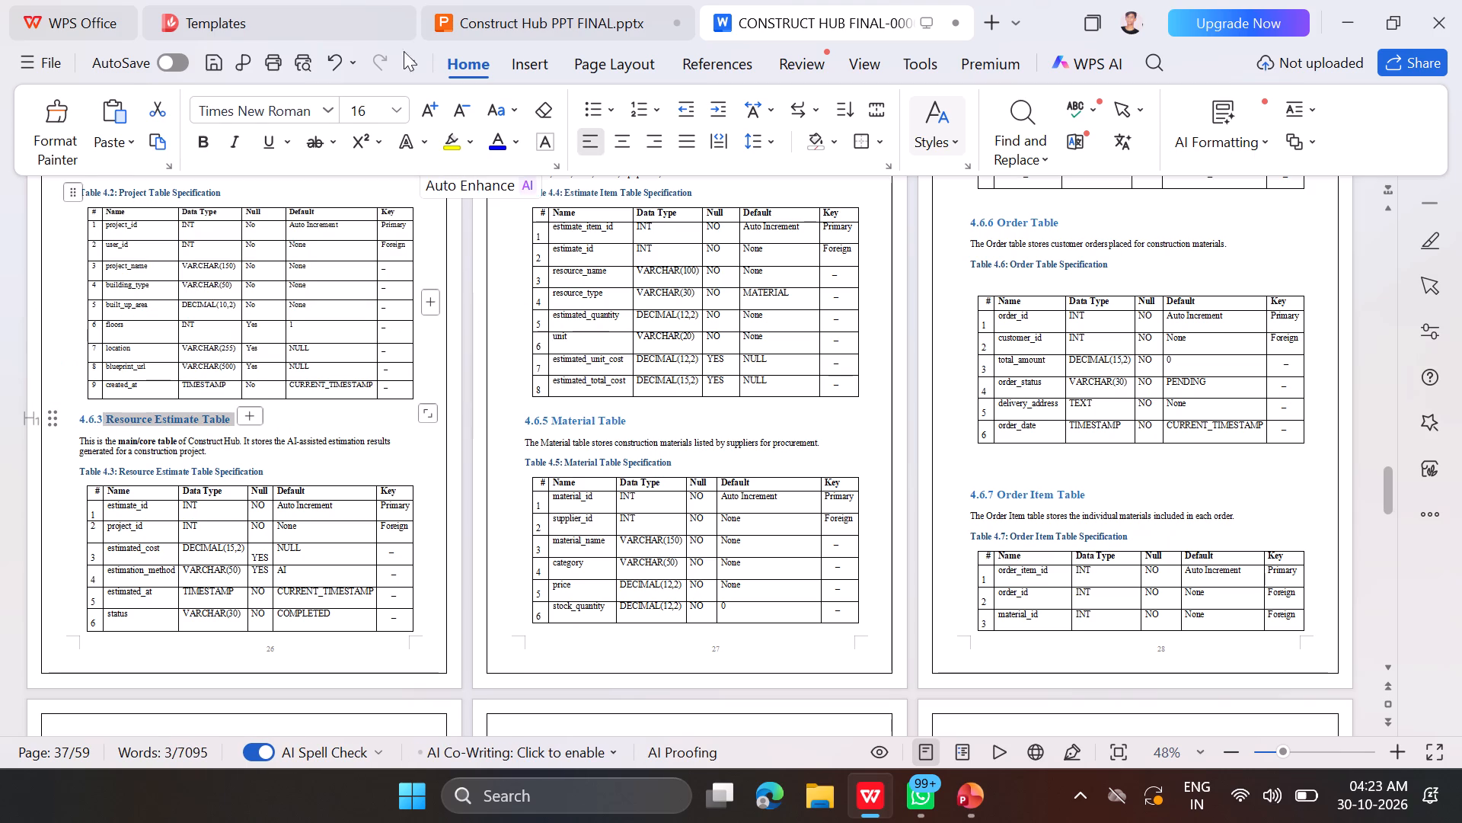
{"action": "left_click", "coordinate": [497, 9]}
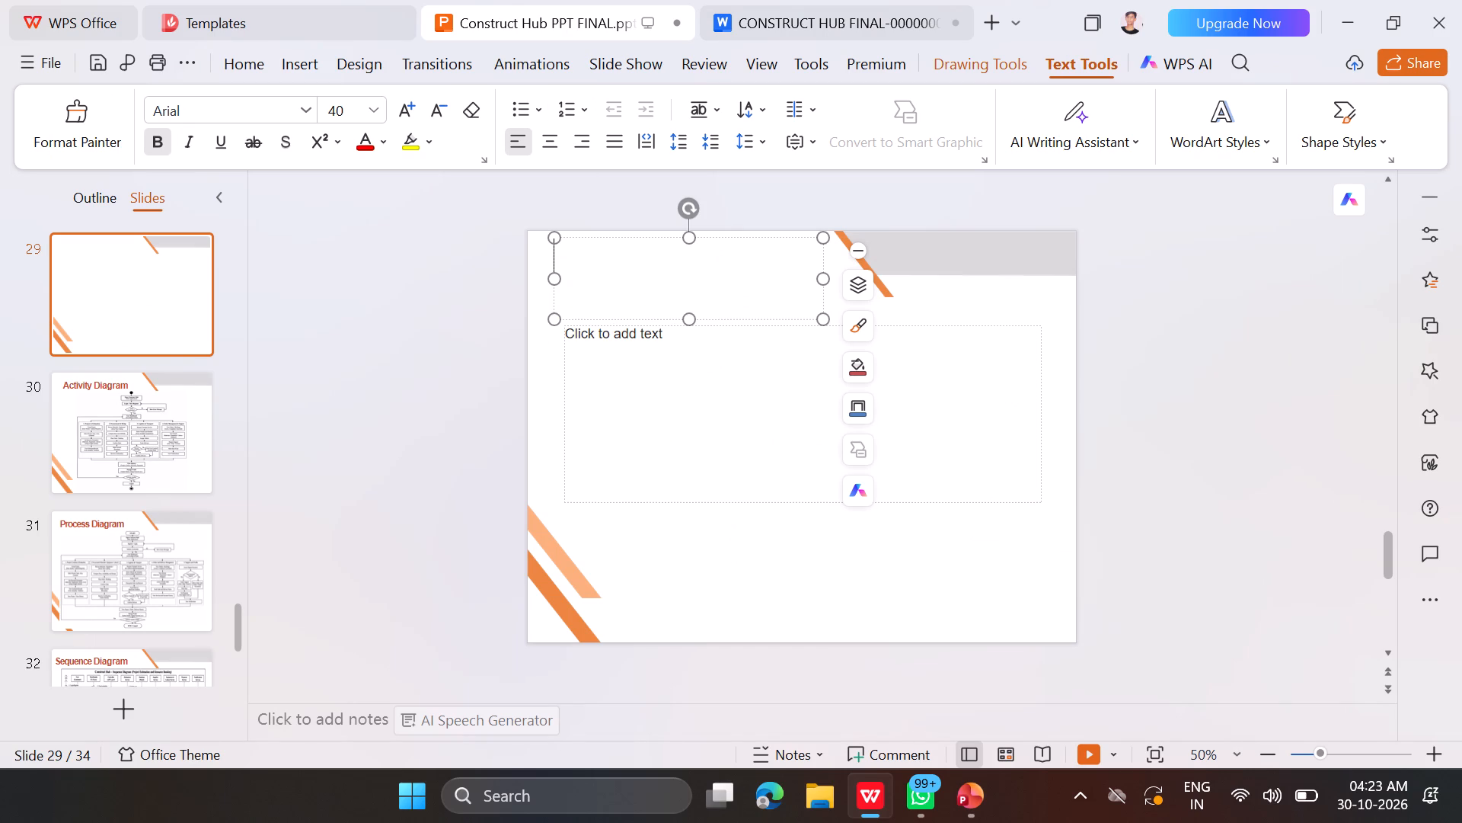
{"action": "key", "text": "ctrl+v"}
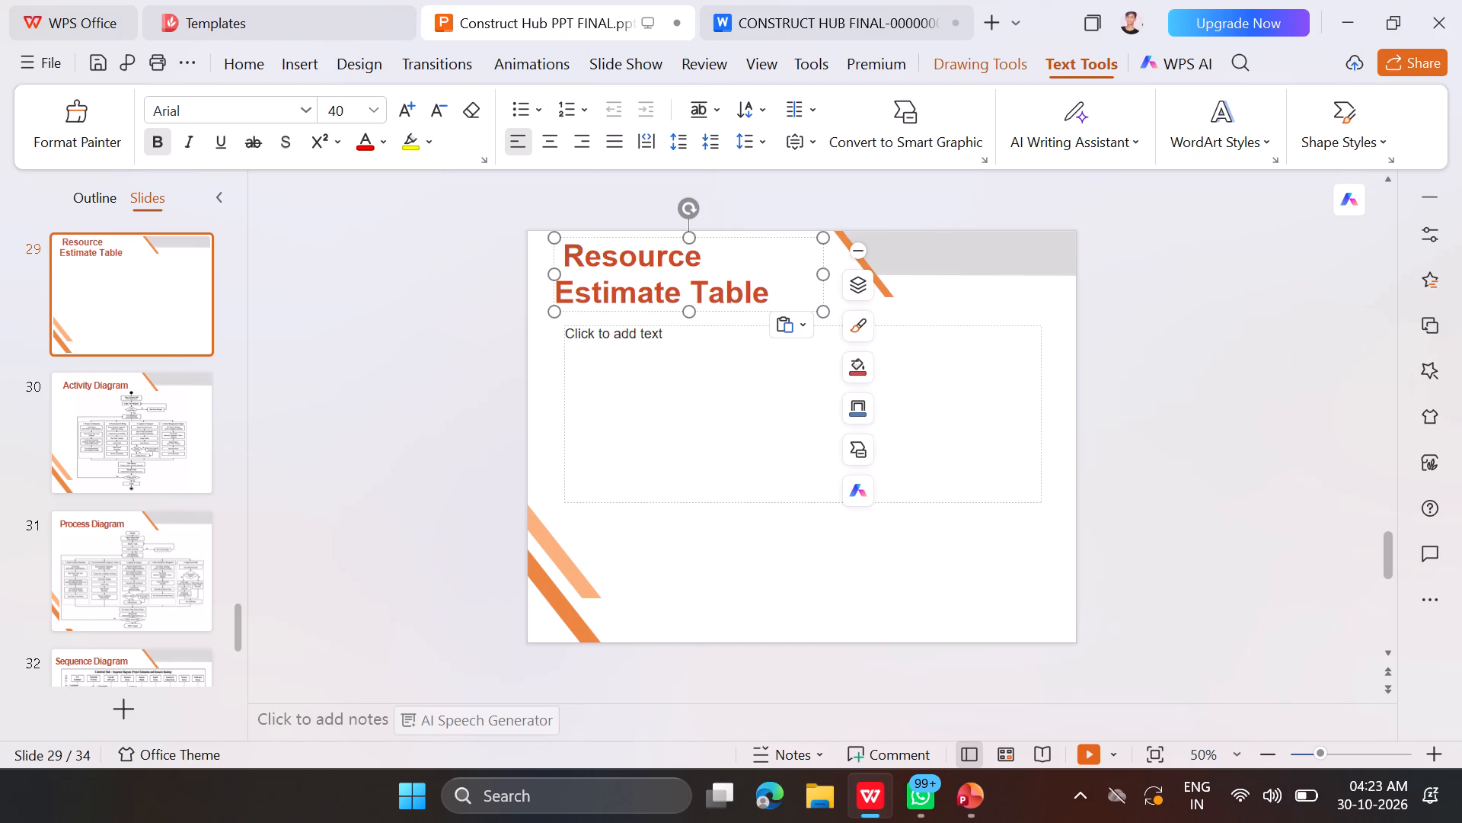
{"action": "key", "text": "ctrl+z"}
{"action": "key", "text": "3"}
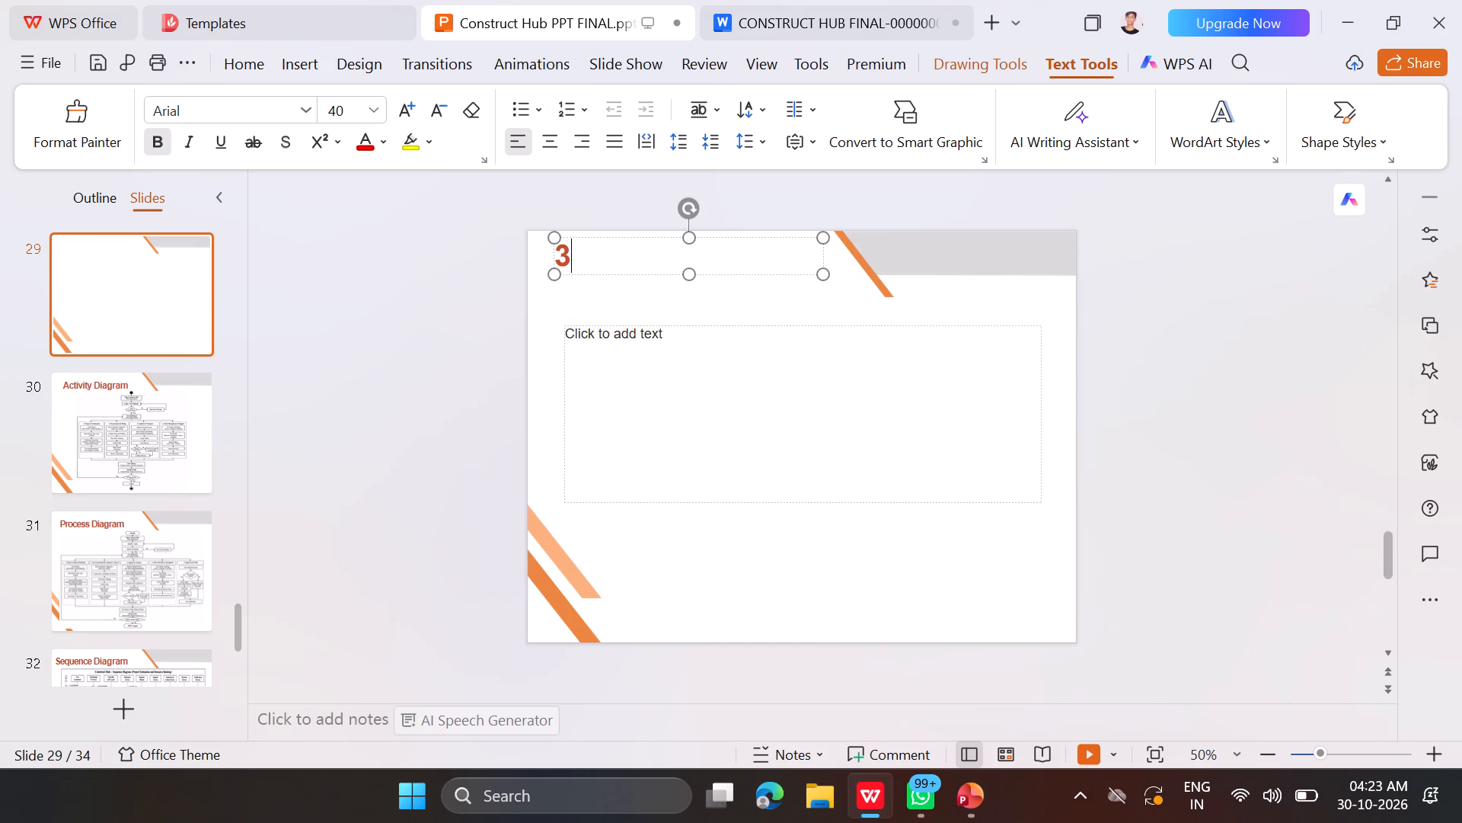
{"action": "key", "text": "period"}
{"action": "key", "text": "ctrl+v"}
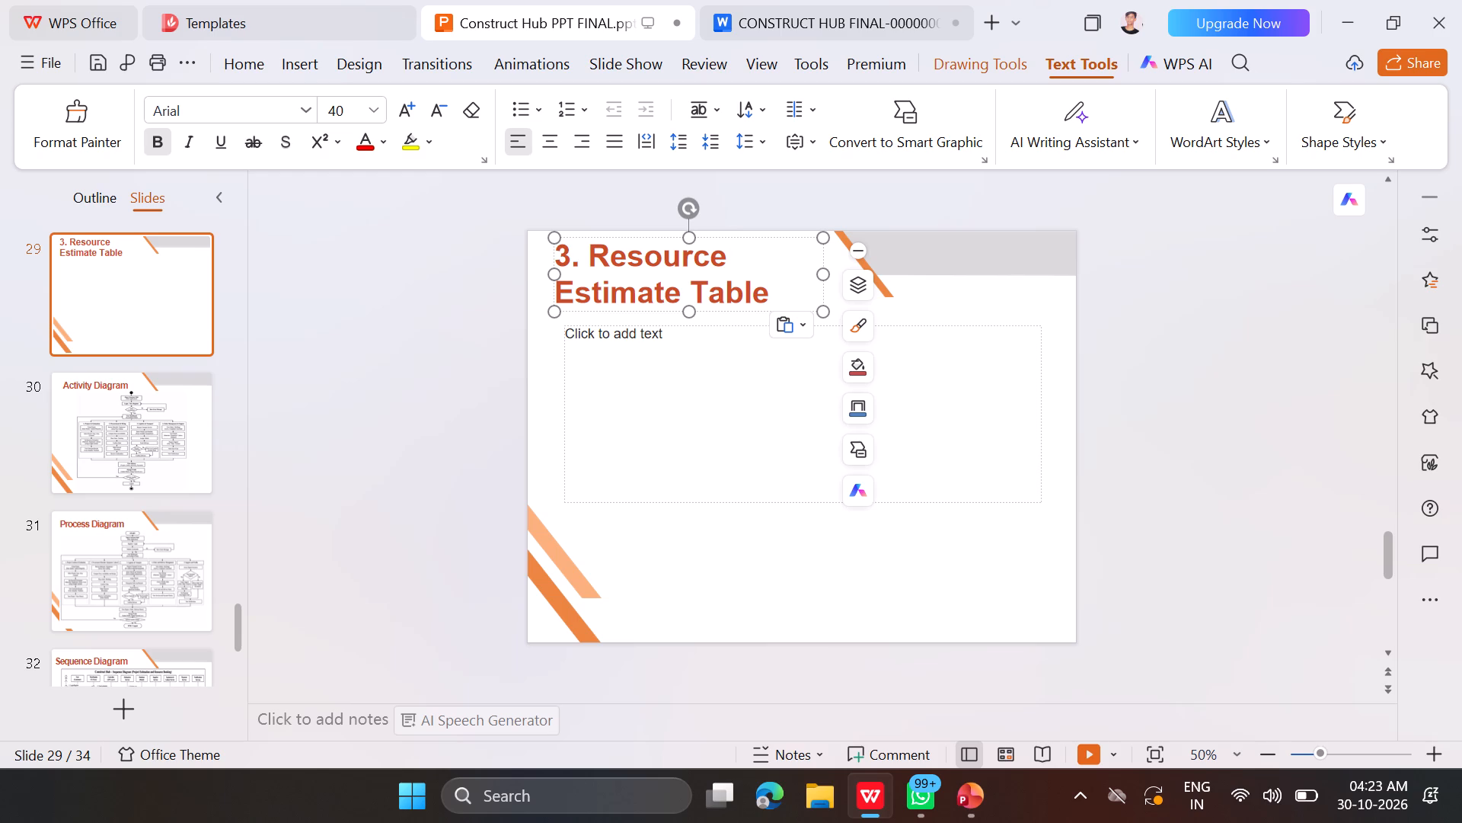
Widen the slide's title box until "3. Resource Estimate Table" fits on one line.
{"action": "left_click", "coordinate": [560, 286]}
{"action": "left_click_drag", "start_coordinate": [825, 274], "coordinate": [940, 279]}
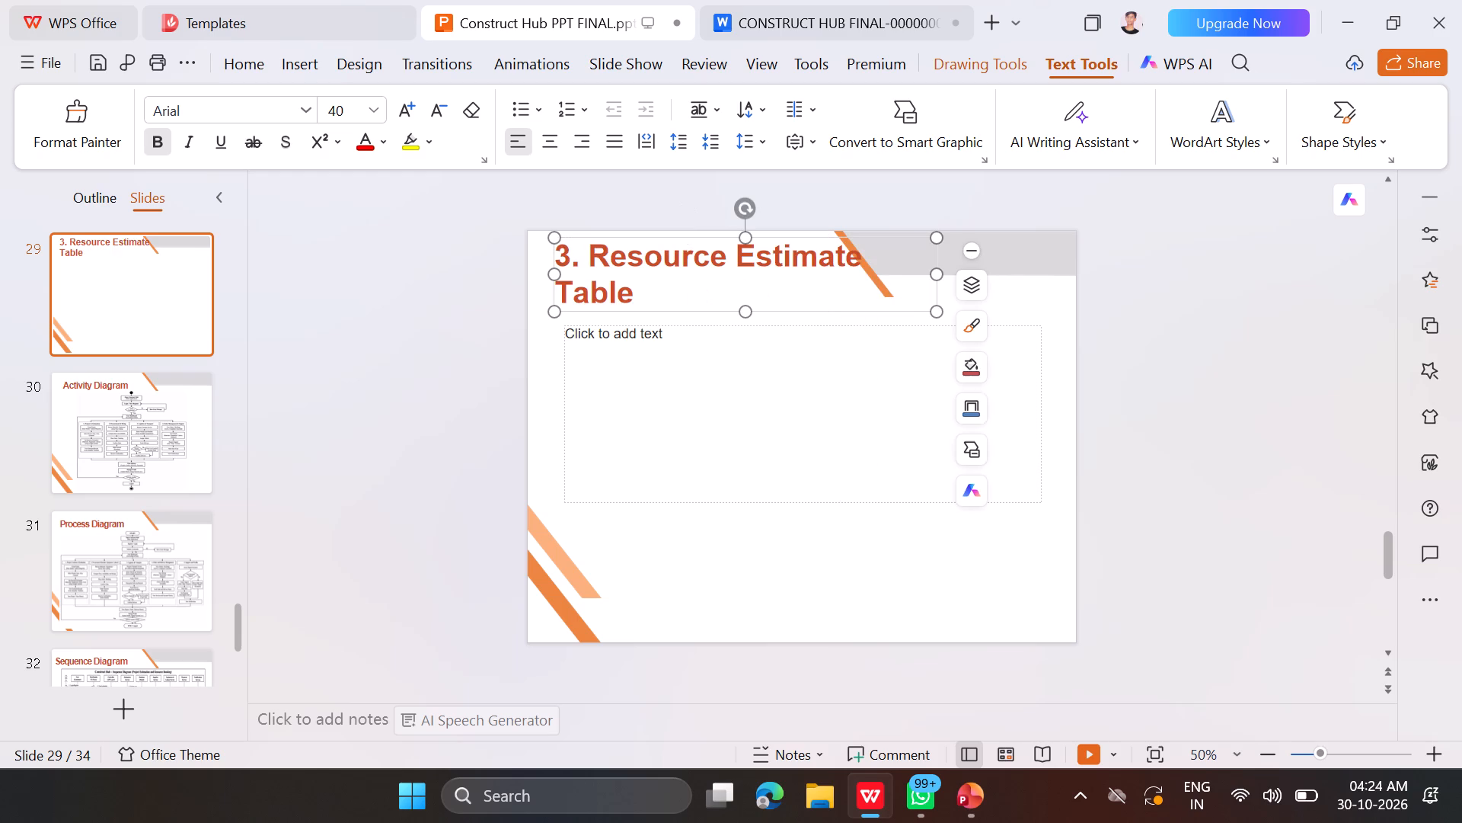
{"action": "left_click_drag", "start_coordinate": [940, 279], "coordinate": [1003, 281]}
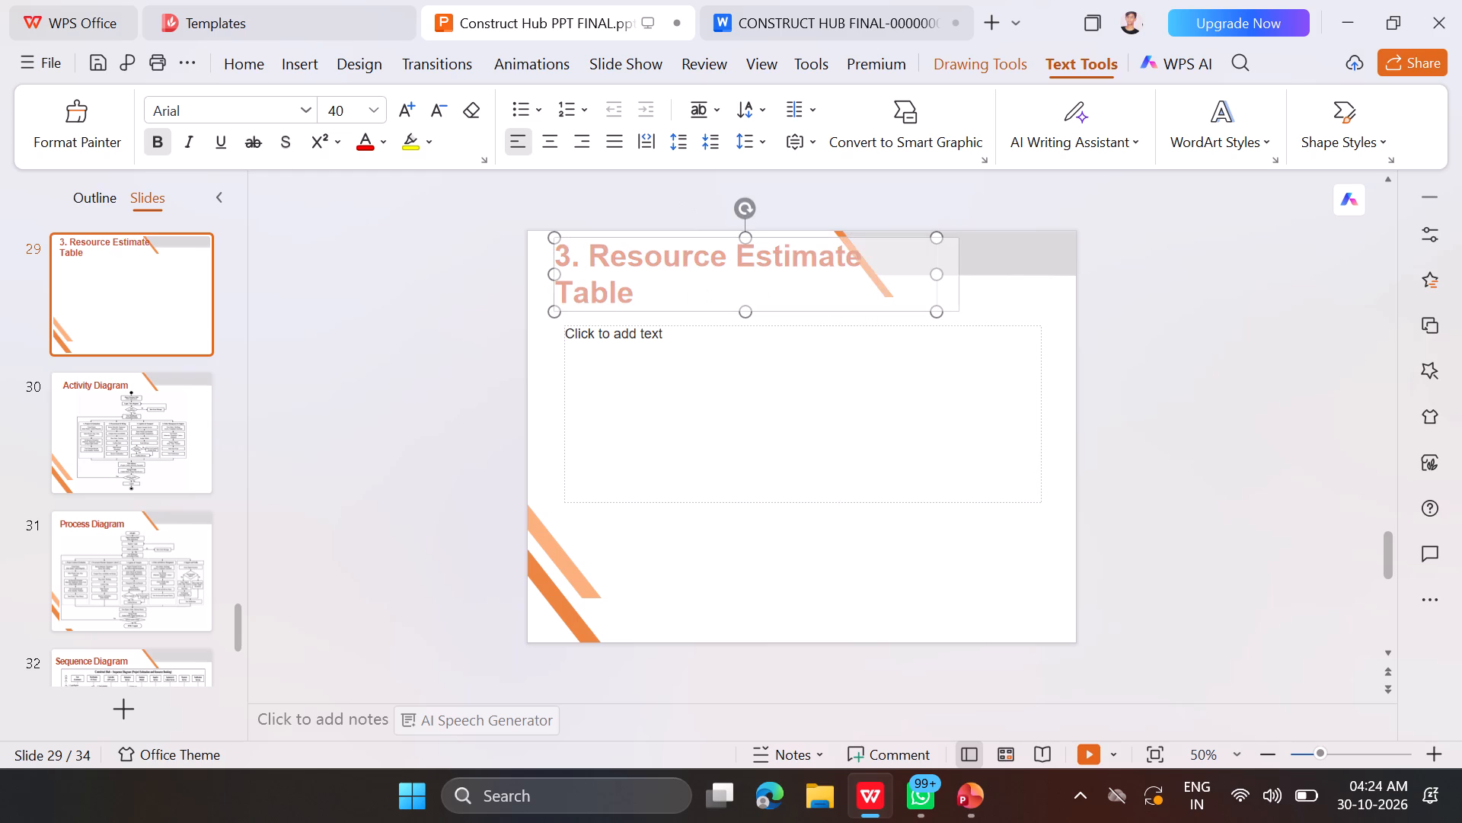
{"action": "left_click_drag", "start_coordinate": [1003, 281], "coordinate": [1016, 281]}
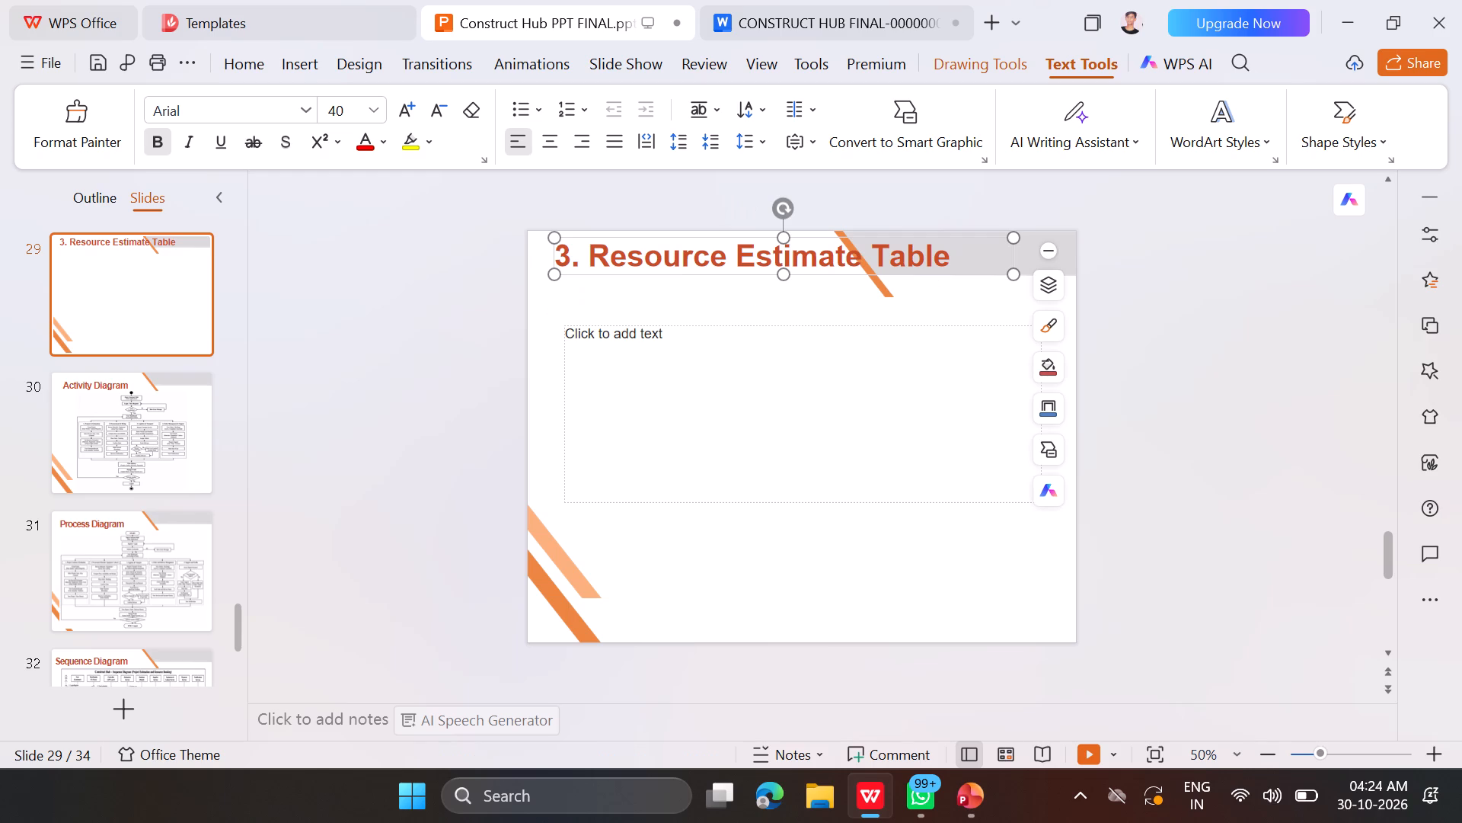
Break the title after "Estimate" and indent "Table" on the second line by three extra spaces.
{"action": "left_click", "coordinate": [865, 253]}
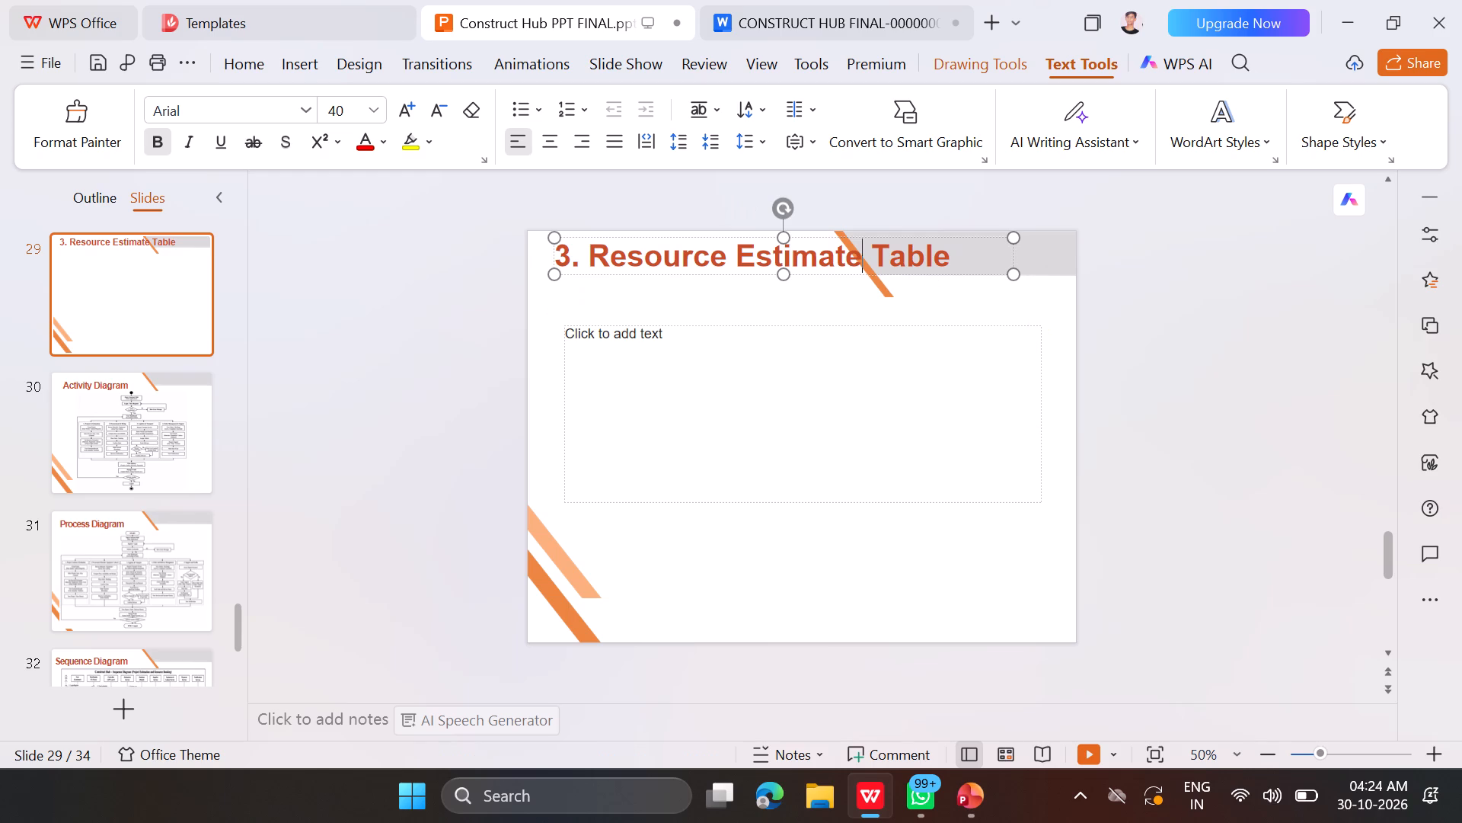
{"action": "key", "text": "Return"}
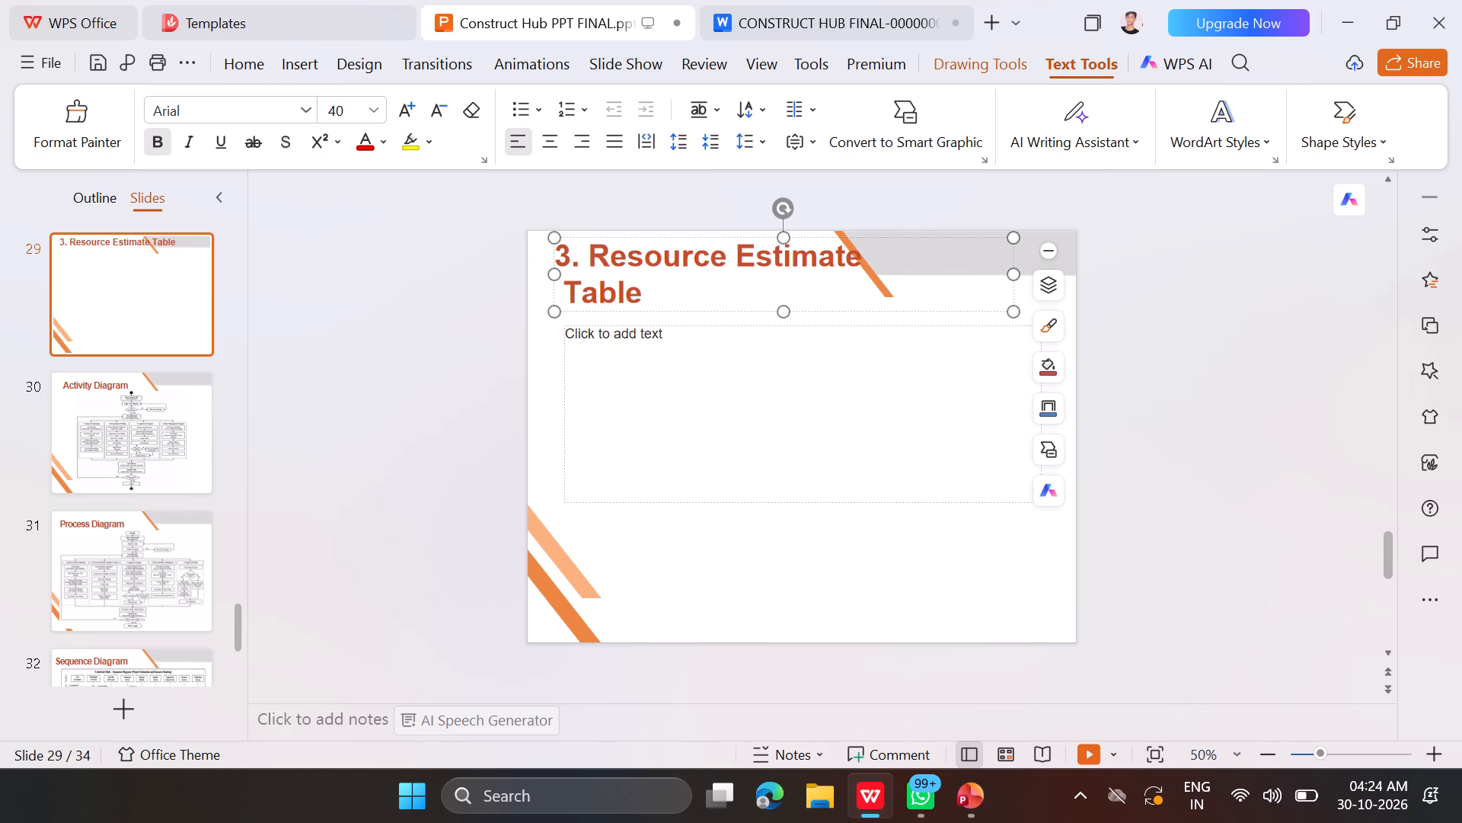
{"action": "key", "text": "space"}
{"action": "key", "text": "space"}
{"action": "key", "text": "space"}
{"action": "key", "text": "BackSpace"}
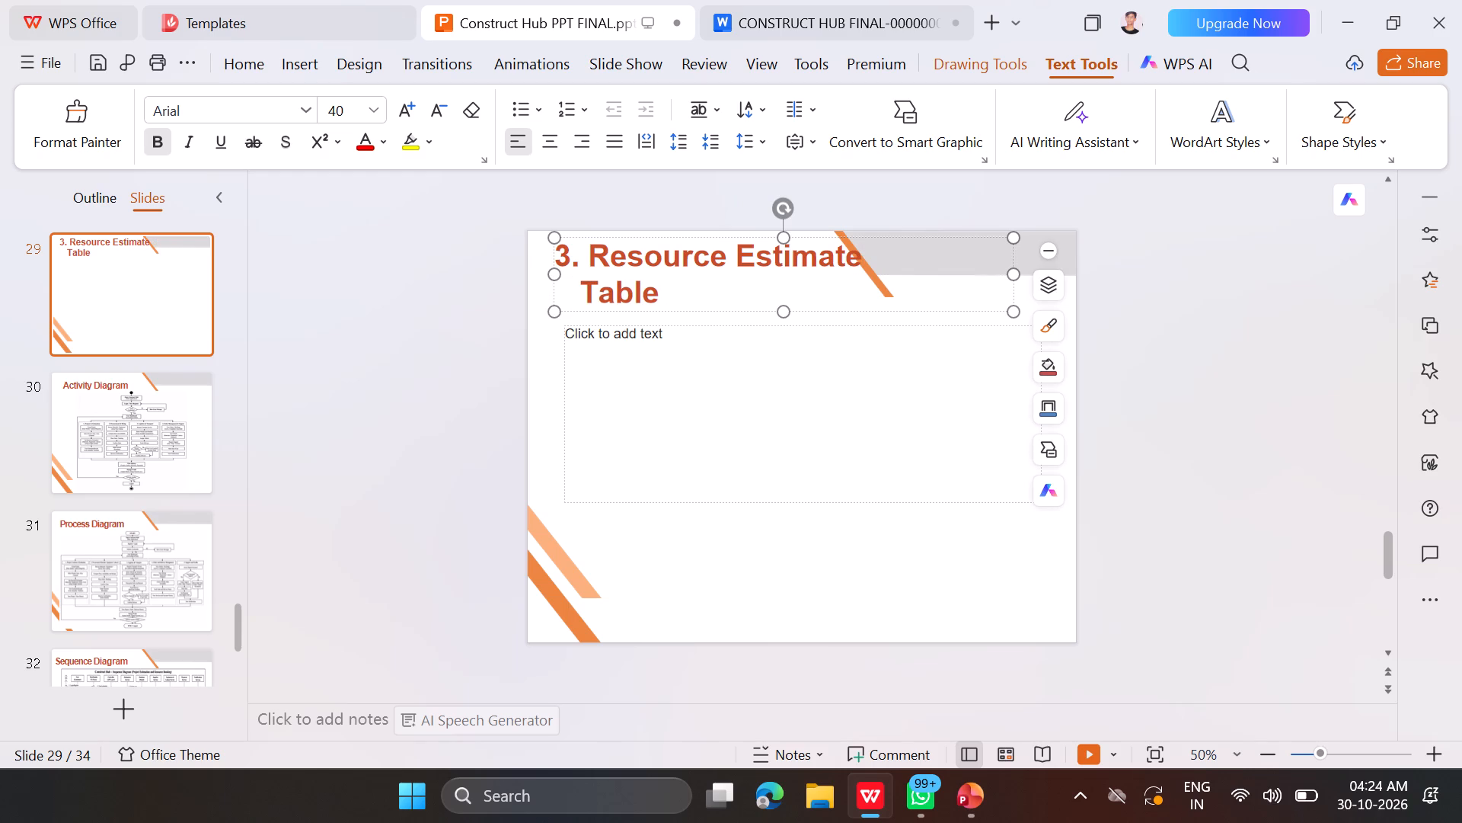
{"action": "key", "text": "space"}
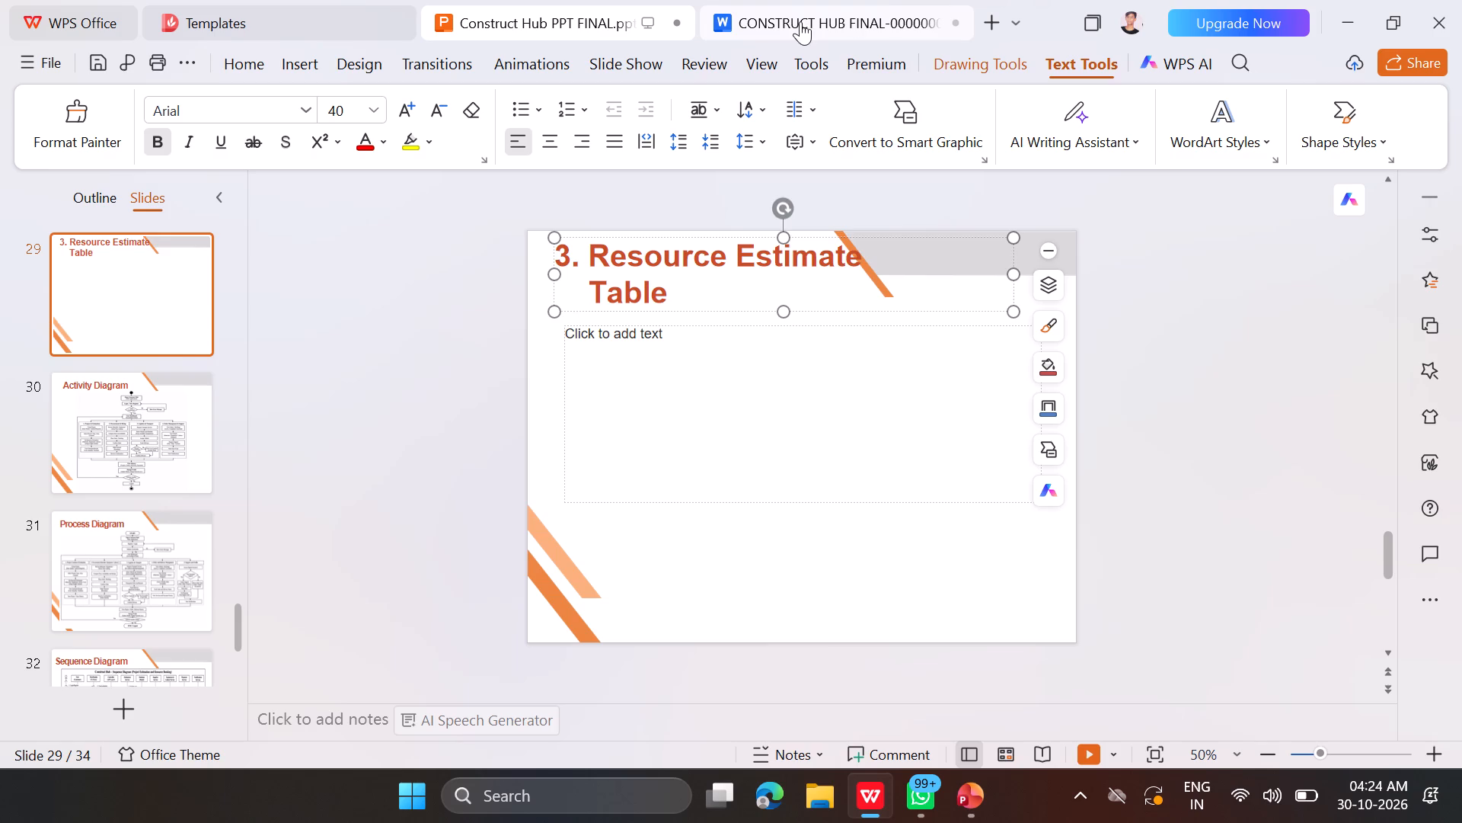
Copy the whole Table 4.3 Resource Estimate specification from the report and paste it onto the 3. Resource Estimate Table slide.
{"action": "left_click", "coordinate": [800, 21]}
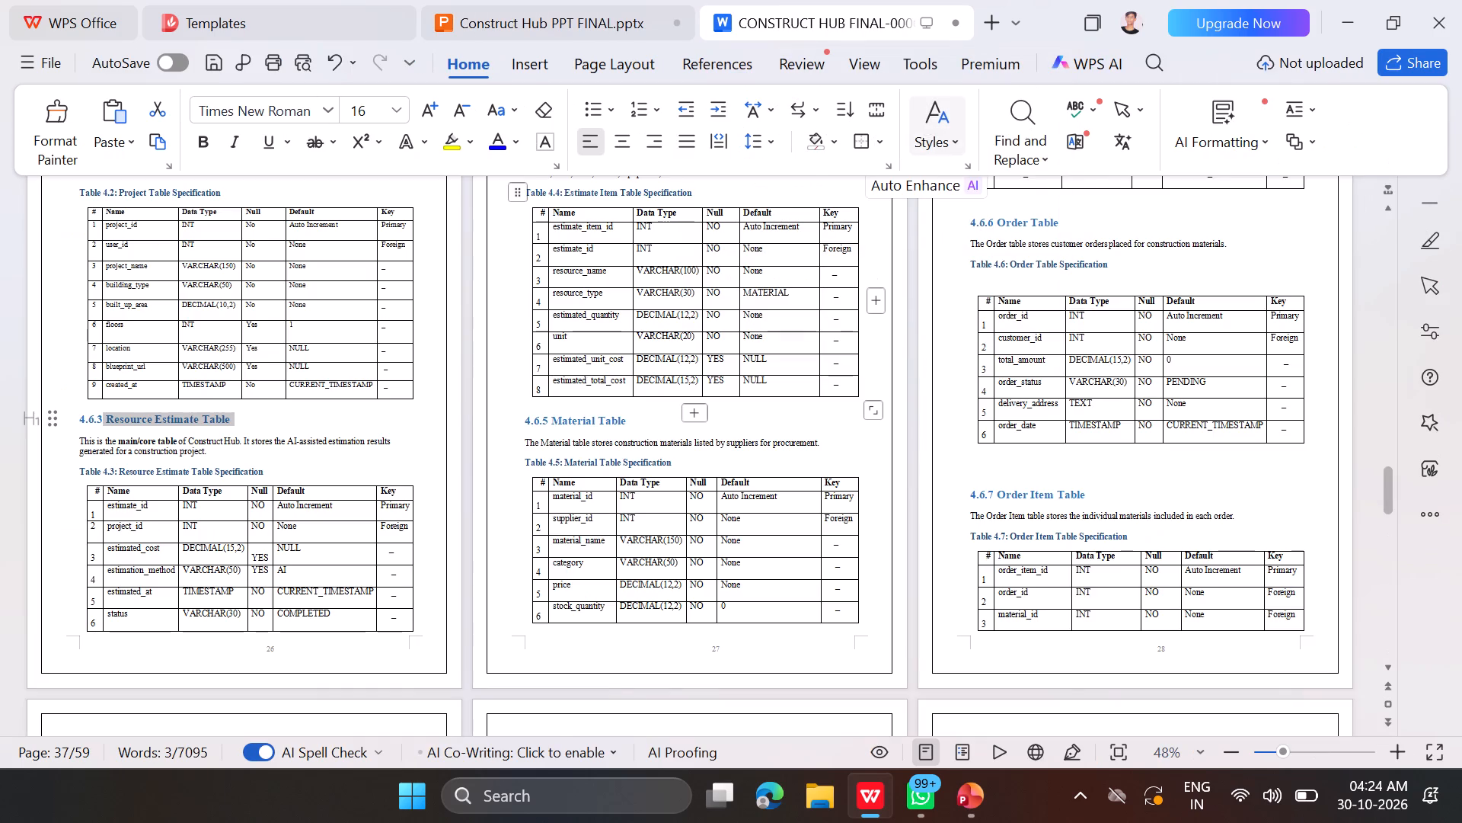
{"action": "left_click_drag", "start_coordinate": [410, 629], "coordinate": [118, 493]}
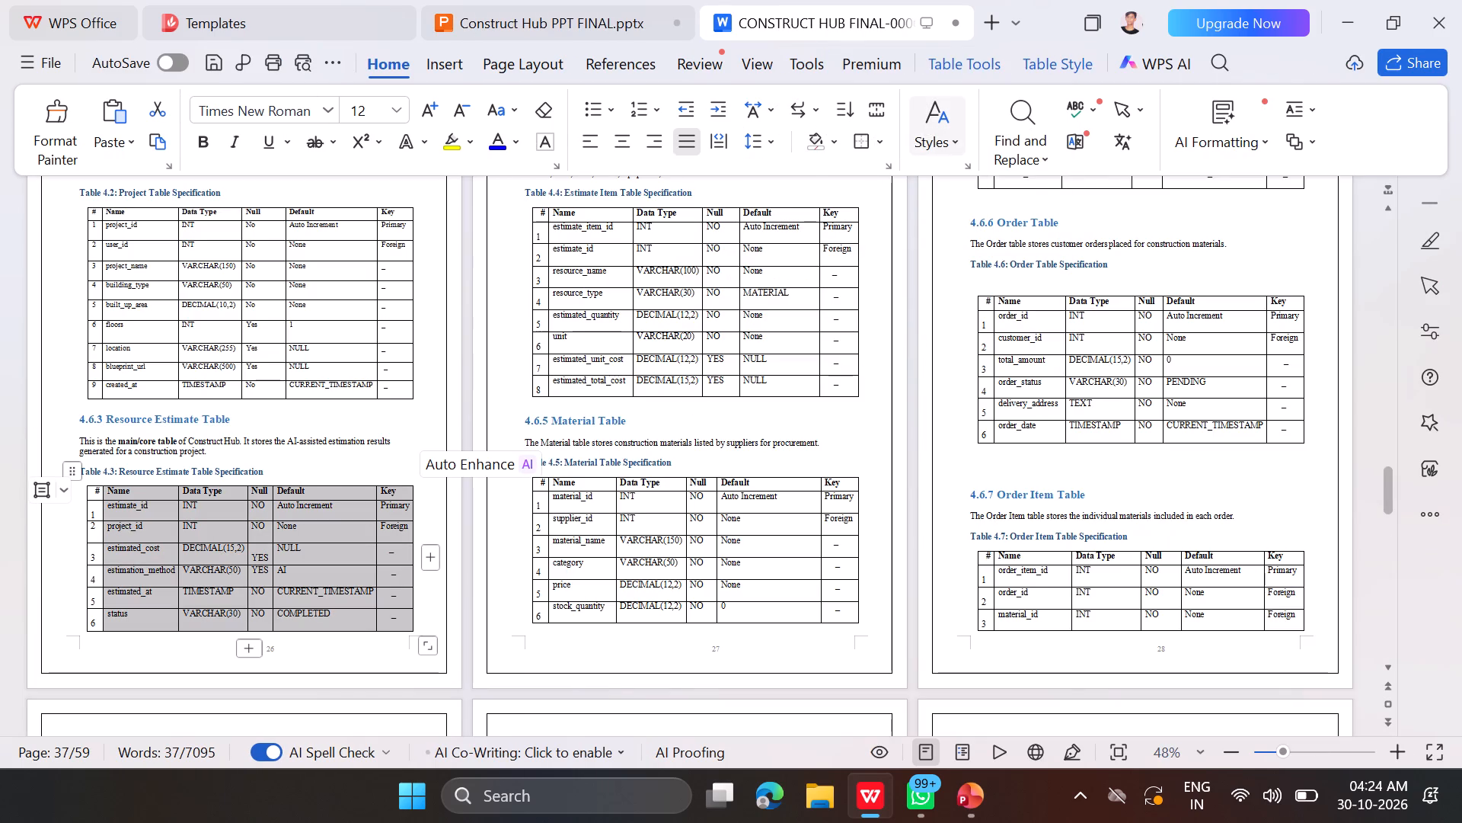
{"action": "left_click_drag", "start_coordinate": [118, 493], "coordinate": [117, 493]}
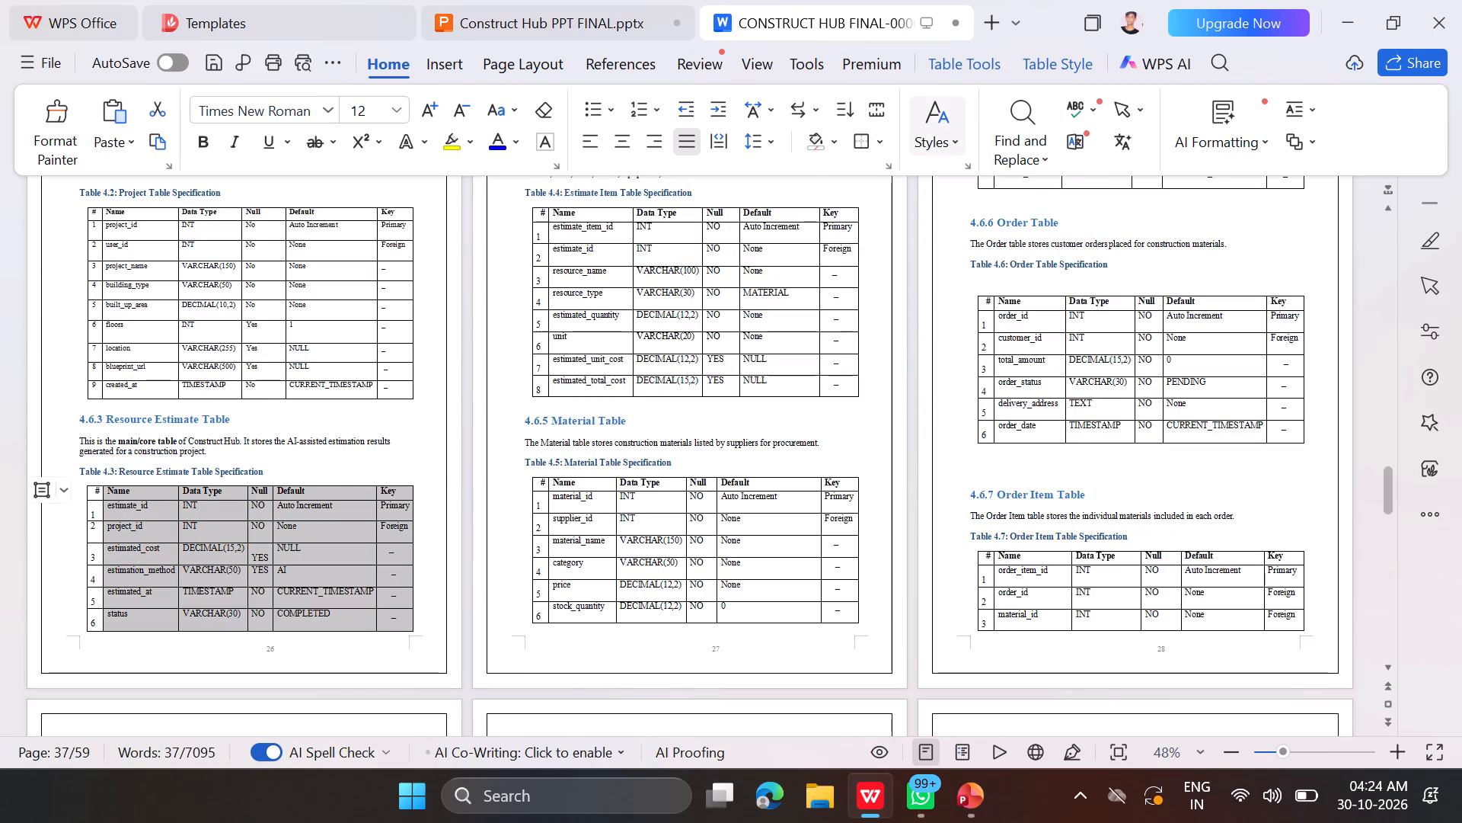
{"action": "left_click", "coordinate": [348, 671]}
{"action": "left_click_drag", "start_coordinate": [406, 628], "coordinate": [92, 506]}
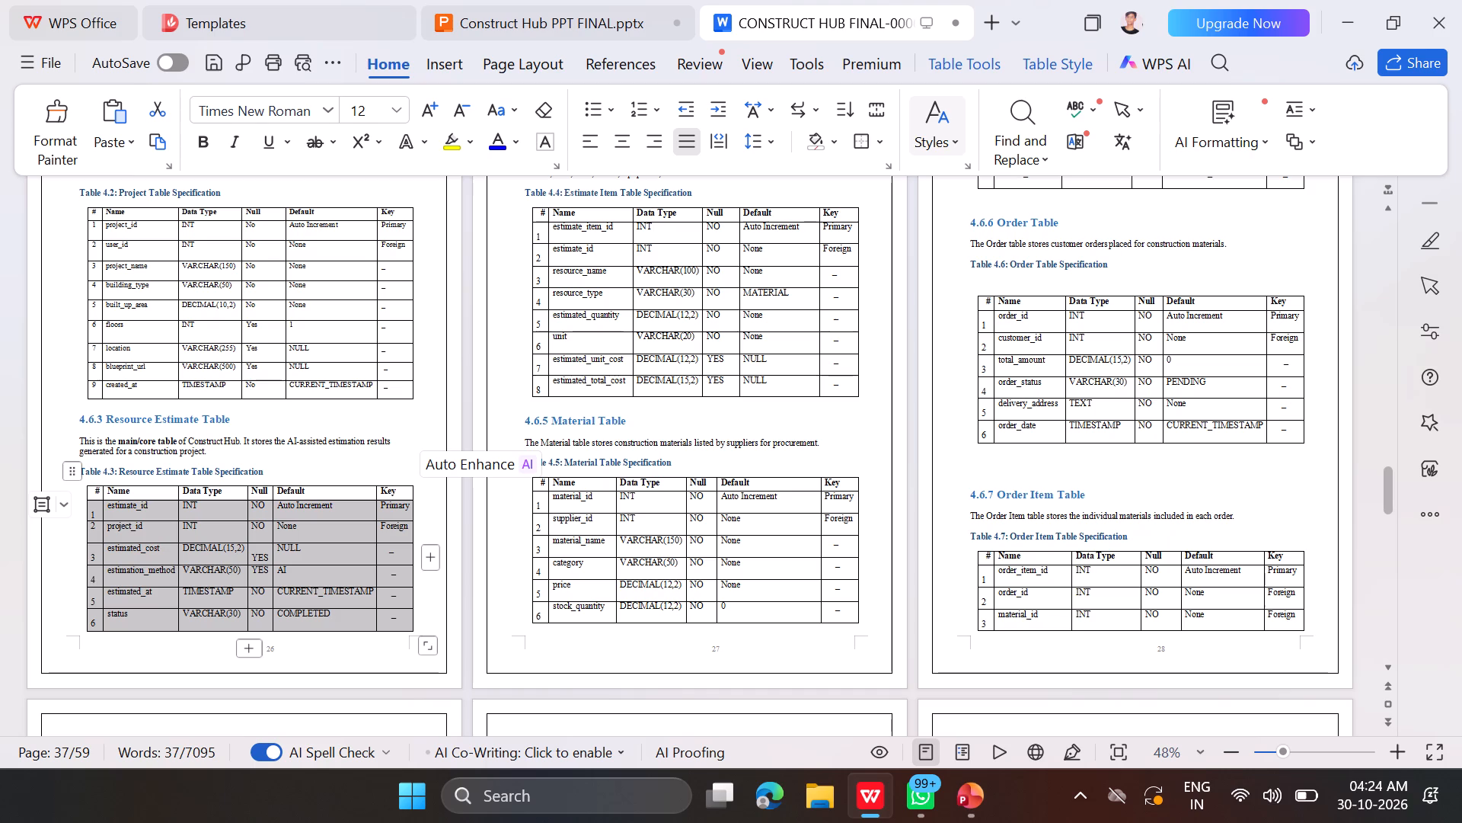
{"action": "left_click_drag", "start_coordinate": [92, 506], "coordinate": [86, 495]}
{"action": "key", "text": "ctrl+c"}
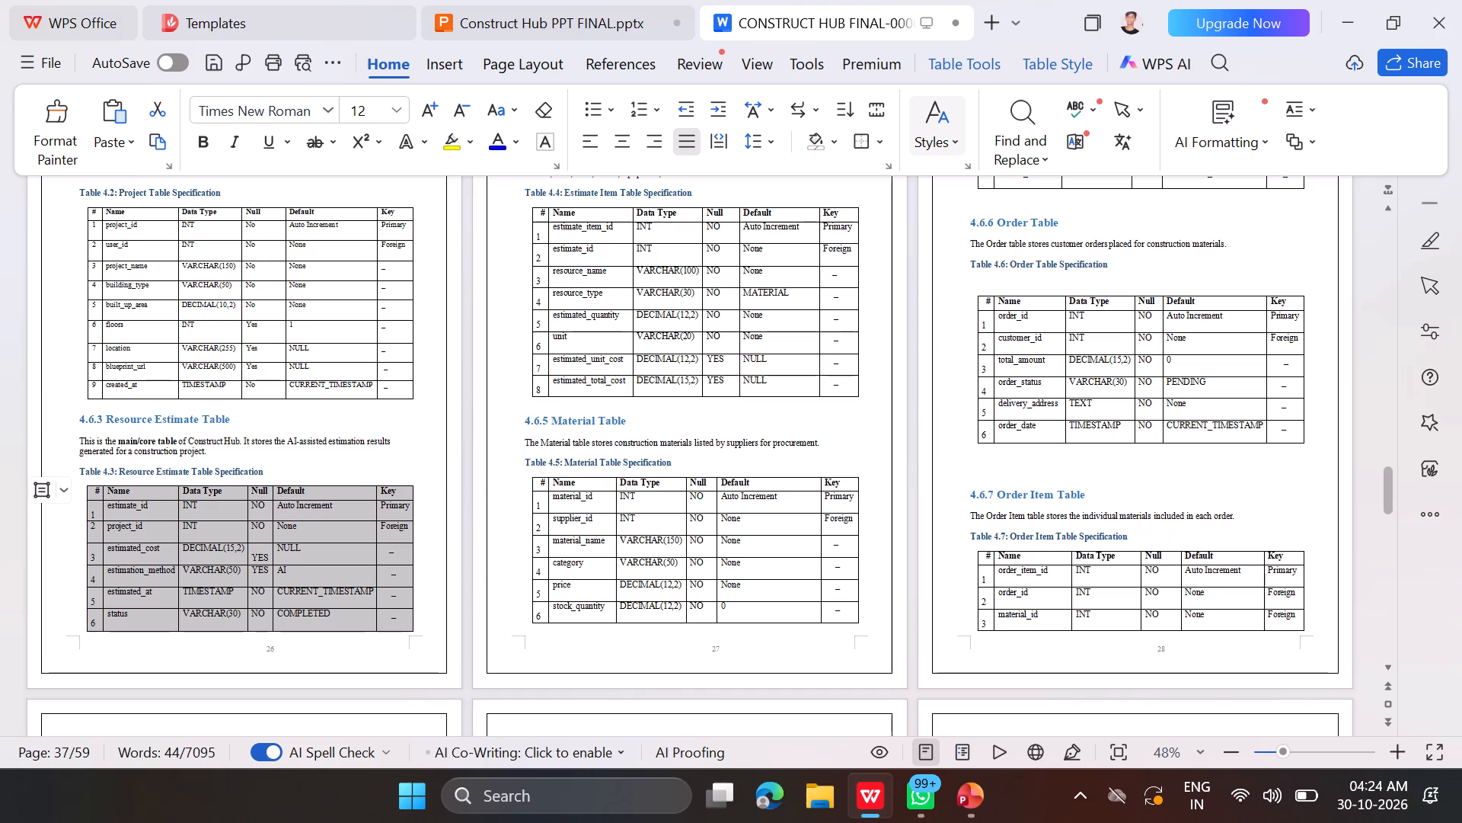
{"action": "left_click", "coordinate": [554, 0]}
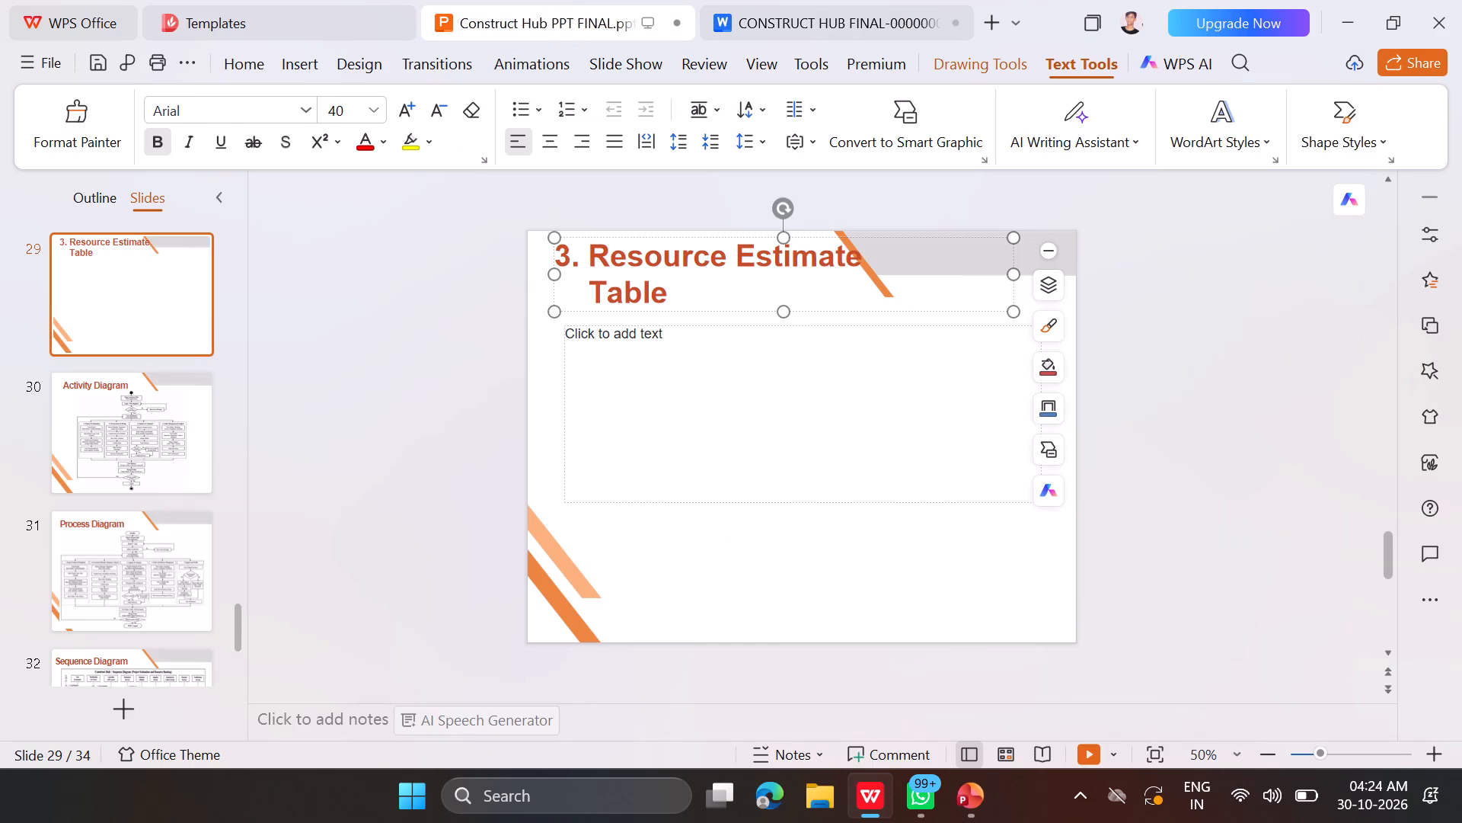
{"action": "left_click", "coordinate": [681, 432]}
{"action": "key", "text": "ctrl+v"}
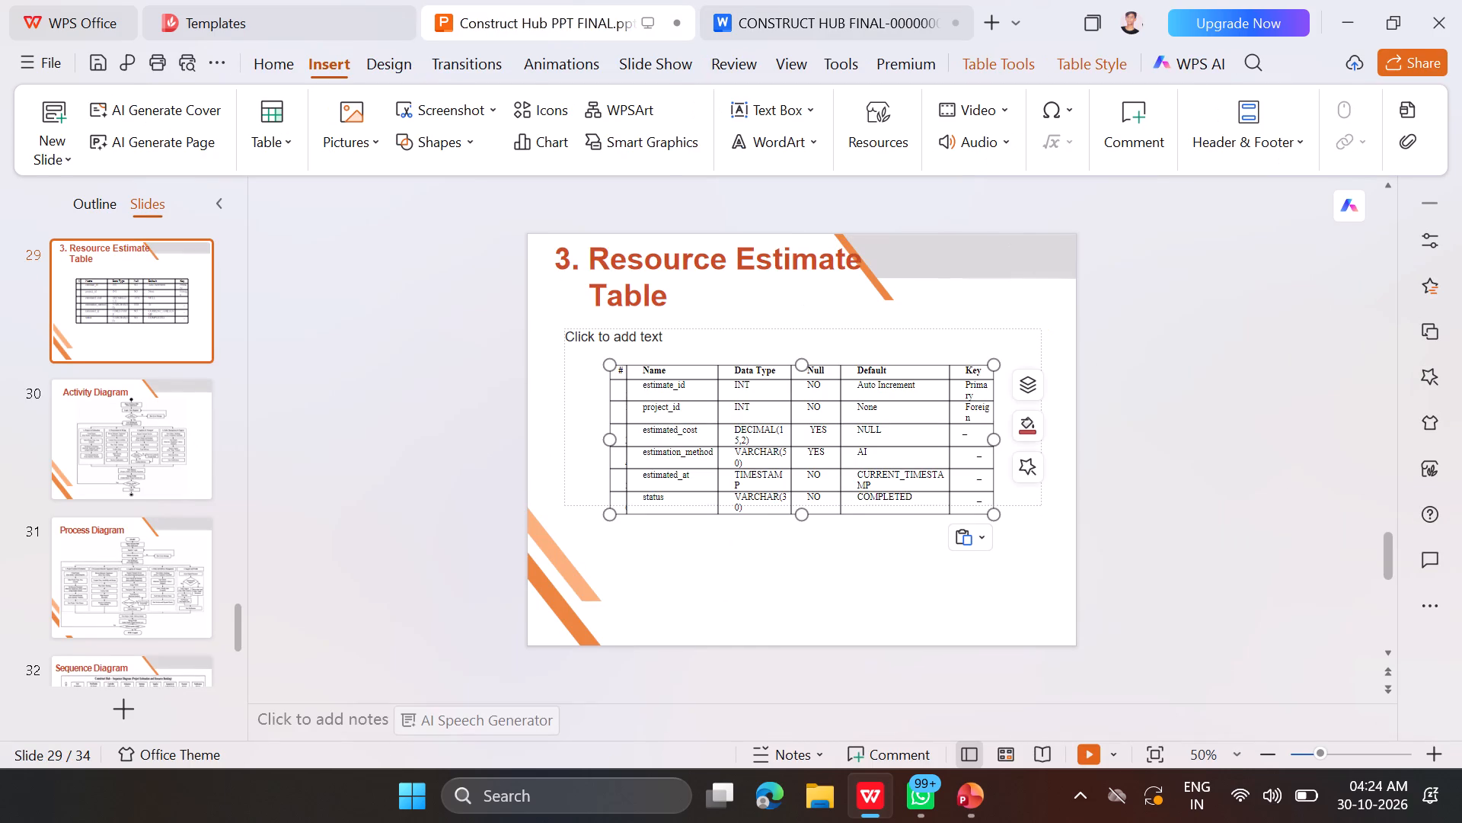
Stretch the pasted Resource Estimate table slightly taller by extending its bottom edge downward.
{"action": "left_click_drag", "start_coordinate": [808, 514], "coordinate": [807, 549]}
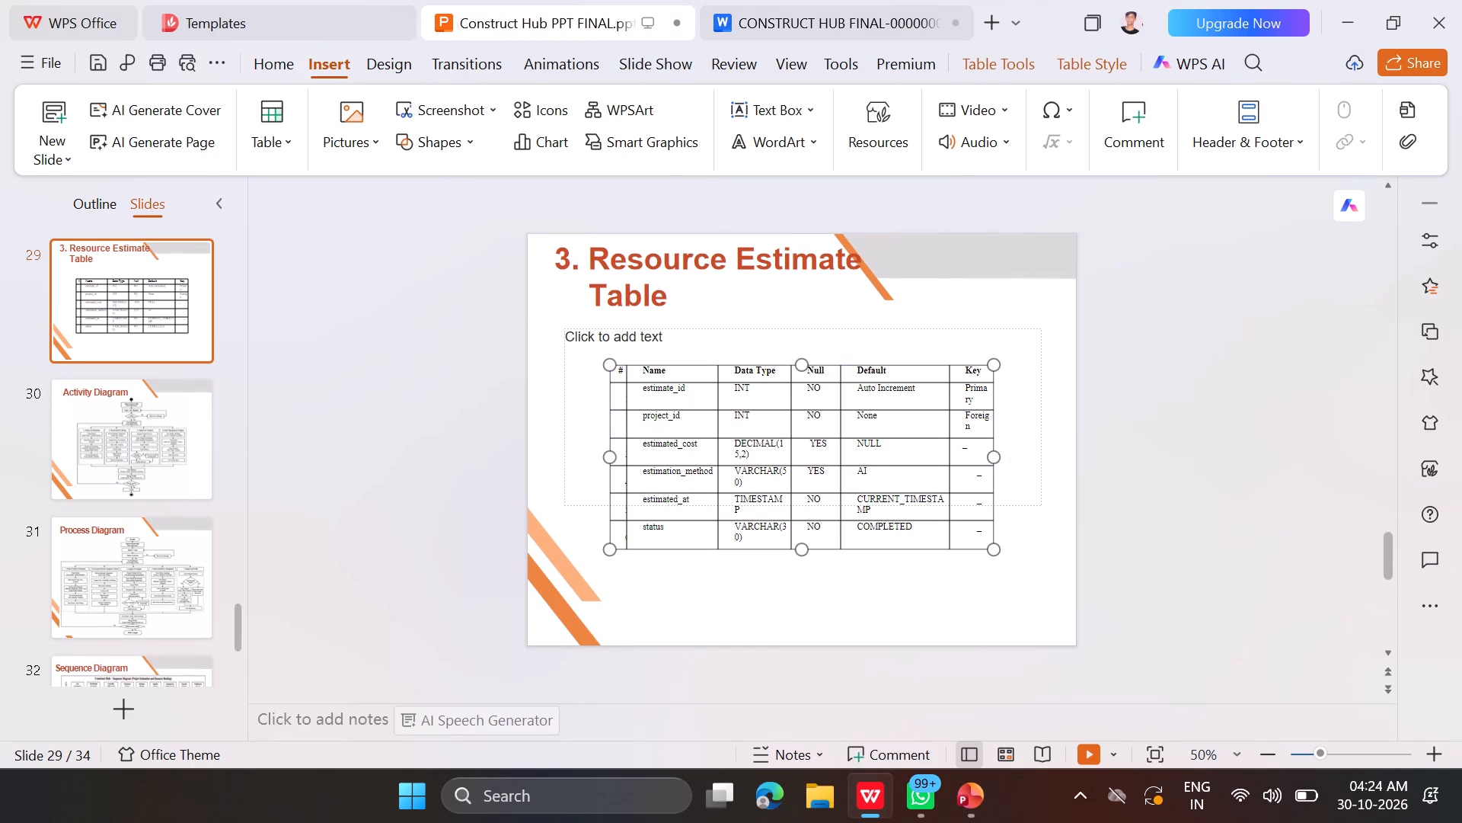
{"action": "left_click", "coordinate": [1172, 468]}
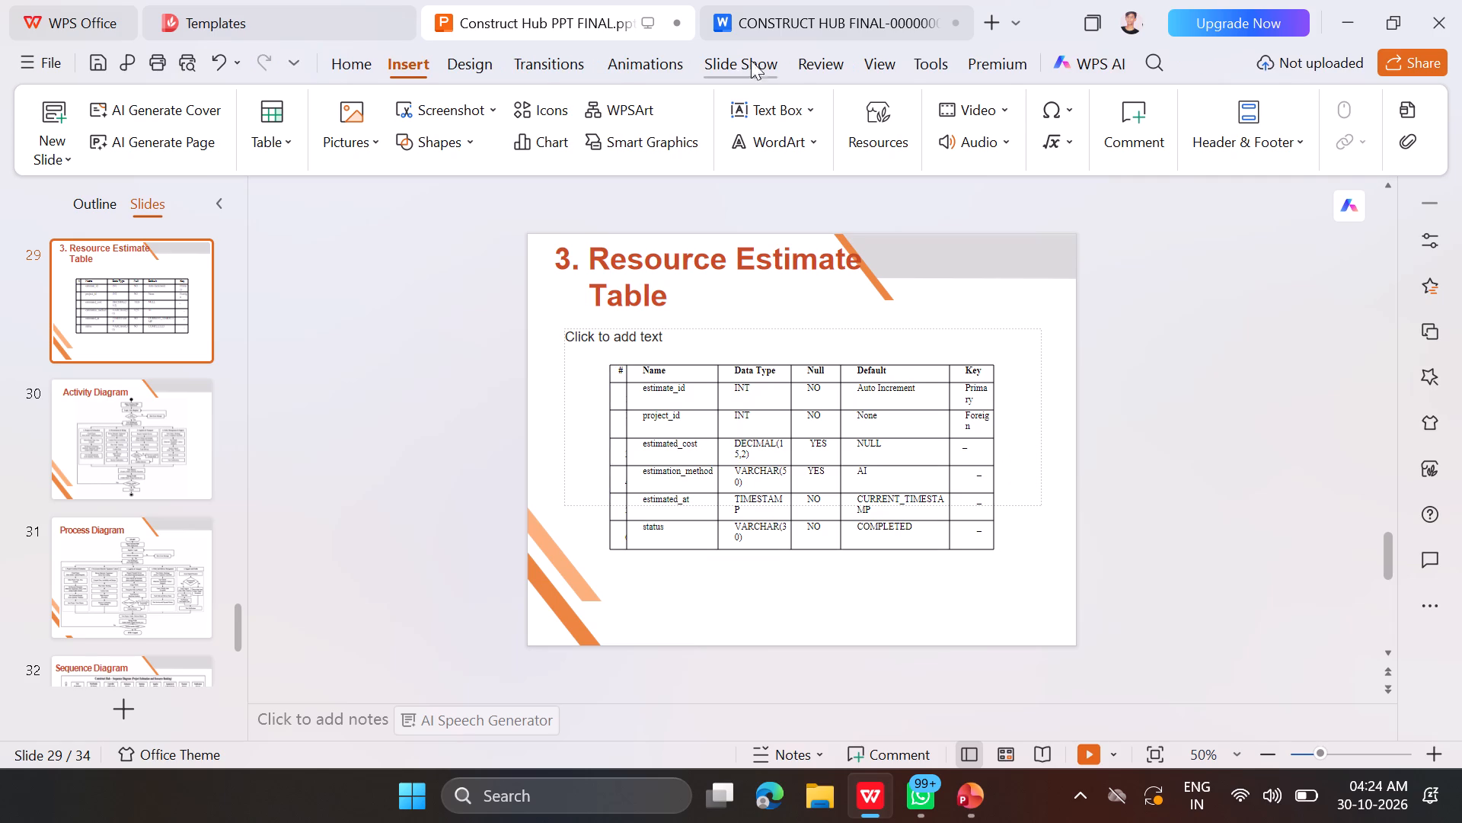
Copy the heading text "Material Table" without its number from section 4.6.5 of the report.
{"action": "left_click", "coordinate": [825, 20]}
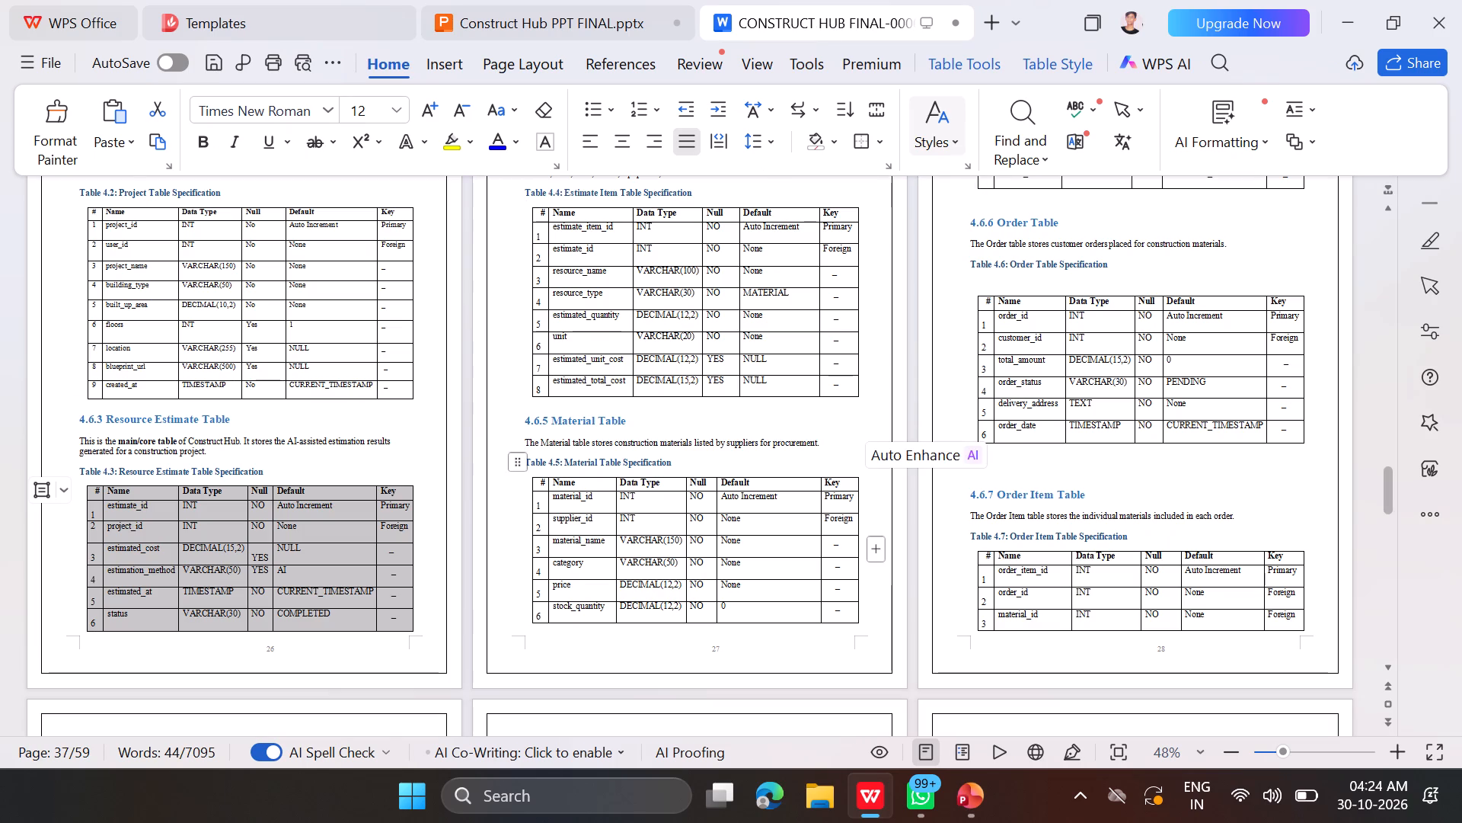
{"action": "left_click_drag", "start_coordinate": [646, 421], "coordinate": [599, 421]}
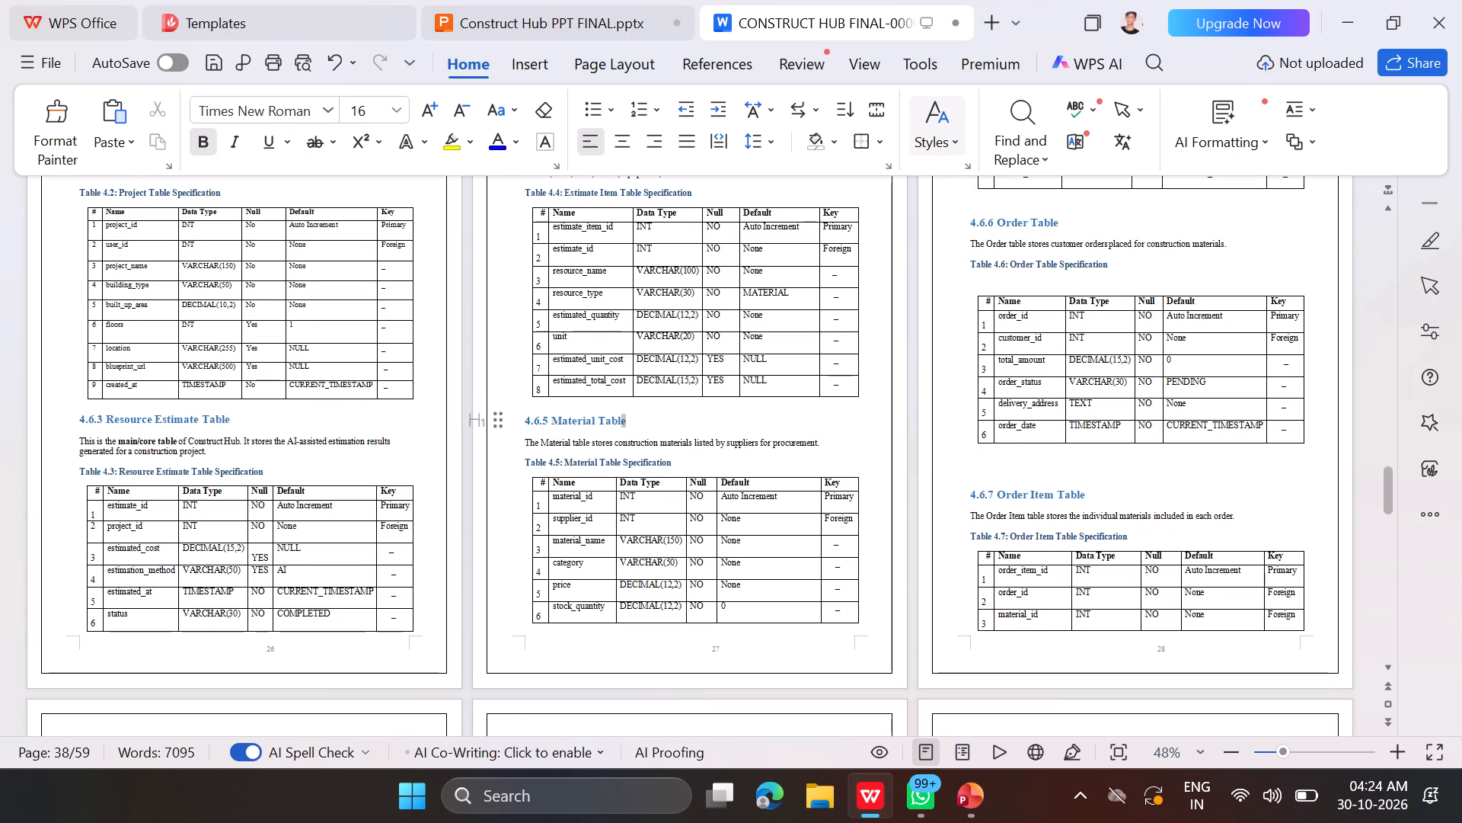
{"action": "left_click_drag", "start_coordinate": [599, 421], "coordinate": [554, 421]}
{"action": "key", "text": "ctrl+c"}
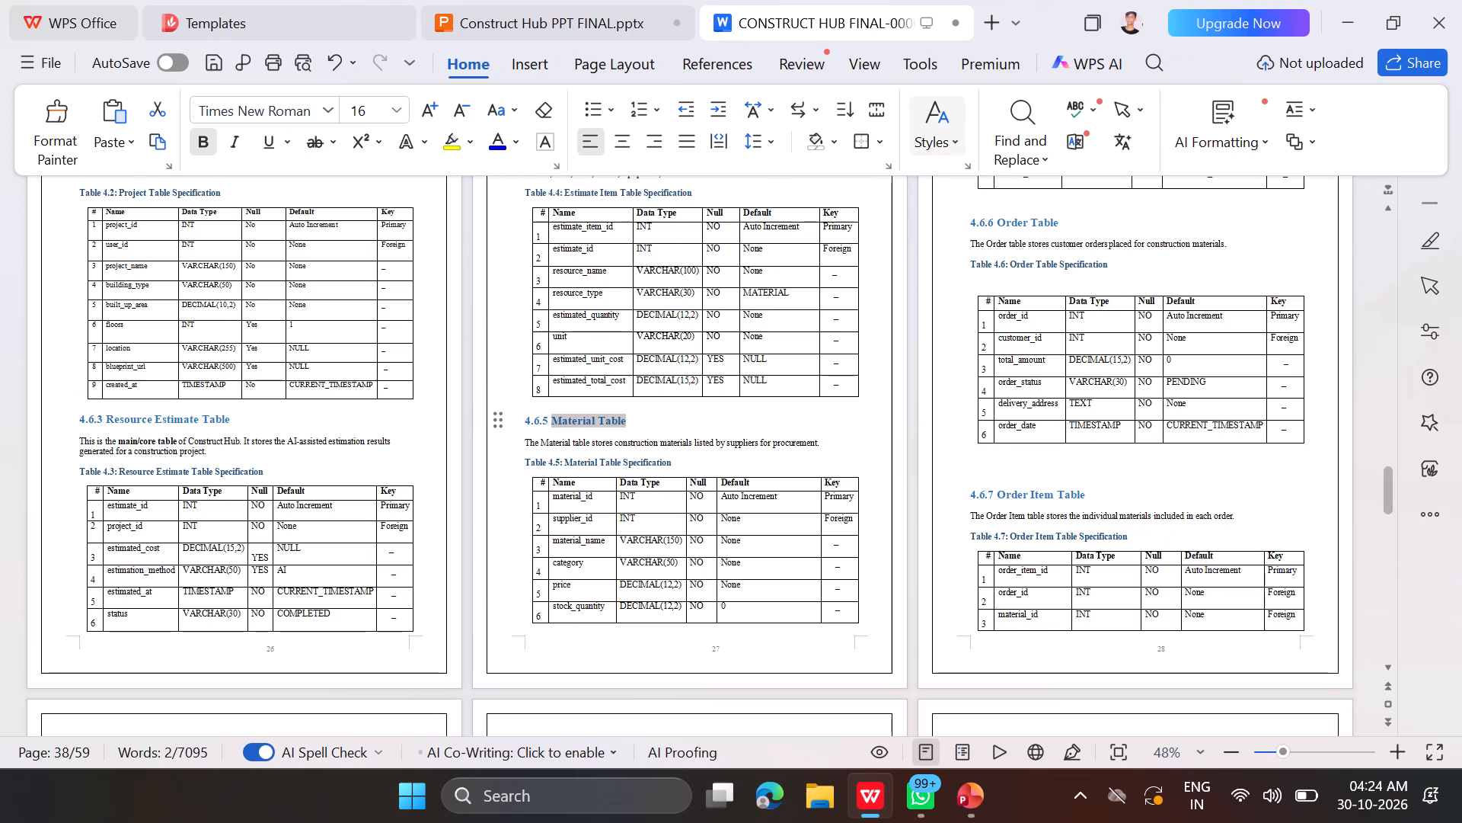
Copy the Table 4.4 caption text "stimate Item Table Specification" from the report and return to the presentation.
{"action": "left_click_drag", "start_coordinate": [709, 189], "coordinate": [603, 197]}
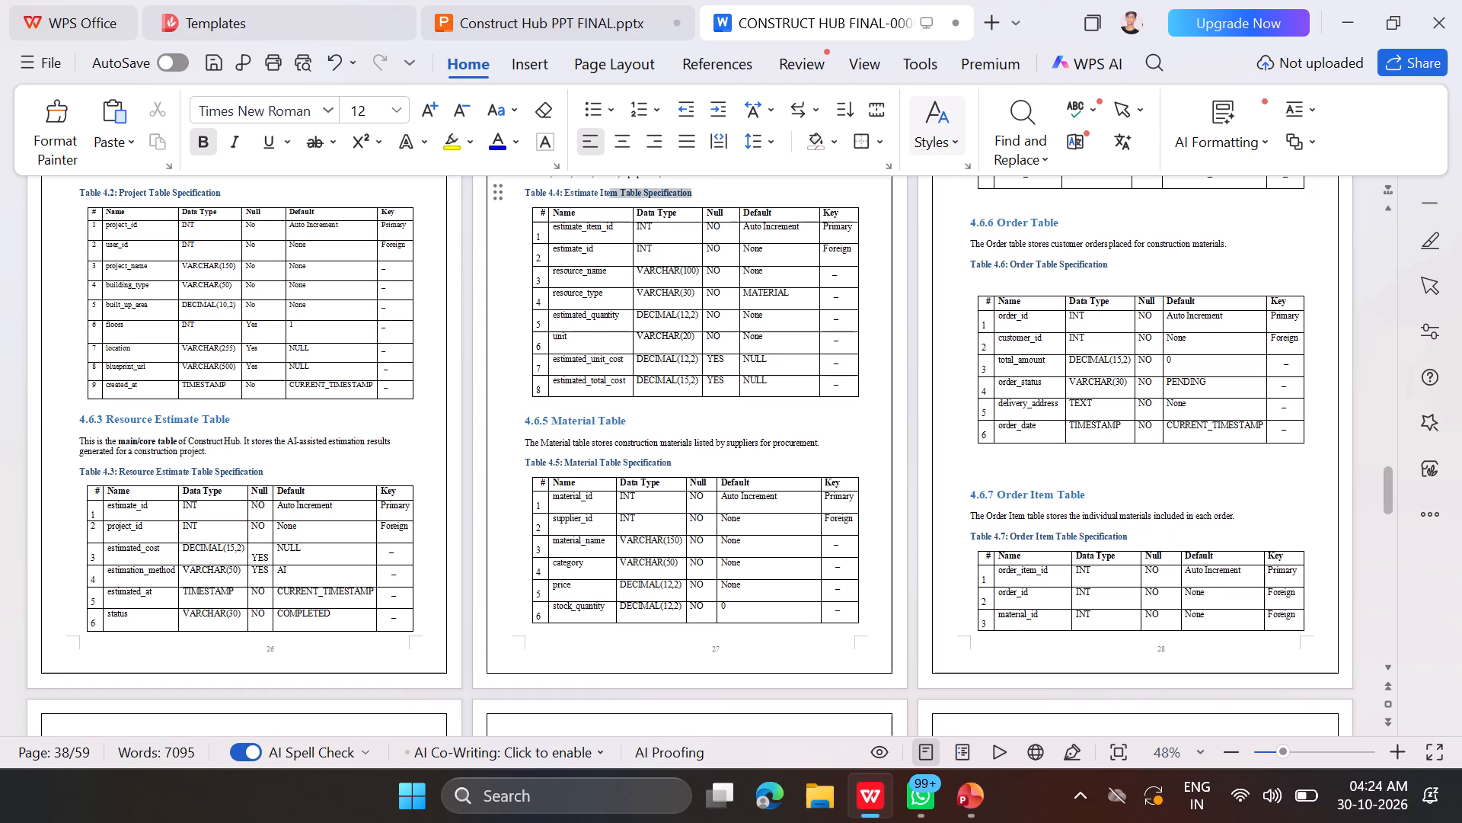
{"action": "left_click_drag", "start_coordinate": [603, 197], "coordinate": [567, 196]}
{"action": "key", "text": "ctrl+c"}
{"action": "left_click", "coordinate": [592, 0]}
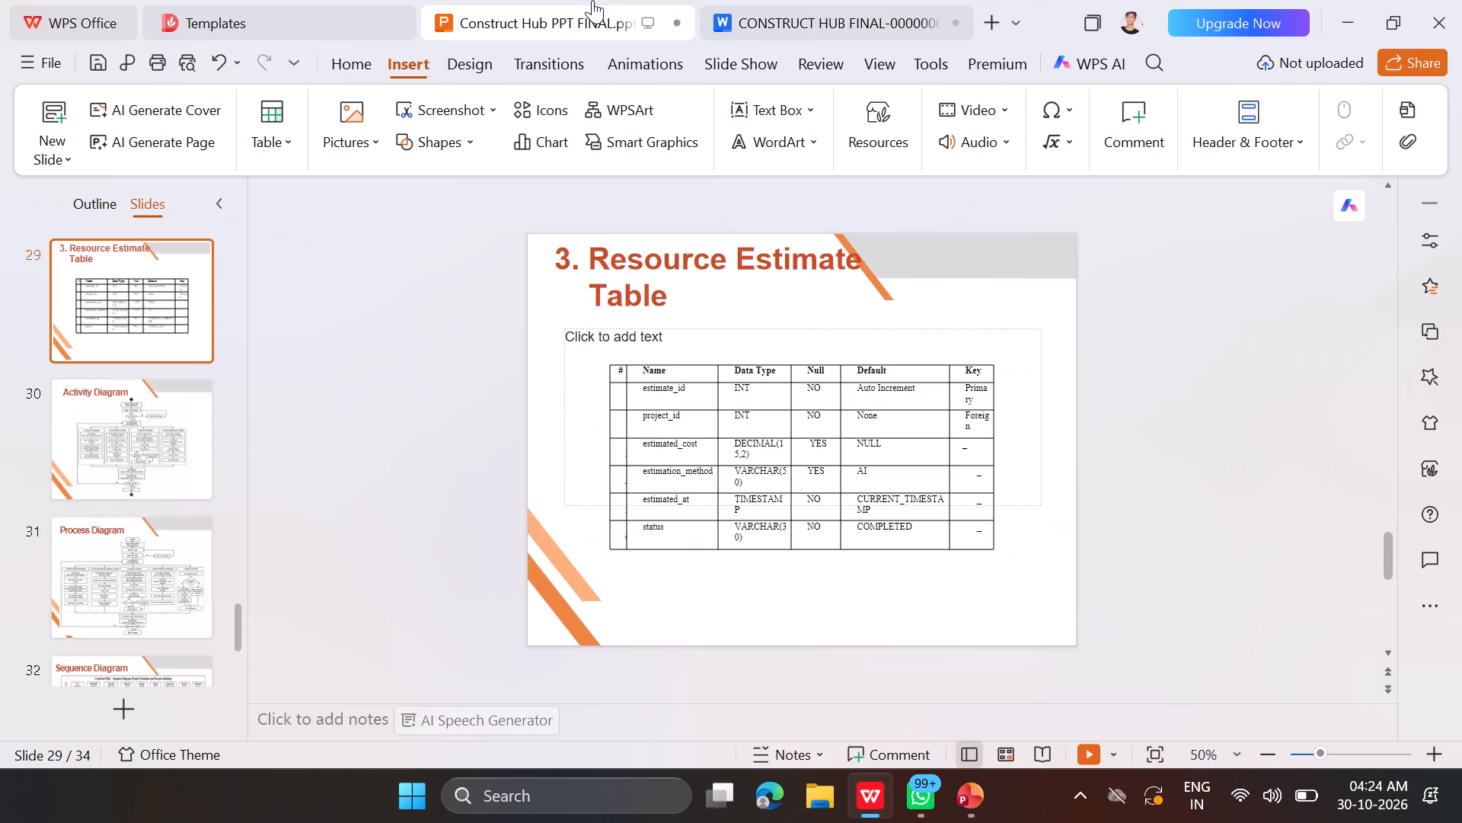
Insert two new slides with the Title and Content layout after the 3. Resource Estimate Table slide.
{"action": "left_click", "coordinate": [604, 578]}
{"action": "left_click", "coordinate": [59, 141]}
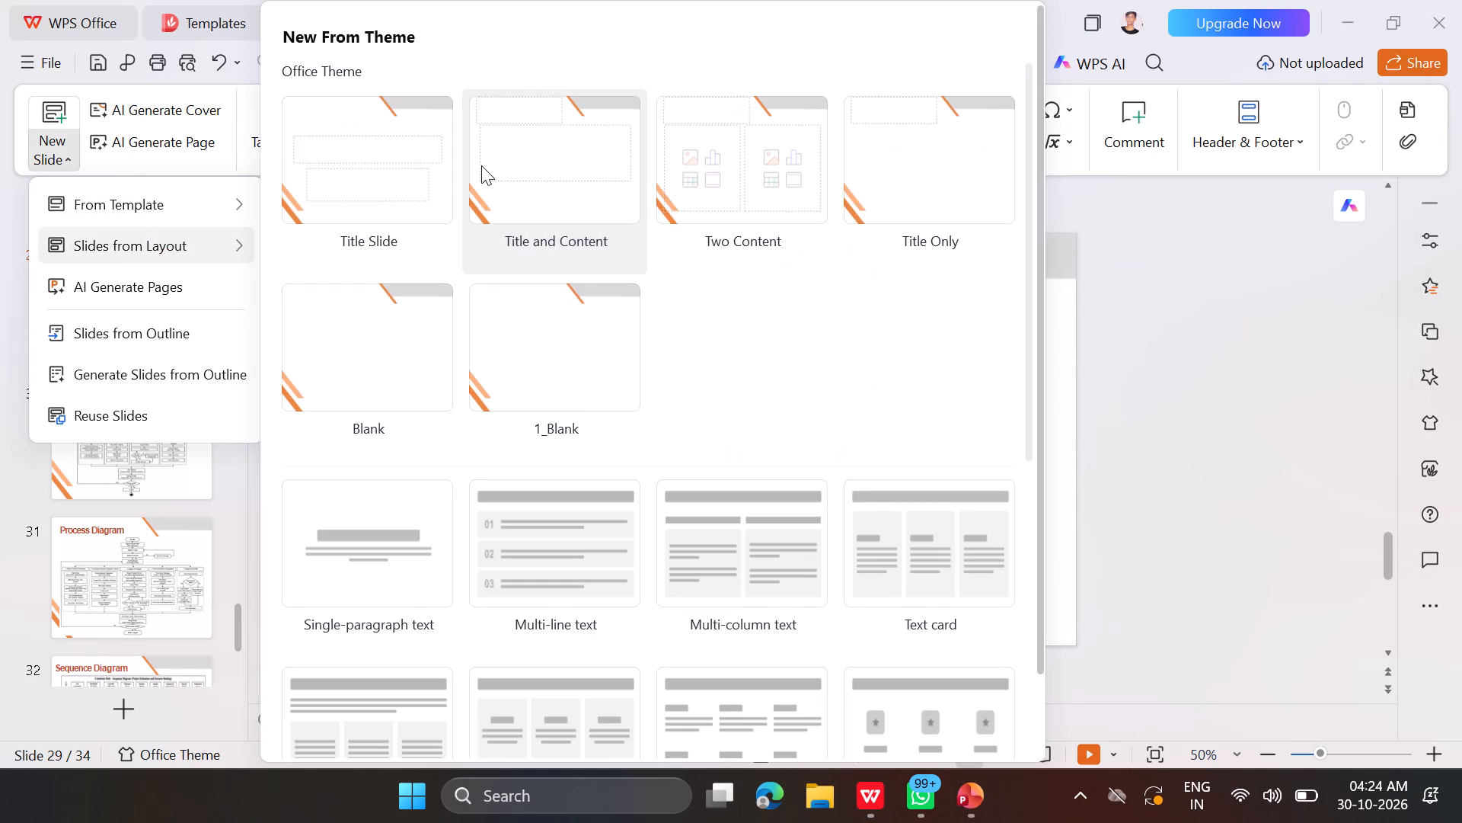
{"action": "left_click", "coordinate": [481, 165]}
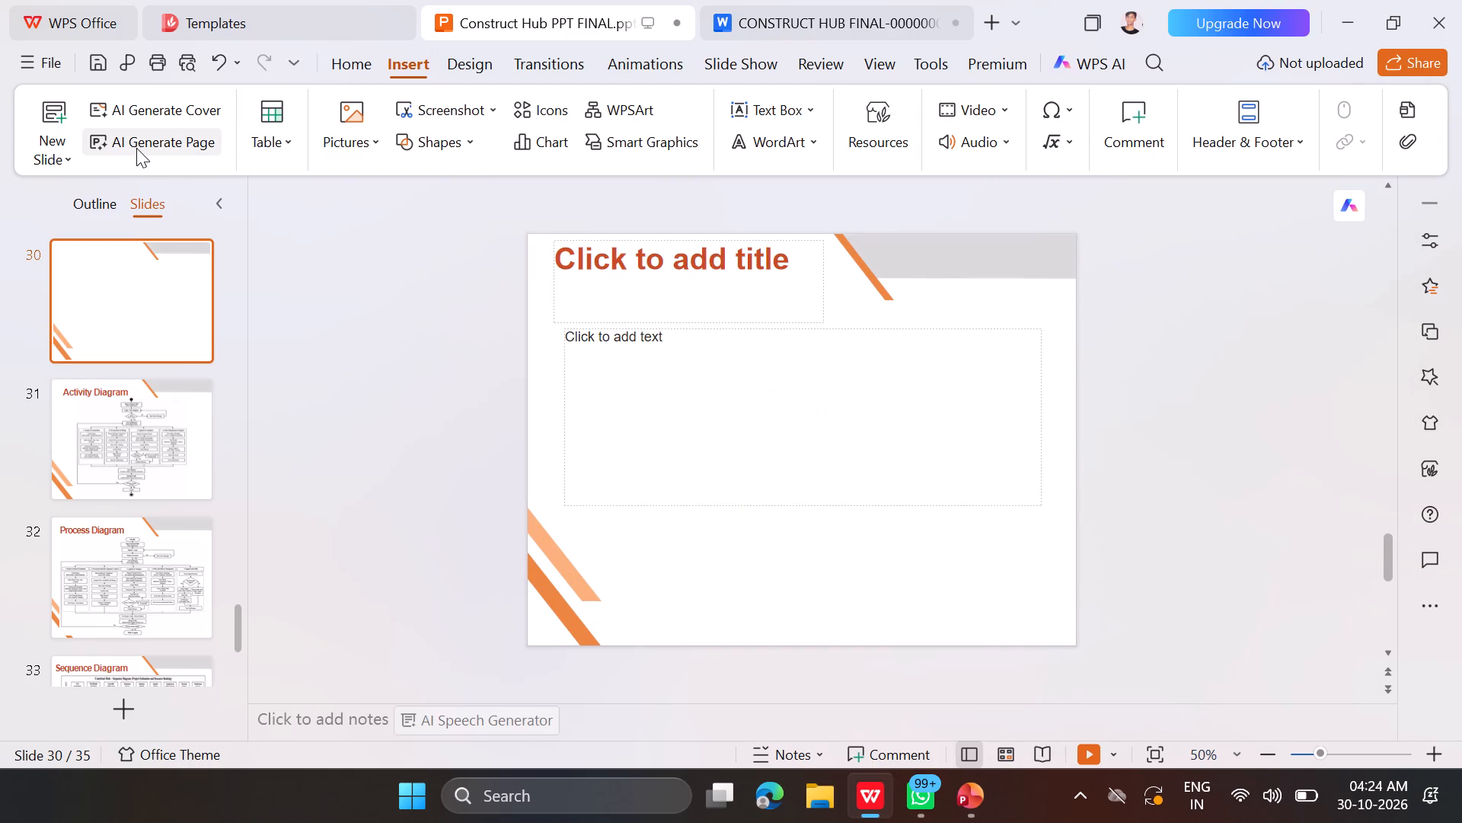
{"action": "left_click", "coordinate": [62, 151]}
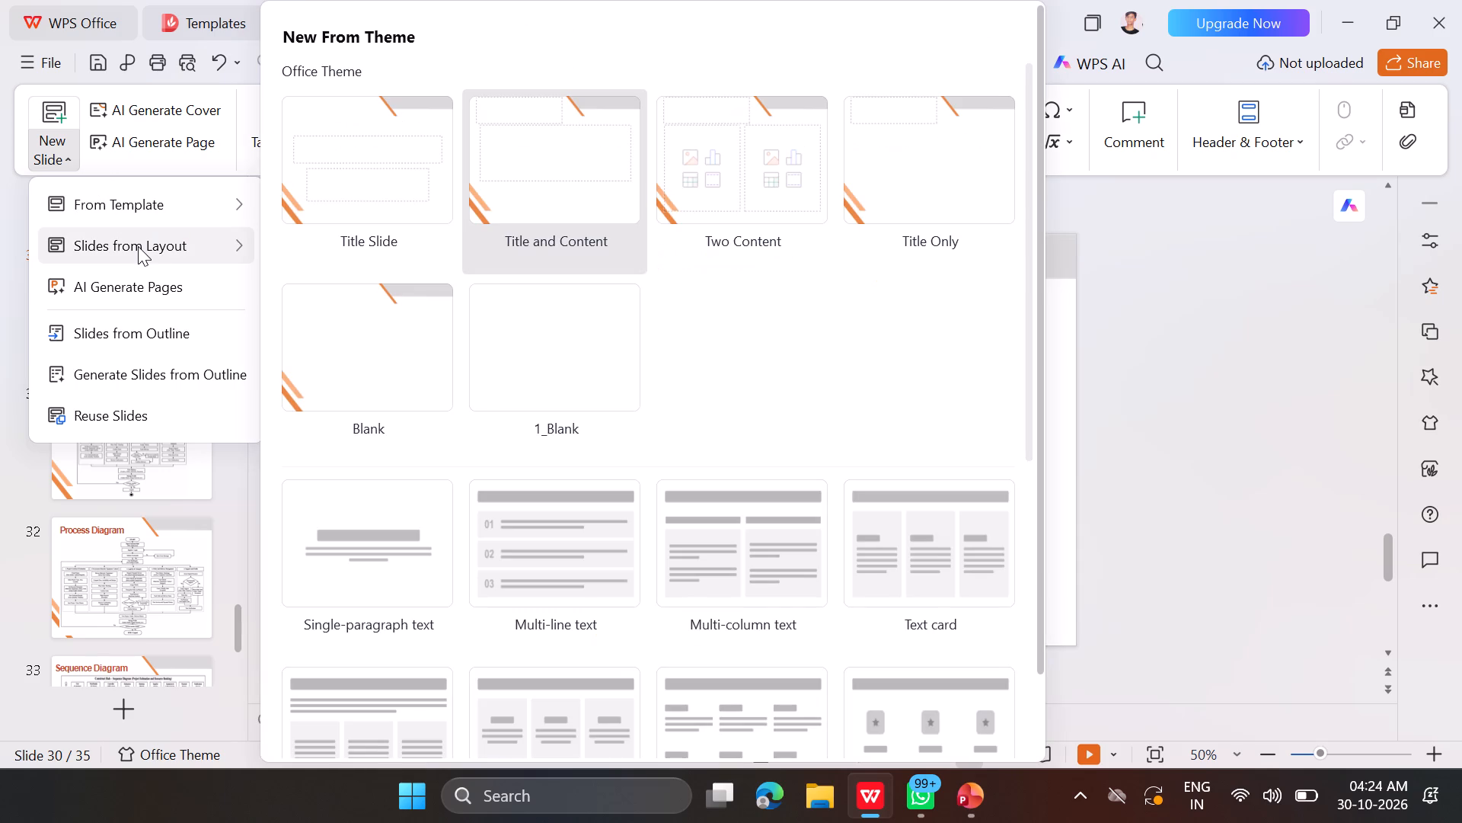
{"action": "left_click", "coordinate": [564, 181]}
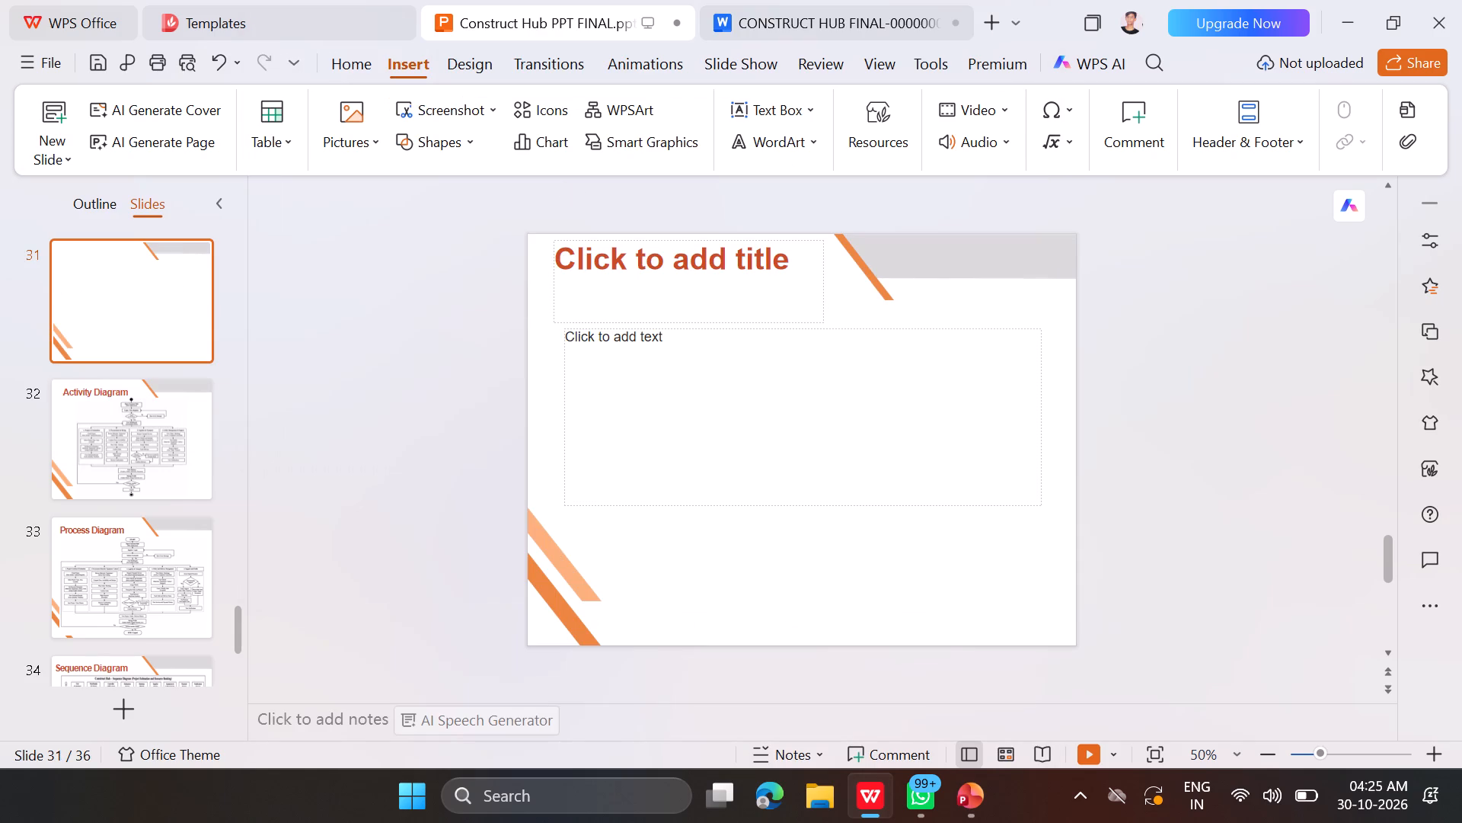
Title the first new slide "4.stimate Item Table Specification", adding the copied caption text after the number.
{"action": "left_click", "coordinate": [1229, 322]}
{"action": "key", "text": "Up"}
{"action": "key", "text": "Up"}
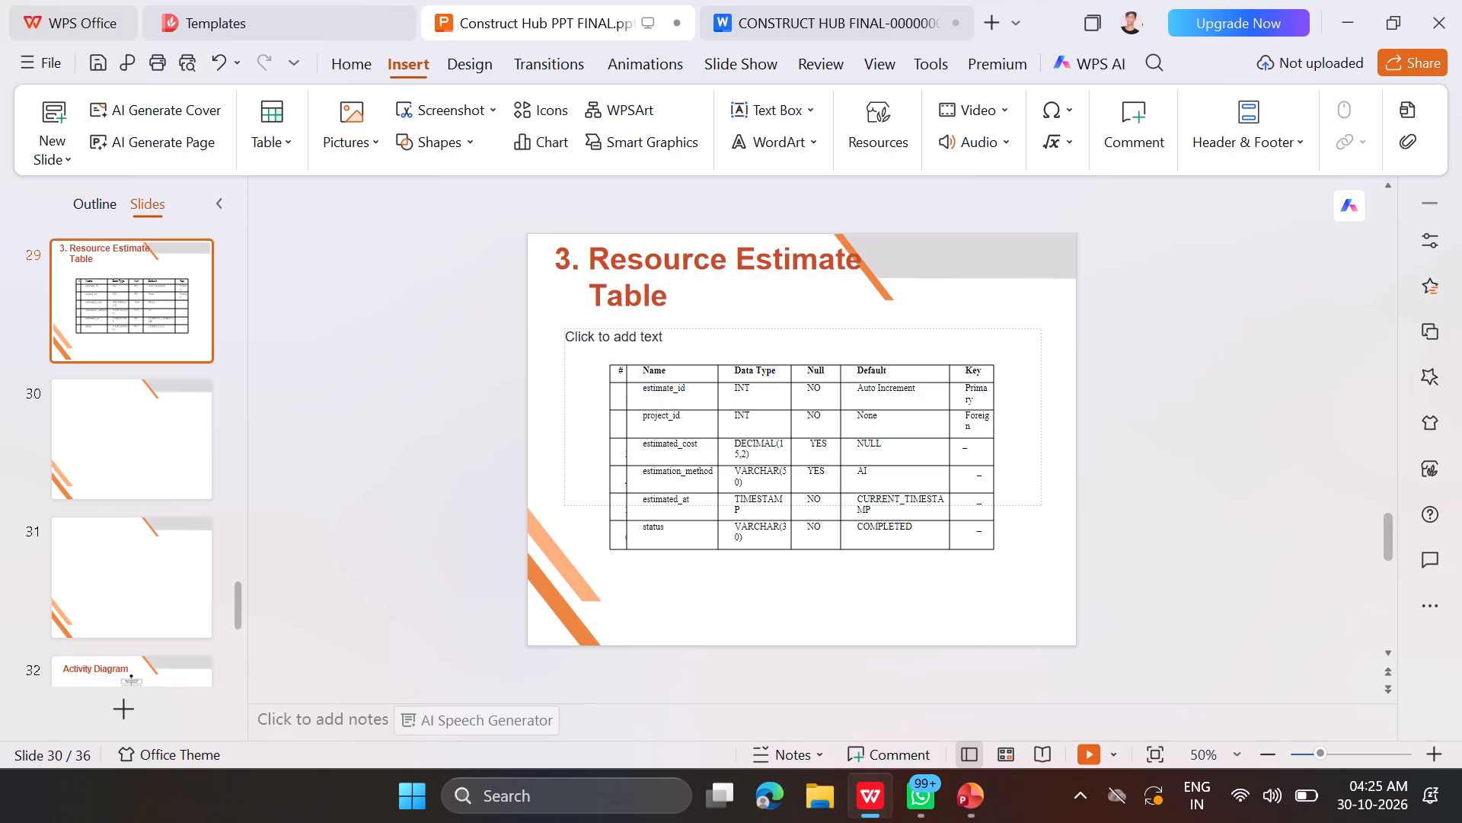
{"action": "key", "text": "Down"}
{"action": "left_click", "coordinate": [780, 261]}
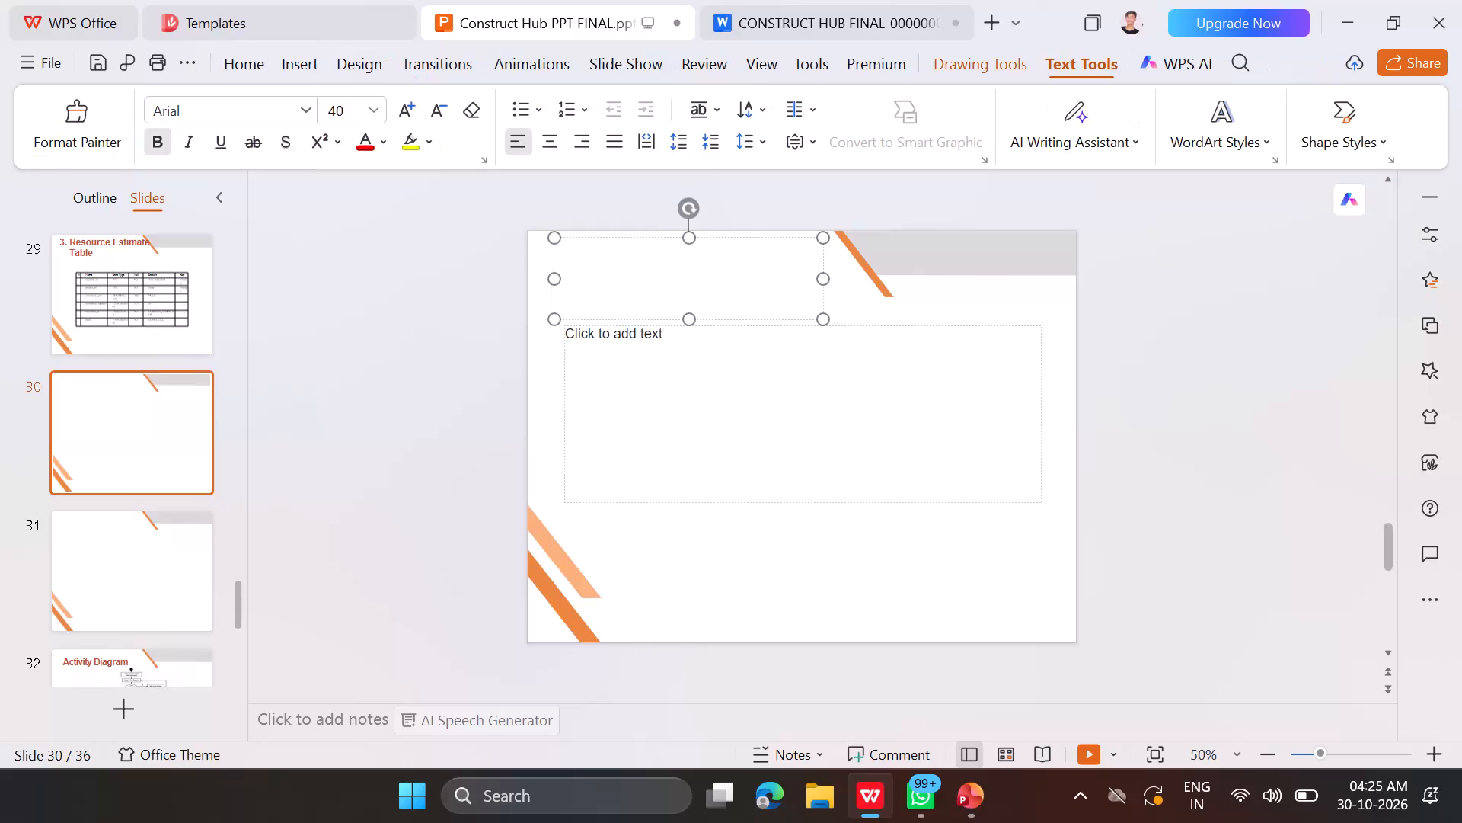
{"action": "key", "text": "4"}
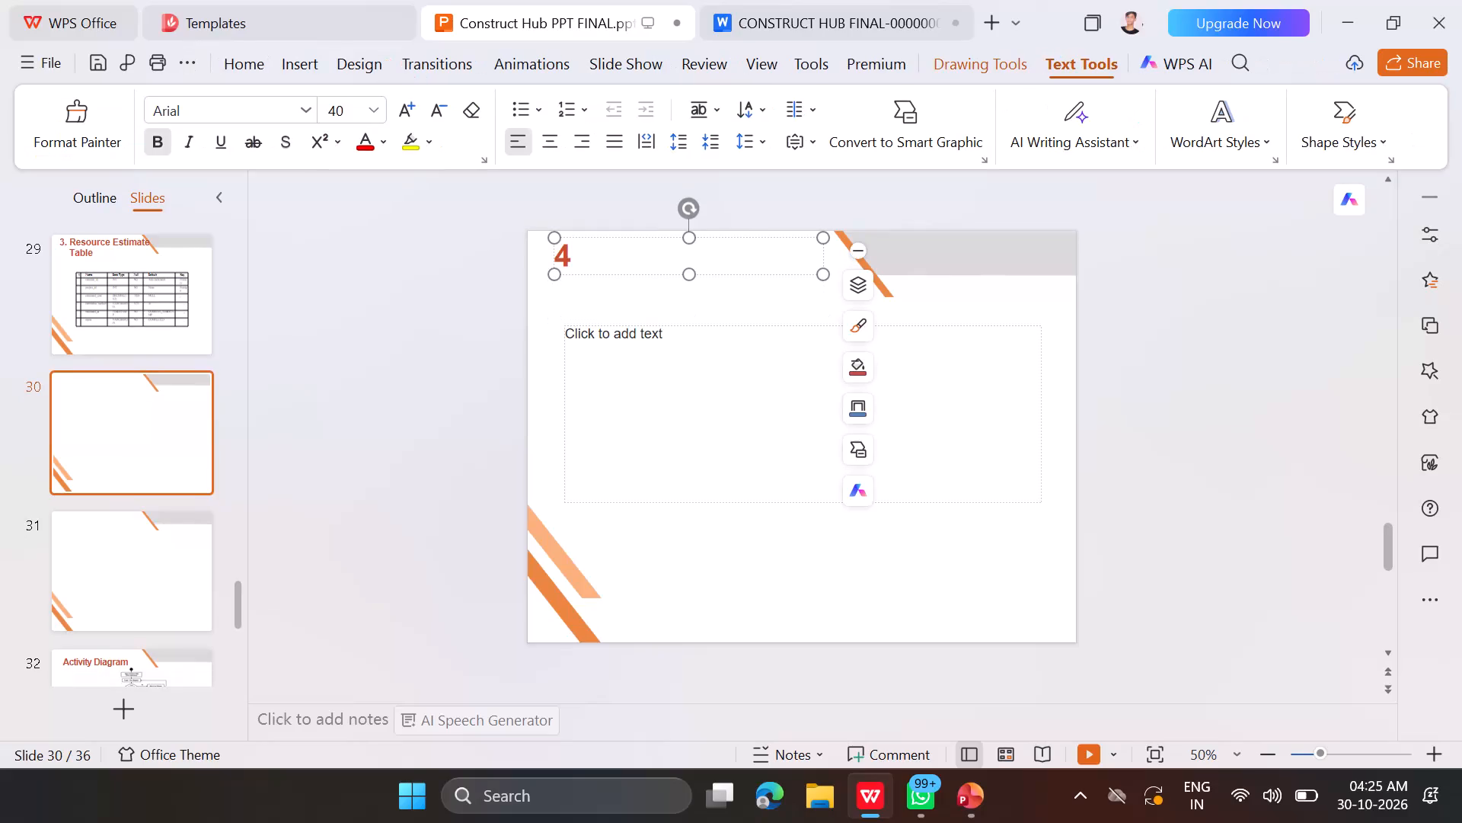
{"action": "key", "text": "period"}
{"action": "key", "text": "ctrl+v"}
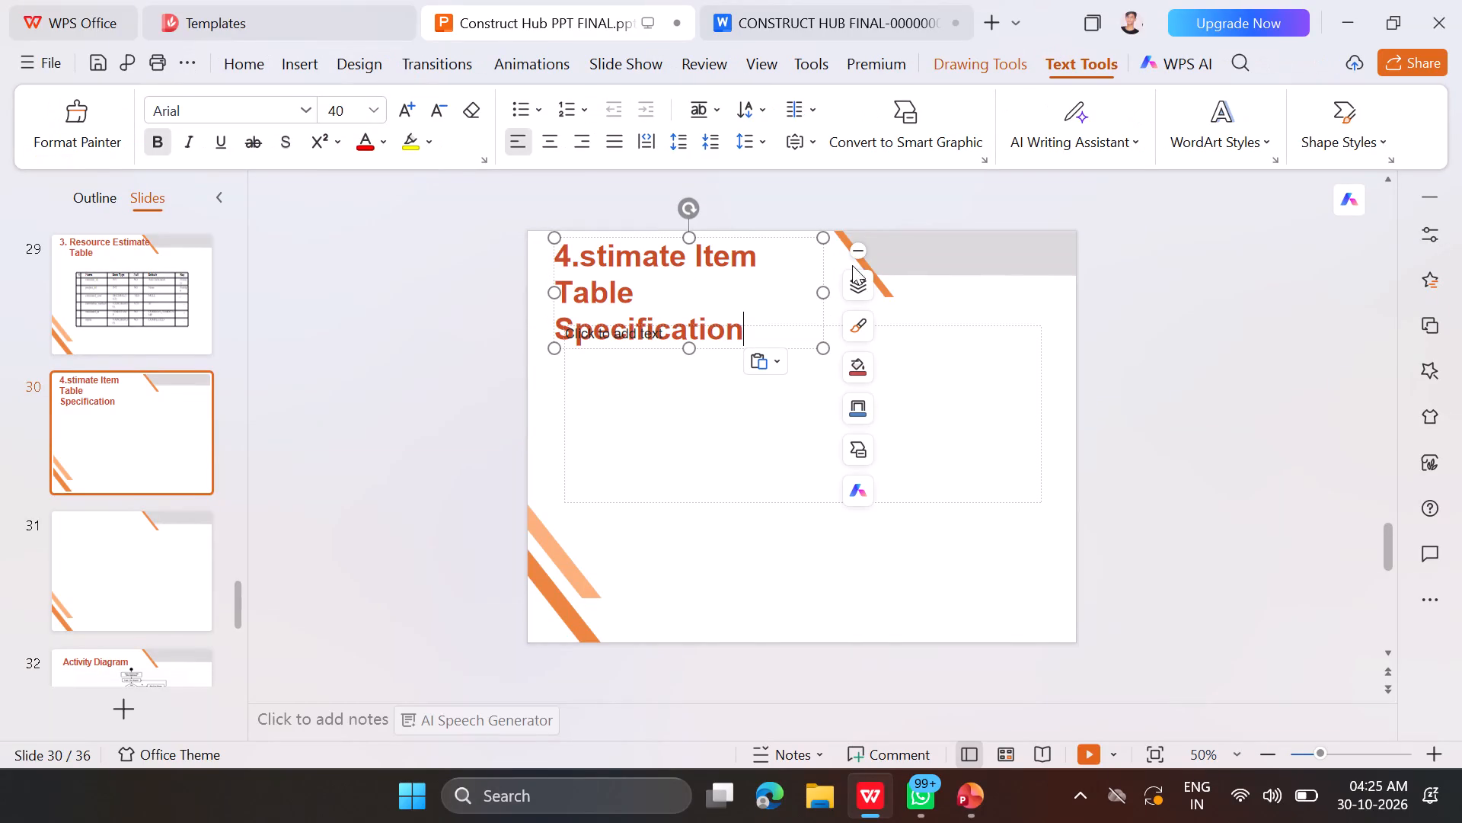
Widen the slide's title box until the title fits on two lines with "Specification" on the second.
{"action": "left_click_drag", "start_coordinate": [828, 296], "coordinate": [901, 301]}
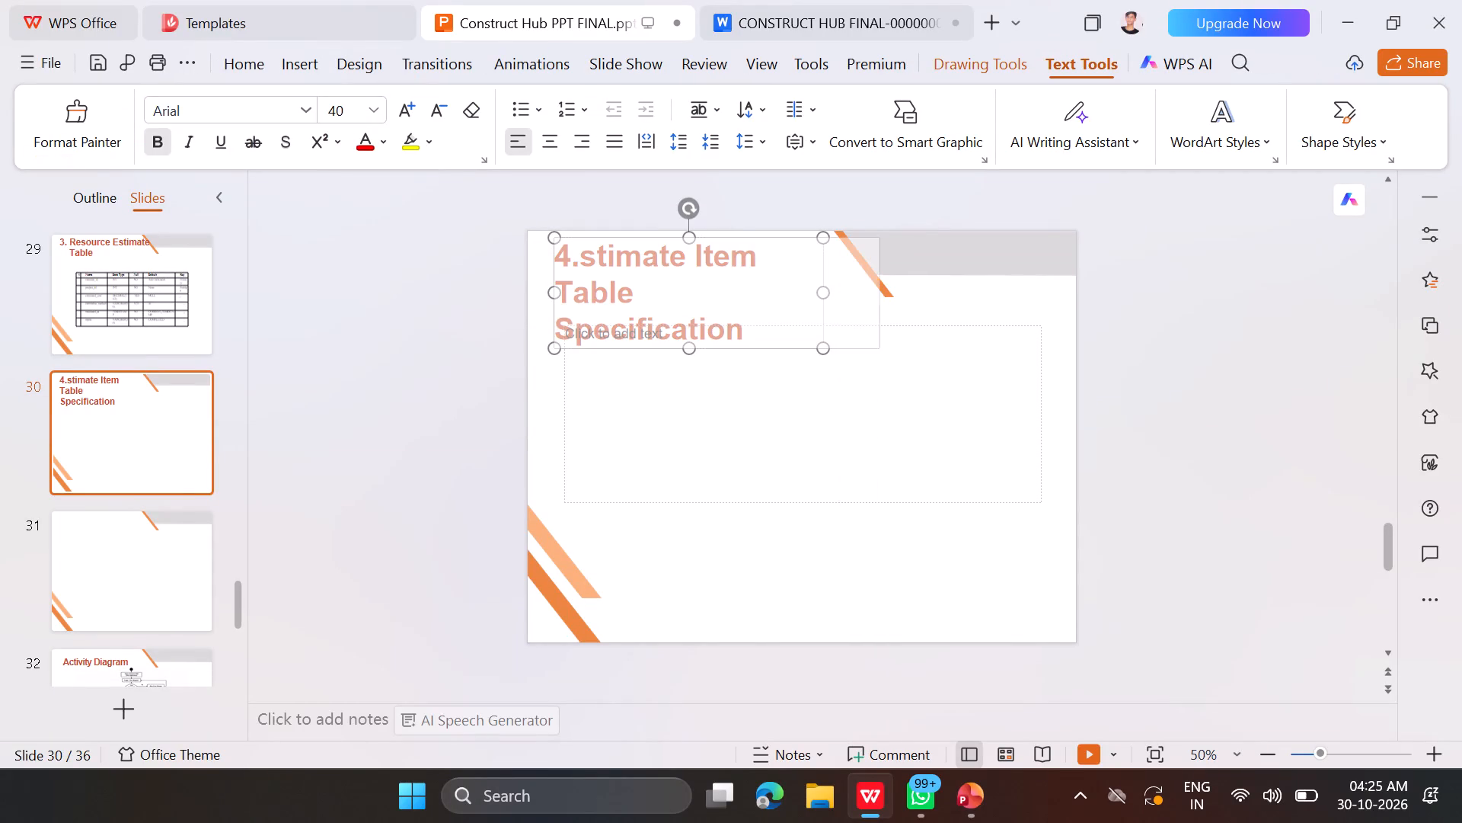
{"action": "left_click_drag", "start_coordinate": [901, 301], "coordinate": [936, 300]}
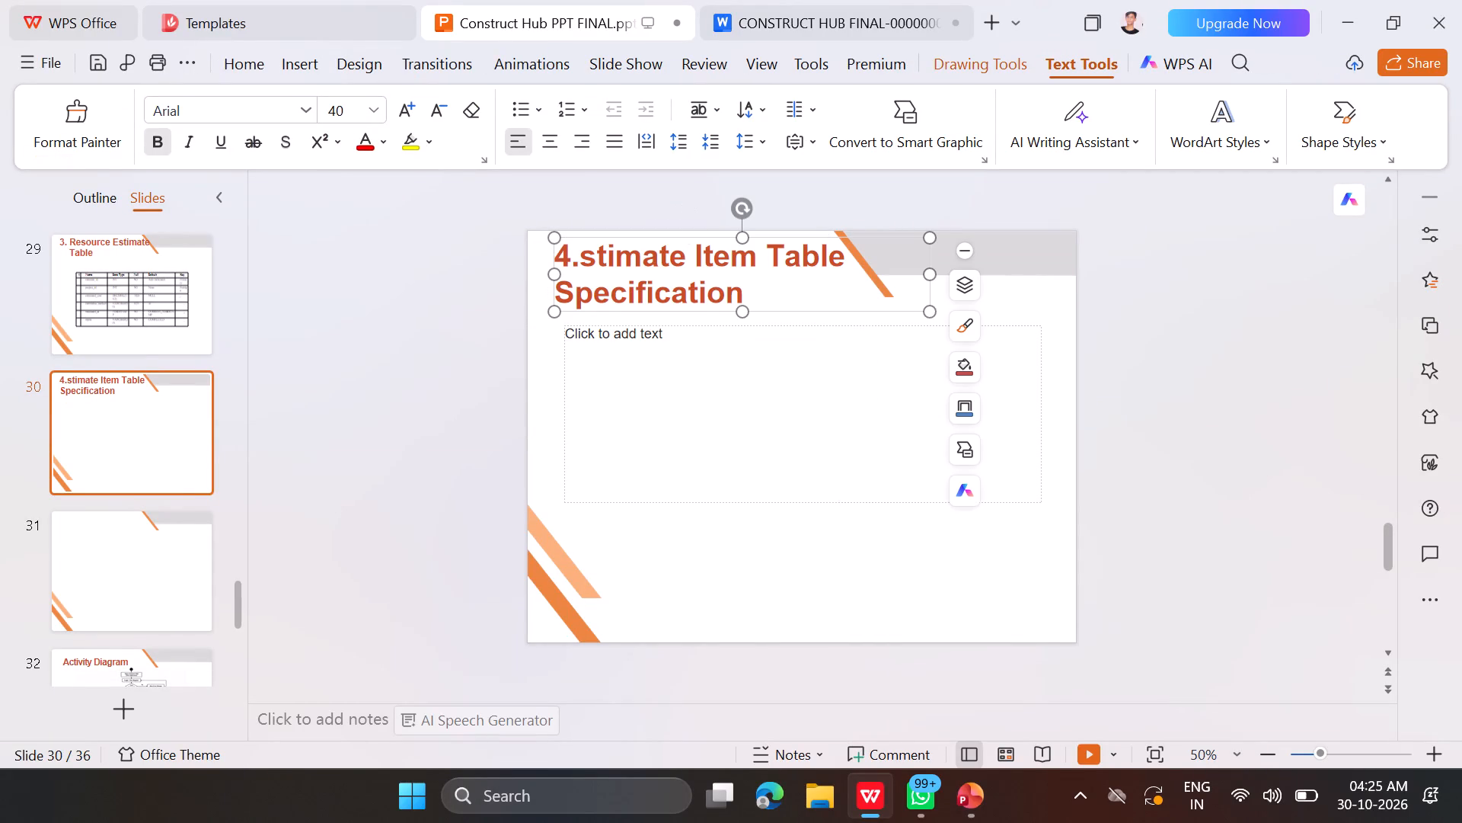
Insert ten spaces before "Specification" in the slide 30 title to try to indent the second line.
{"action": "left_click", "coordinate": [560, 290]}
{"action": "key", "text": "space"}
{"action": "key", "text": "space"}
{"action": "key", "text": "space"}
{"action": "key", "text": "space"}
{"action": "key", "text": "space"}
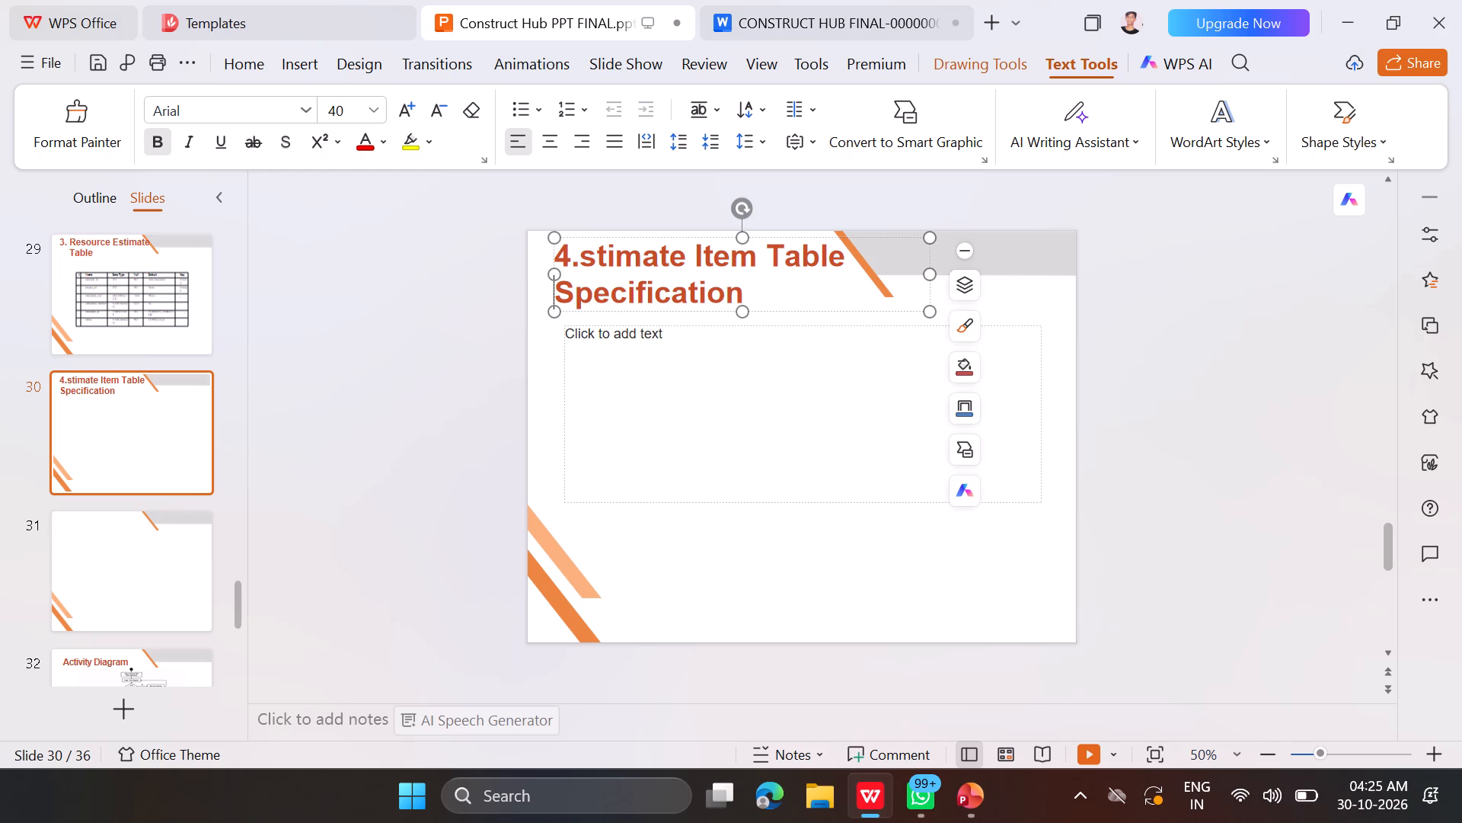
{"action": "left_click", "coordinate": [673, 373]}
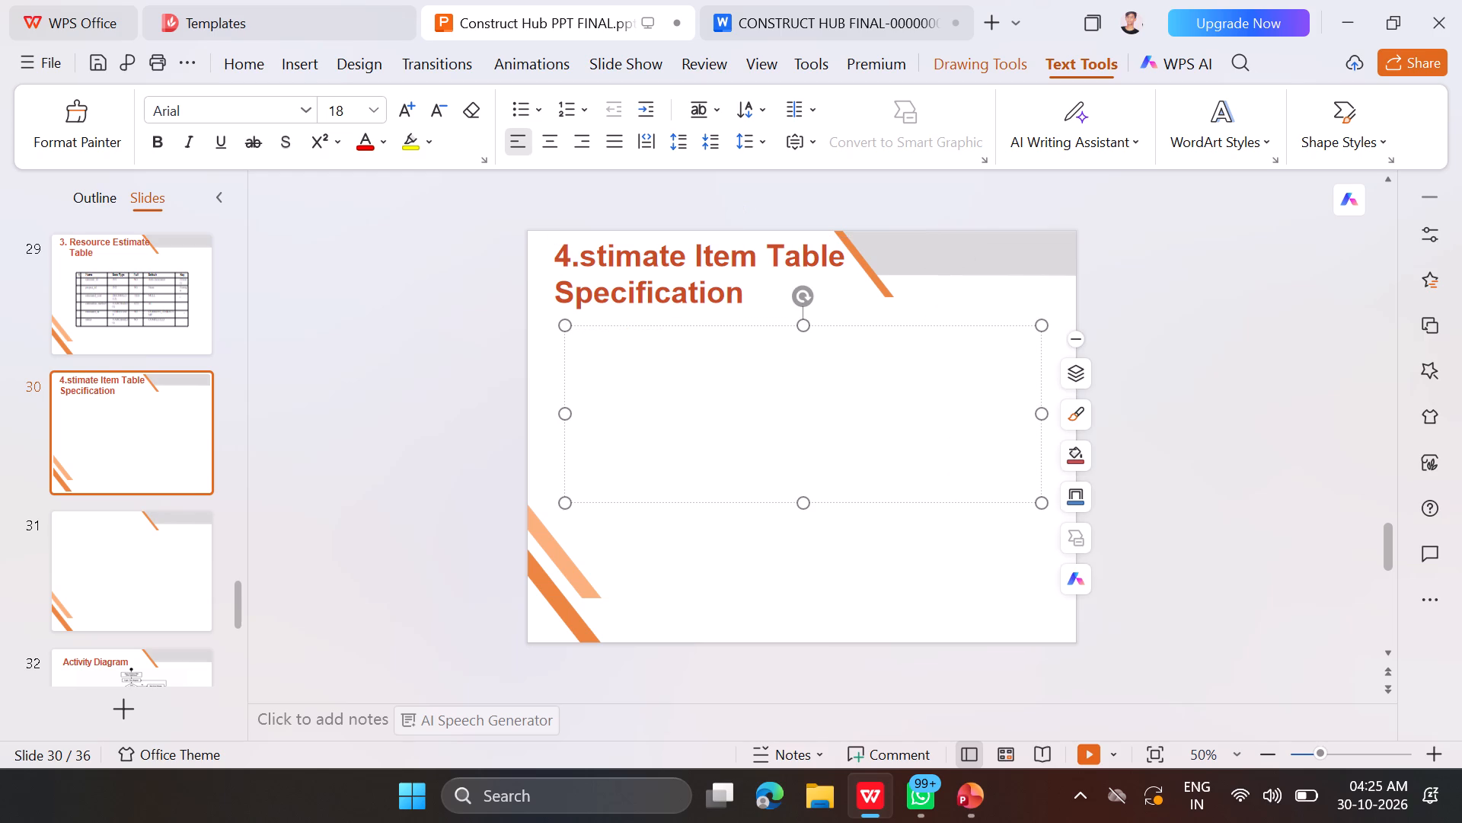
{"action": "left_click", "coordinate": [556, 289]}
{"action": "key", "text": "space"}
{"action": "key", "text": "space"}
{"action": "key", "text": "space"}
{"action": "key", "text": "space"}
{"action": "key", "text": "space"}
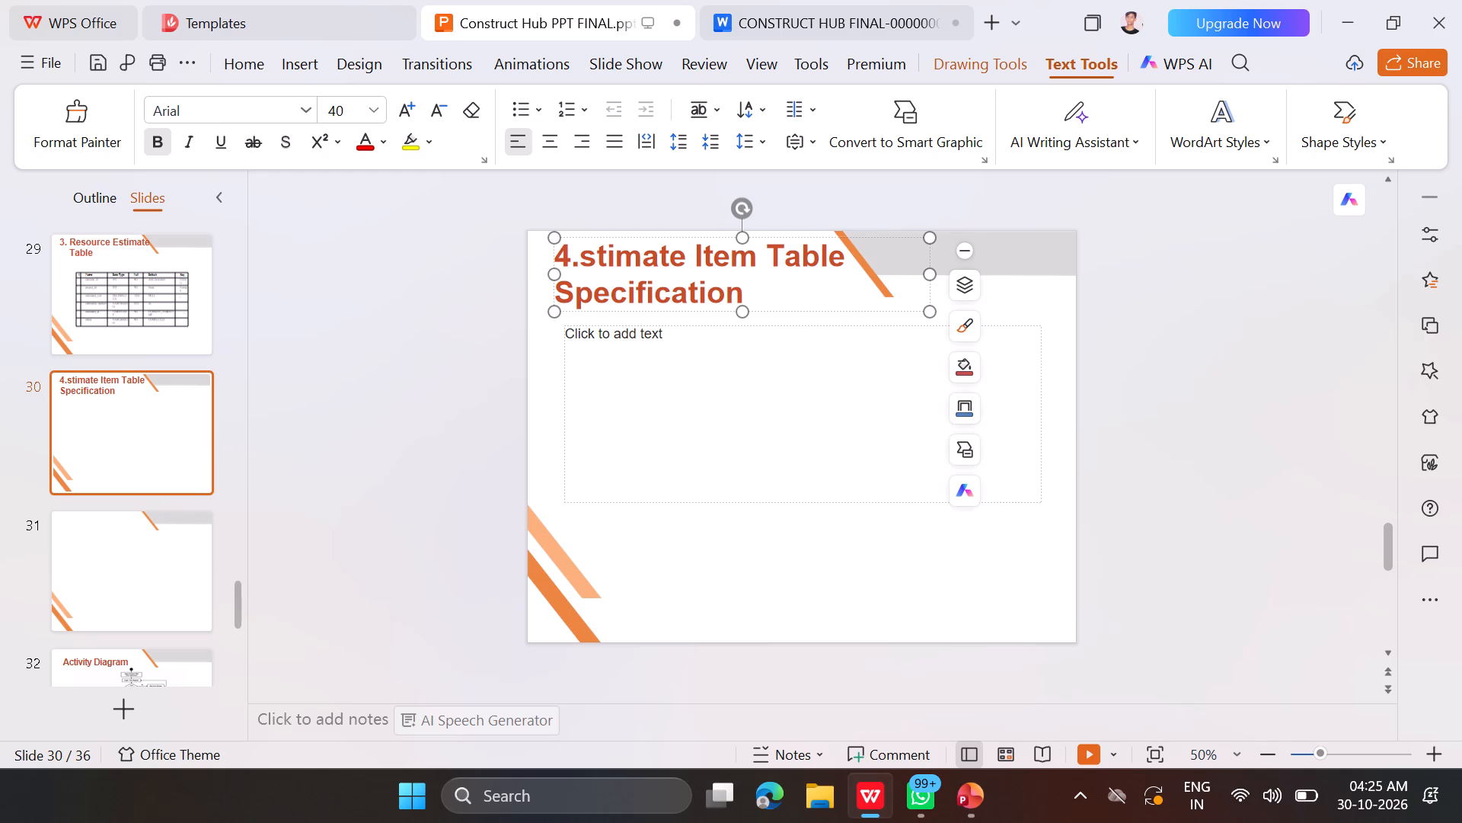
Widen the title box further until "Specification" moves up onto the same line as "Table".
{"action": "left_click_drag", "start_coordinate": [928, 274], "coordinate": [1021, 280]}
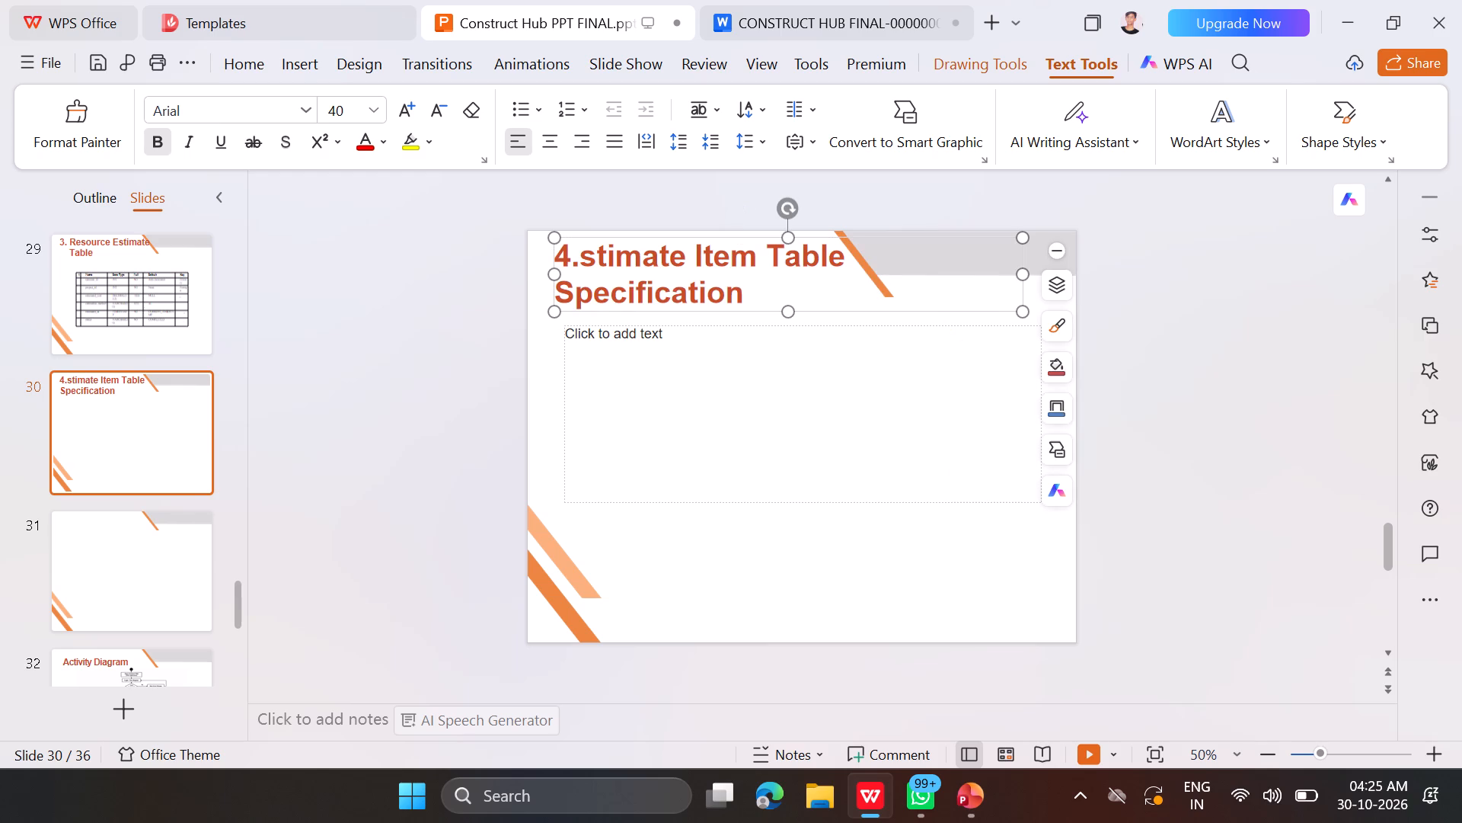
{"action": "left_click_drag", "start_coordinate": [1021, 280], "coordinate": [1074, 274]}
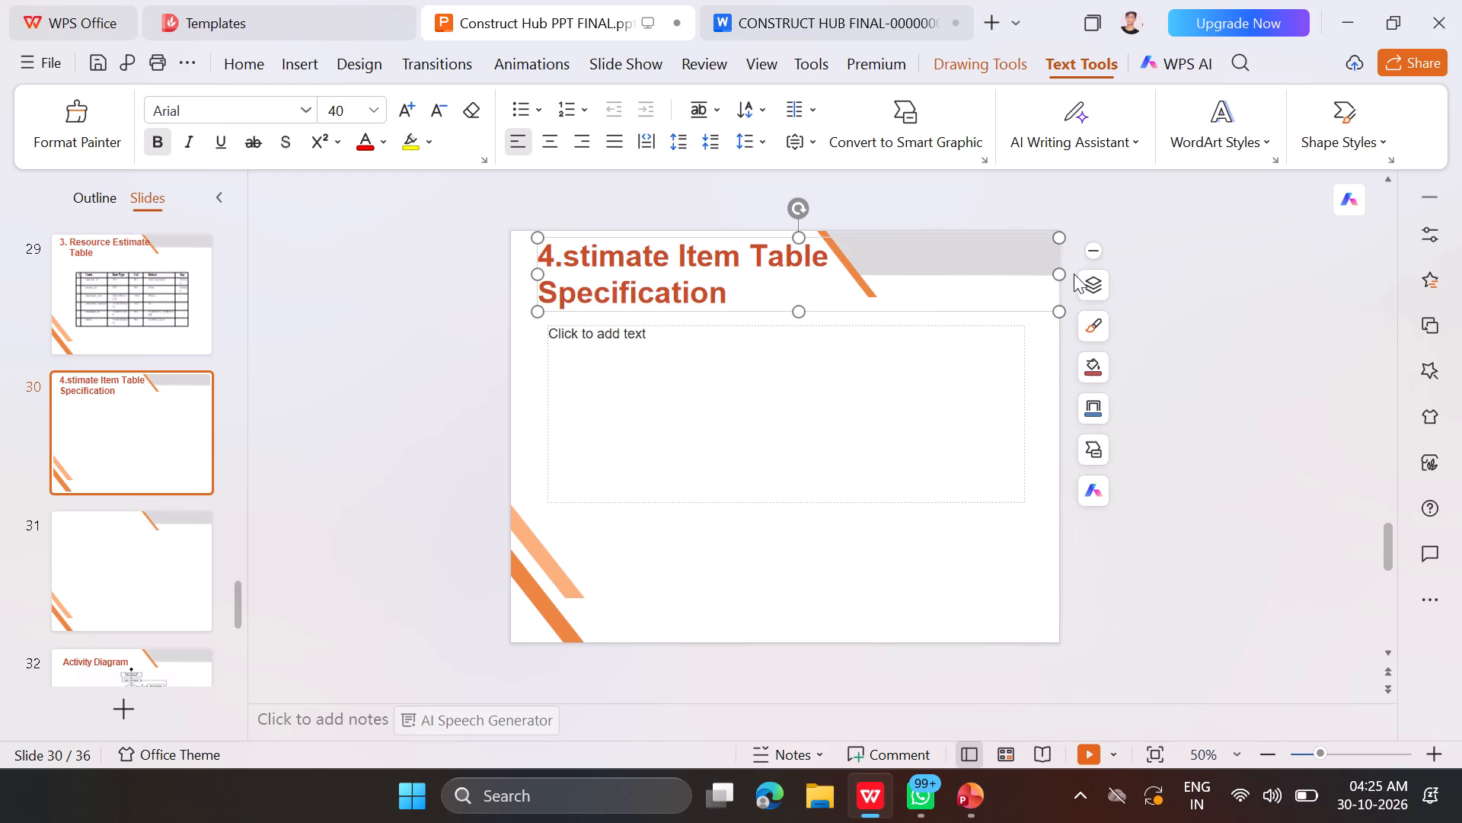
{"action": "left_click_drag", "start_coordinate": [1062, 277], "coordinate": [1127, 273]}
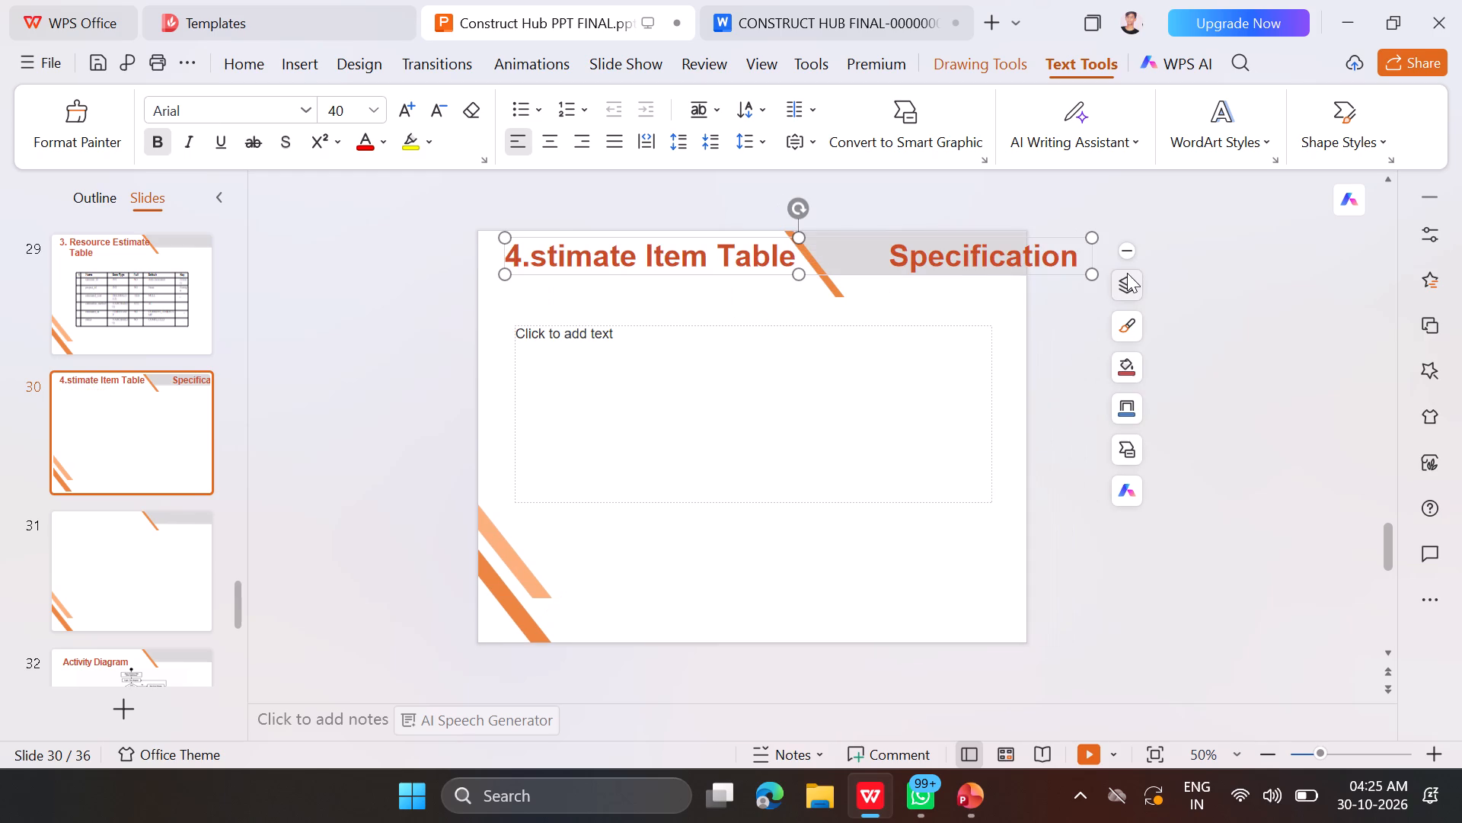
Break the title after "Table" and indent "Specification" on the second line by three spaces.
{"action": "left_click", "coordinate": [851, 255]}
{"action": "key", "text": "Return"}
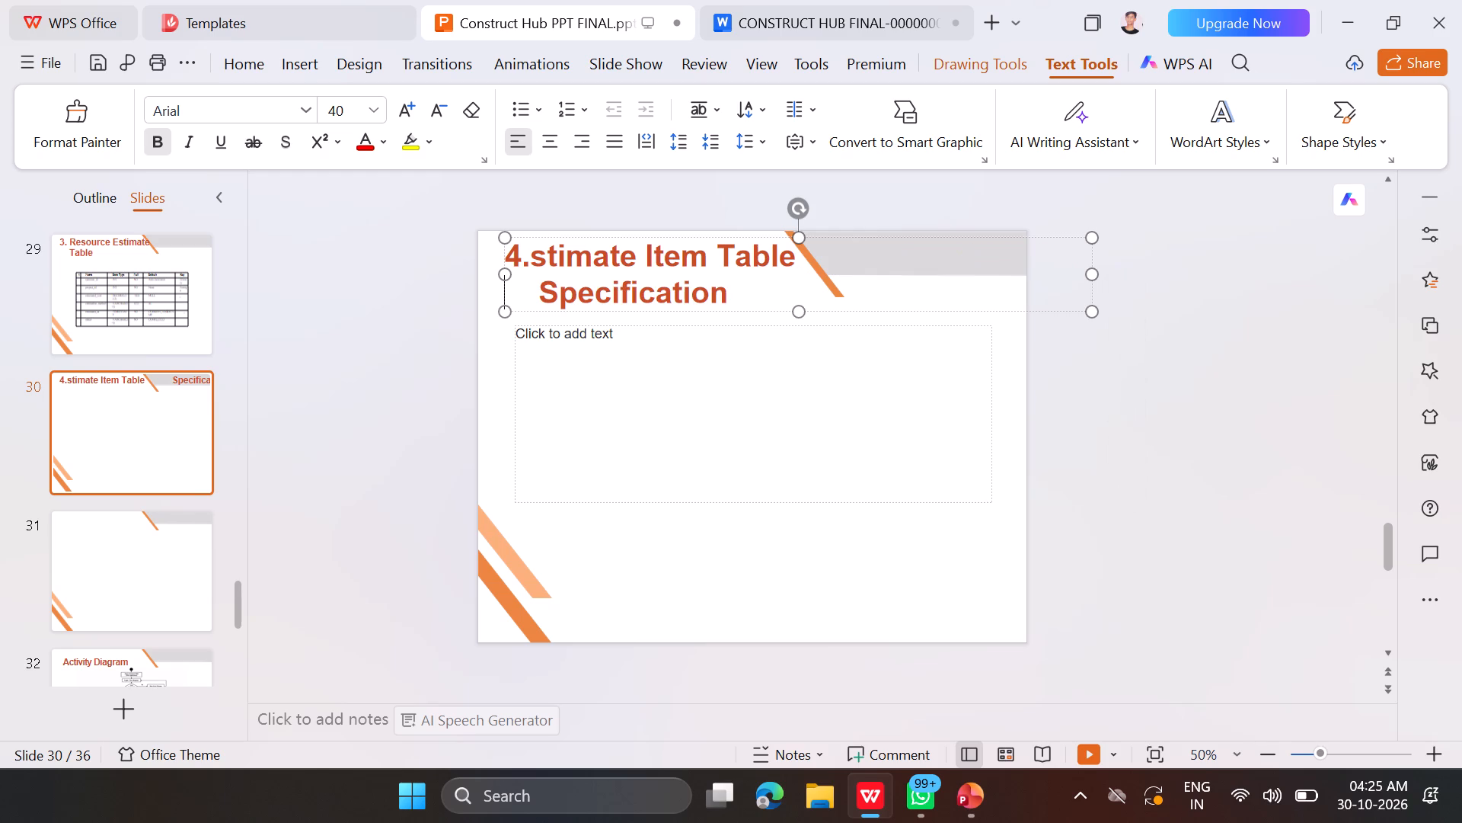
{"action": "key", "text": "Right"}
{"action": "key", "text": "Right"}
{"action": "key", "text": "Right"}
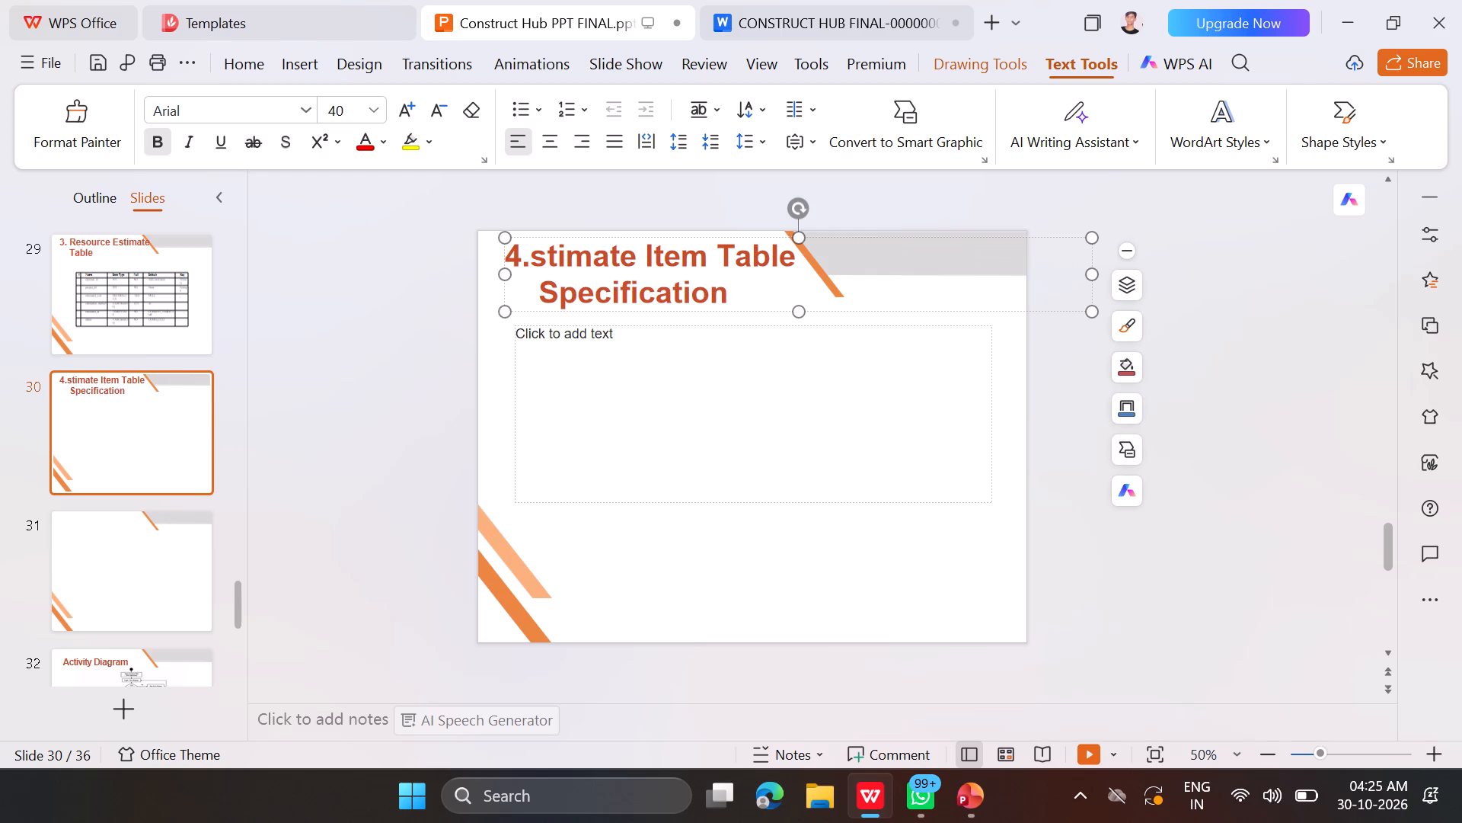
{"action": "key", "text": "Right"}
{"action": "key", "text": "BackSpace"}
{"action": "key", "text": "BackSpace"}
{"action": "key", "text": "space"}
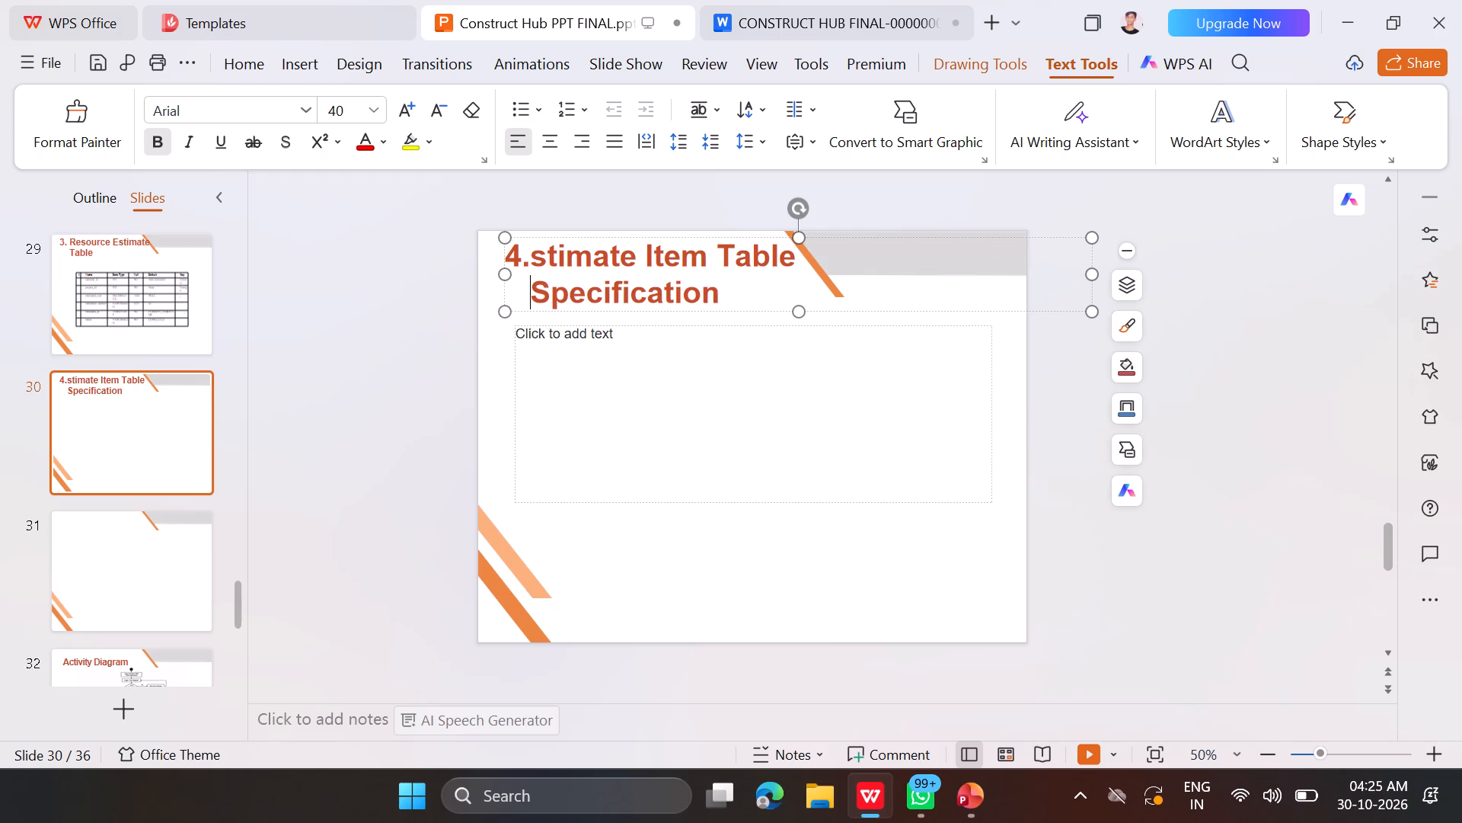
Copy the Estimate Item table specification from the report and paste it into the body of slide 30.
{"action": "left_click", "coordinate": [839, 449]}
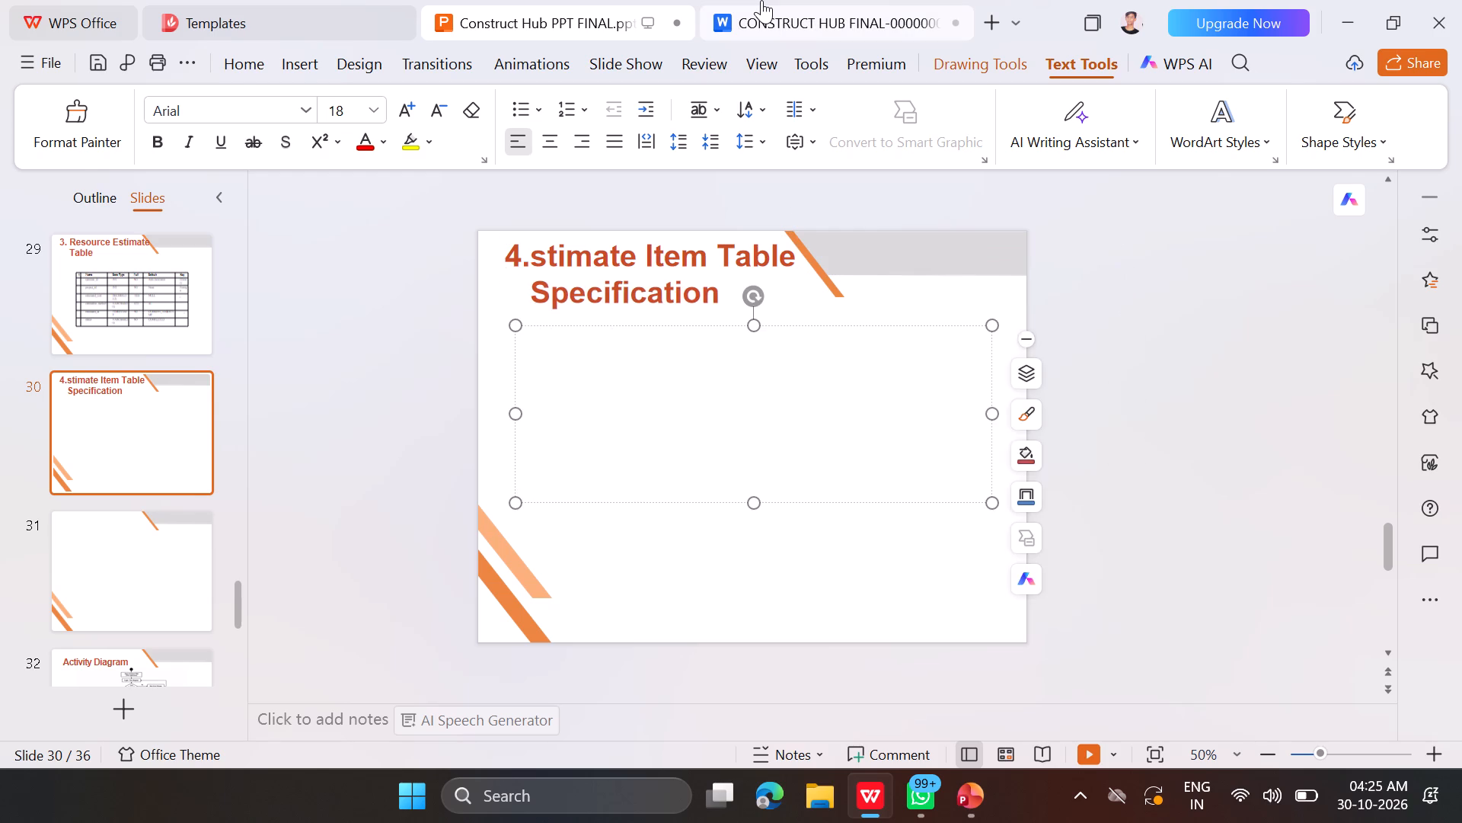
{"action": "left_click", "coordinate": [761, 0]}
{"action": "left_click_drag", "start_coordinate": [841, 382], "coordinate": [544, 213]}
{"action": "key", "text": "ctrl+c"}
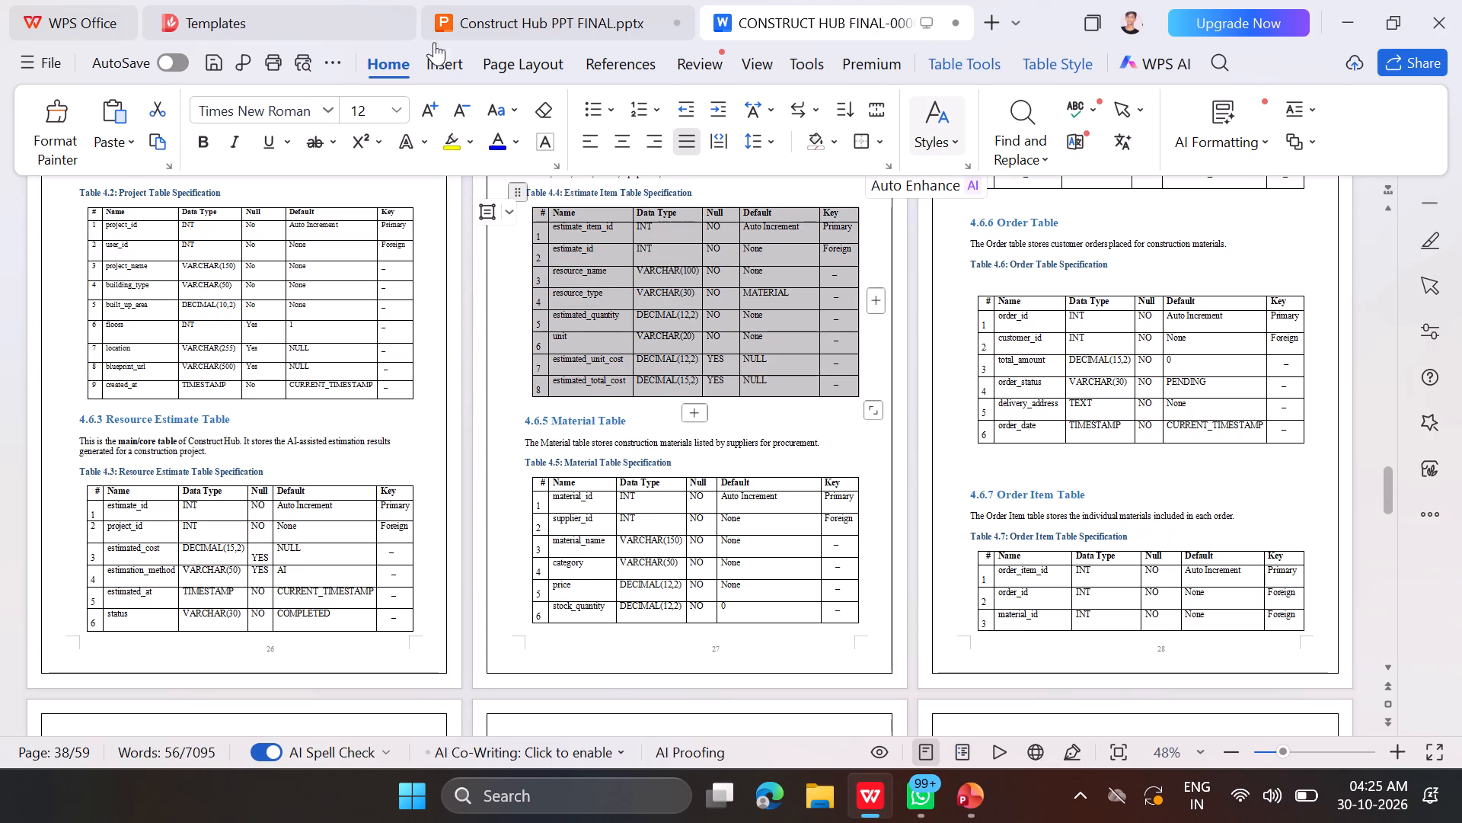
{"action": "left_click", "coordinate": [507, 21]}
{"action": "left_click", "coordinate": [599, 360]}
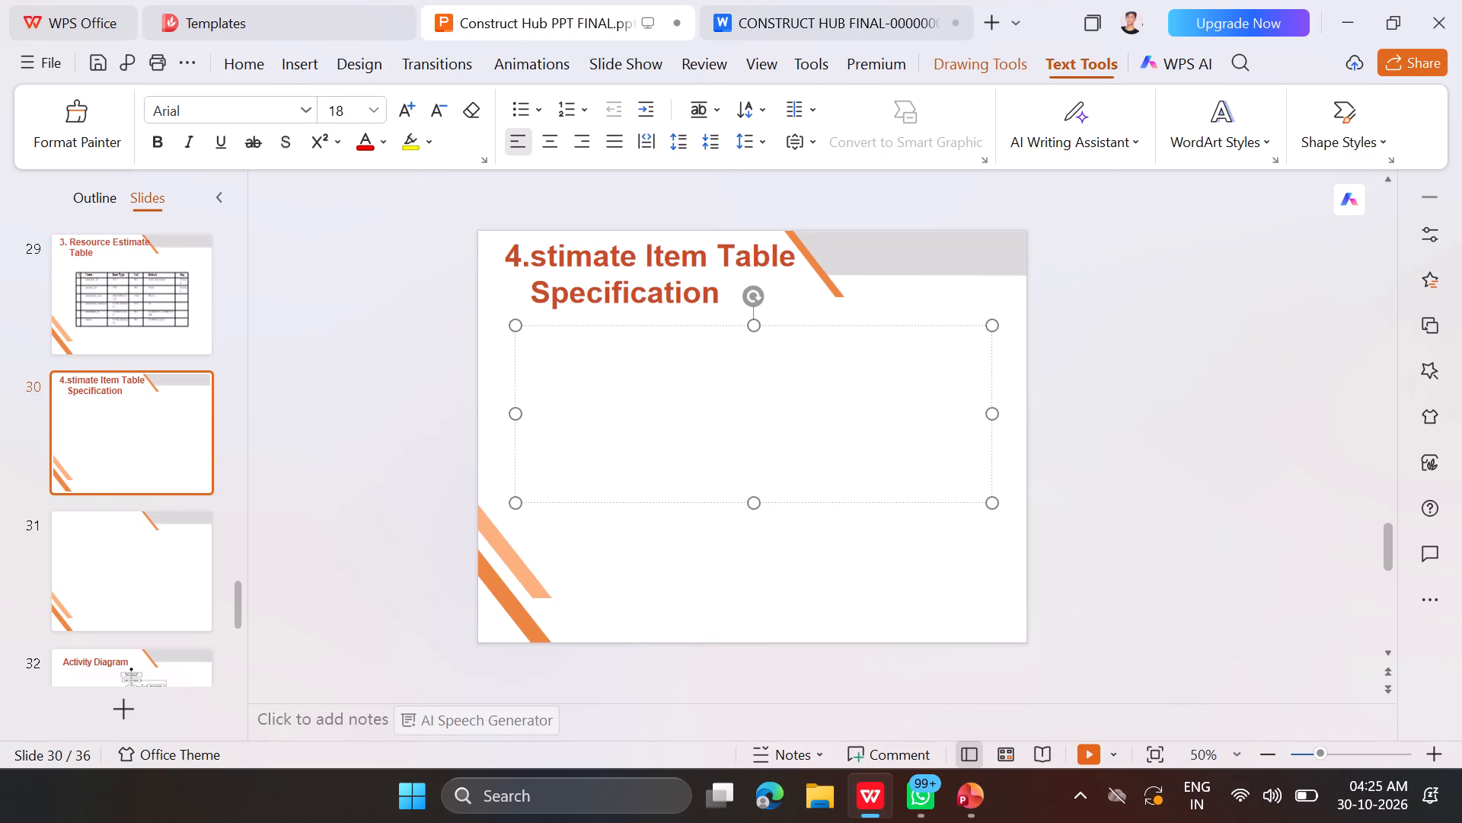
{"action": "key", "text": "ctrl+v"}
{"action": "left_click", "coordinate": [1105, 378]}
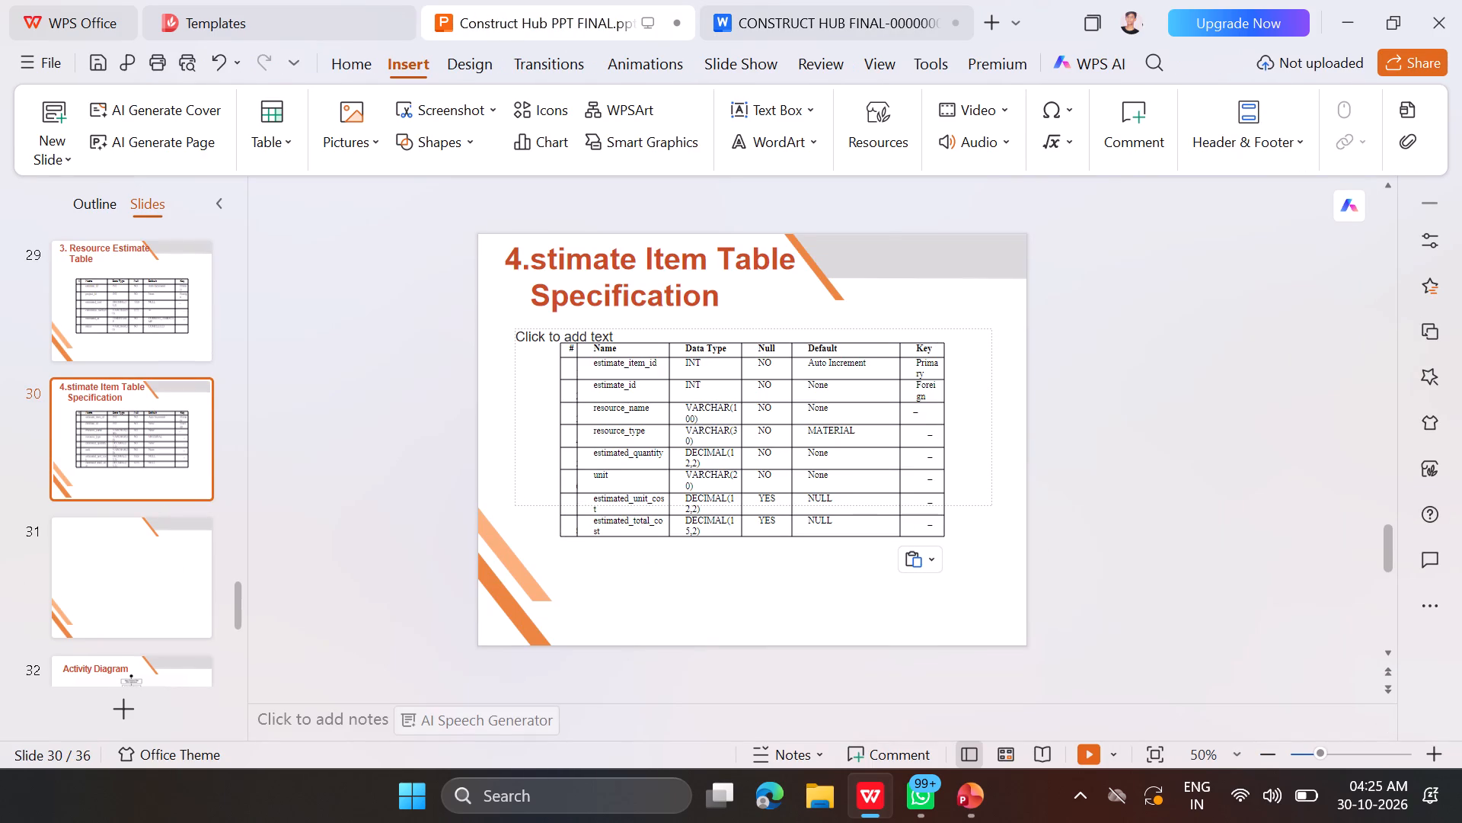
Title slide 31 "5.Material Table", copying the heading text from section 4.6.5 of the report.
{"action": "key", "text": "Down"}
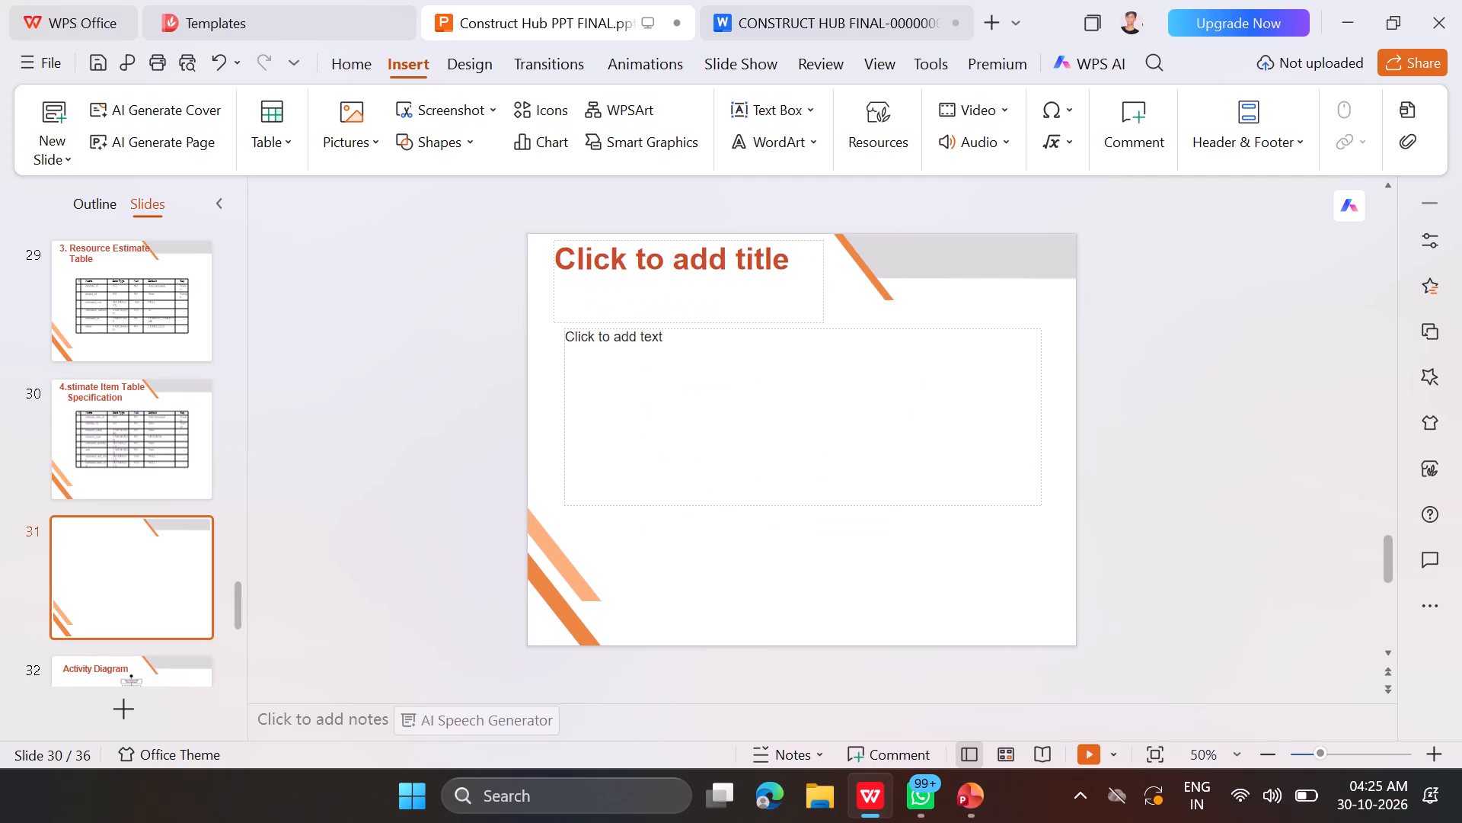
{"action": "left_click", "coordinate": [831, 20]}
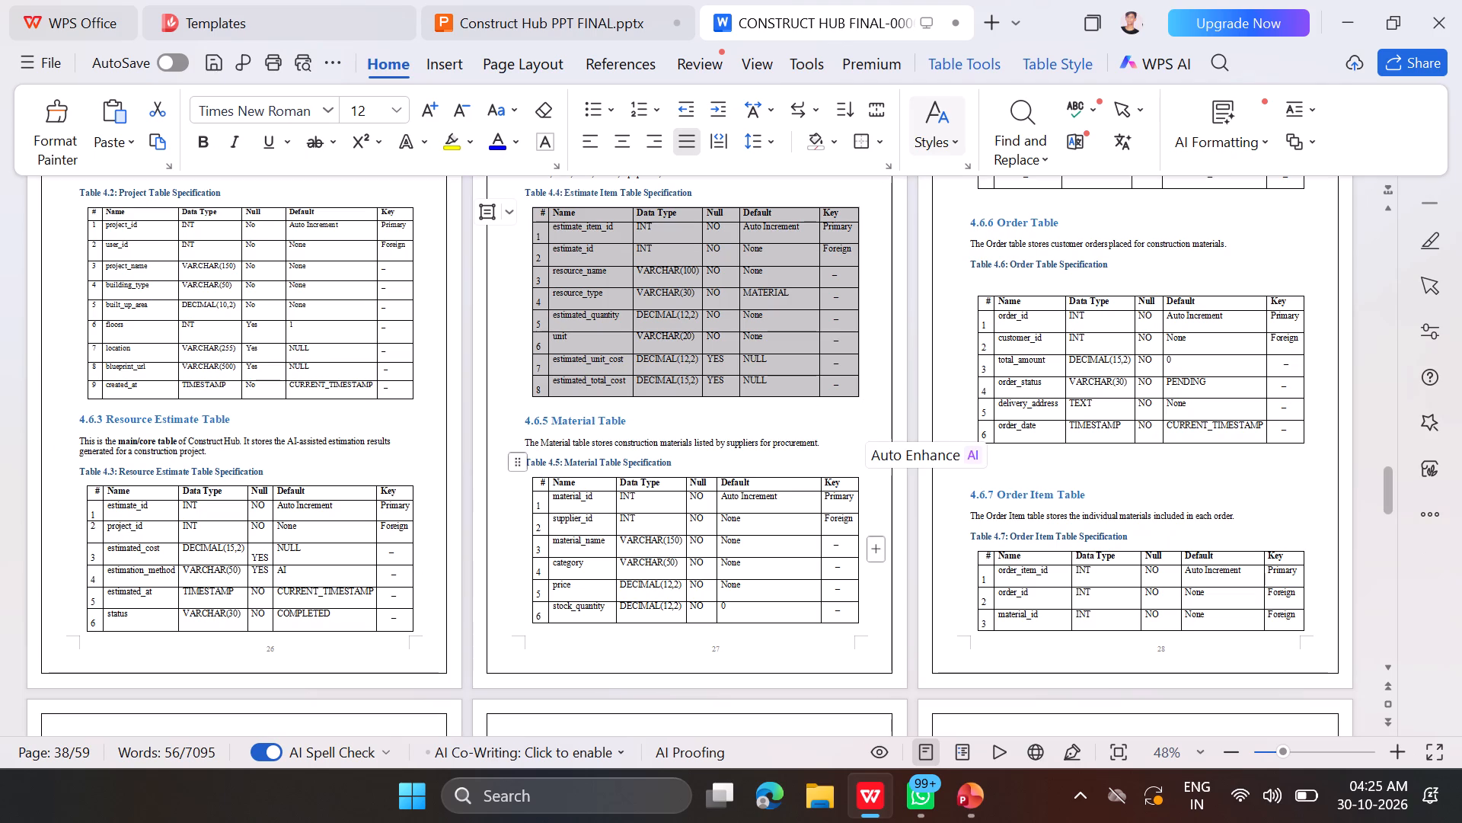
{"action": "left_click_drag", "start_coordinate": [642, 418], "coordinate": [550, 418]}
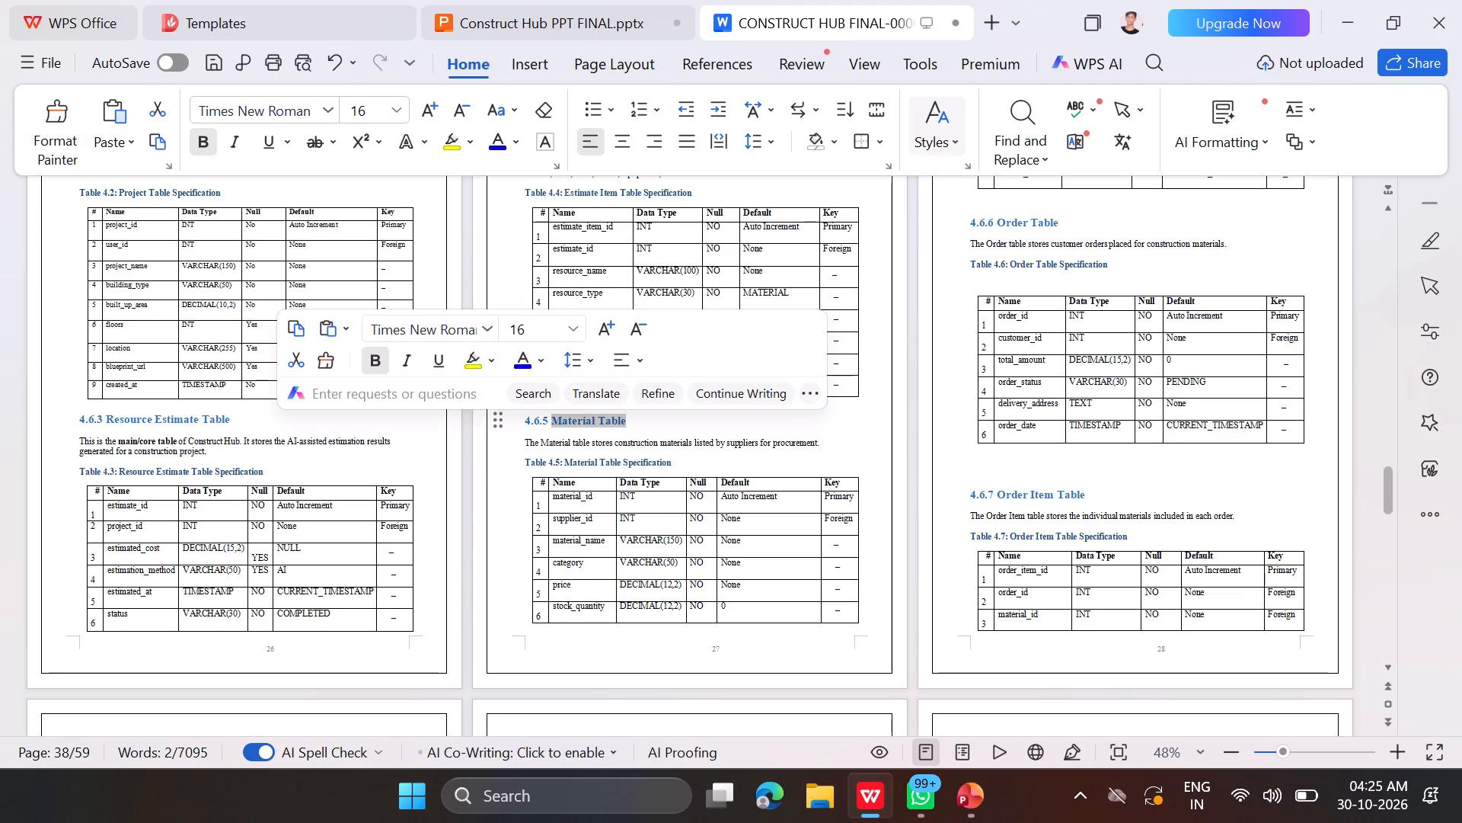
{"action": "key", "text": "ctrl+c"}
{"action": "left_click", "coordinate": [561, 5]}
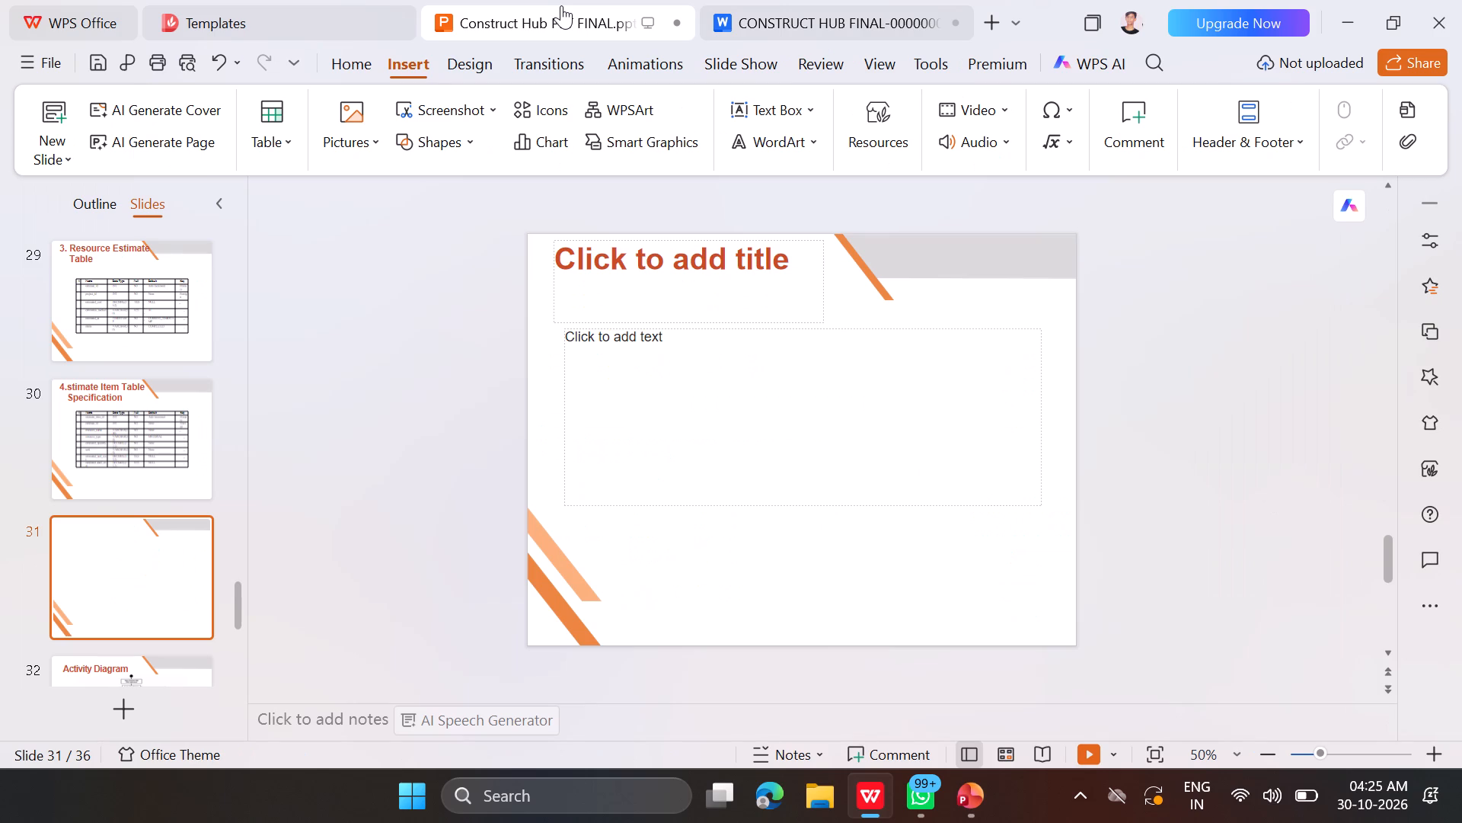
{"action": "left_click", "coordinate": [790, 284]}
{"action": "key", "text": "5"}
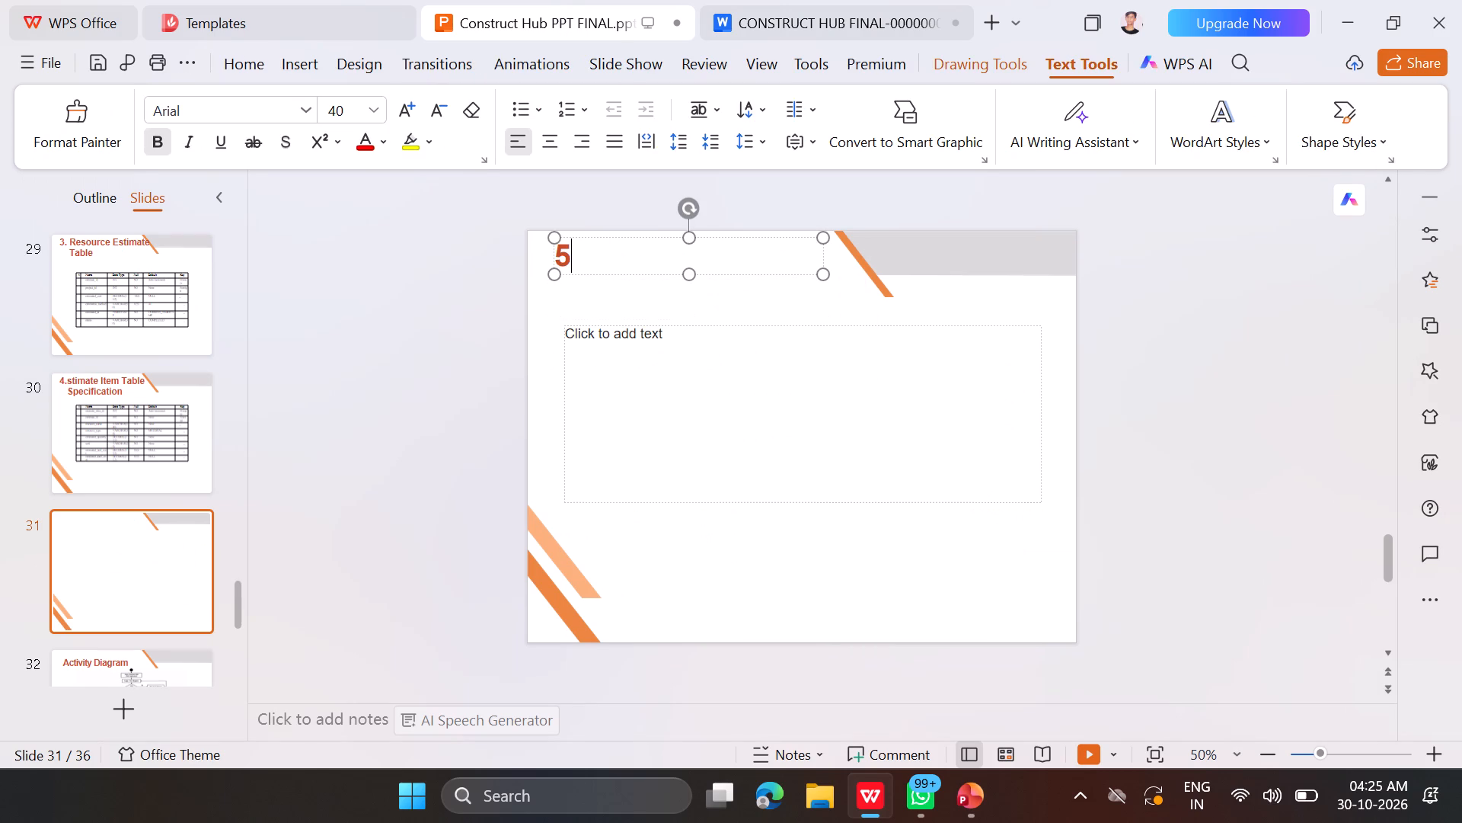
{"action": "key", "text": "period"}
{"action": "key", "text": "ctrl+v"}
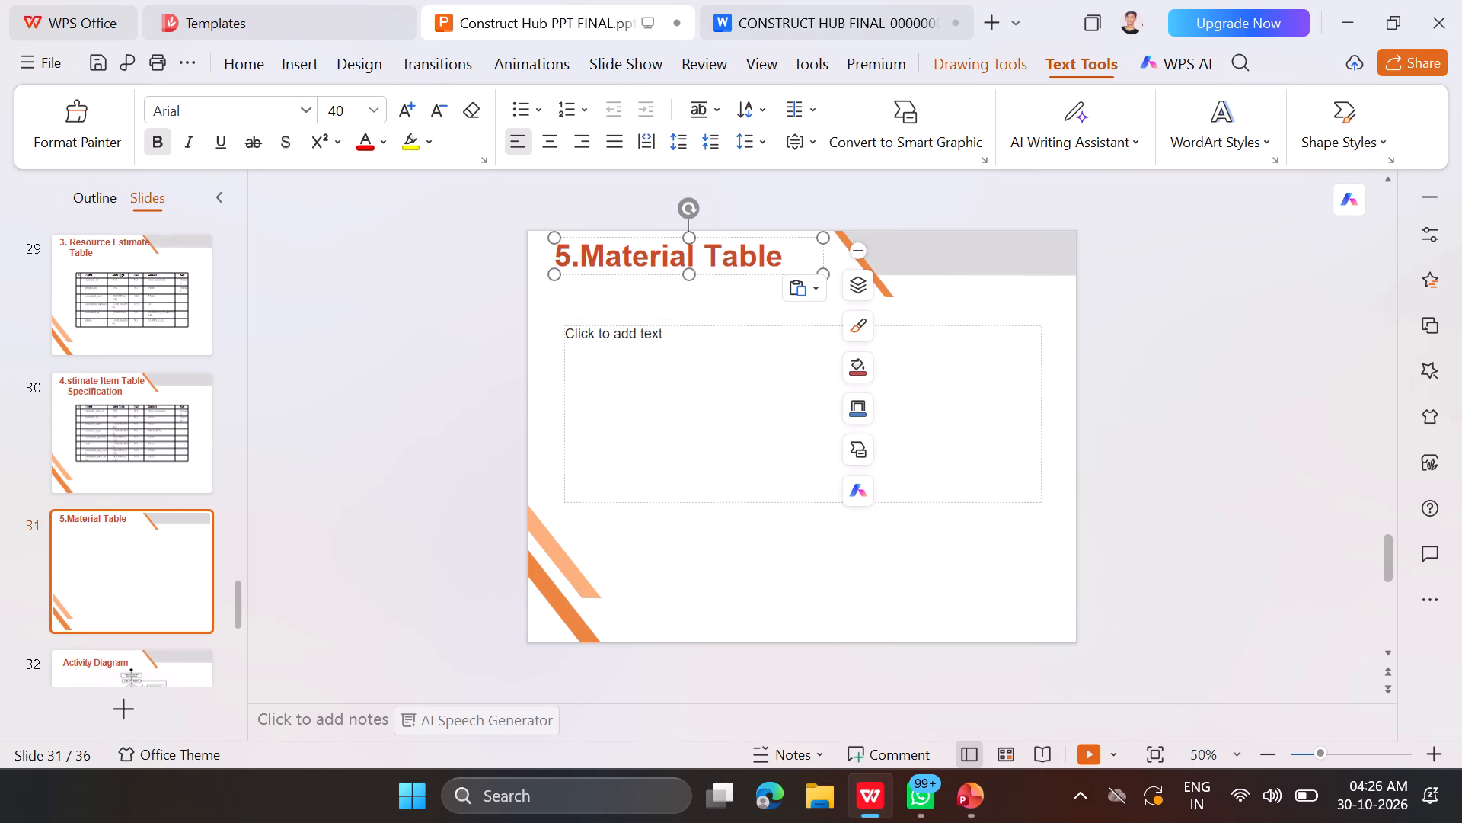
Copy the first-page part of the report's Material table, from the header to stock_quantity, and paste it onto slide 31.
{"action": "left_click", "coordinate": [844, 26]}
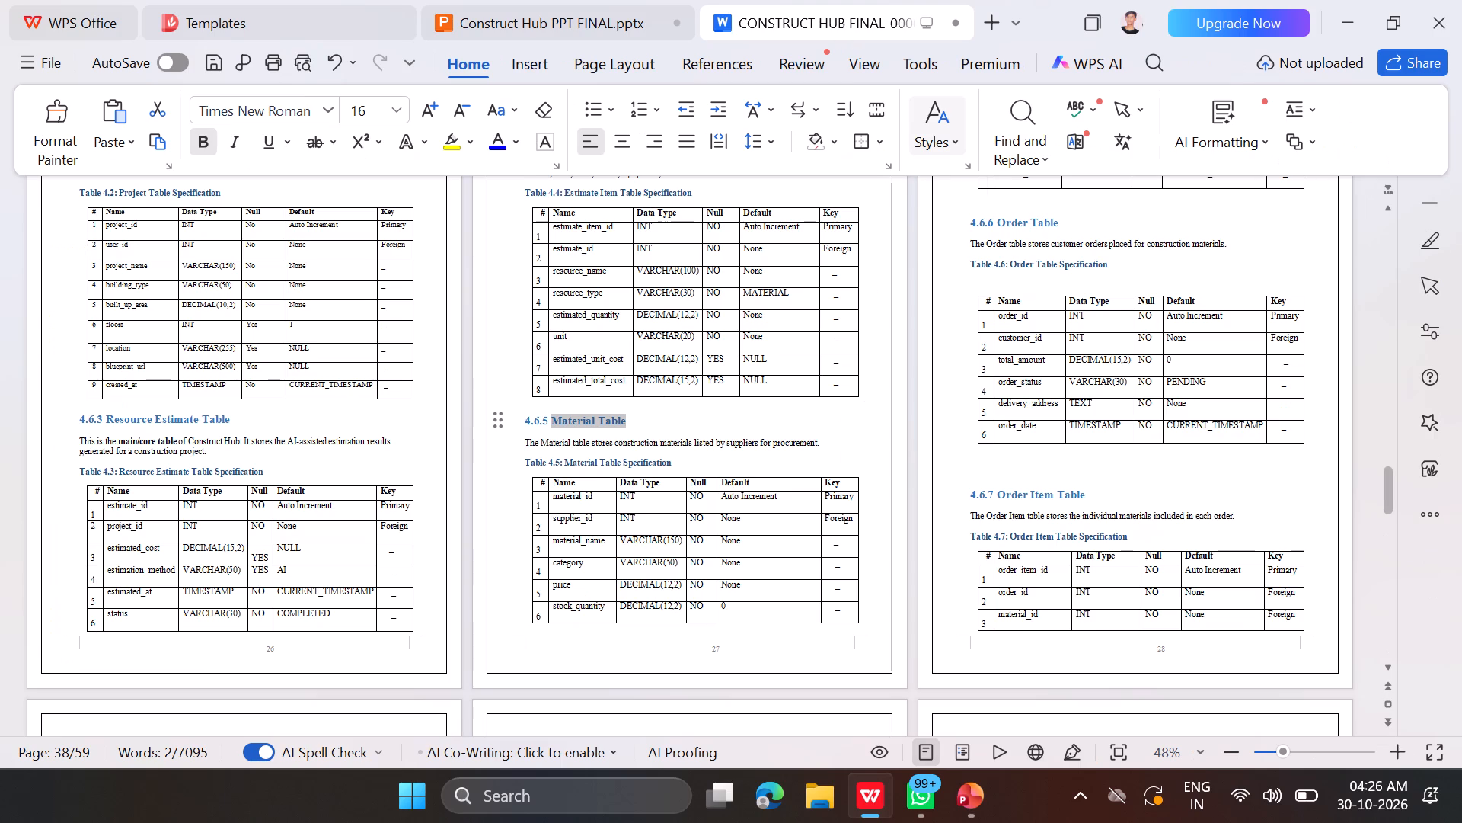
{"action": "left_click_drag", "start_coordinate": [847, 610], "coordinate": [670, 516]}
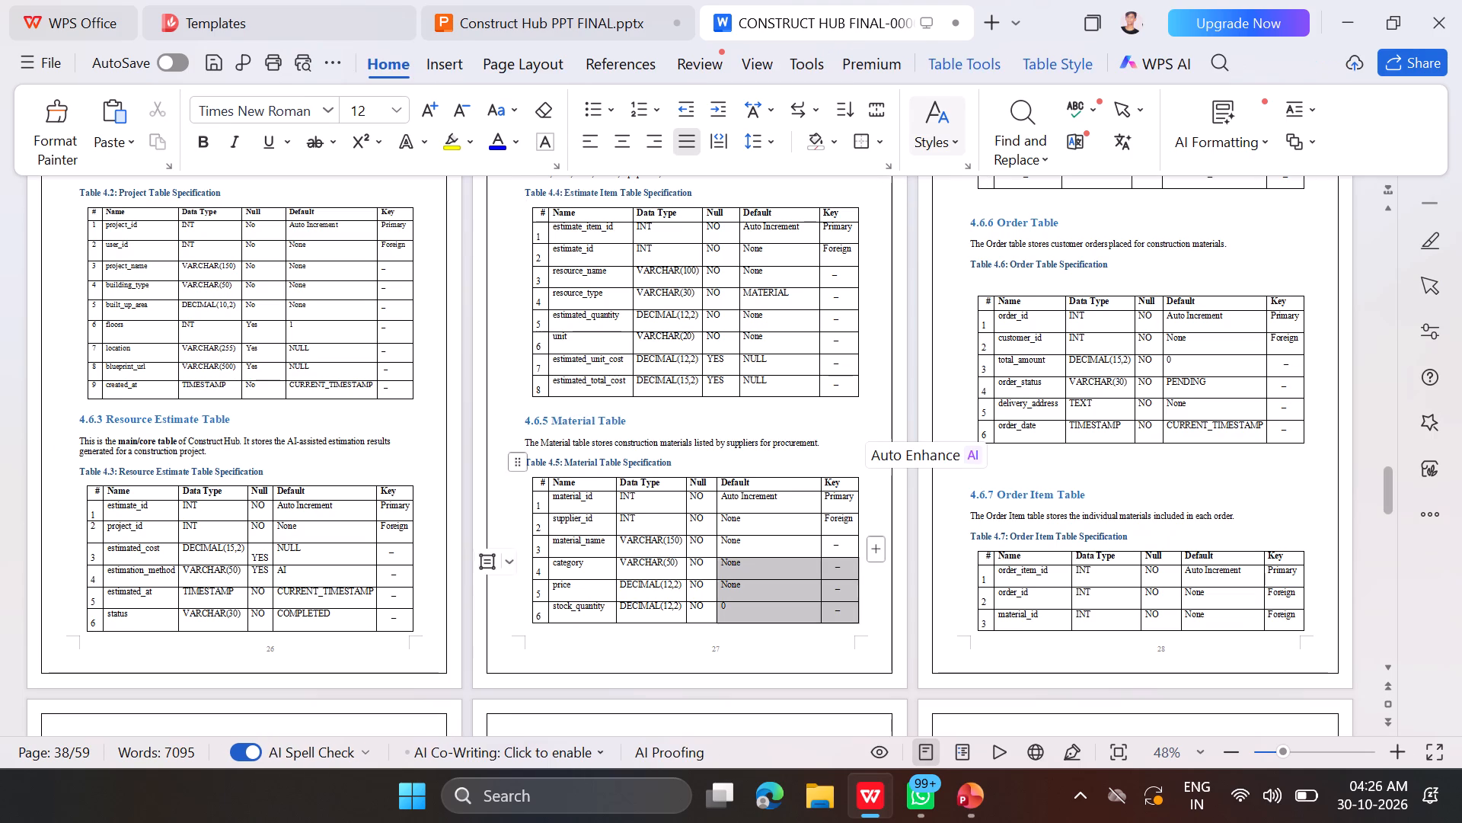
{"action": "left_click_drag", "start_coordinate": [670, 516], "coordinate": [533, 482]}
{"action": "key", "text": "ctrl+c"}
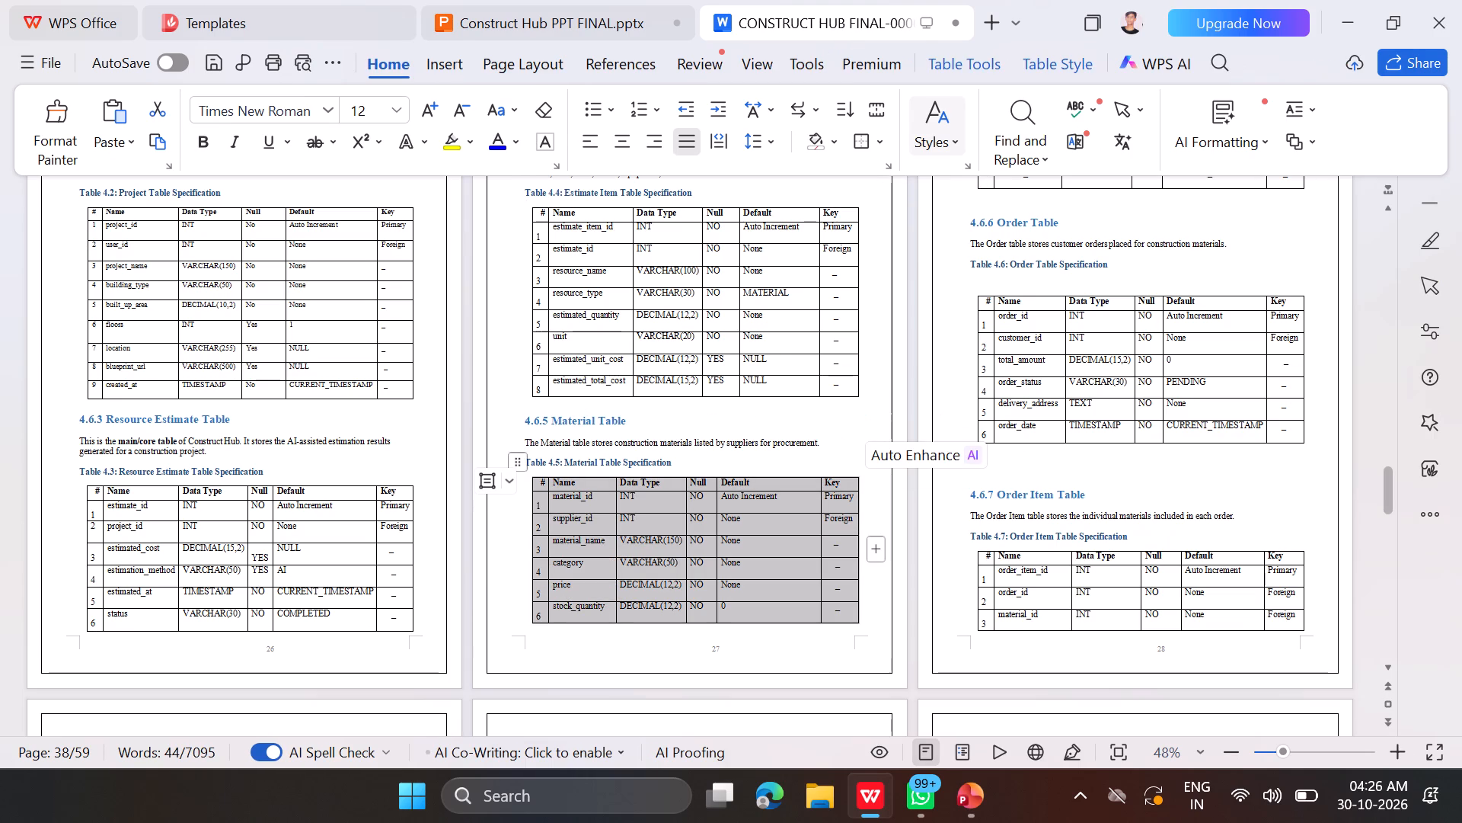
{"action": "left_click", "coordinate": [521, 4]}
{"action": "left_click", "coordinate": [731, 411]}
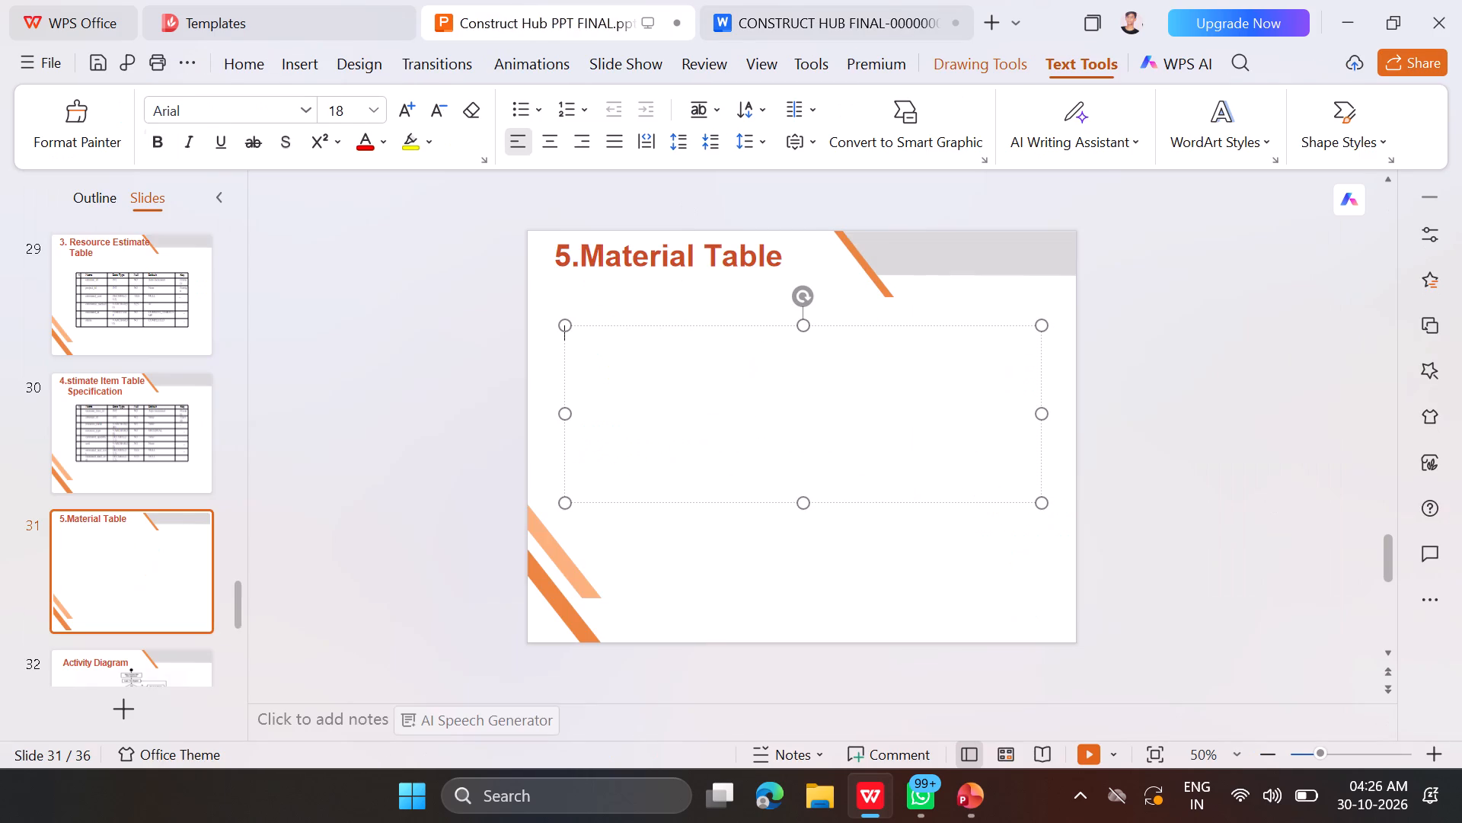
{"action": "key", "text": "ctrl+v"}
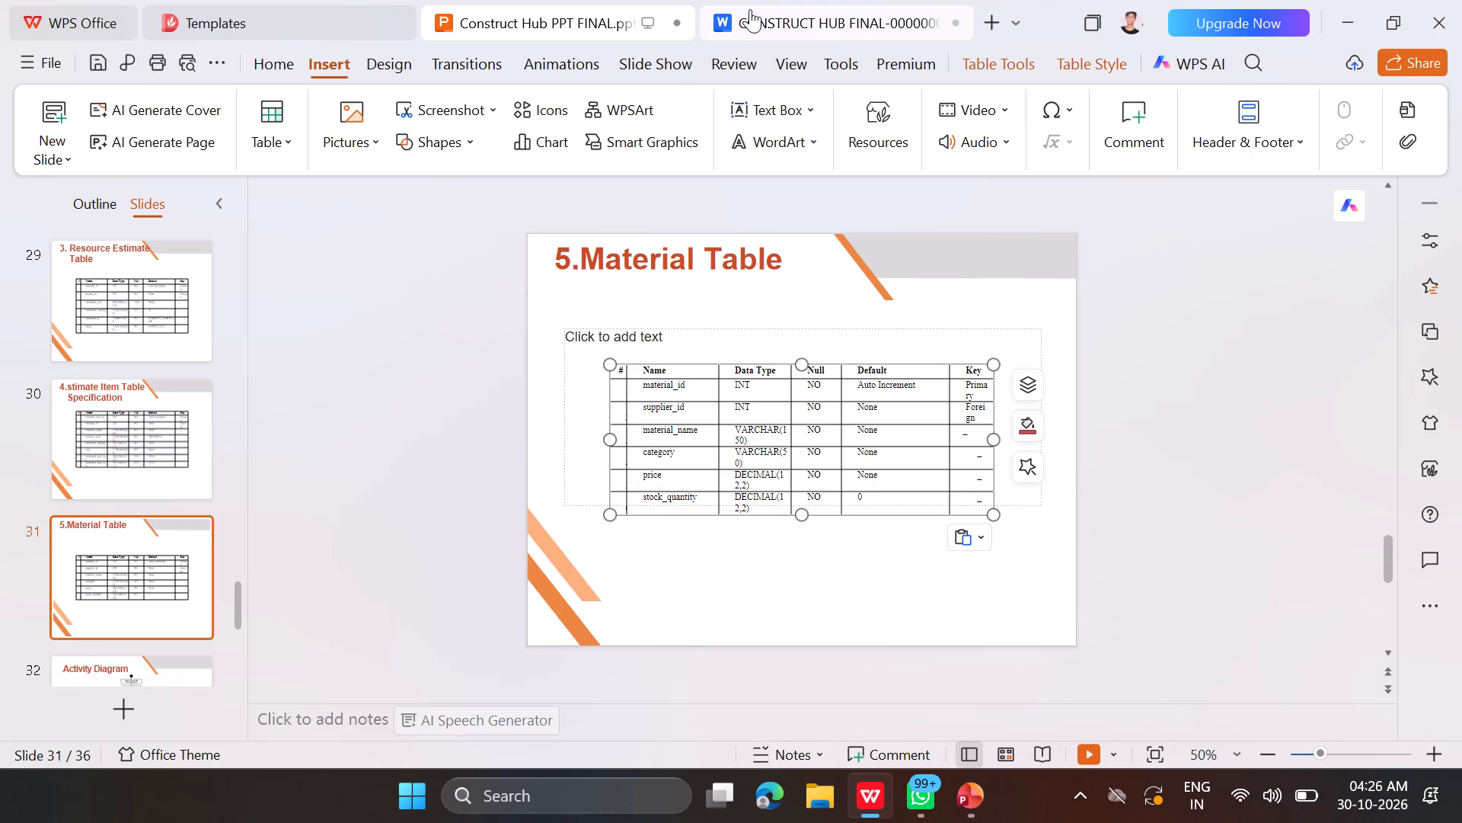
Select and copy the whole Material table across both report pages, through created_at, and undo the partial table on slide 31.
{"action": "left_click", "coordinate": [750, 9]}
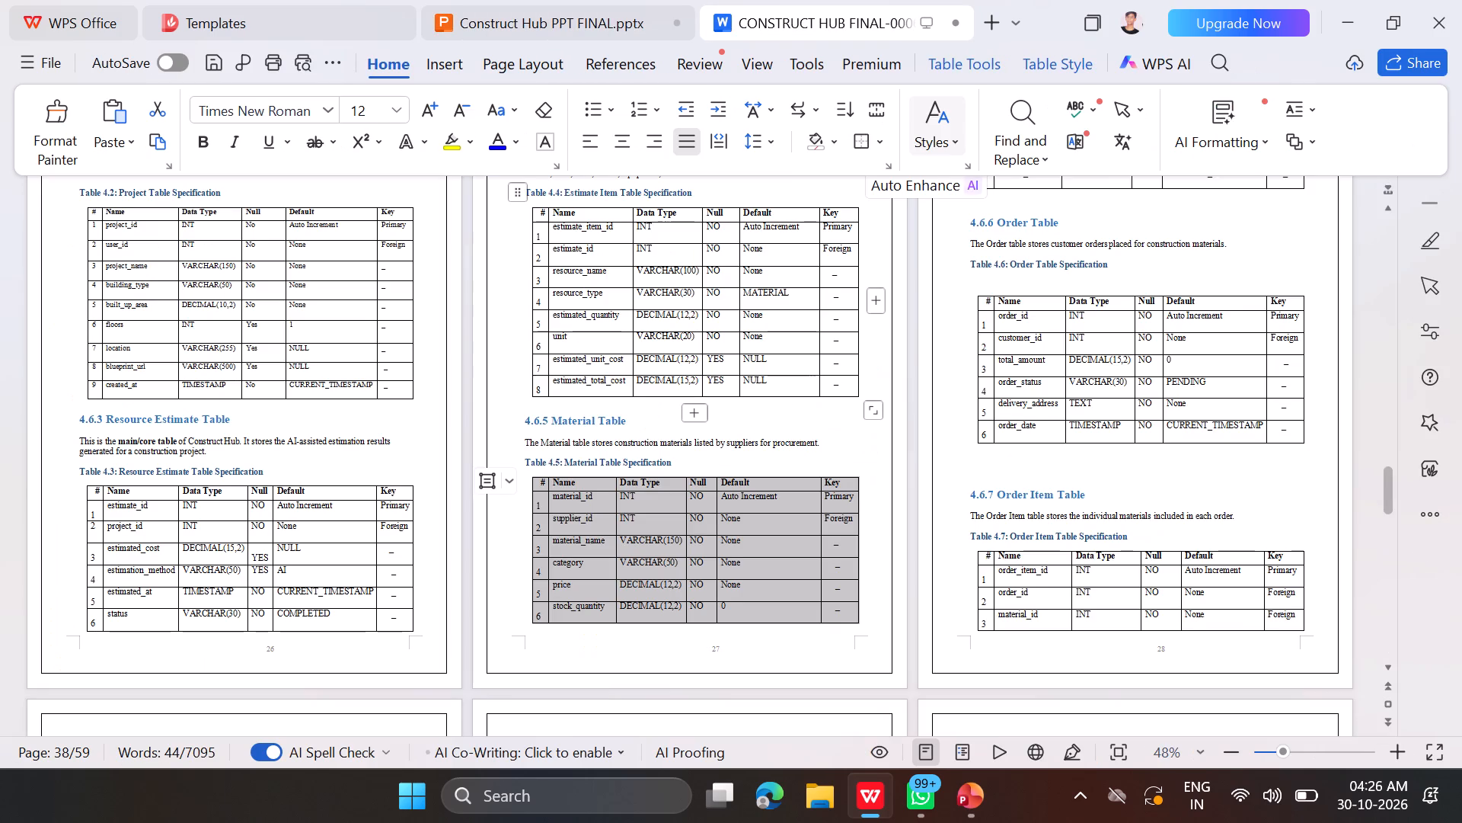
{"action": "scroll", "coordinate": [730, 329], "scroll_direction": "up", "scroll_amount": 1}
{"action": "scroll", "coordinate": [730, 329], "scroll_direction": "right", "scroll_amount": 3}
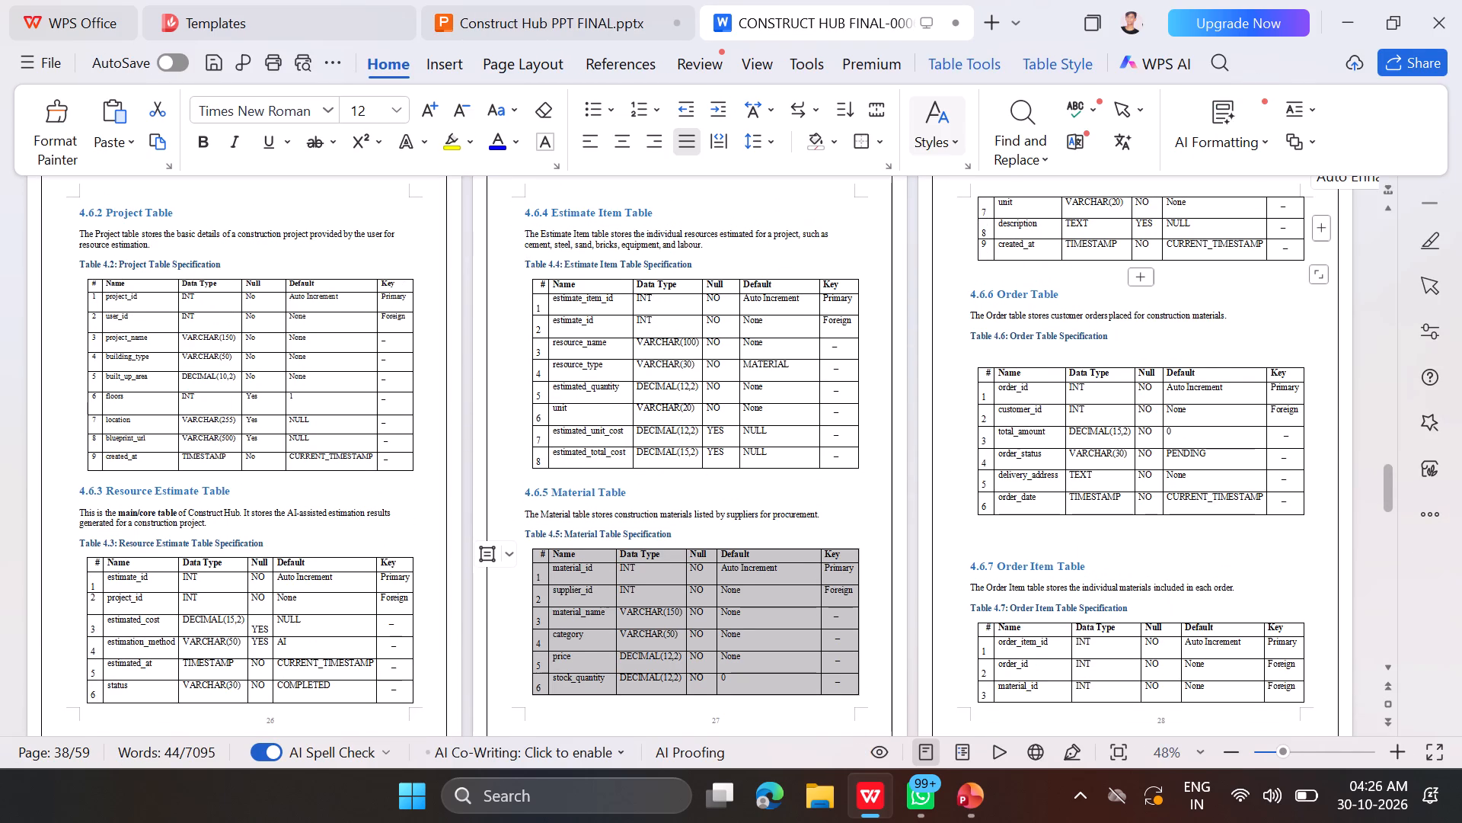
{"action": "left_click_drag", "start_coordinate": [1301, 256], "coordinate": [1018, 196]}
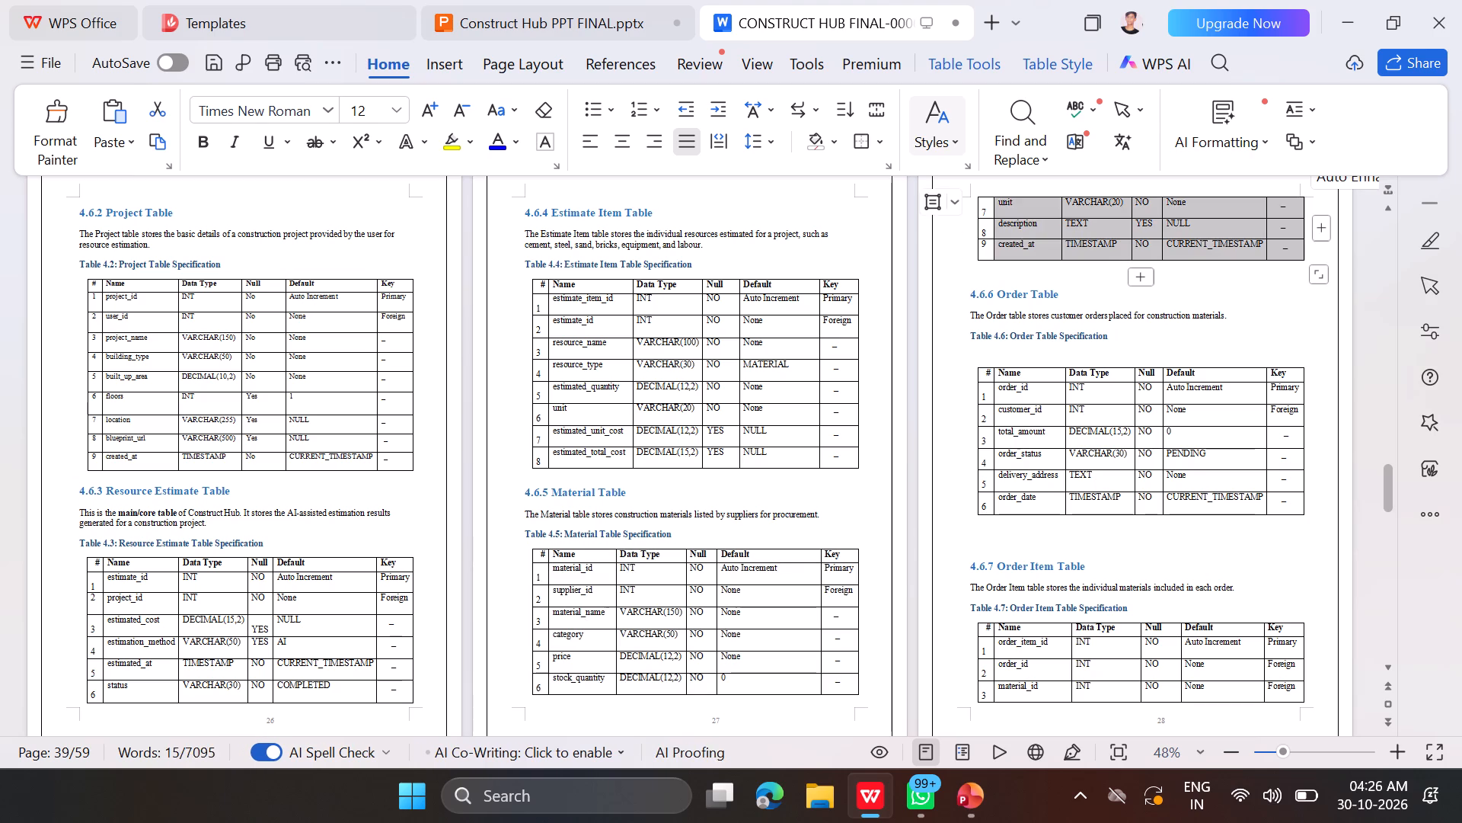
{"action": "left_click_drag", "start_coordinate": [1018, 196], "coordinate": [535, 575]}
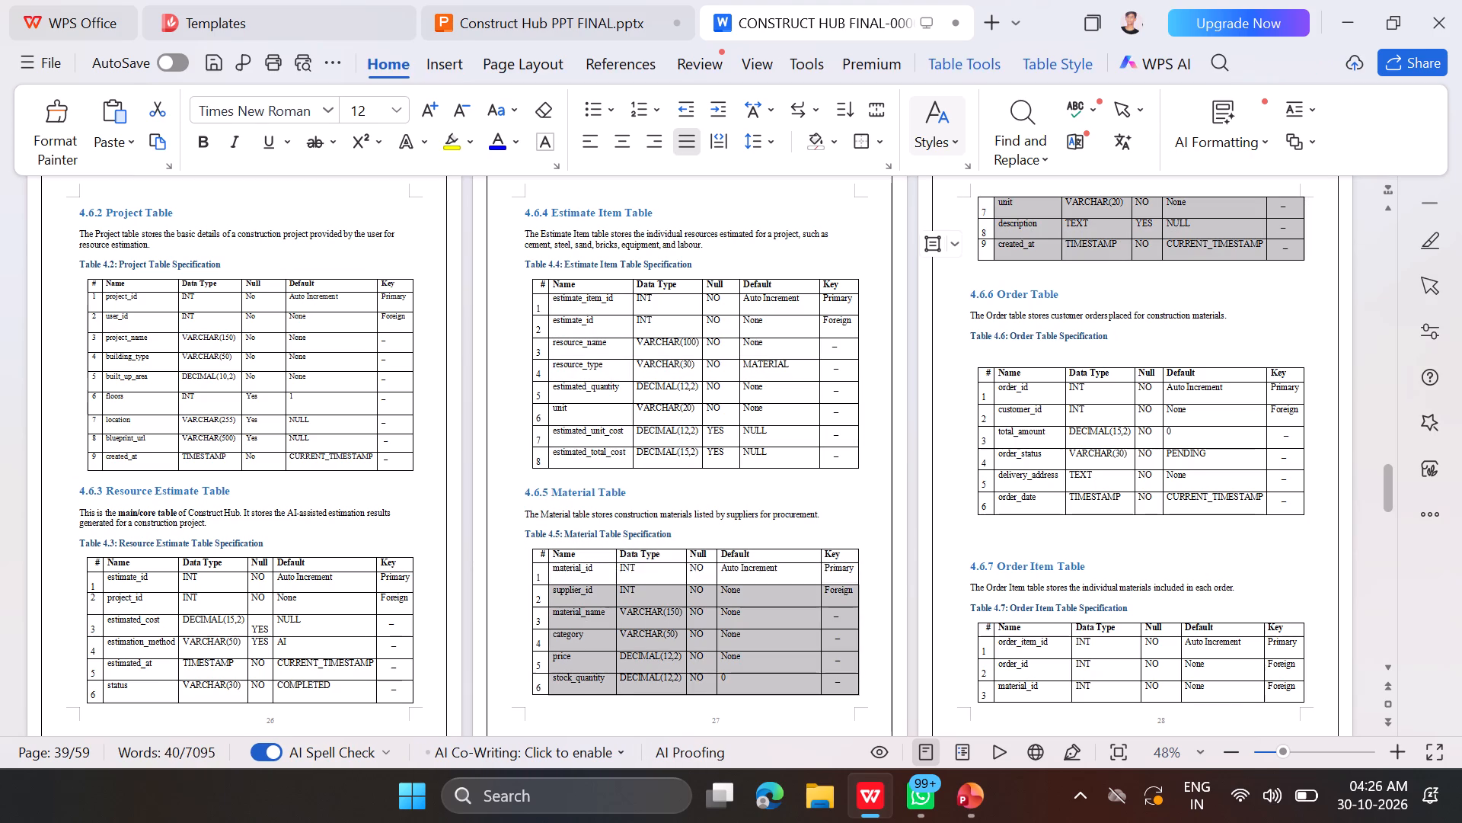
{"action": "left_click_drag", "start_coordinate": [535, 575], "coordinate": [499, 556]}
{"action": "key", "text": "ctrl+c"}
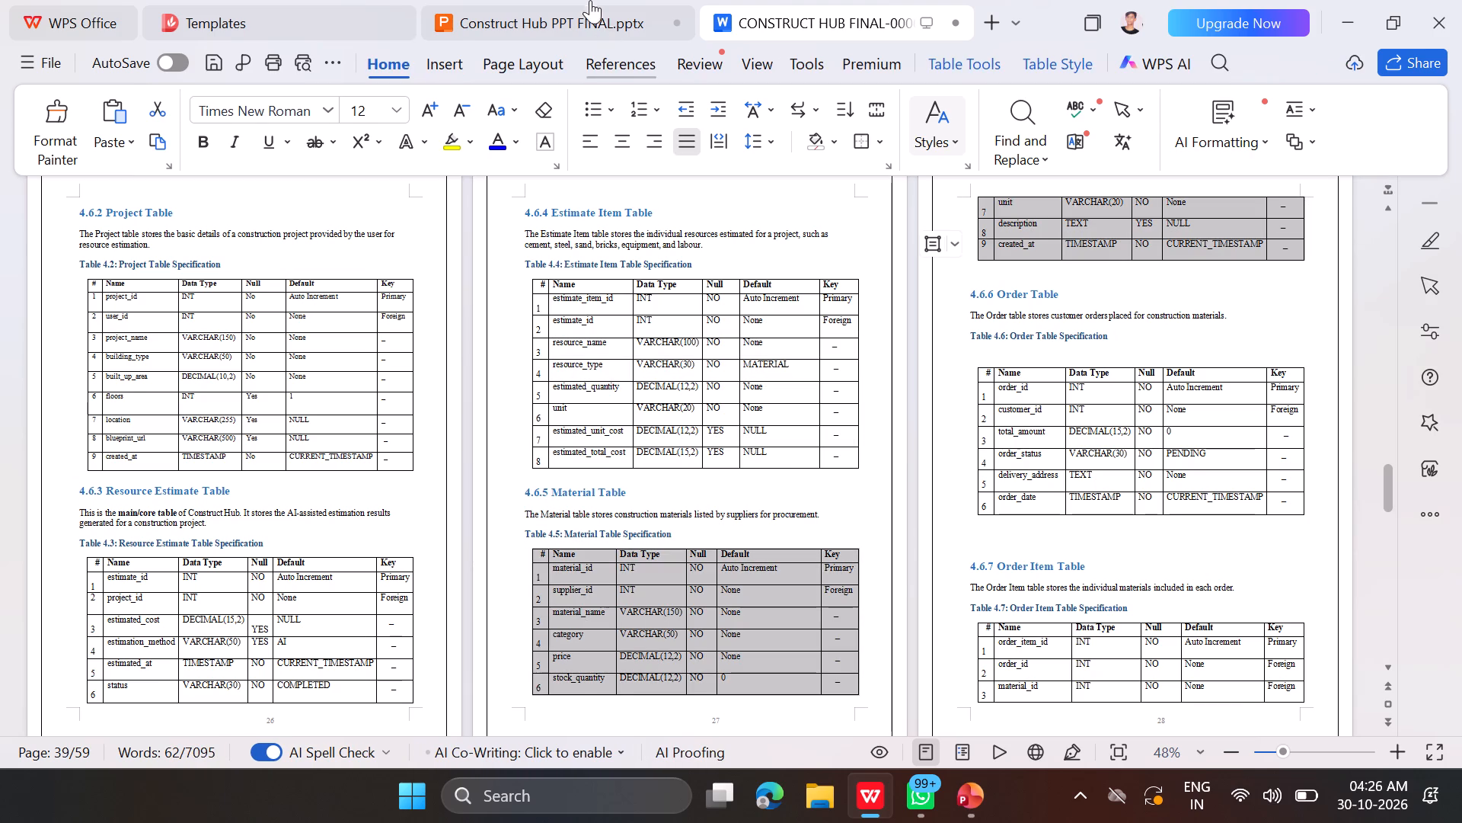
{"action": "left_click", "coordinate": [583, 0]}
{"action": "key", "text": "ctrl+z"}
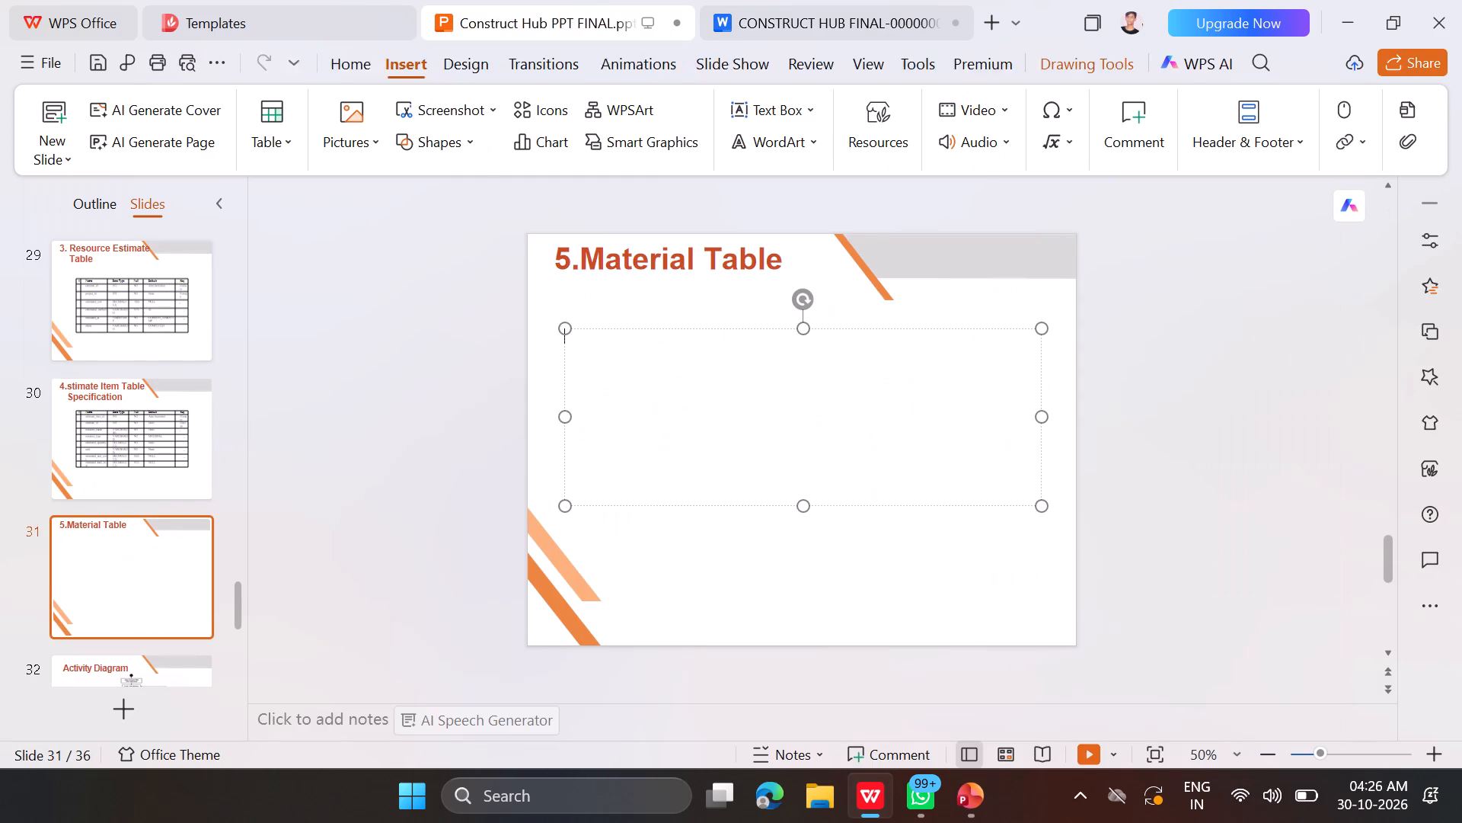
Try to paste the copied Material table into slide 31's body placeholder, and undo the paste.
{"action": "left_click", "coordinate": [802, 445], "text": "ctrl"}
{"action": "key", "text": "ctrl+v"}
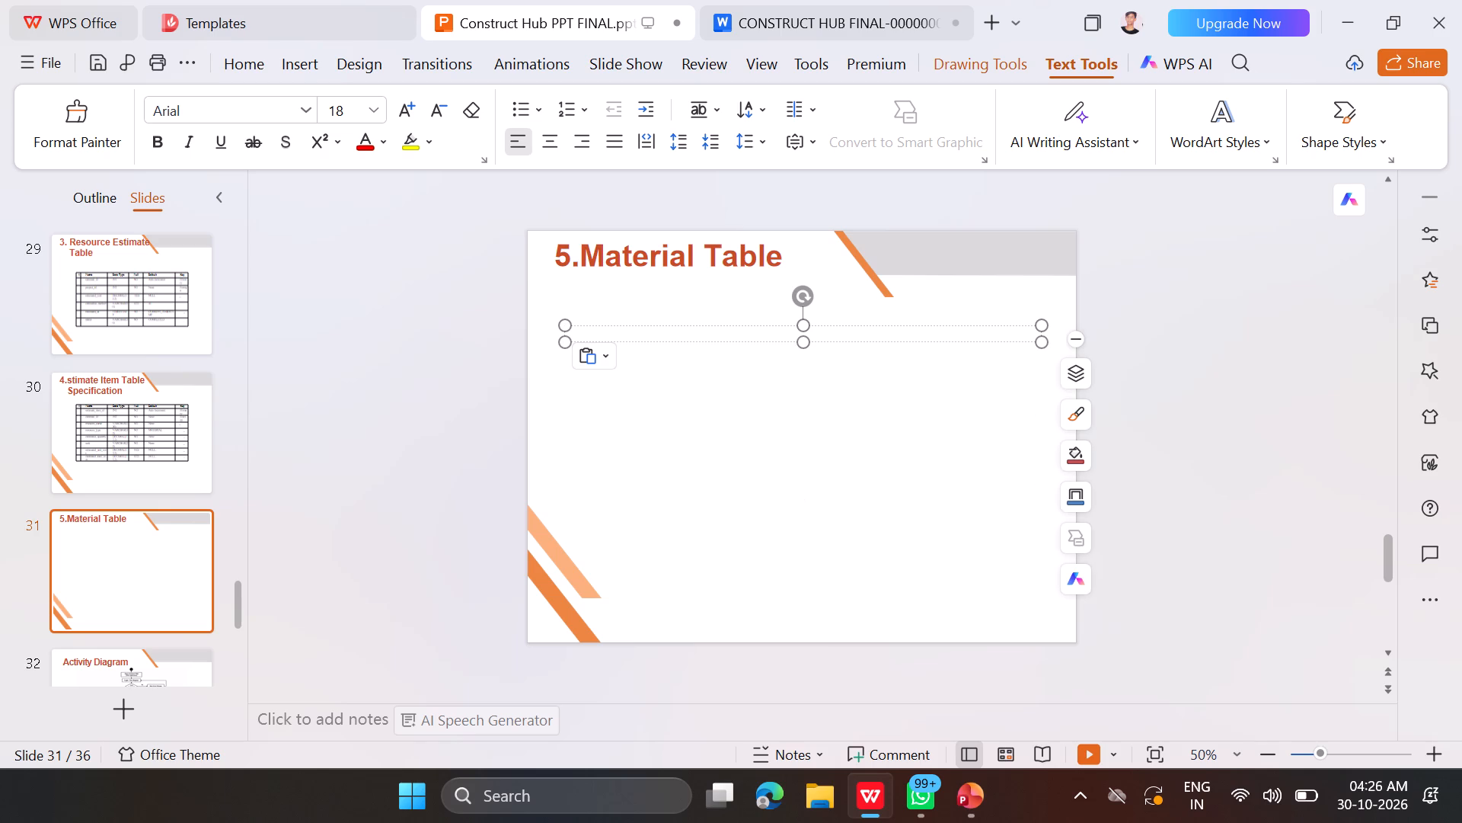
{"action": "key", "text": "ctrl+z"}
Copy the full Material table selection from the report again and paste it onto slide 31 below the title.
{"action": "left_click", "coordinate": [749, 399]}
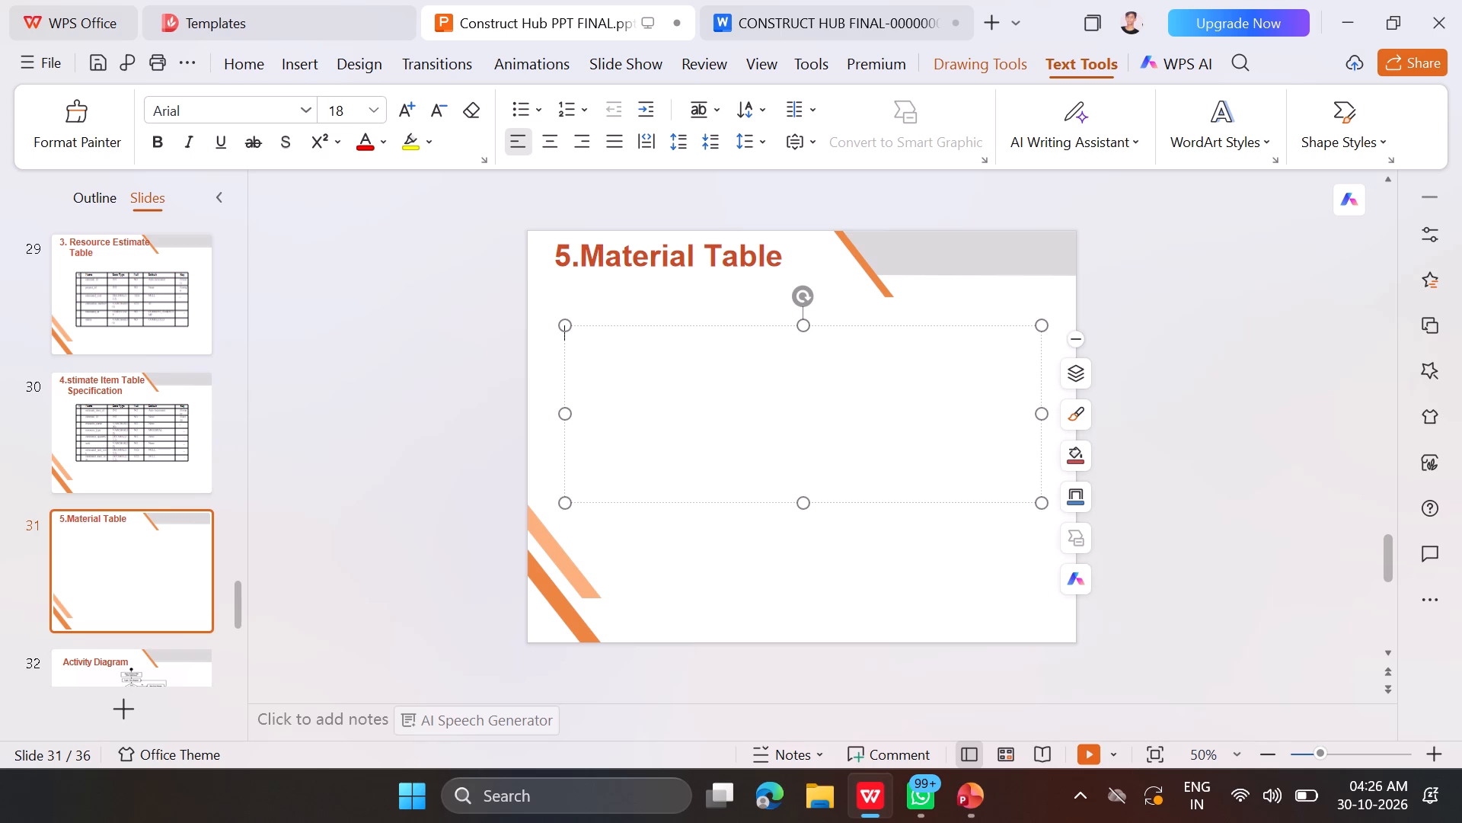
{"action": "left_click", "coordinate": [838, 0]}
{"action": "key", "text": "ctrl+c"}
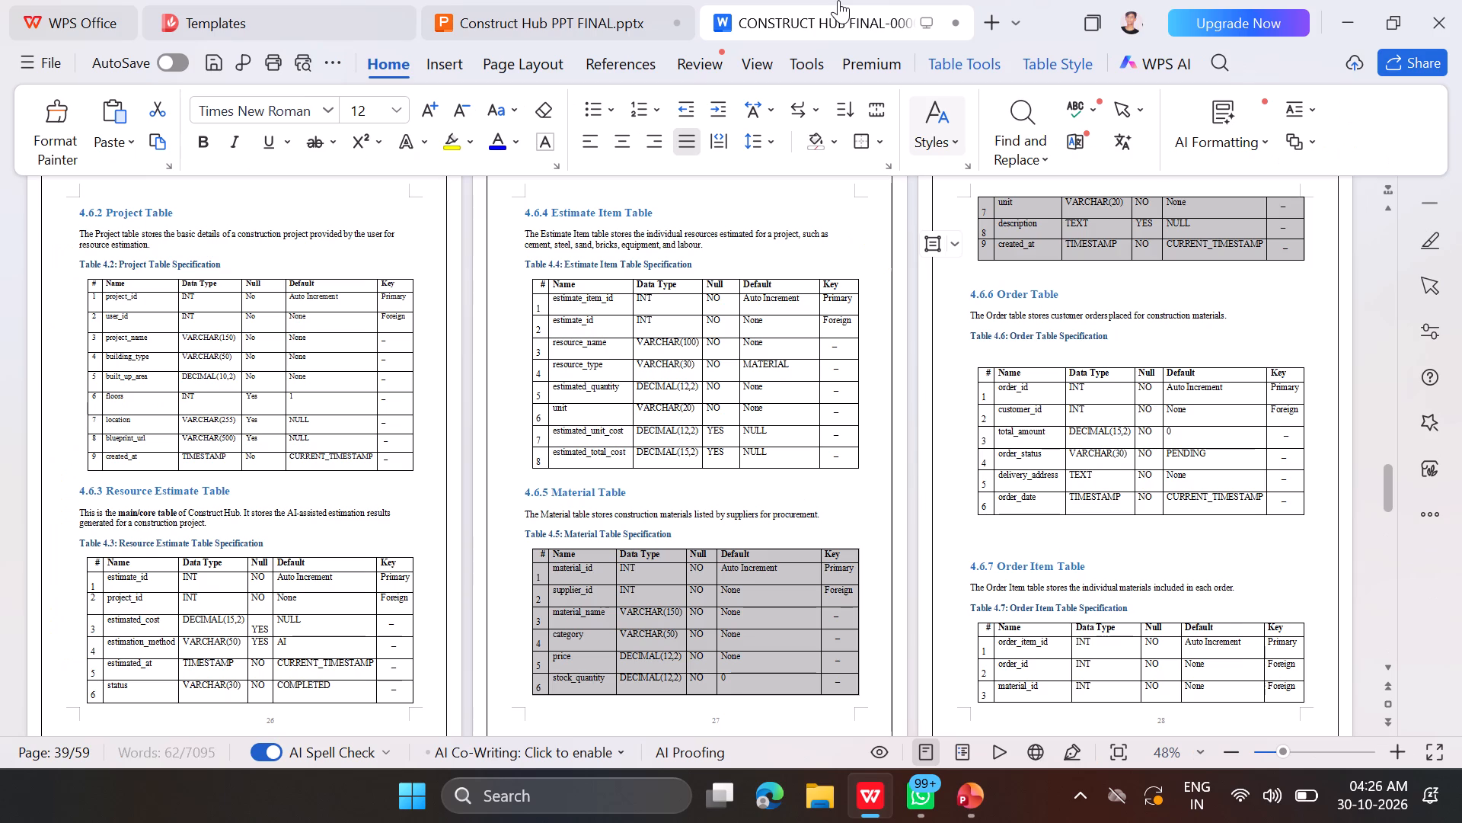
{"action": "left_click", "coordinate": [479, 0]}
{"action": "key", "text": "ctrl+v"}
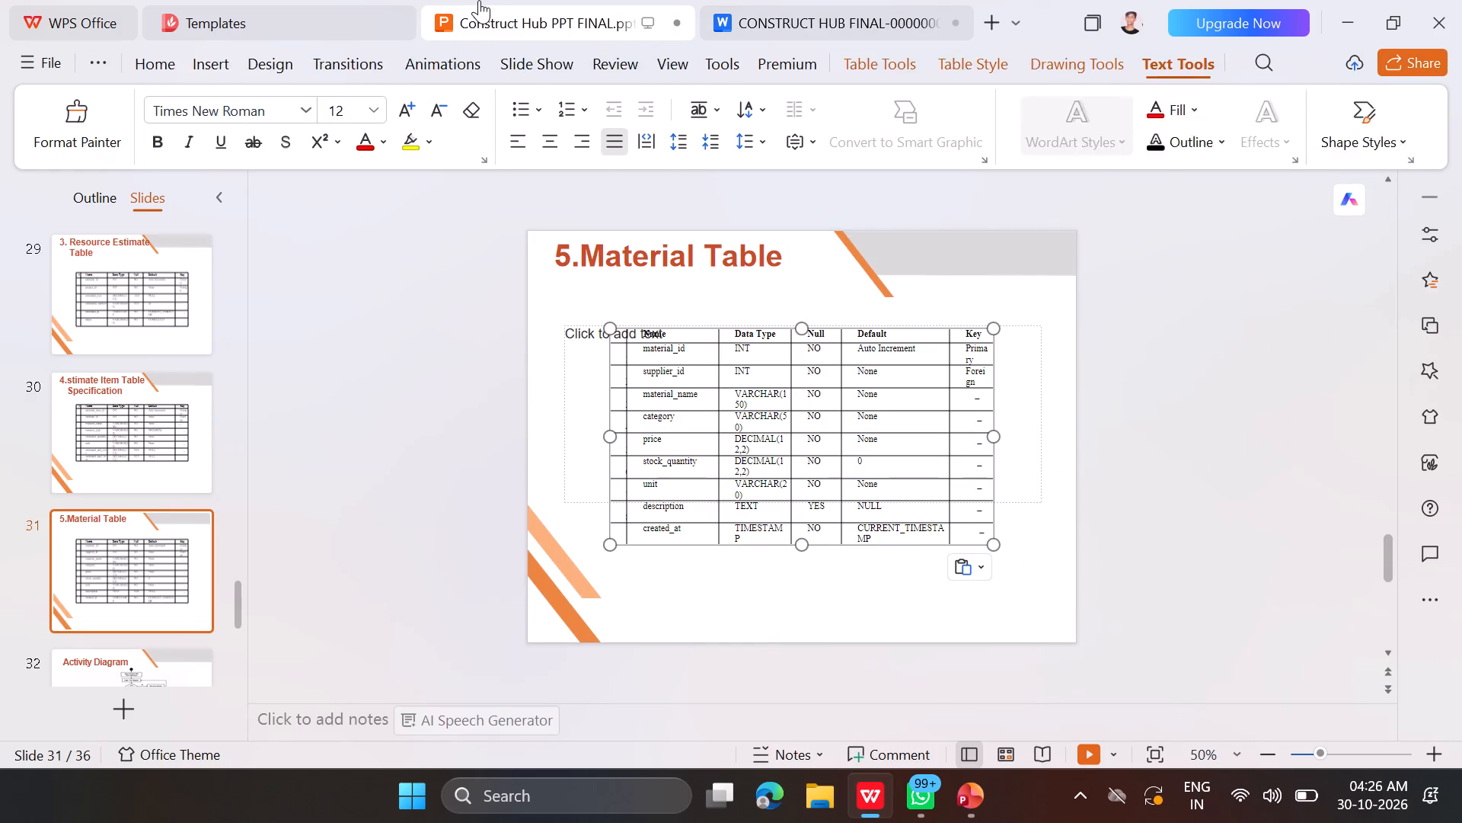
{"action": "left_click", "coordinate": [1155, 414]}
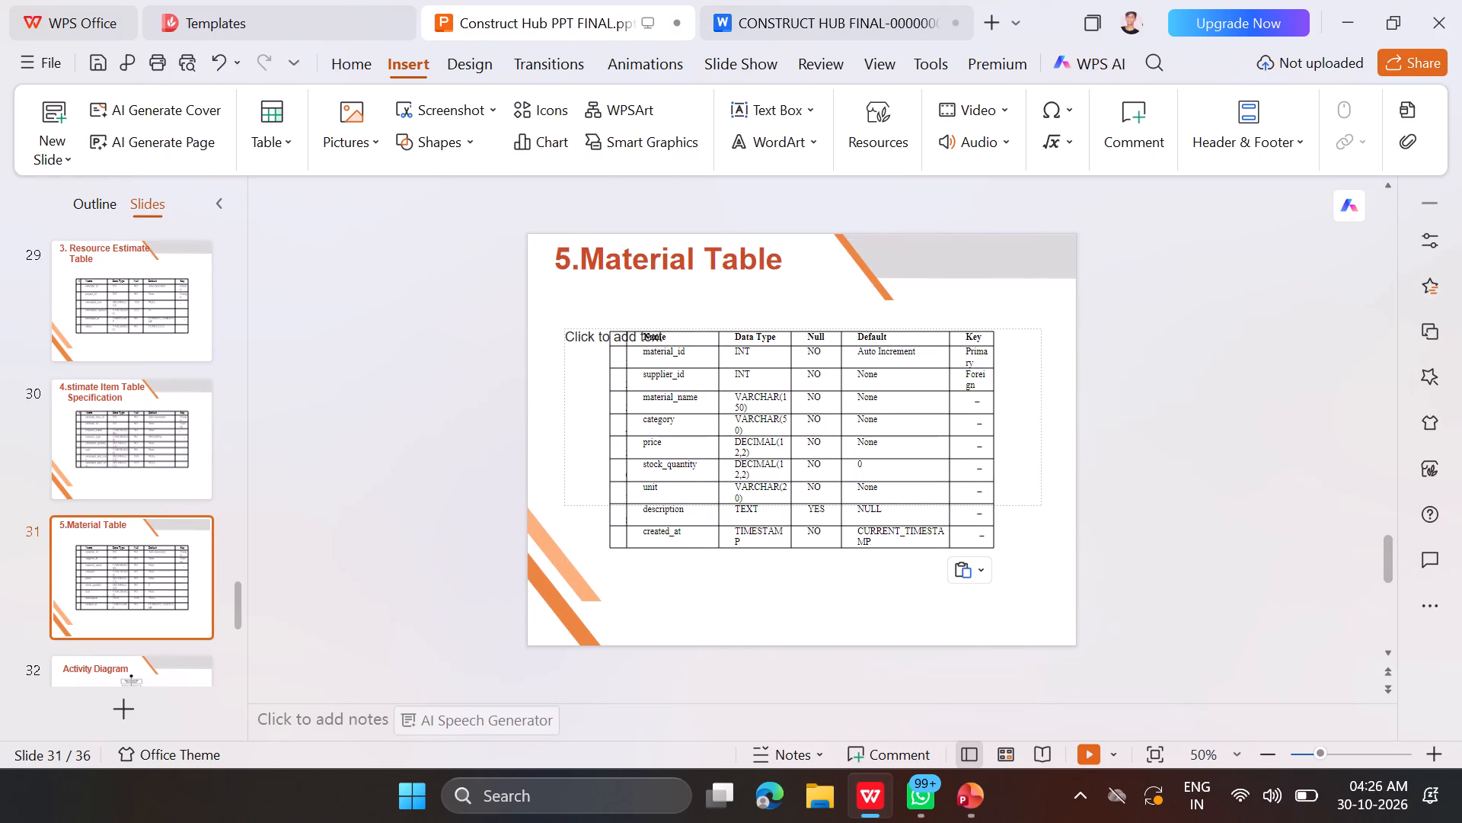
{"action": "double_click", "coordinate": [1155, 414]}
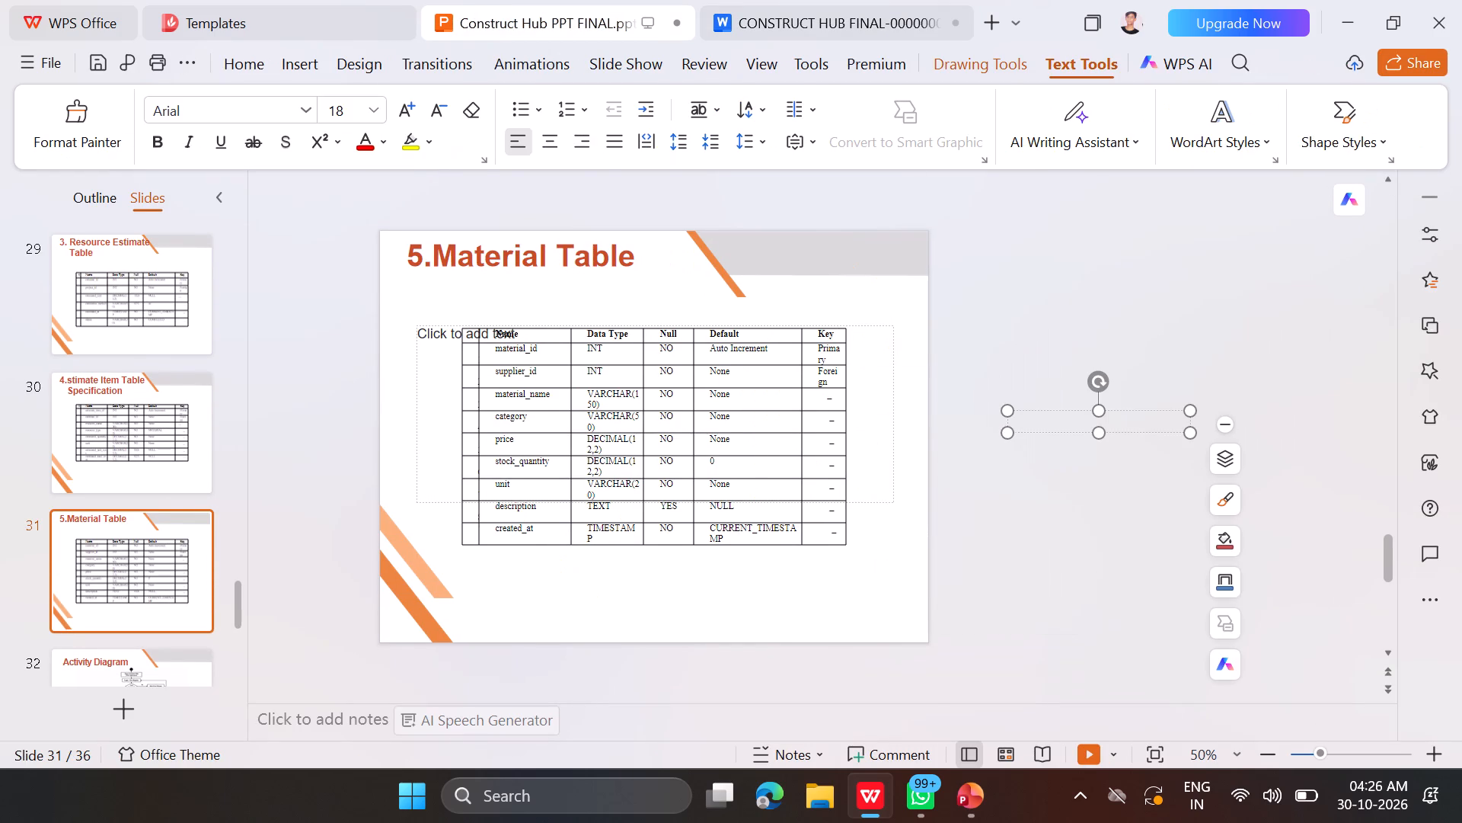
{"action": "double_click", "coordinate": [918, 381]}
Examine the empty body placeholder behind the table on slide 30 and look back through the earlier table slides.
{"action": "key", "text": "Up"}
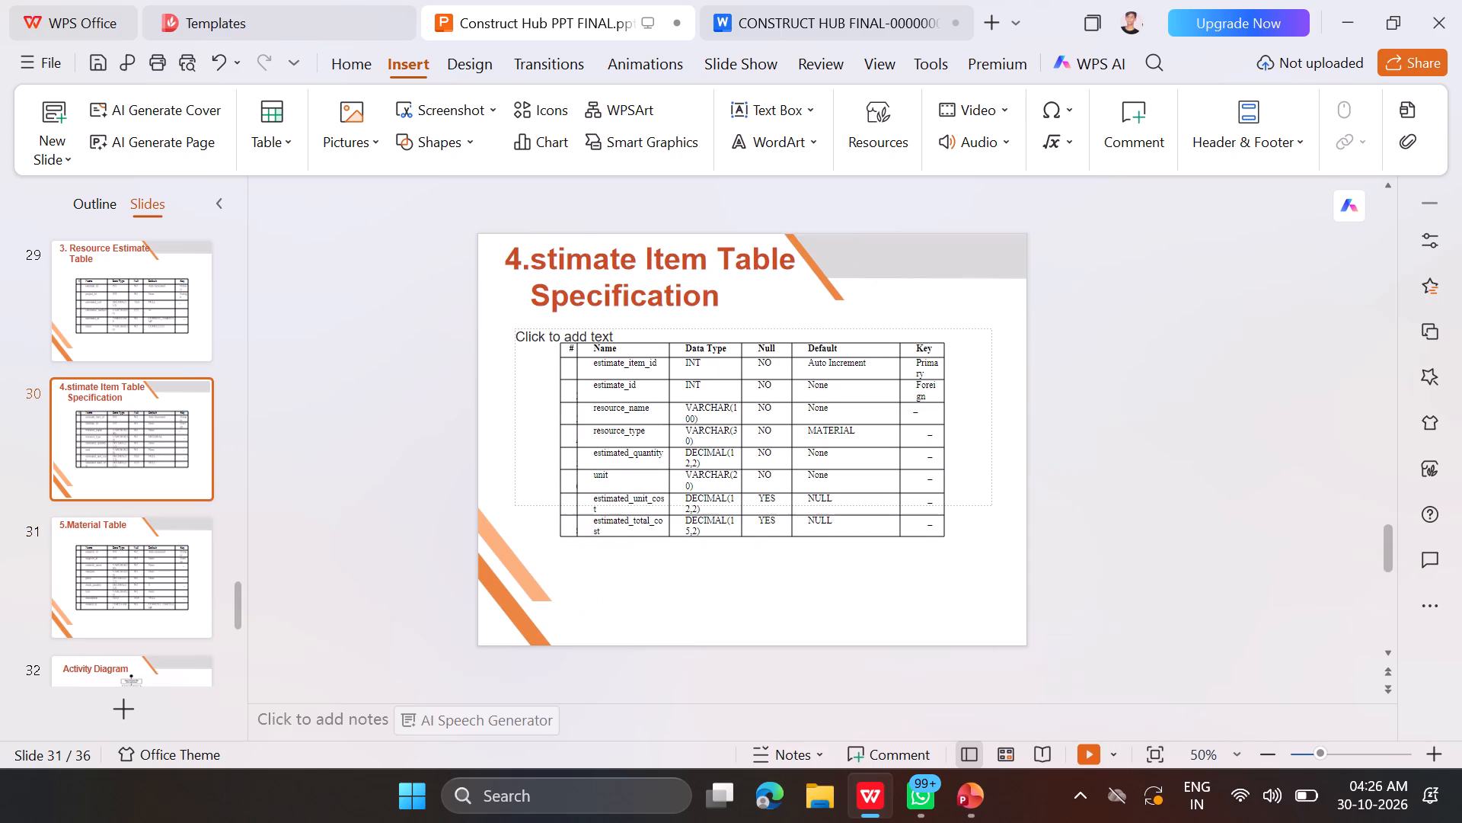
{"action": "left_click", "coordinate": [642, 340]}
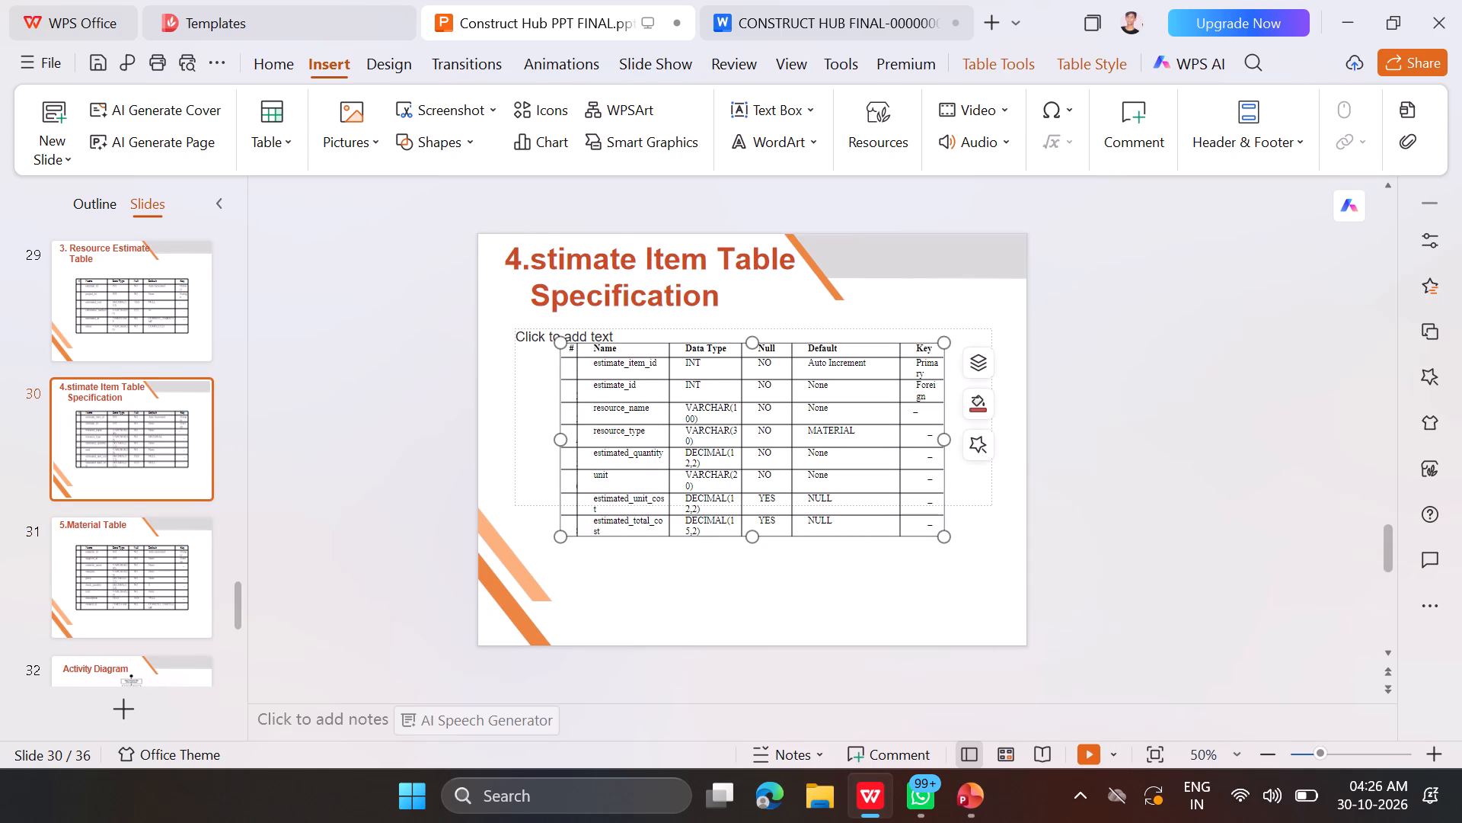
{"action": "left_click", "coordinate": [630, 323]}
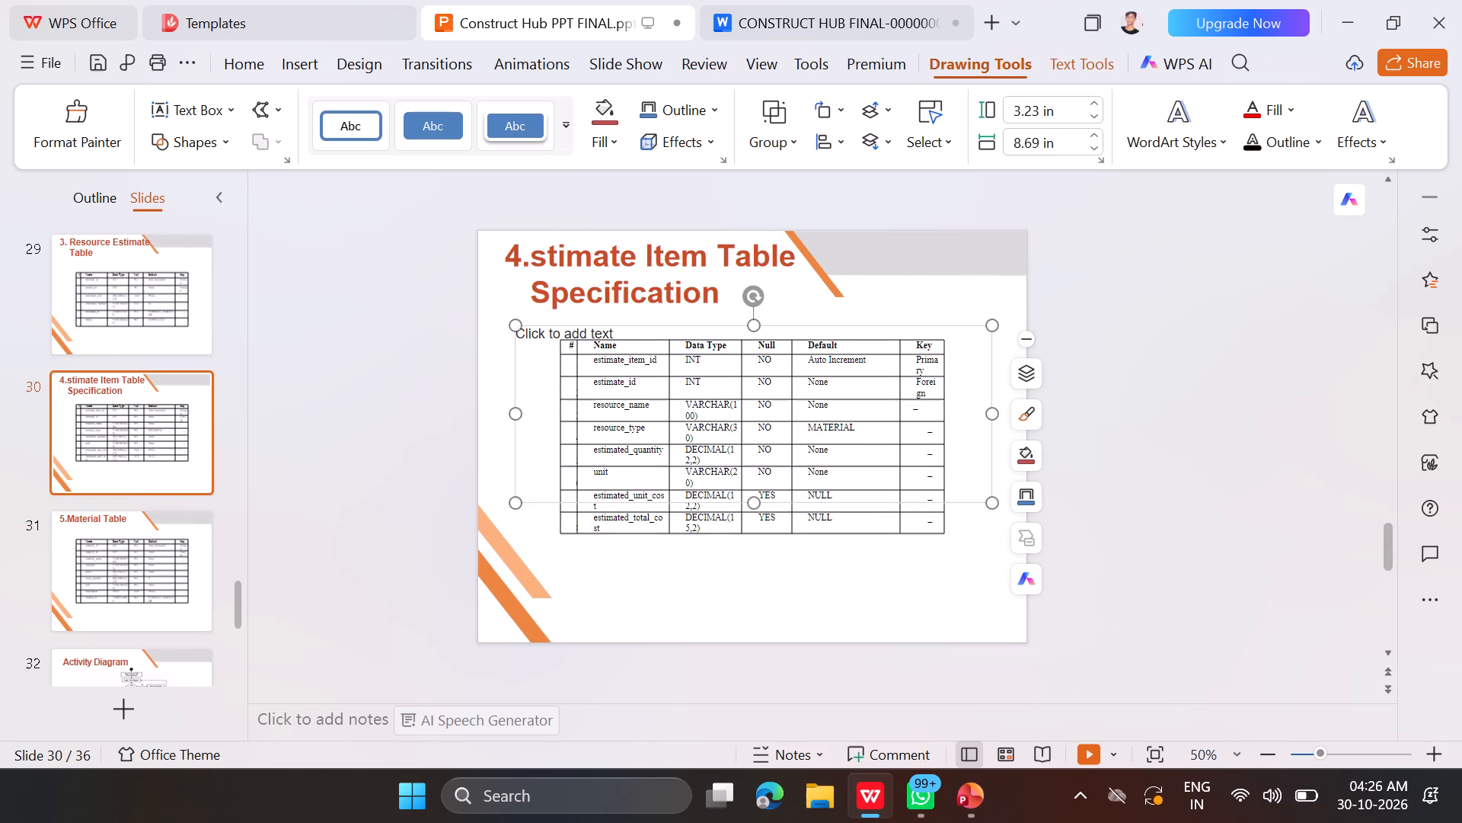
{"action": "left_click", "coordinate": [533, 375]}
{"action": "left_click", "coordinate": [1146, 362]}
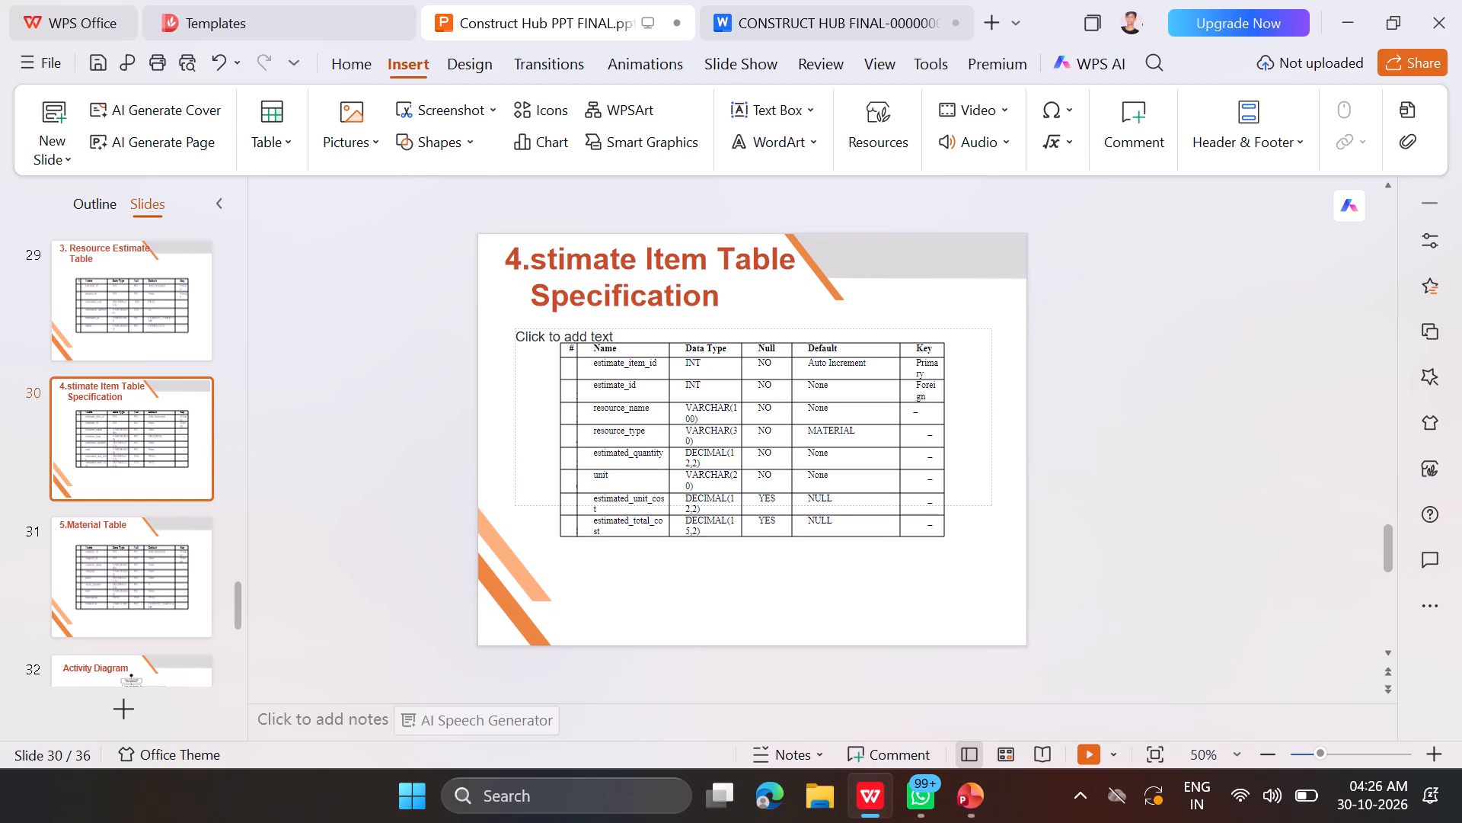
{"action": "left_click", "coordinate": [524, 410]}
{"action": "double_click", "coordinate": [524, 410]}
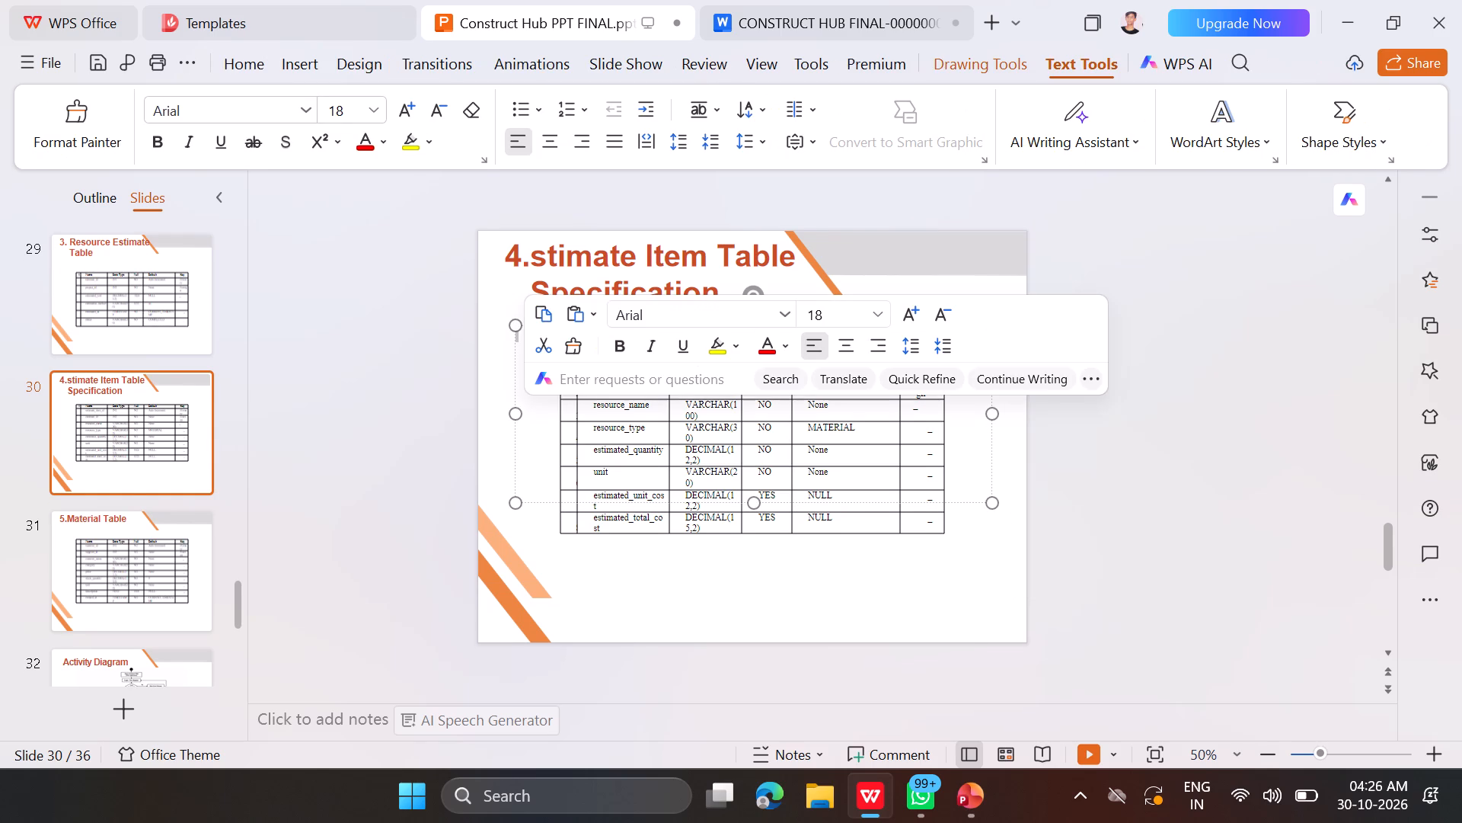
{"action": "left_click", "coordinate": [494, 410]}
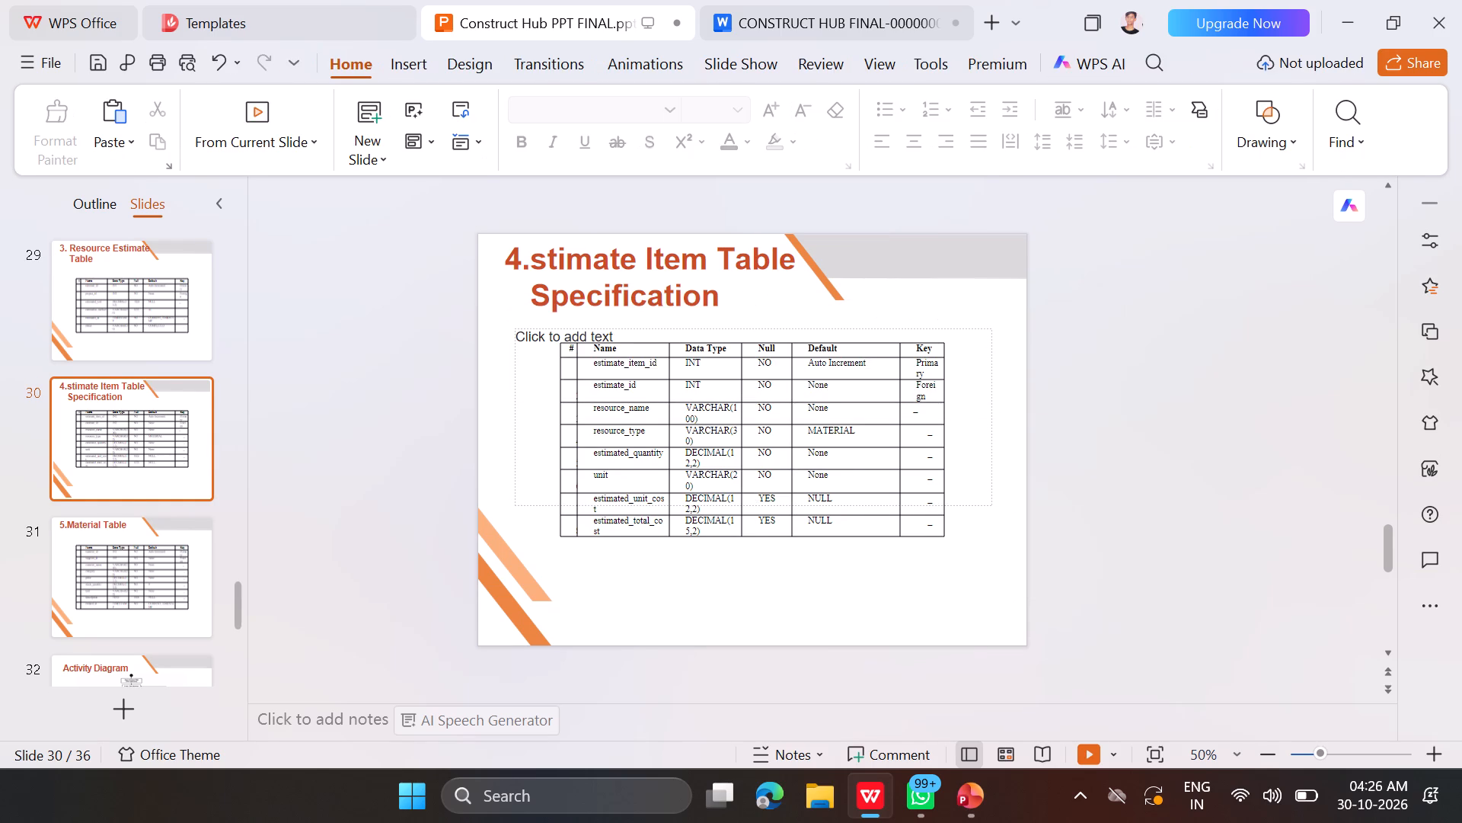
{"action": "key", "text": "Up"}
{"action": "key", "text": "Up"}
{"action": "key", "text": "Up"}
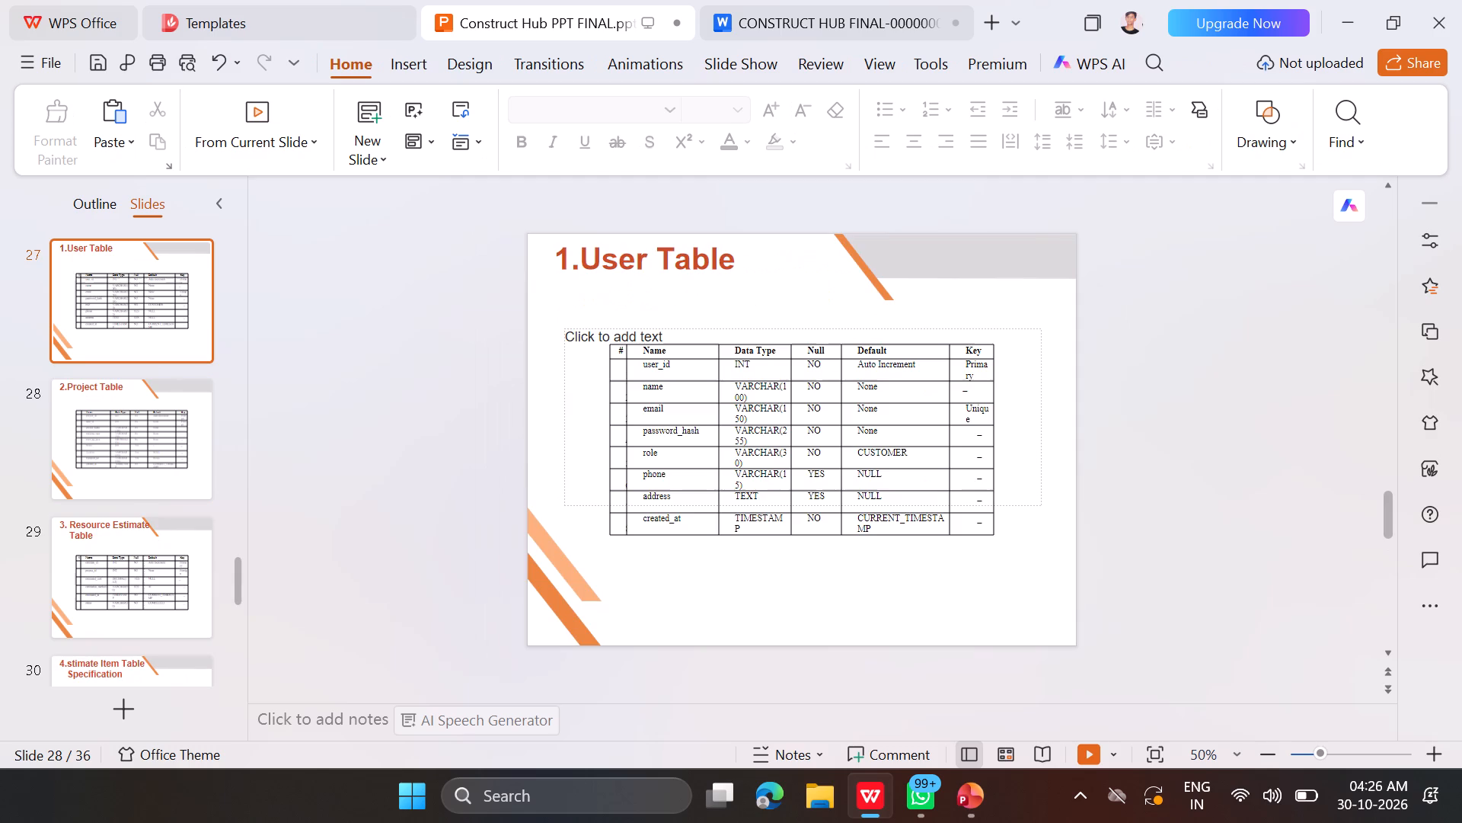
{"action": "key", "text": "Up"}
{"action": "key", "text": "Down"}
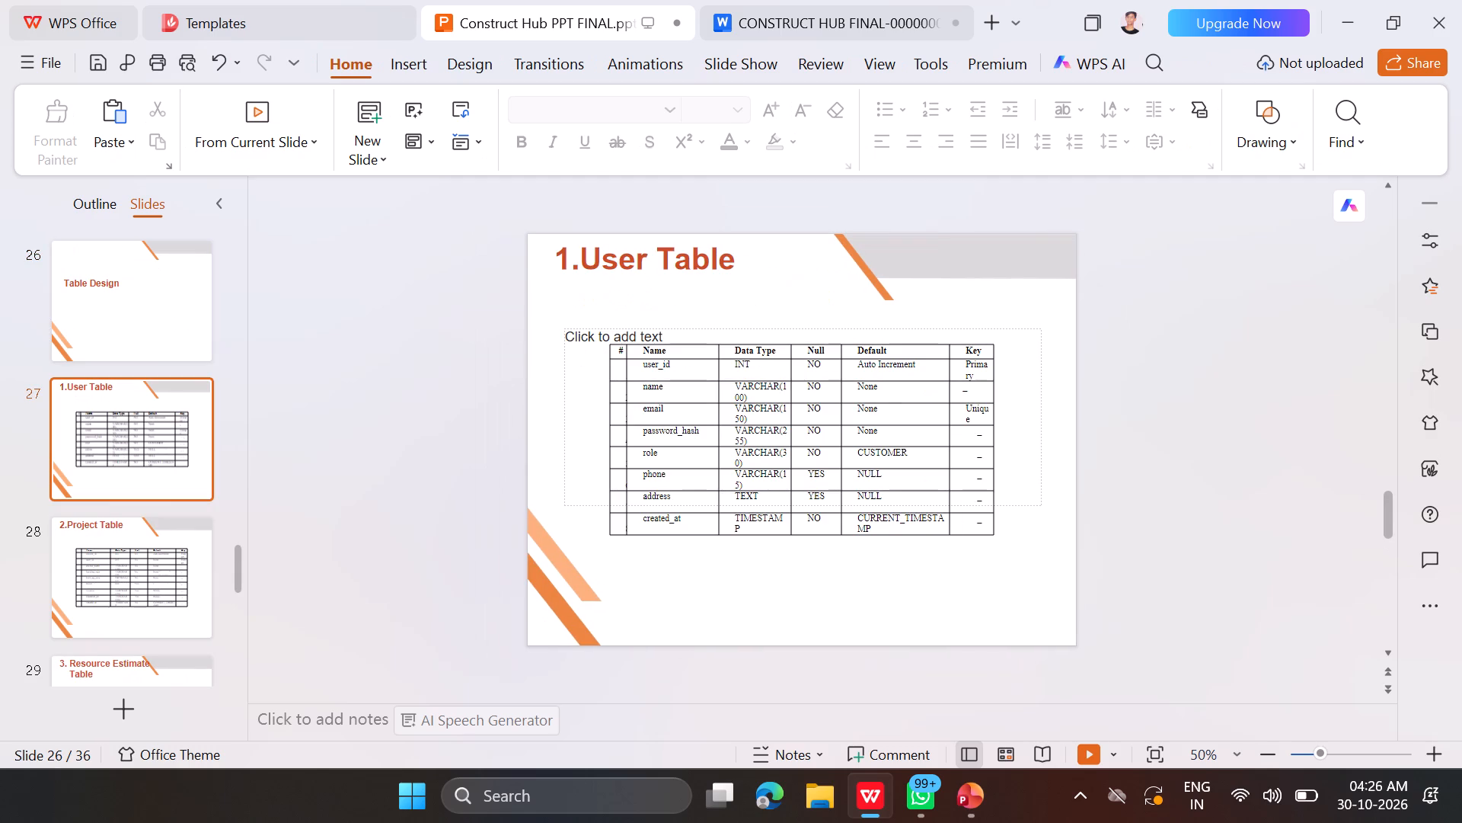
Enter a single space in the empty body placeholders behind the tables on slides 27 and 28 to hide their prompt text.
{"action": "left_click", "coordinate": [673, 331]}
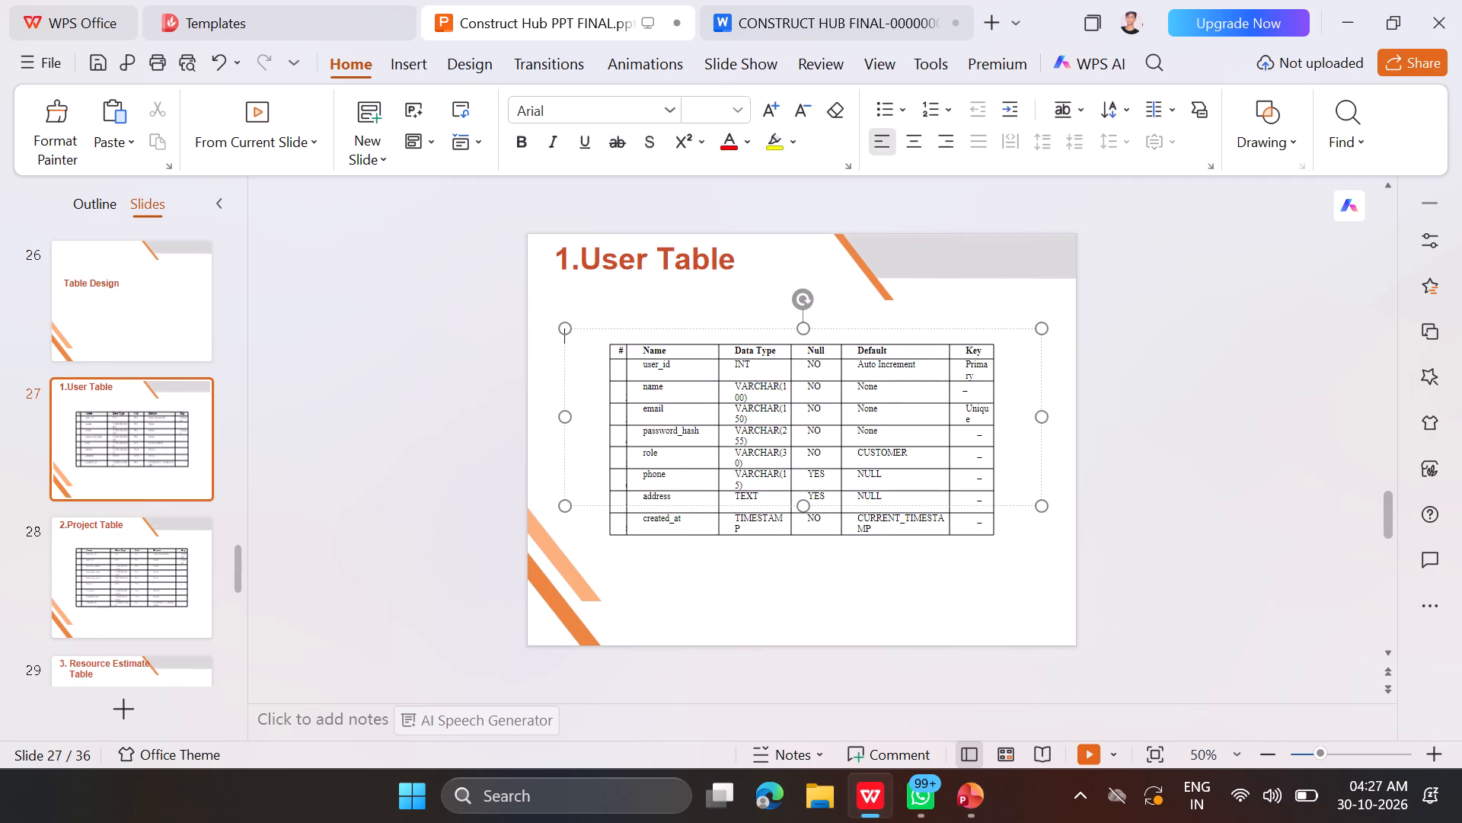
{"action": "key", "text": "space"}
{"action": "left_click", "coordinate": [1208, 403]}
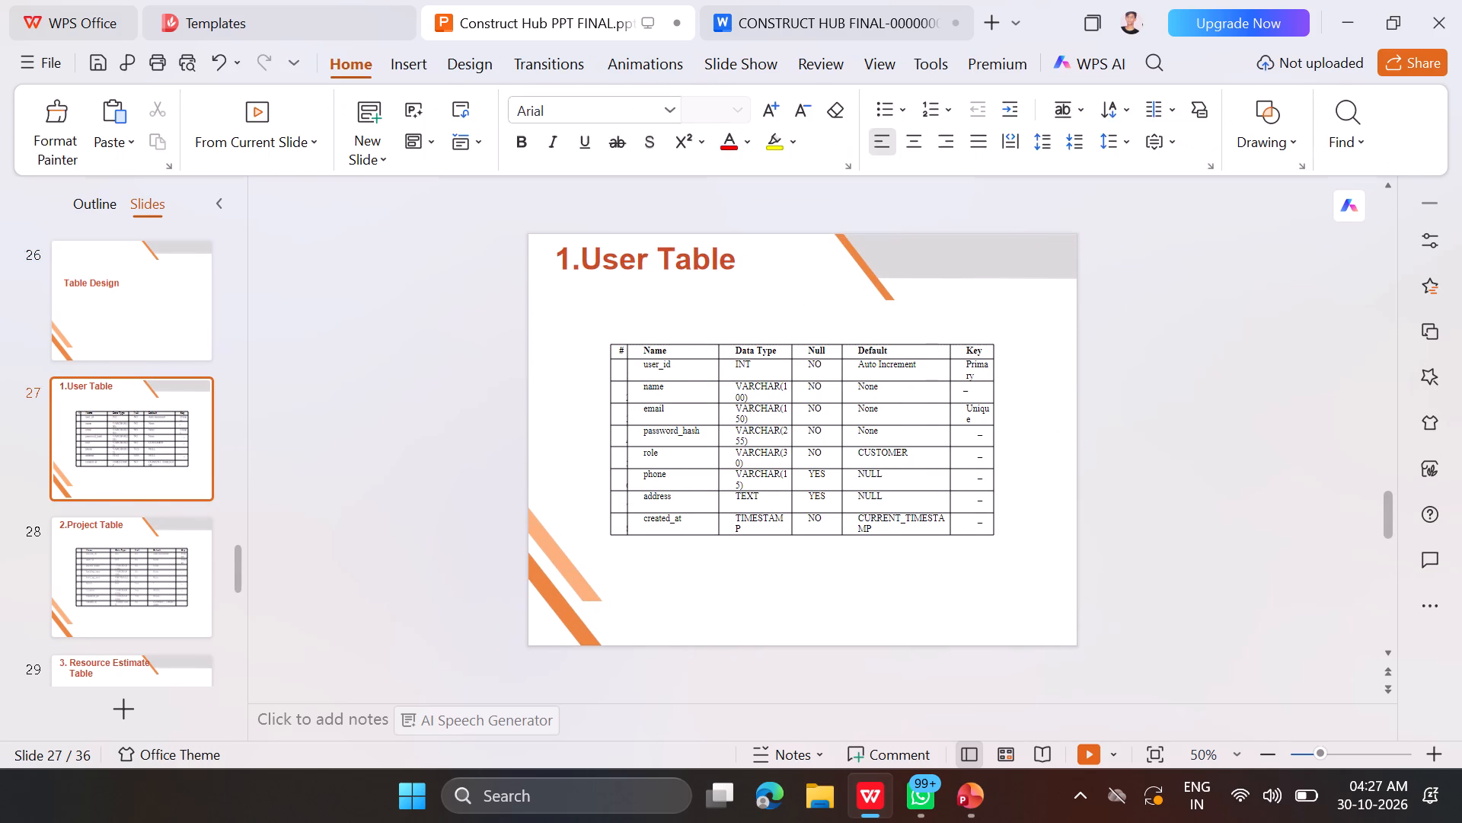
{"action": "key", "text": "Down"}
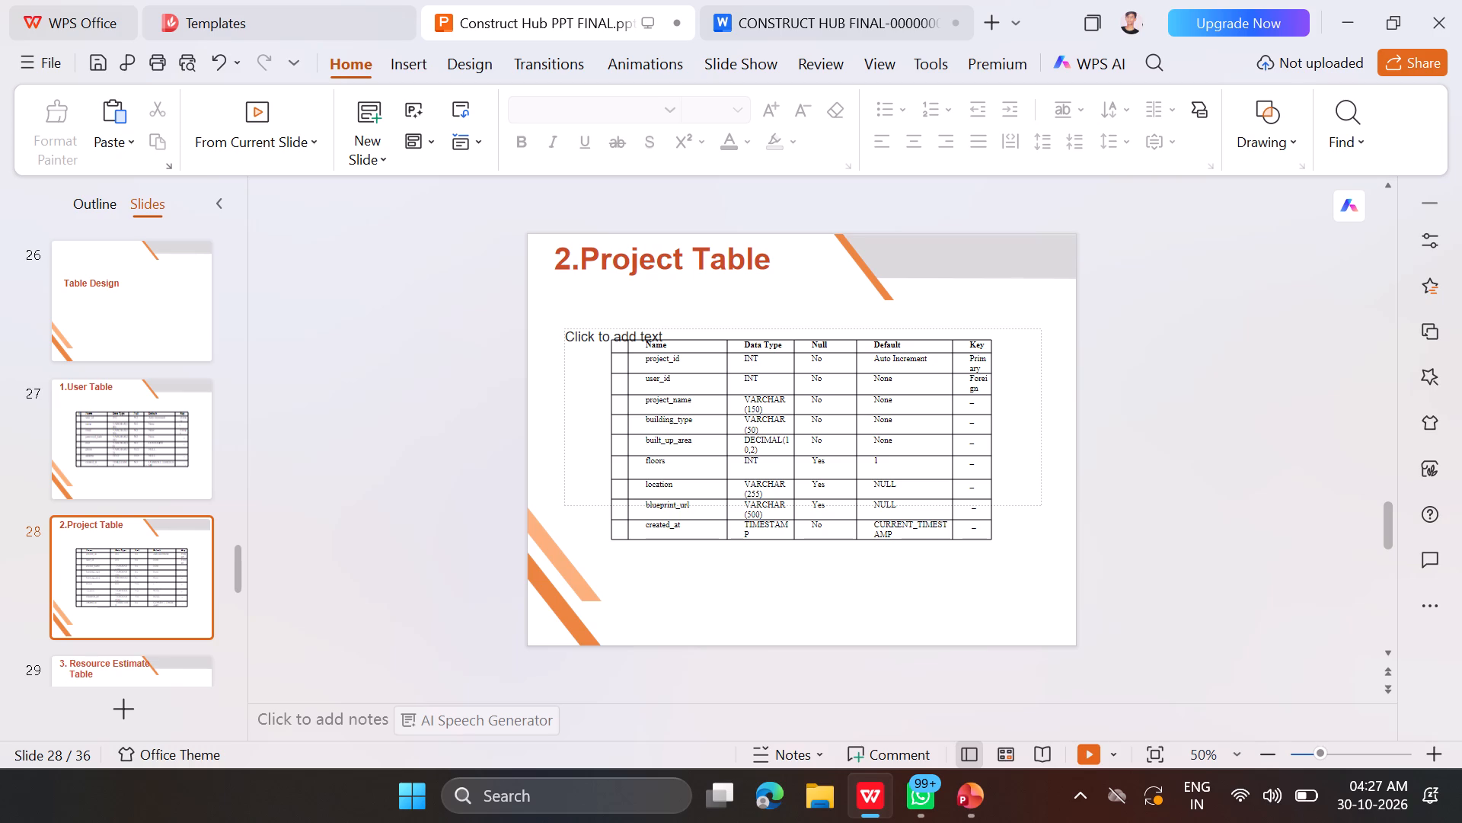
{"action": "left_click", "coordinate": [713, 339]}
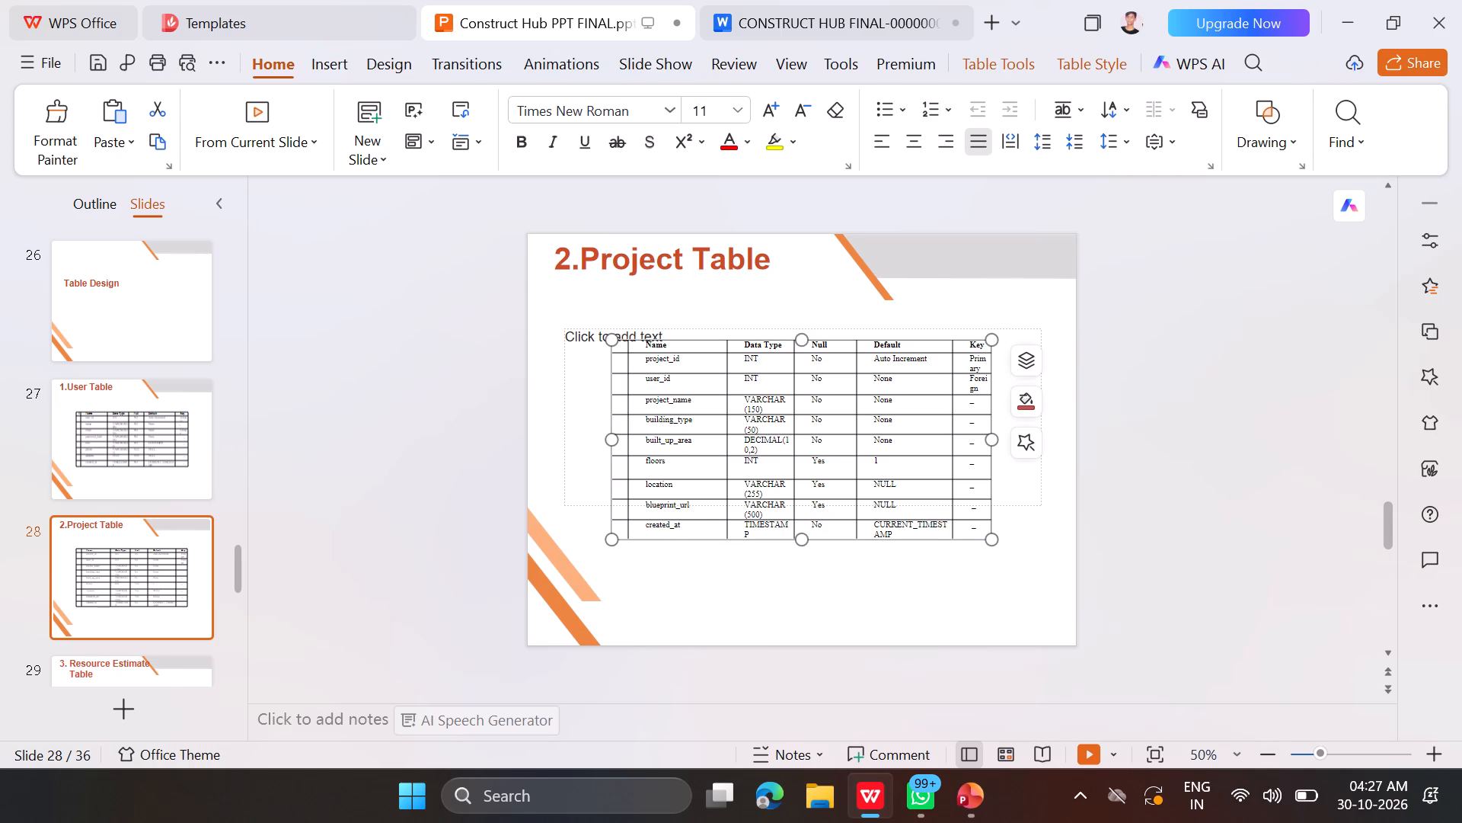
{"action": "left_click", "coordinate": [574, 400]}
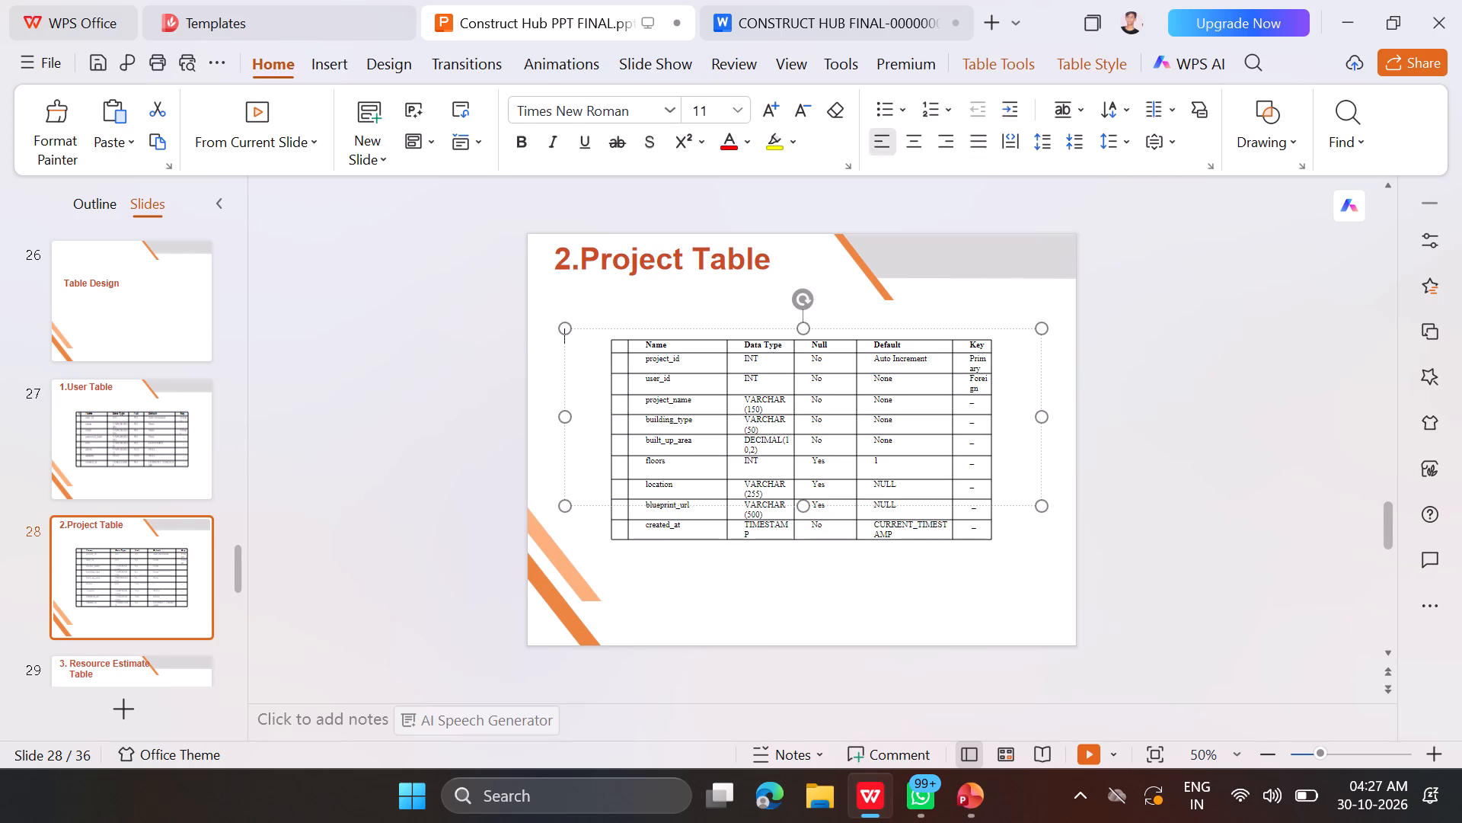
{"action": "key", "text": "space"}
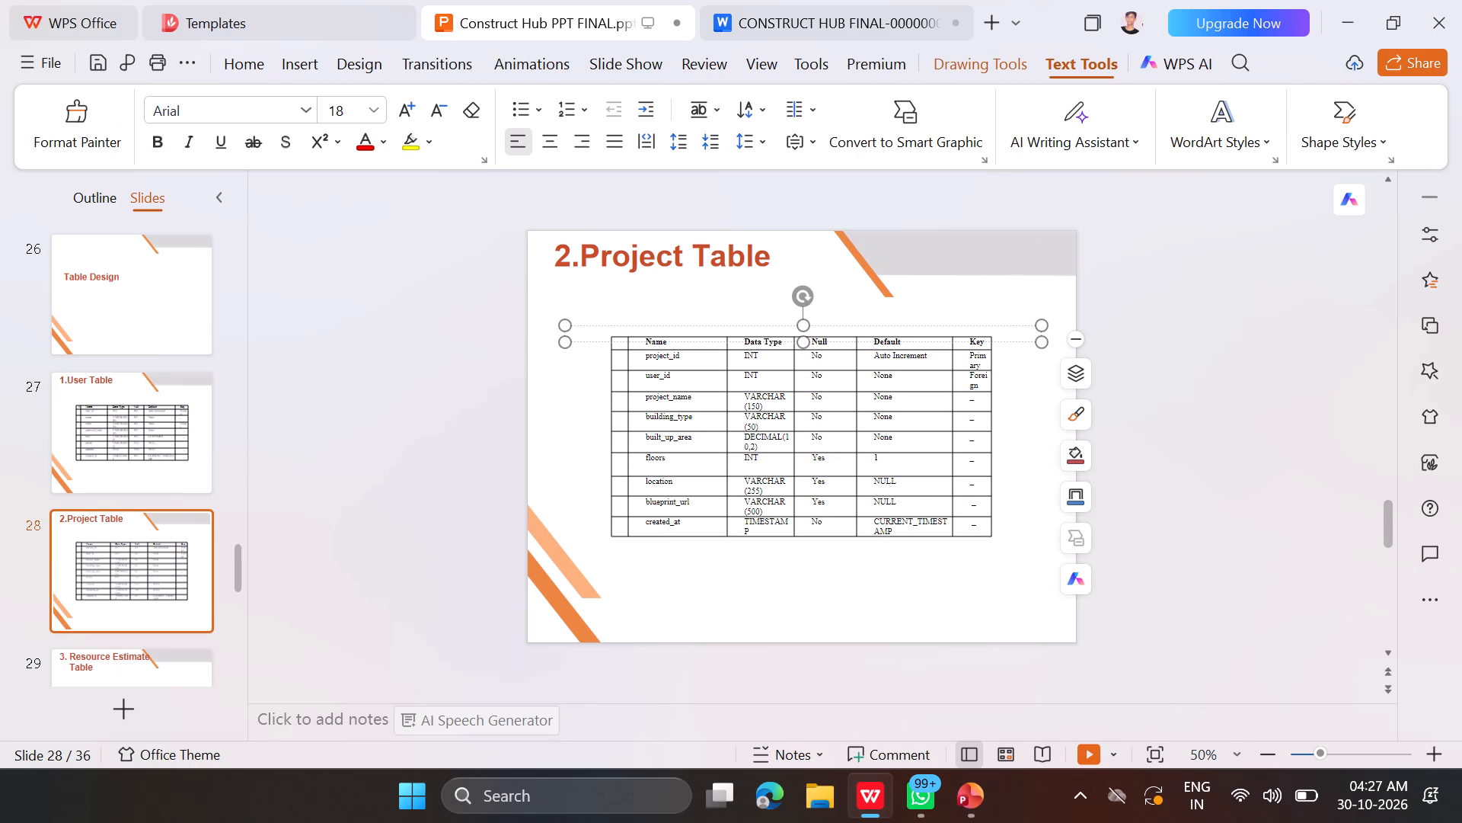
{"action": "left_click", "coordinate": [1343, 392]}
Enter a single space in the empty body placeholders behind the tables on slides 29 and 30 to hide their prompt text.
{"action": "key", "text": "Down"}
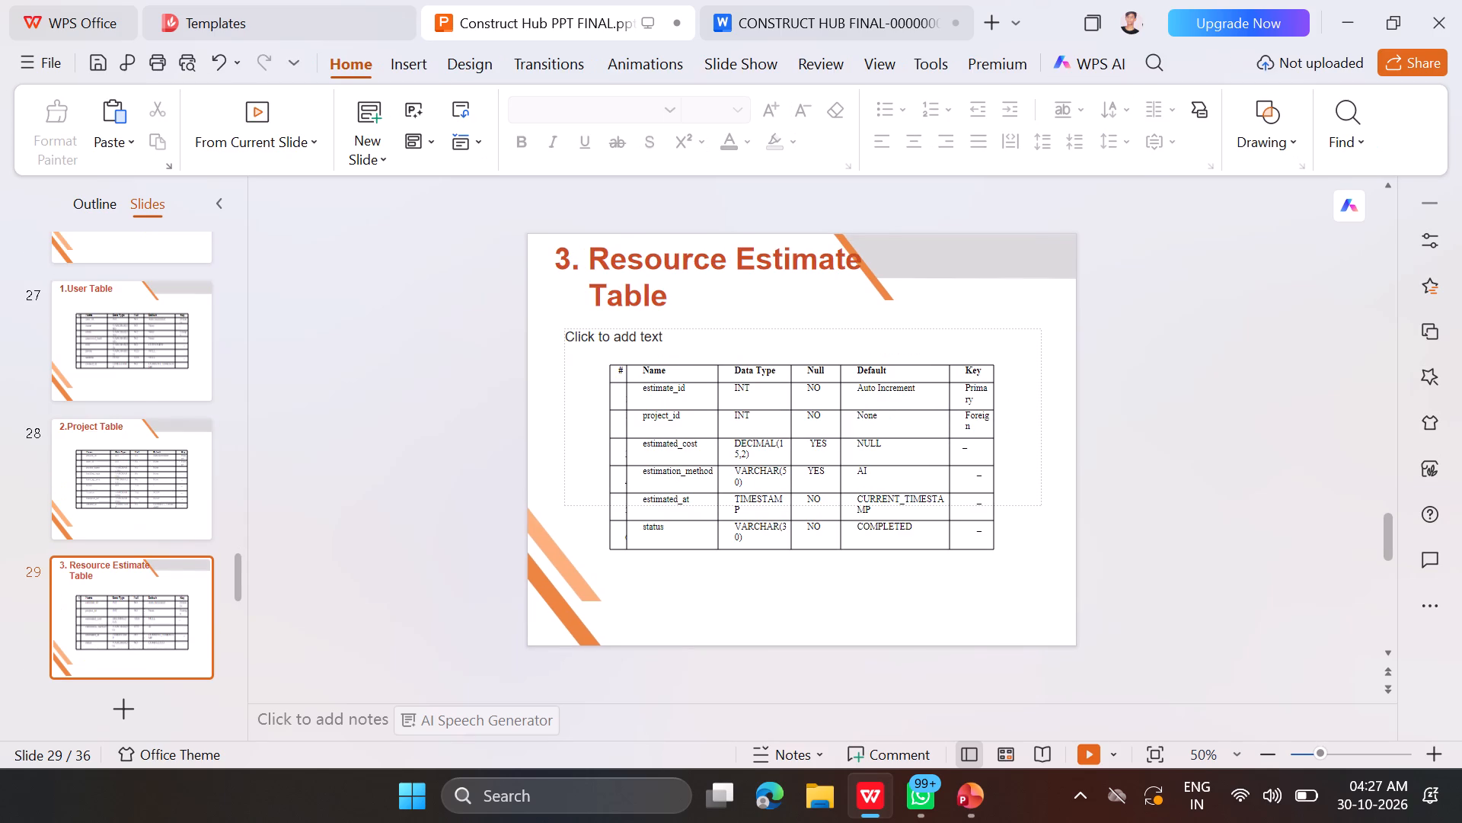
{"action": "left_click", "coordinate": [603, 466]}
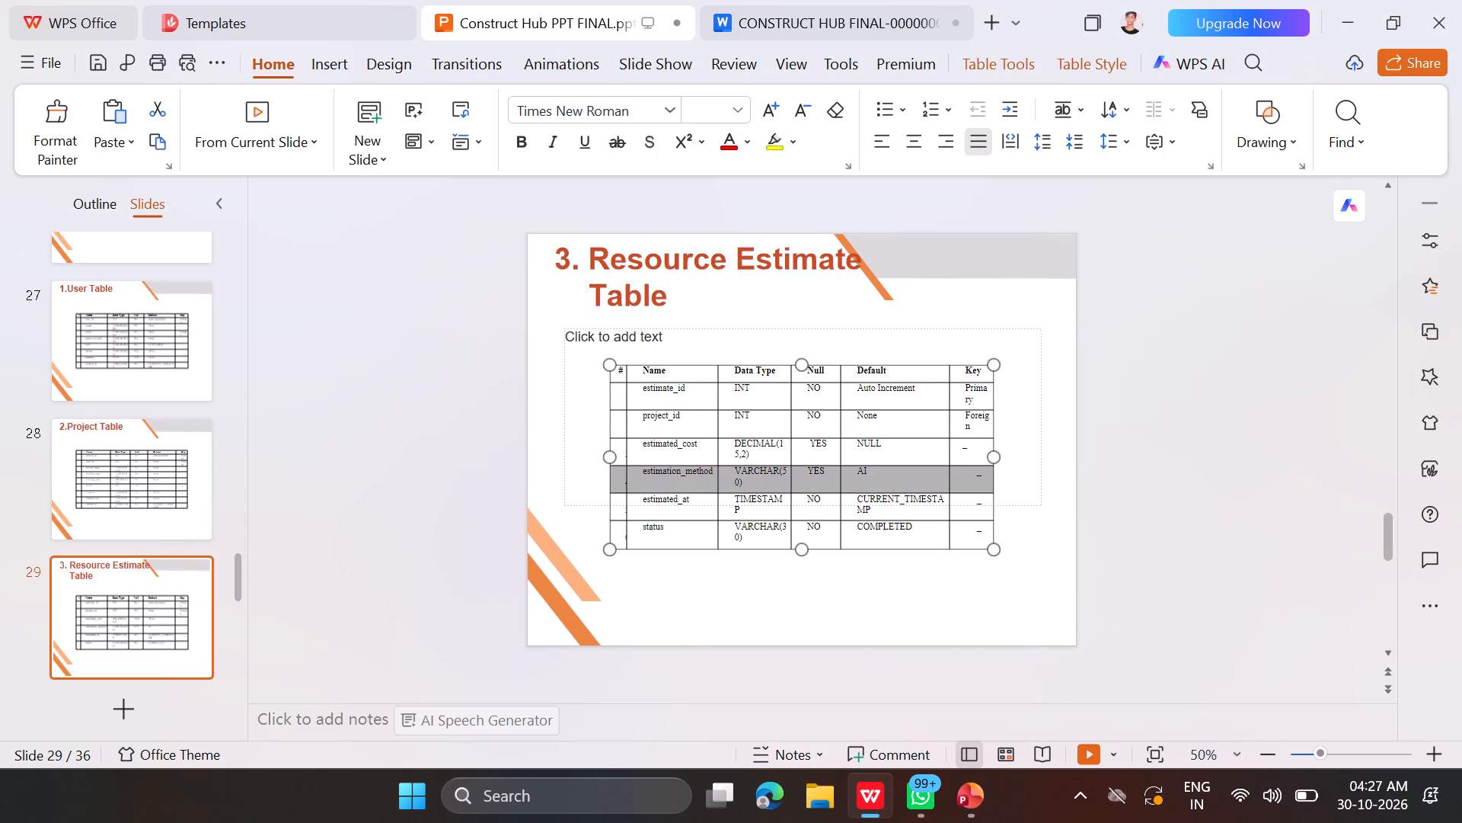
{"action": "left_click", "coordinate": [593, 445]}
{"action": "key", "text": "space"}
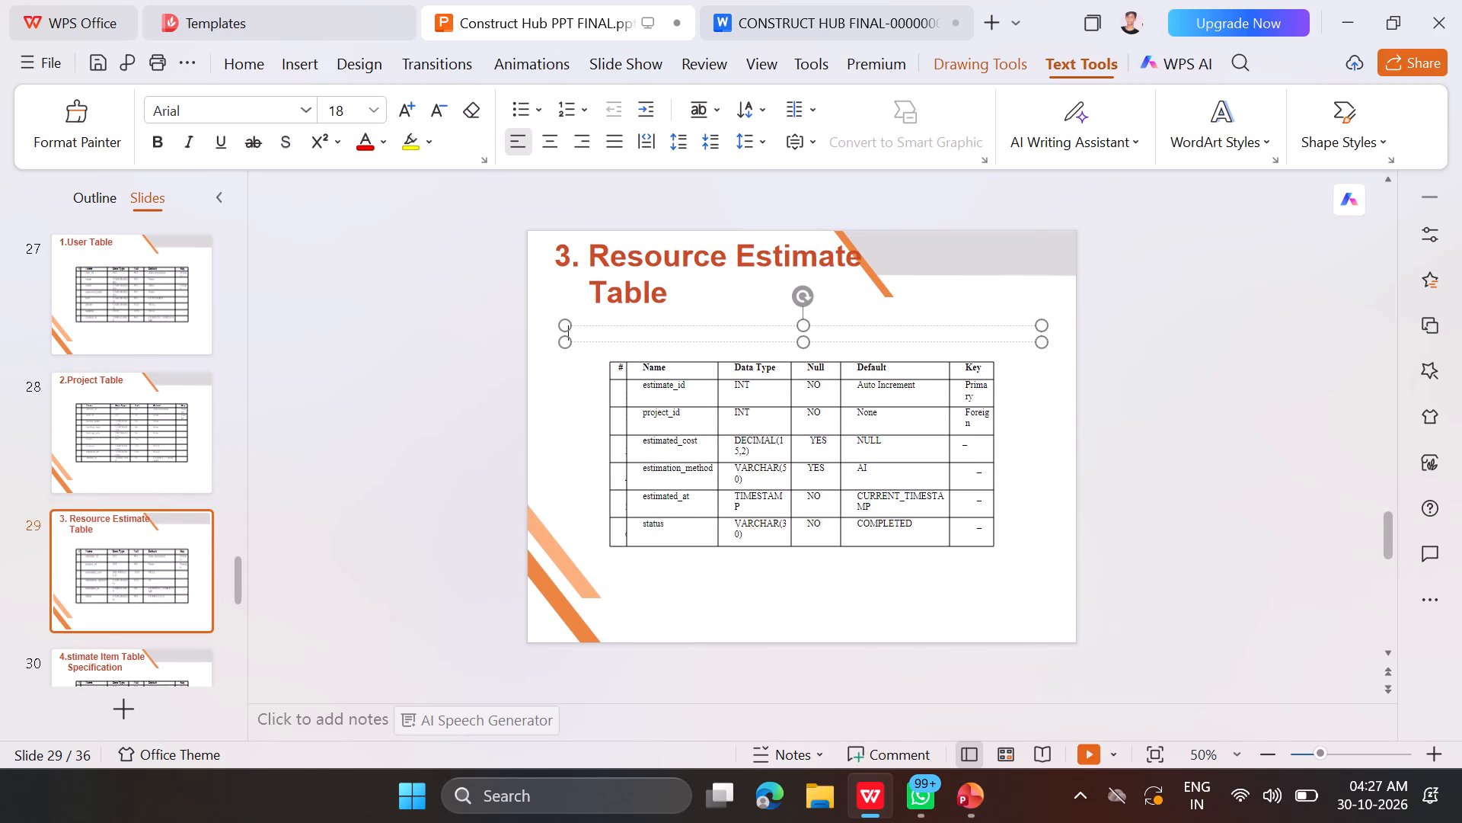
{"action": "left_click", "coordinate": [1214, 497]}
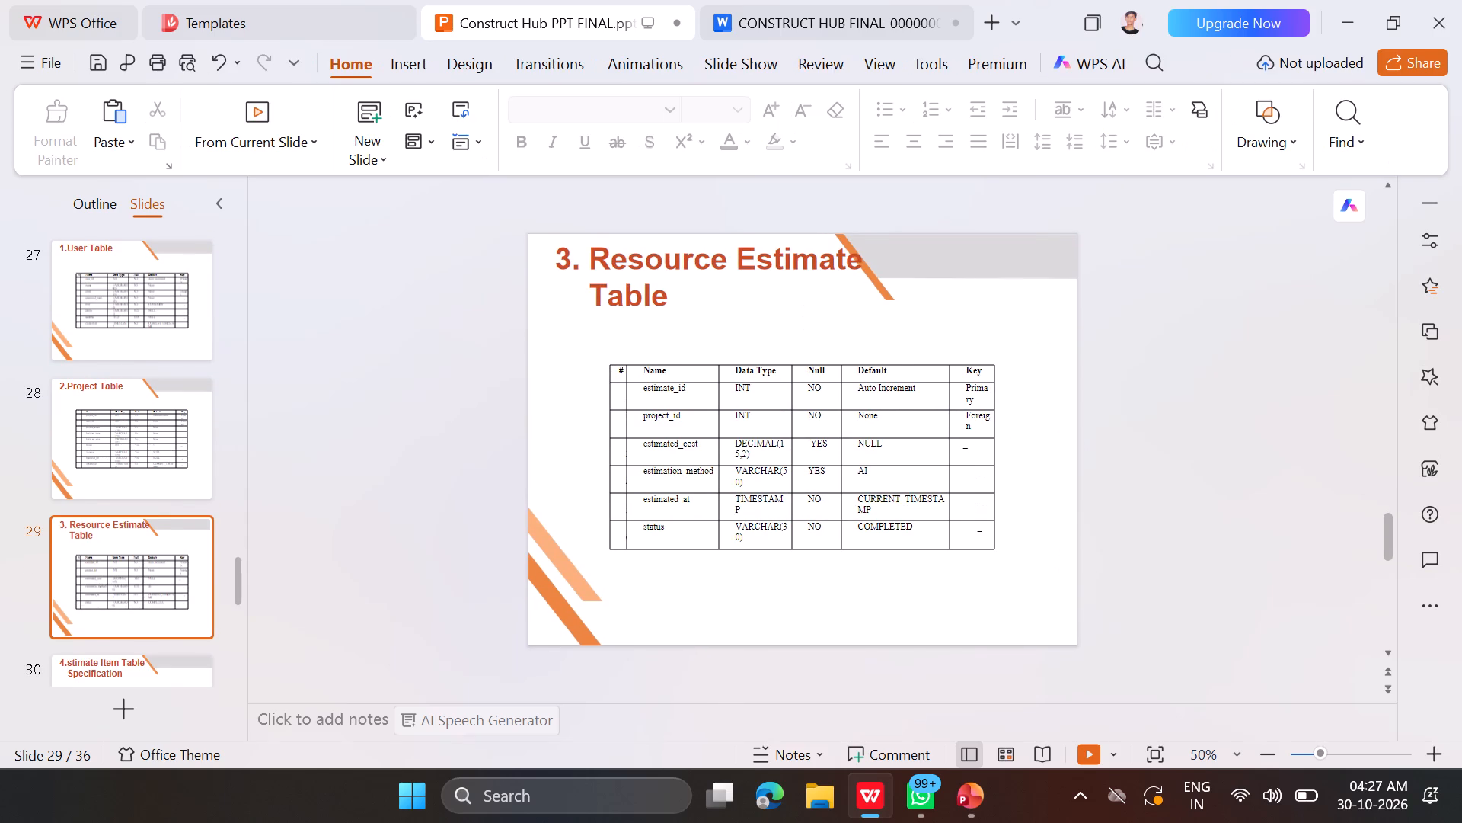
{"action": "key", "text": "Down"}
{"action": "left_click", "coordinate": [533, 443]}
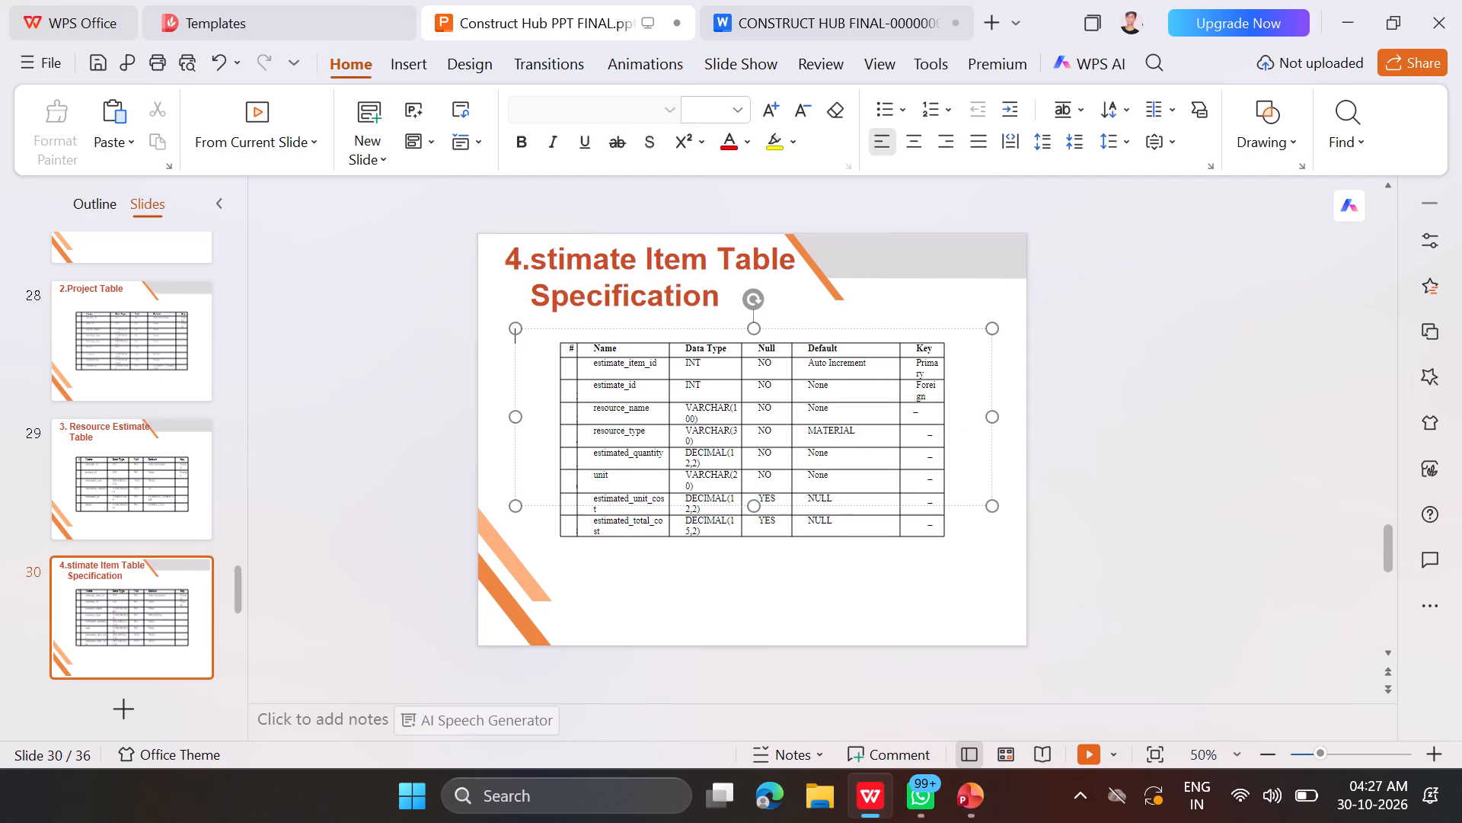
{"action": "key", "text": "space"}
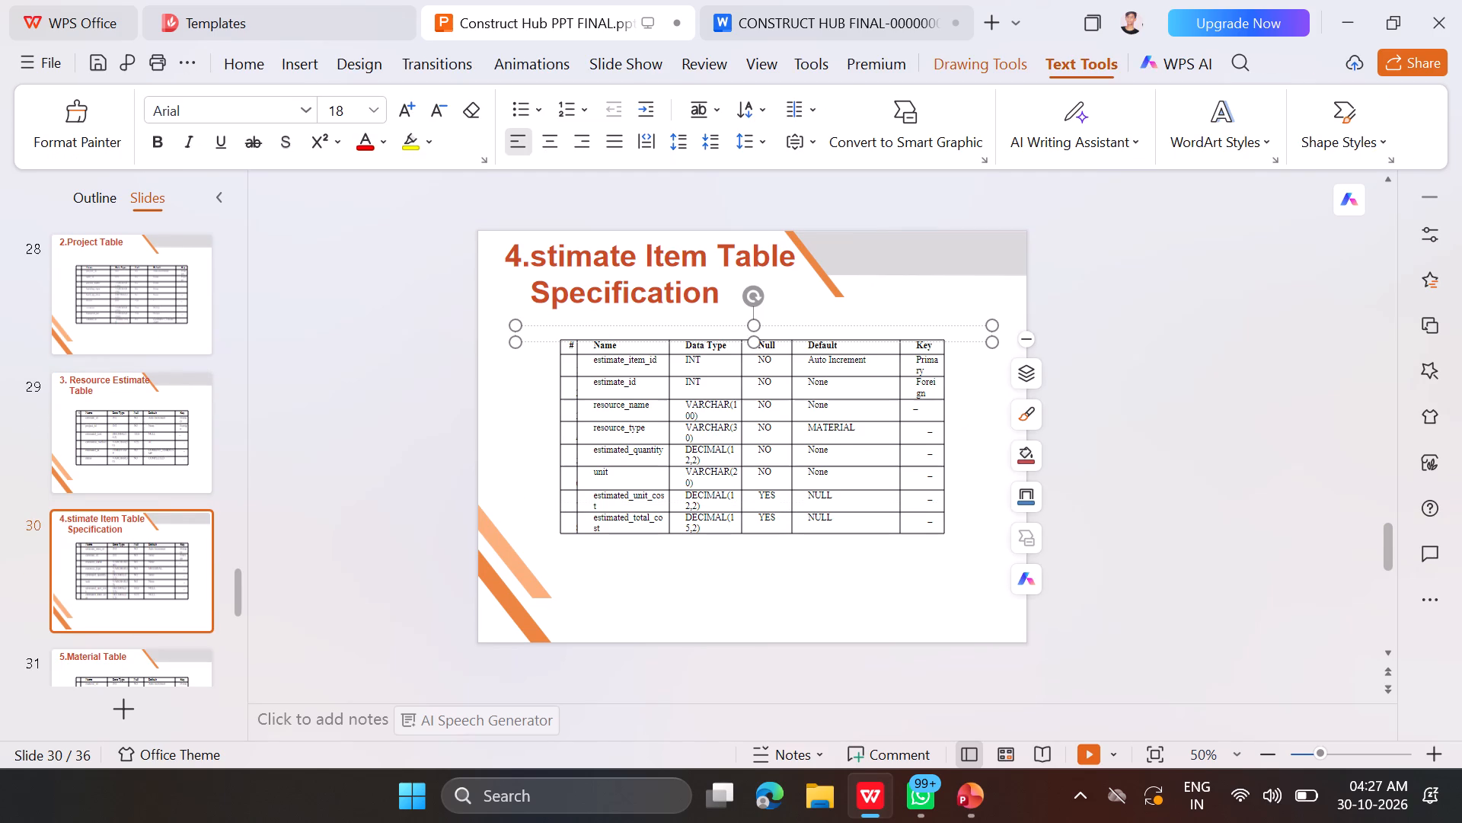
{"action": "left_click", "coordinate": [1141, 530]}
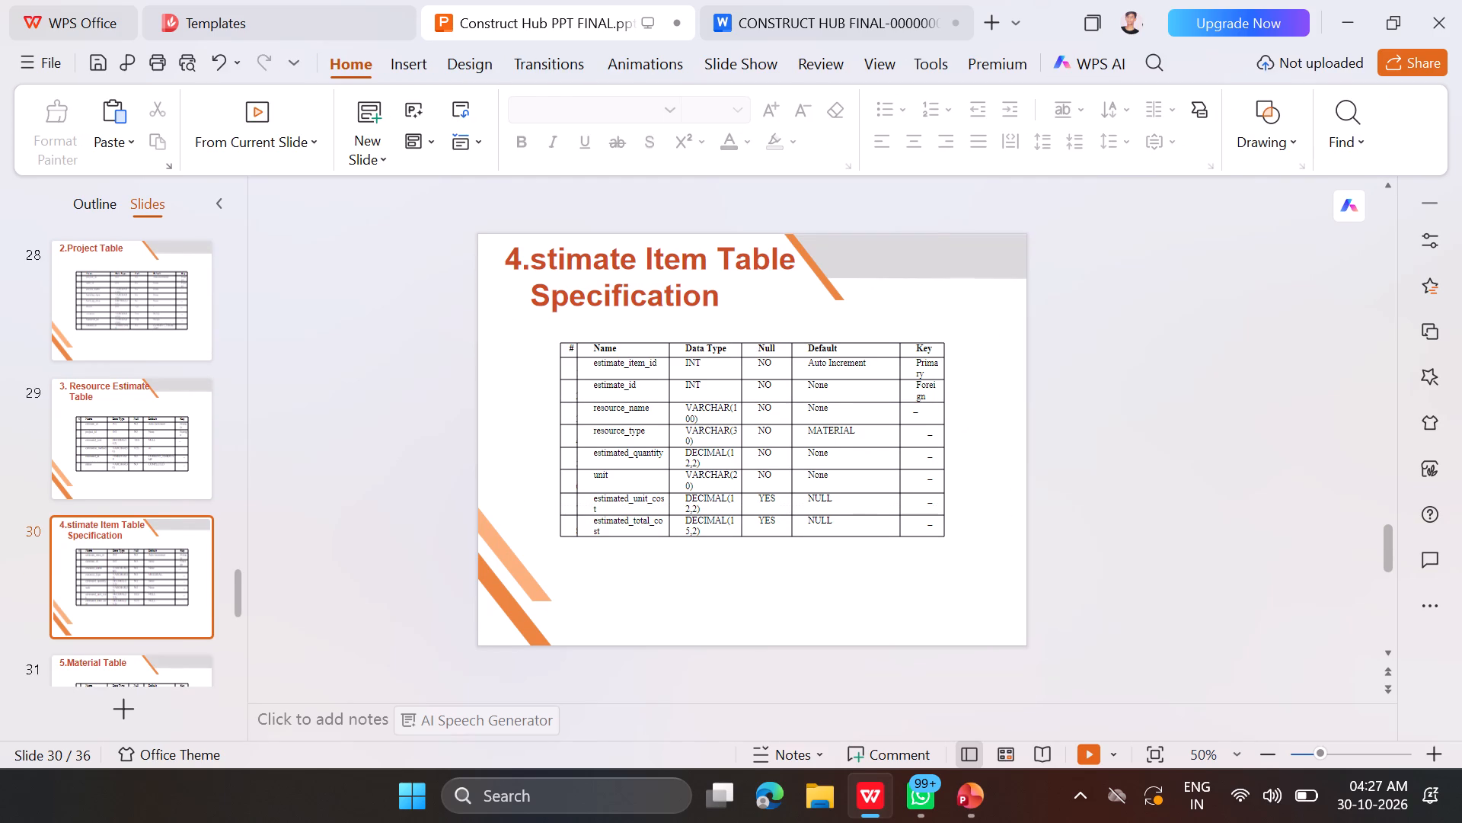
Widen the Estimate Item table on slide 30 on both sides so its data types and row numbers fit on one line.
{"action": "left_click", "coordinate": [908, 434]}
{"action": "left_click_drag", "start_coordinate": [943, 440], "coordinate": [974, 442]}
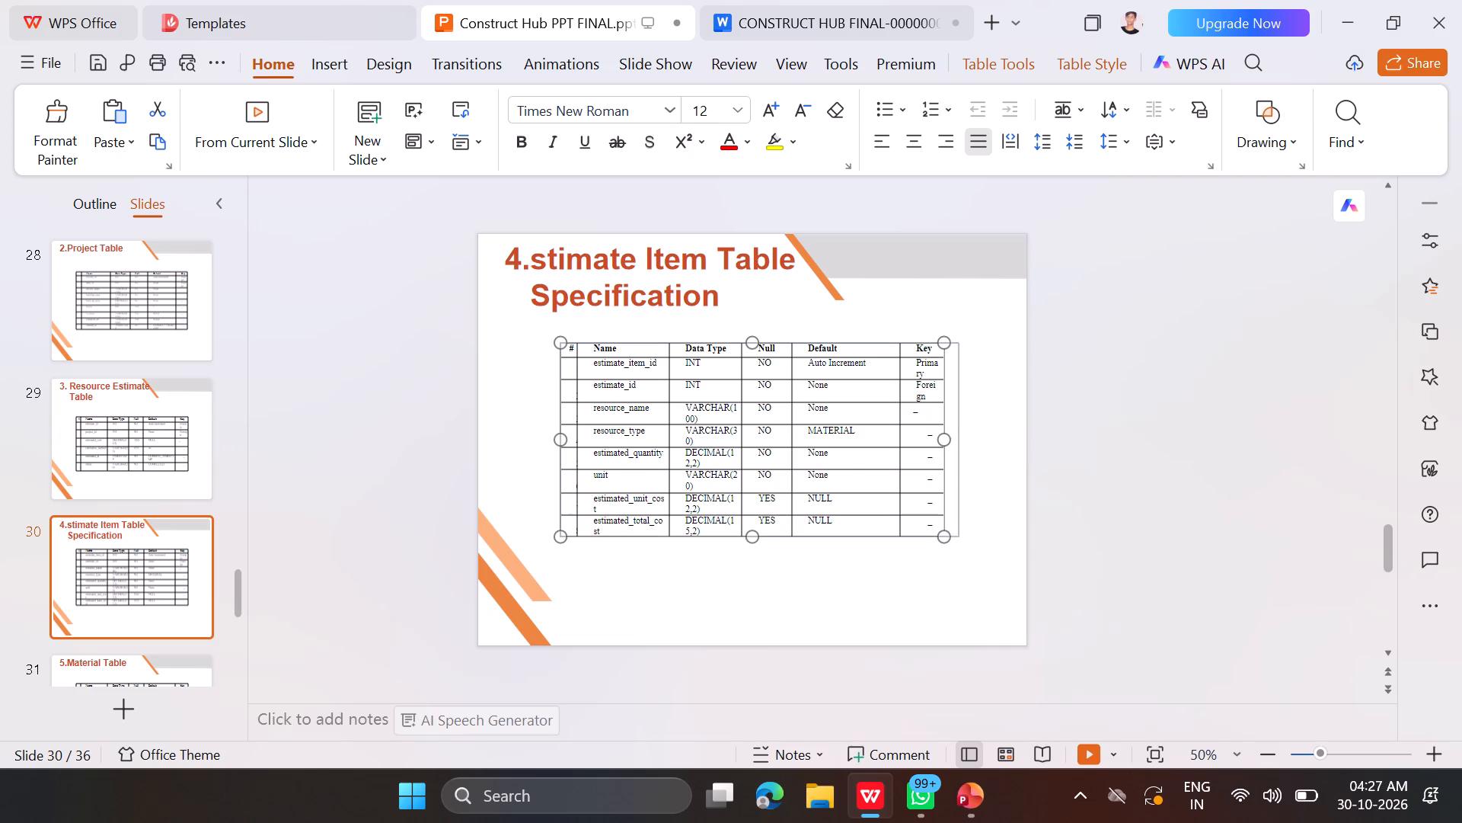
{"action": "left_click_drag", "start_coordinate": [974, 442], "coordinate": [986, 442]}
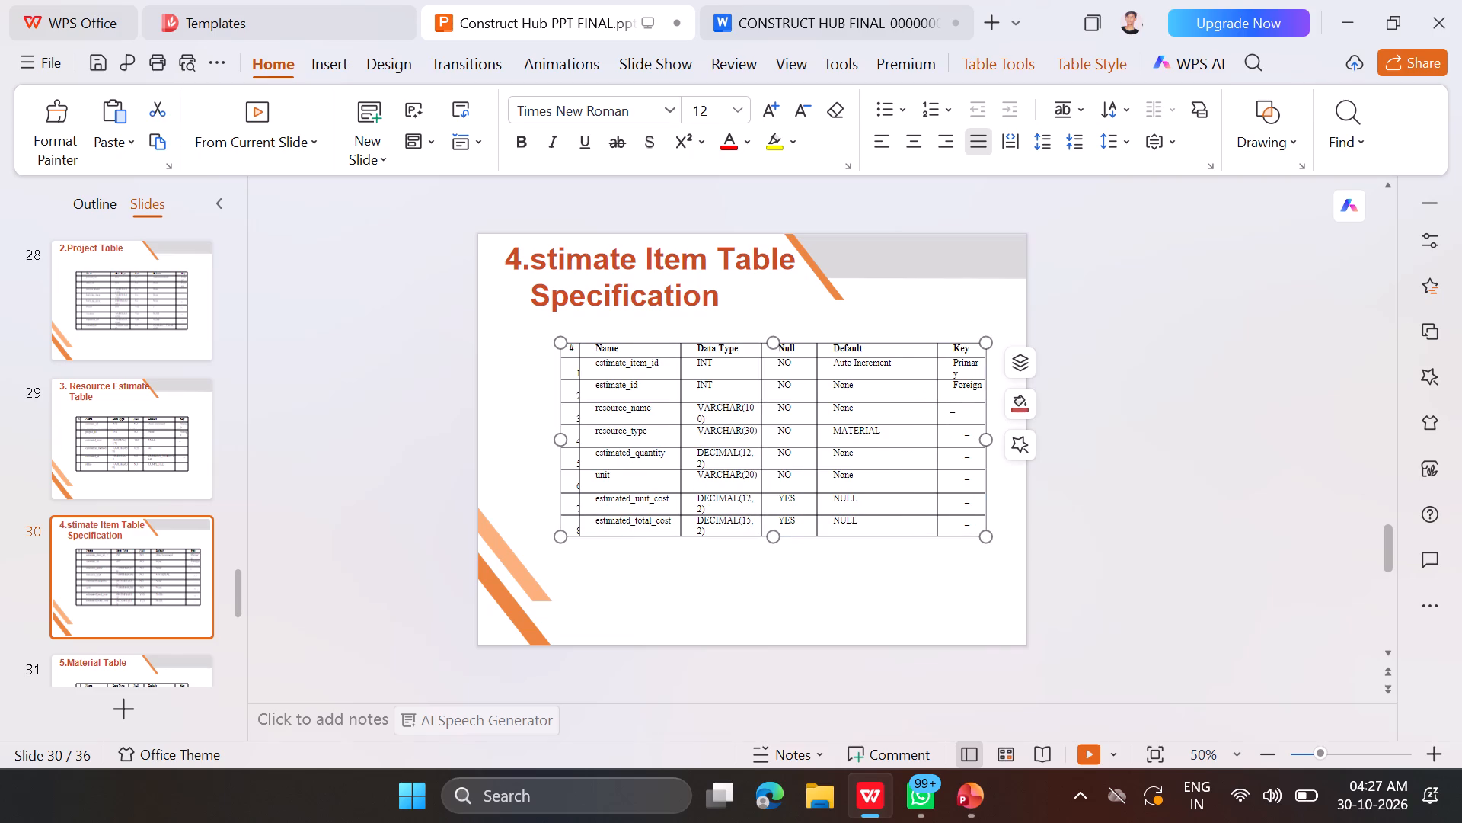
{"action": "left_click_drag", "start_coordinate": [557, 436], "coordinate": [508, 431]}
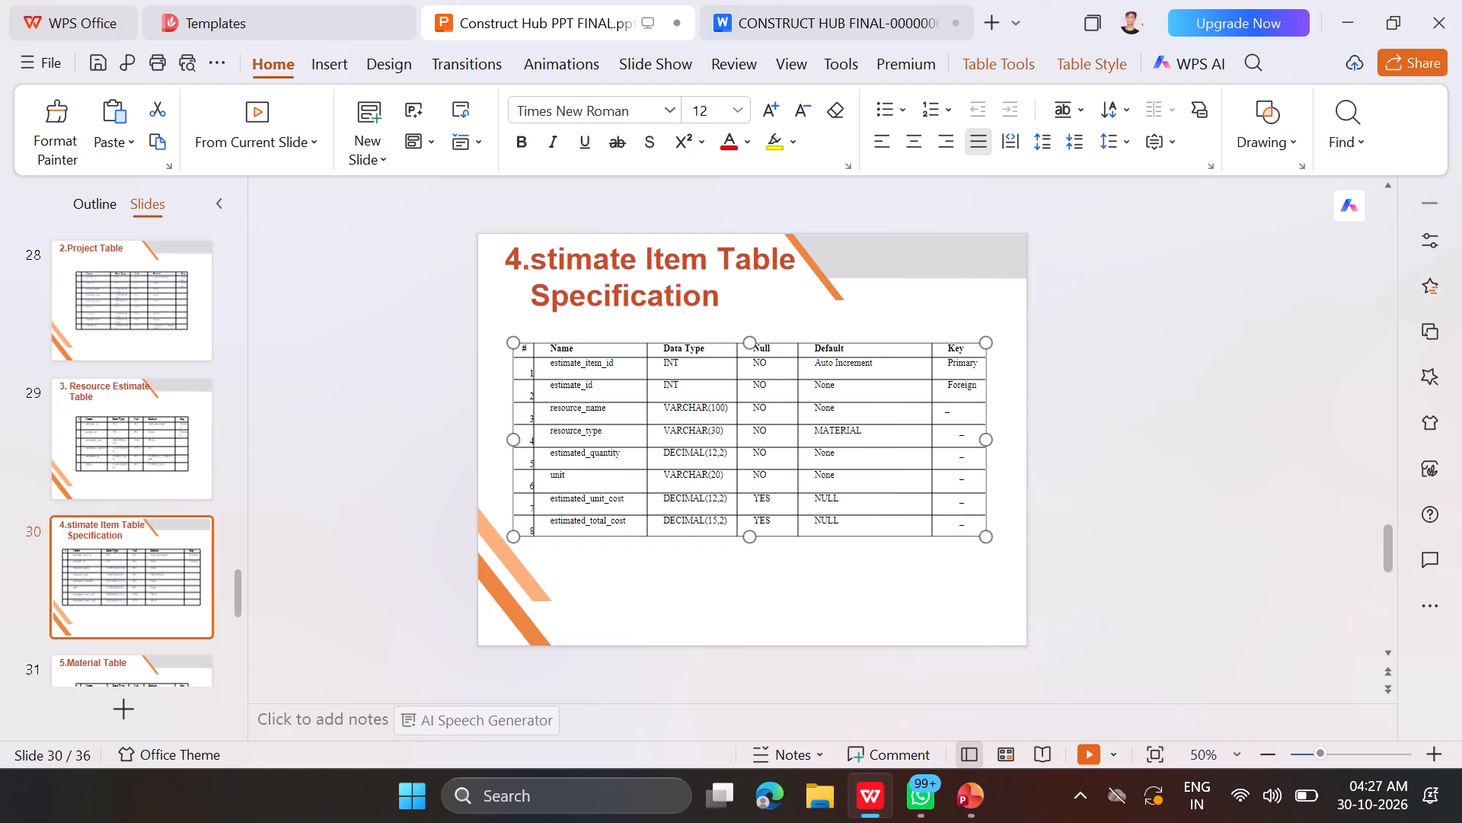
{"action": "left_click_drag", "start_coordinate": [513, 438], "coordinate": [499, 439]}
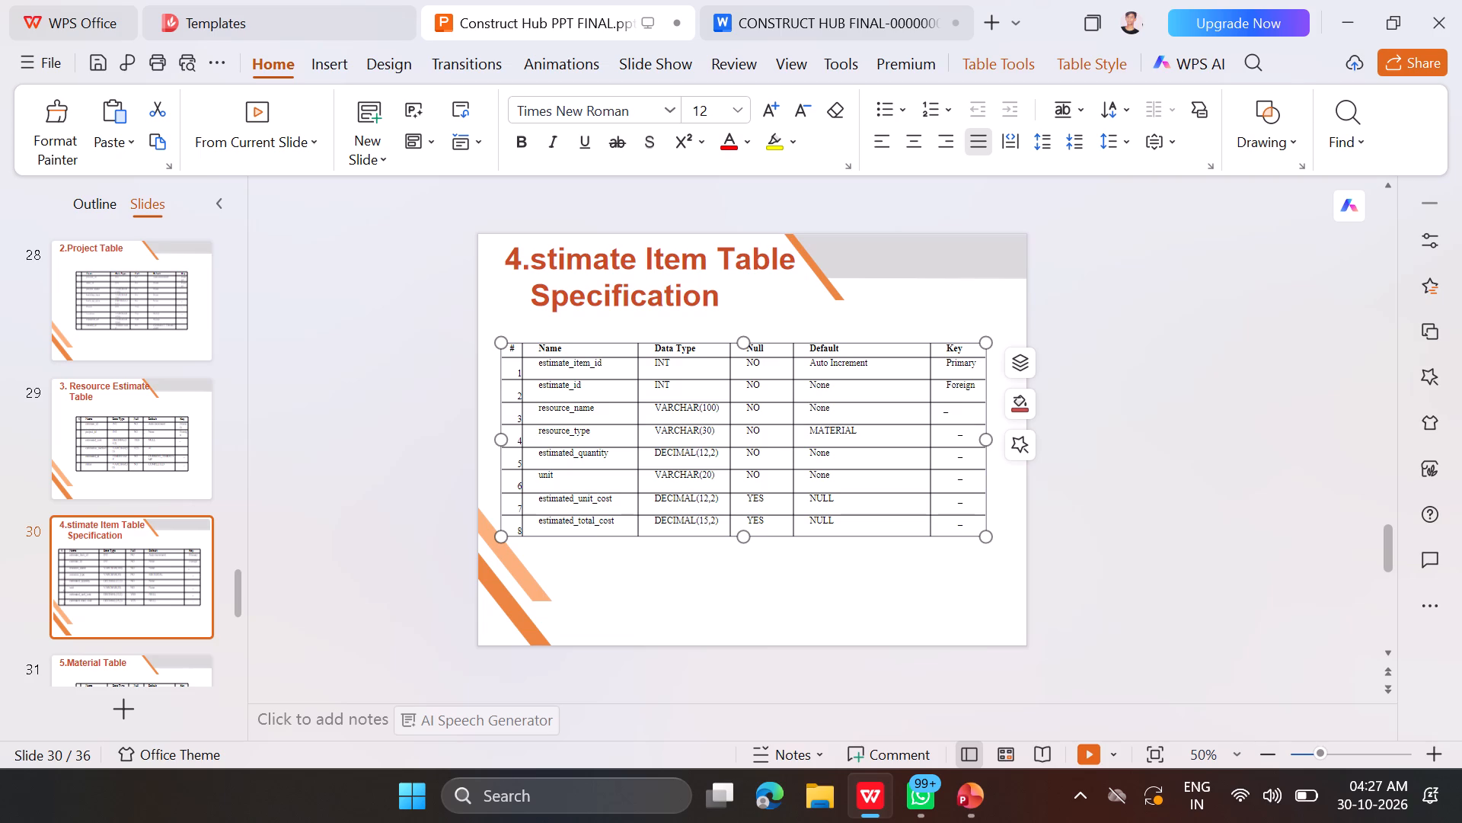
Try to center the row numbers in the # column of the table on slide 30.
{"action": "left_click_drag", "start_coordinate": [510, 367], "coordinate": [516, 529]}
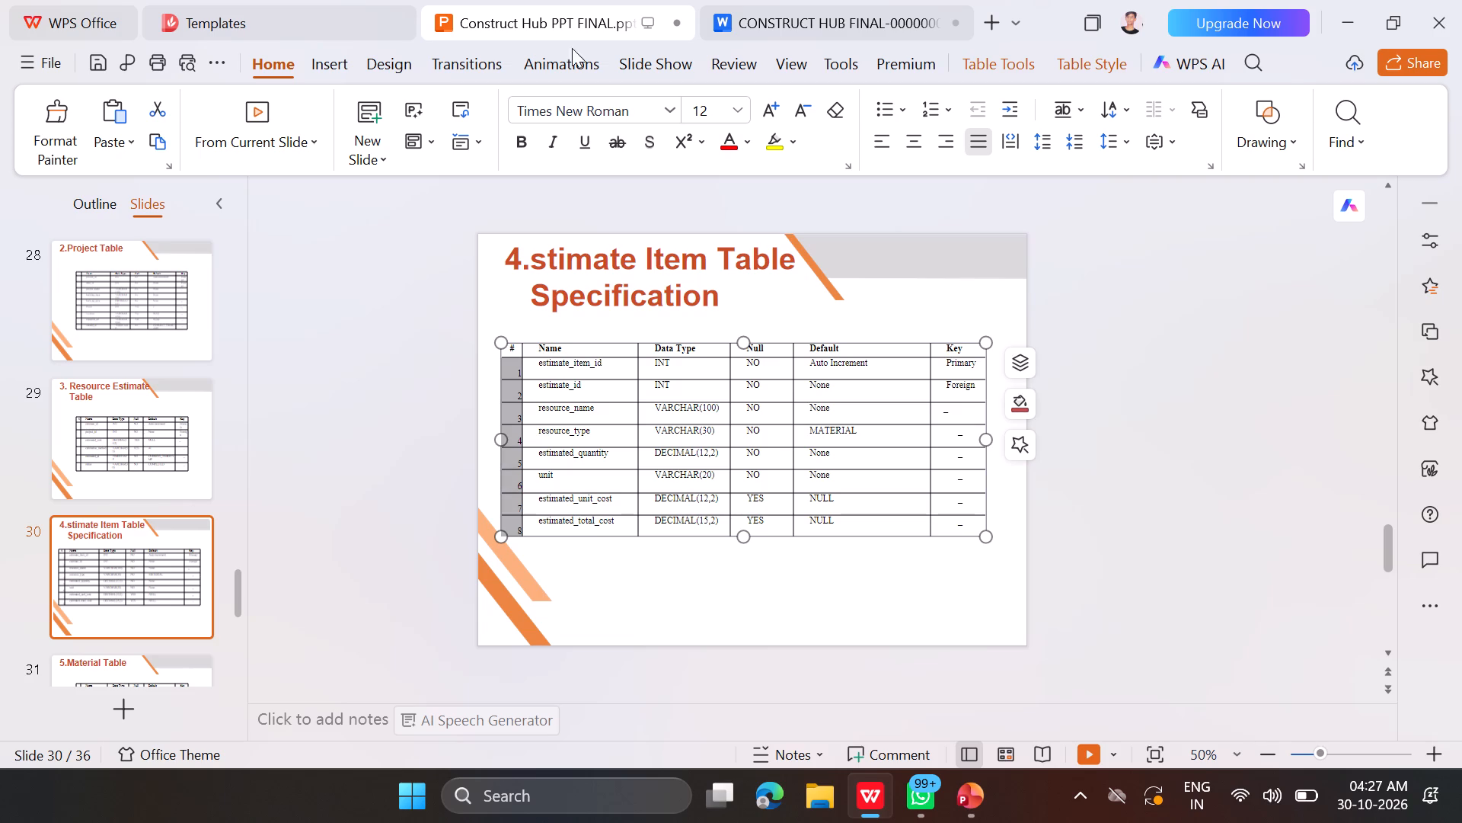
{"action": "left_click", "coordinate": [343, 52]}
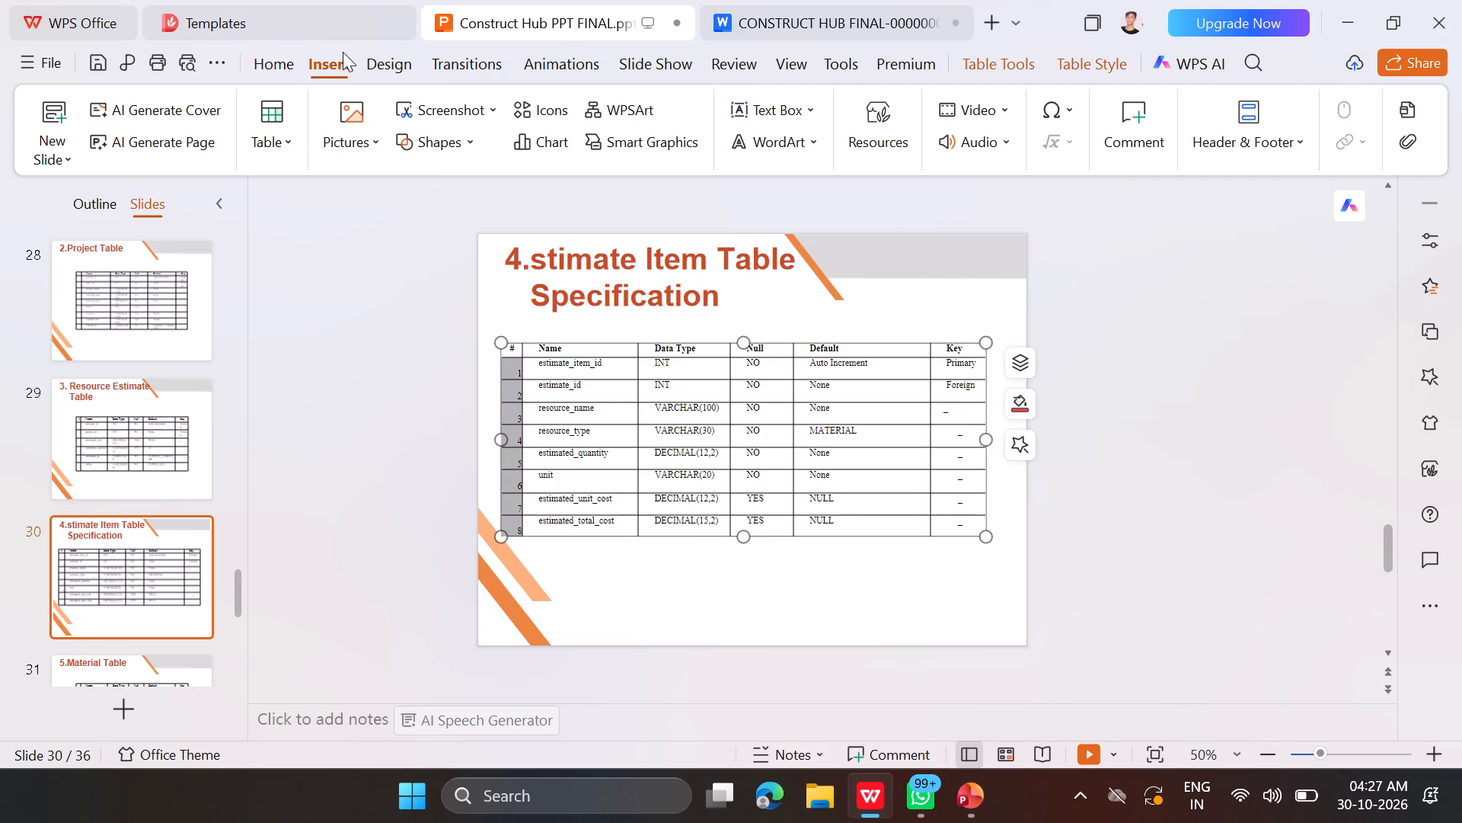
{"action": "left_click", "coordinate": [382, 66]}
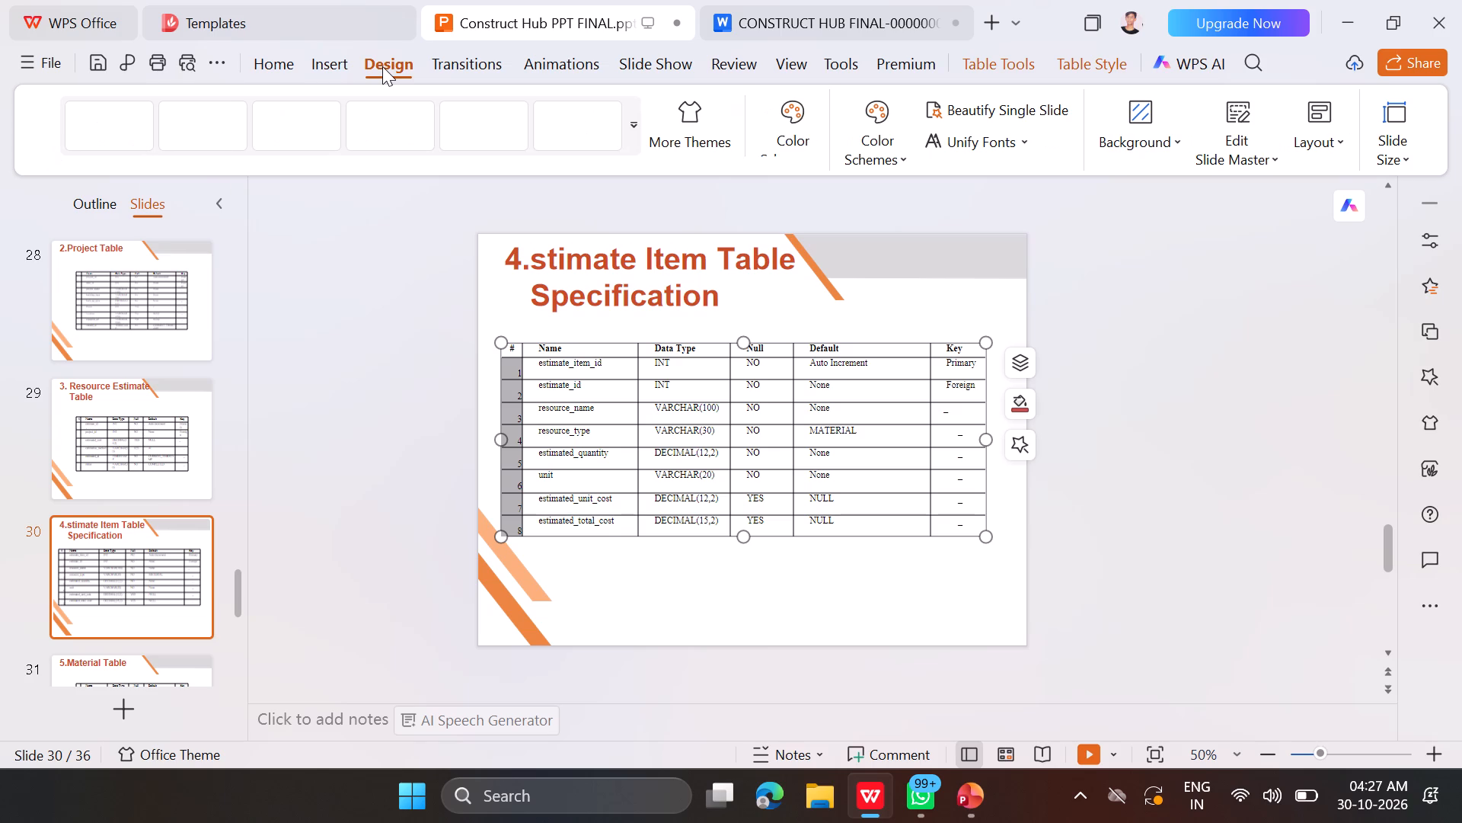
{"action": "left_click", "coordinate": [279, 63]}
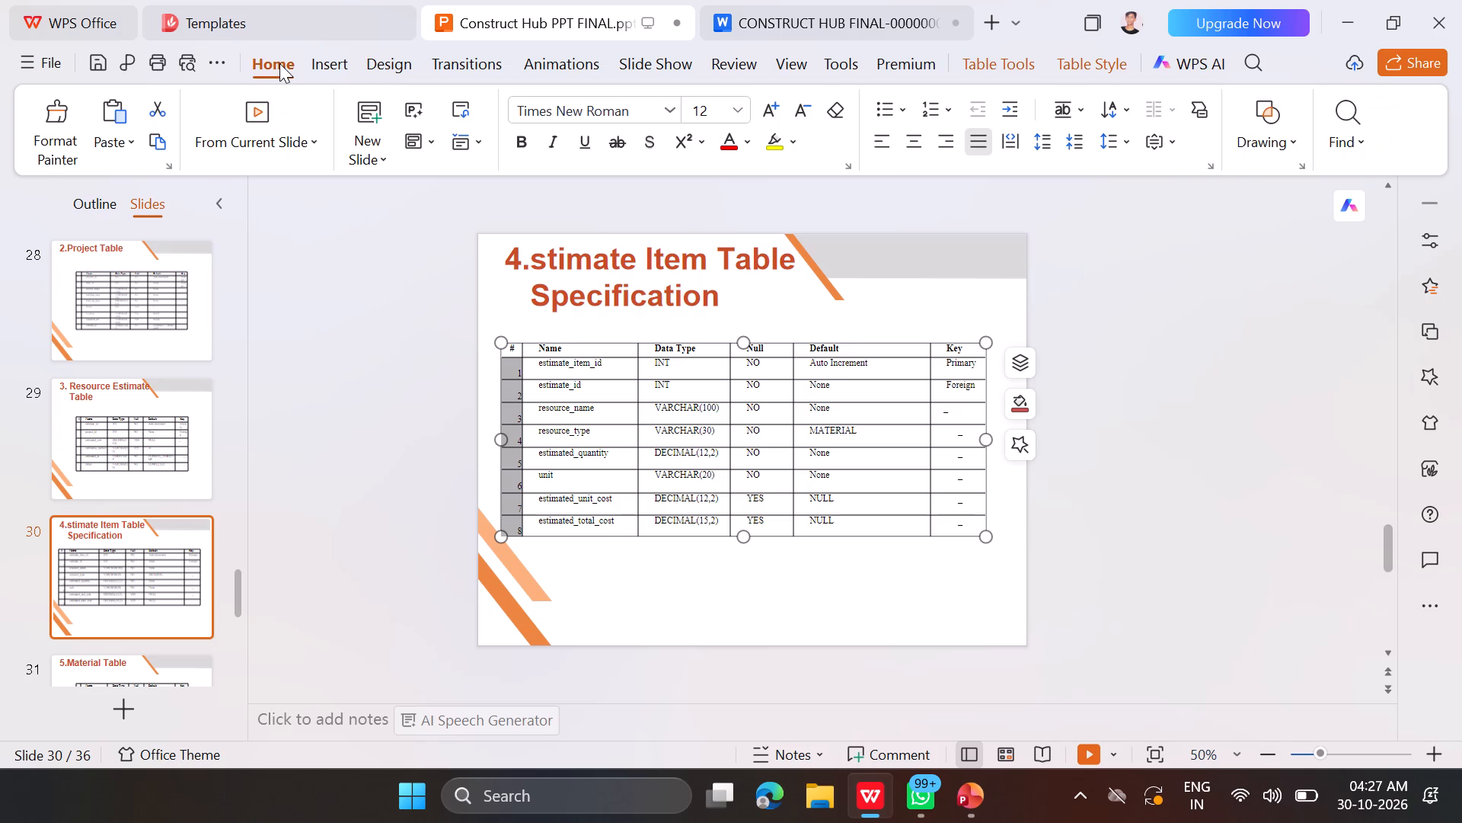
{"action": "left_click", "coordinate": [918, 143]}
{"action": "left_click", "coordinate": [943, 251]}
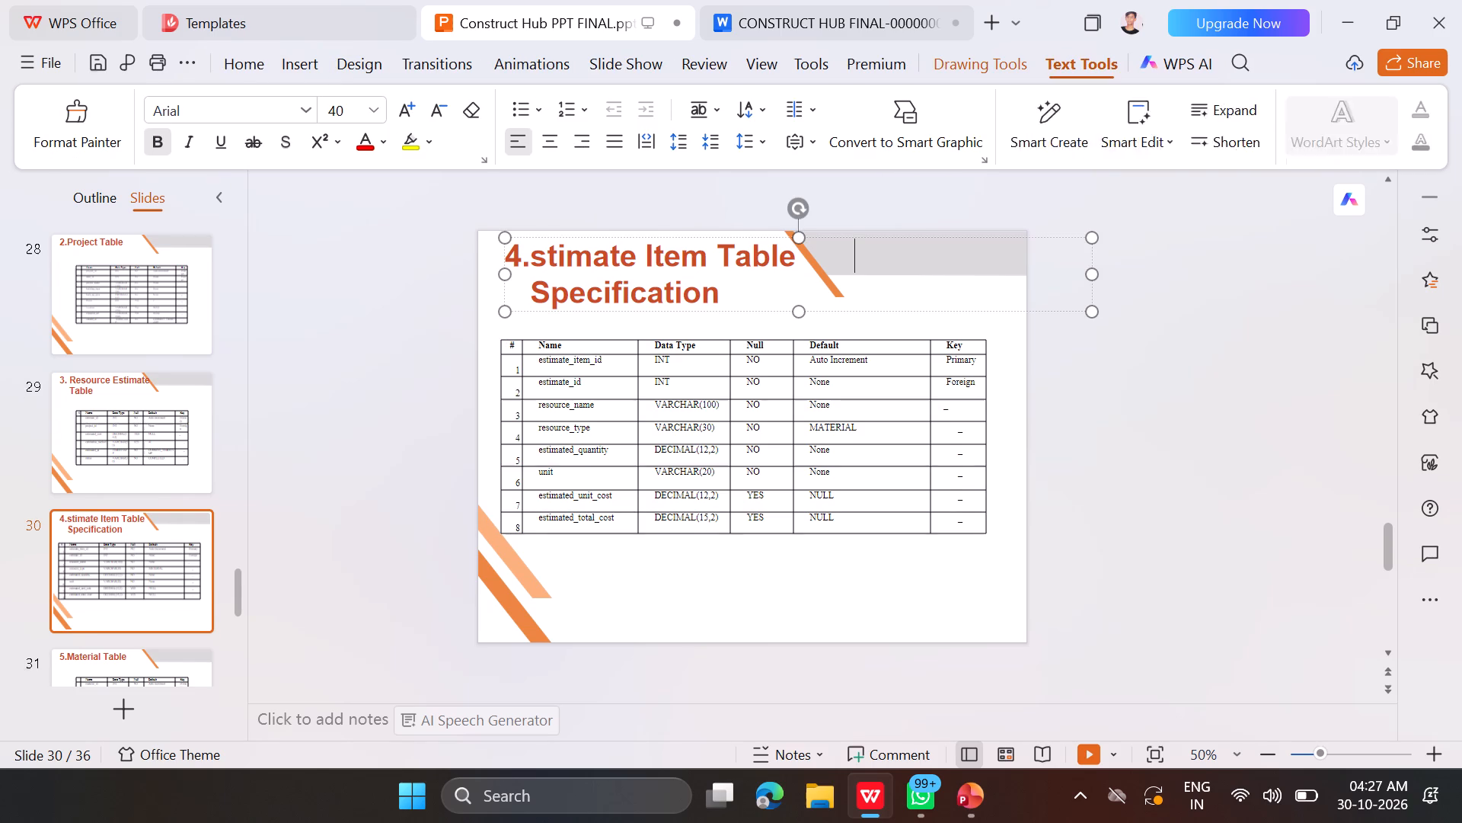
Widen the Resource Estimate table on slide 29 on both sides until it nearly spans the slide.
{"action": "key", "text": "Up"}
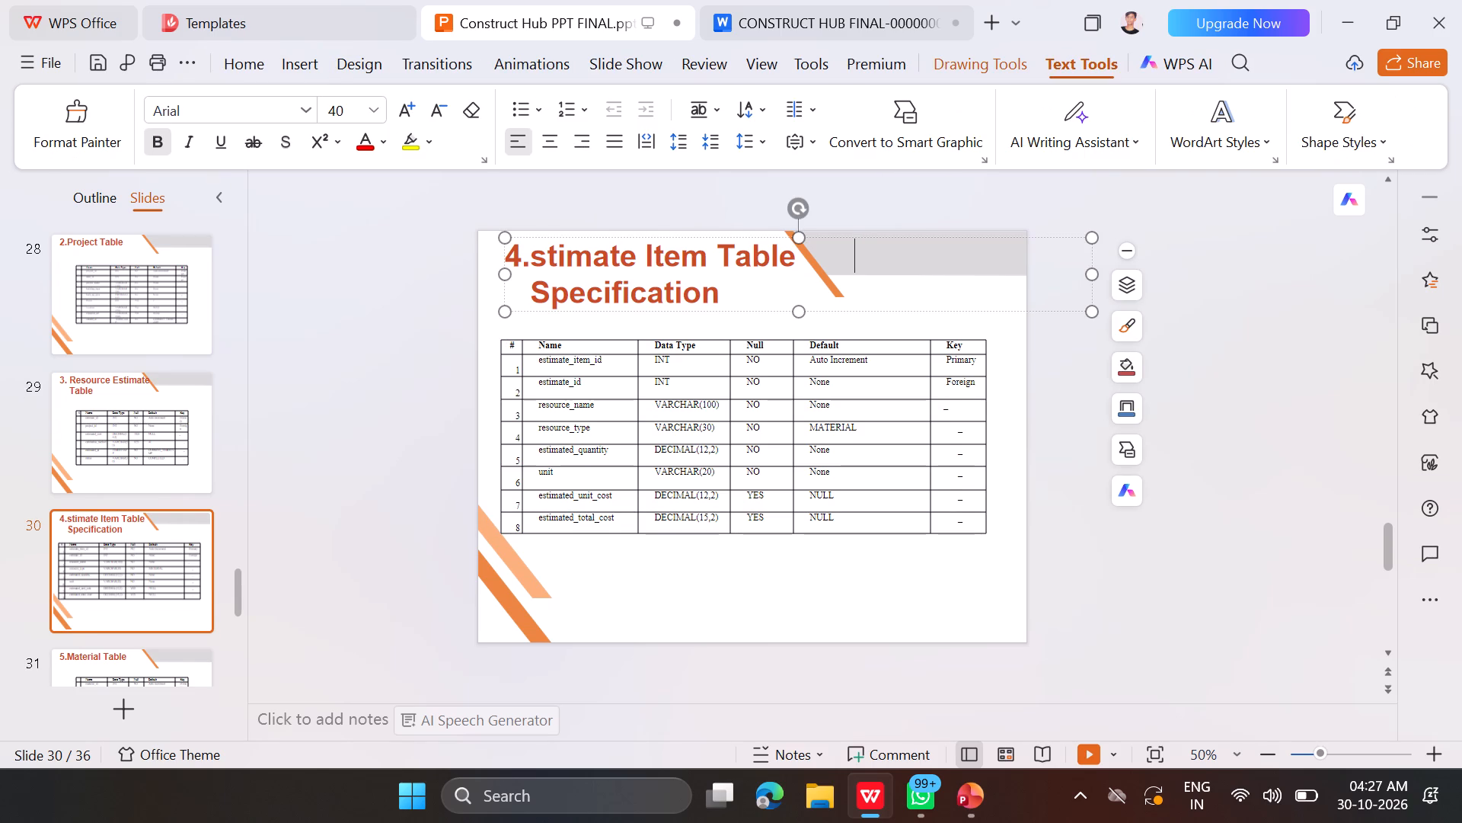
{"action": "left_click", "coordinate": [1199, 295]}
{"action": "key", "text": "Up"}
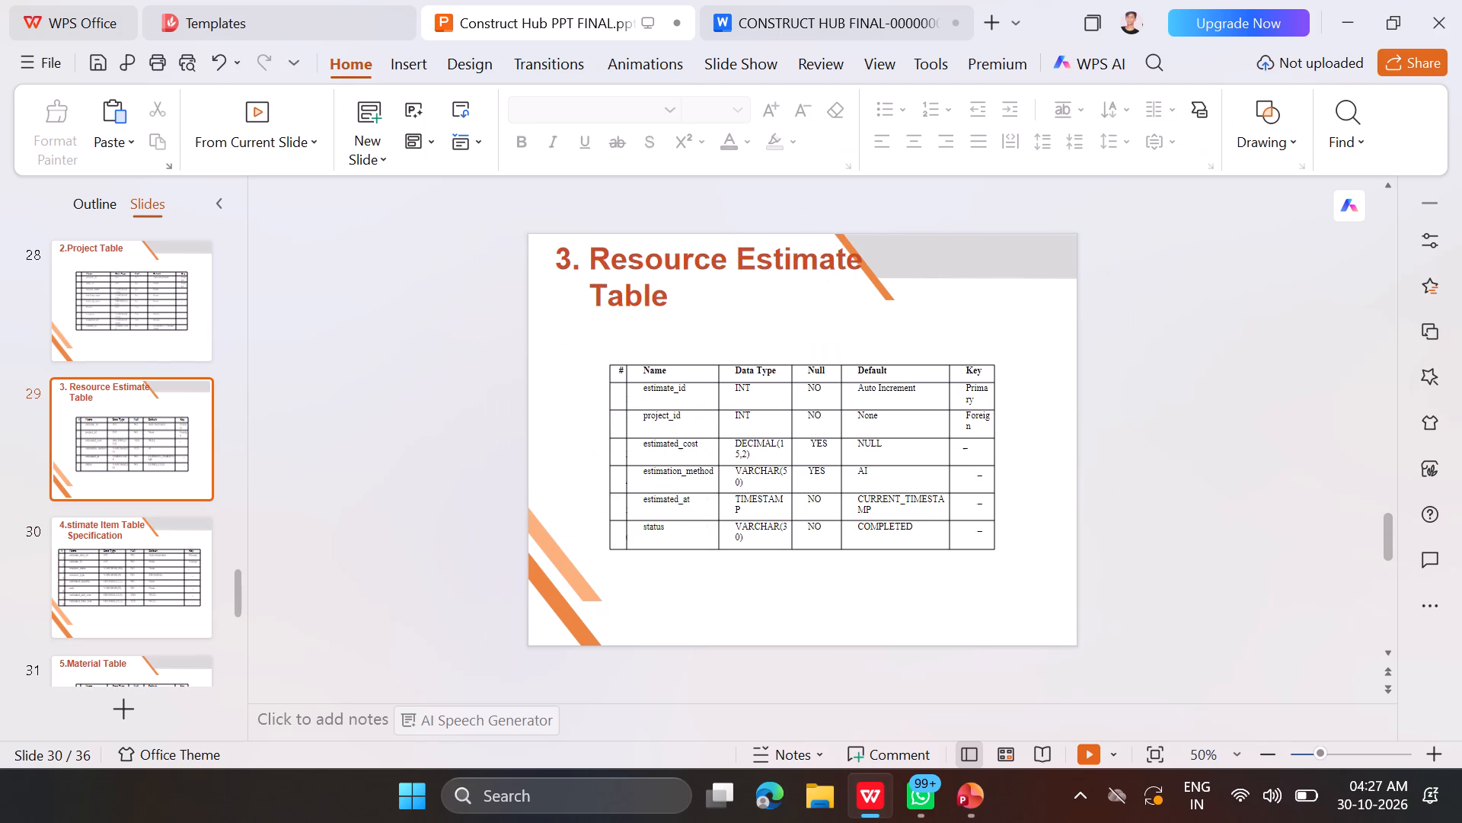
{"action": "left_click", "coordinate": [850, 416]}
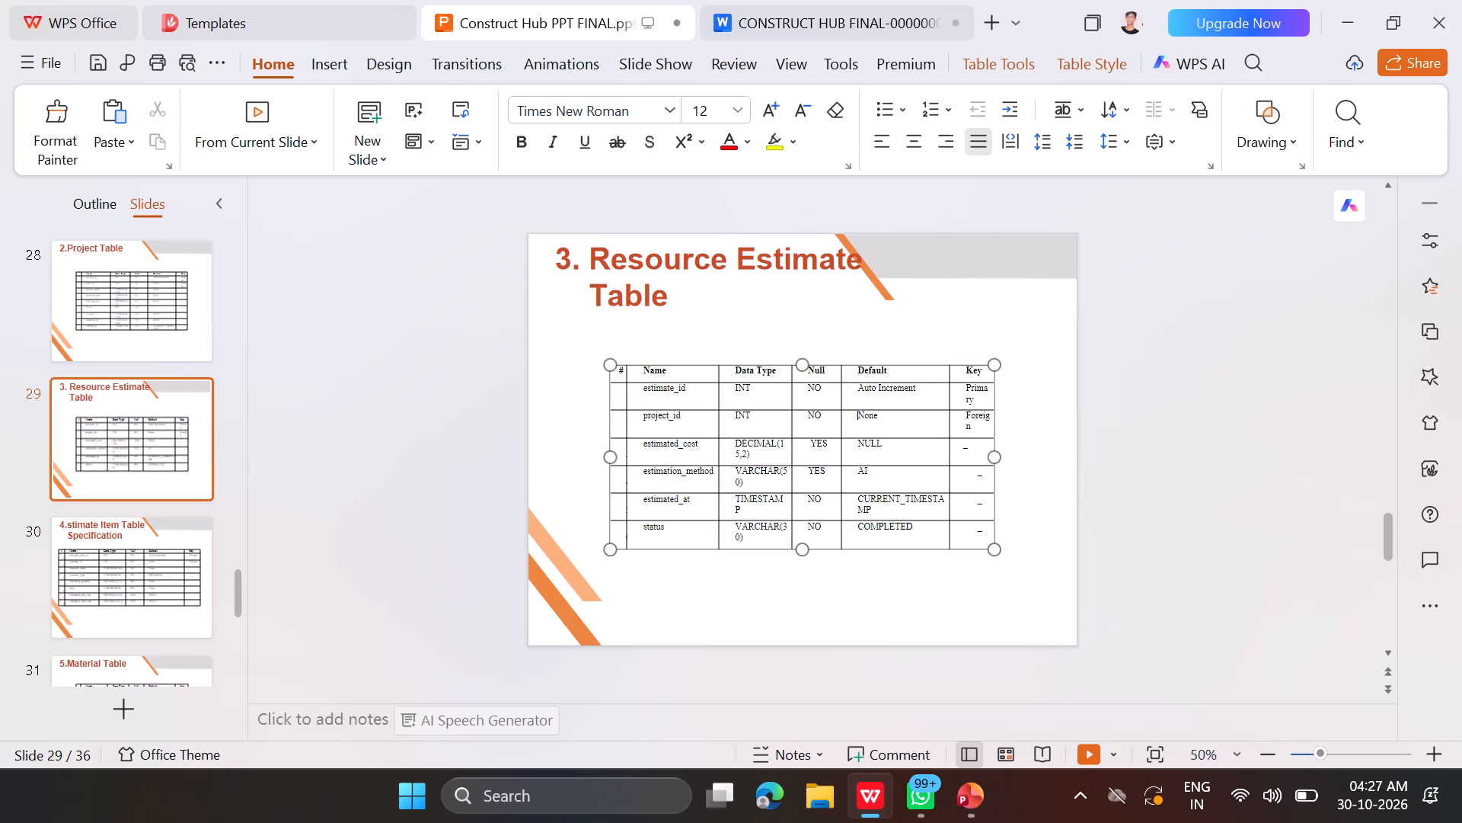
{"action": "left_click_drag", "start_coordinate": [992, 462], "coordinate": [1033, 460]}
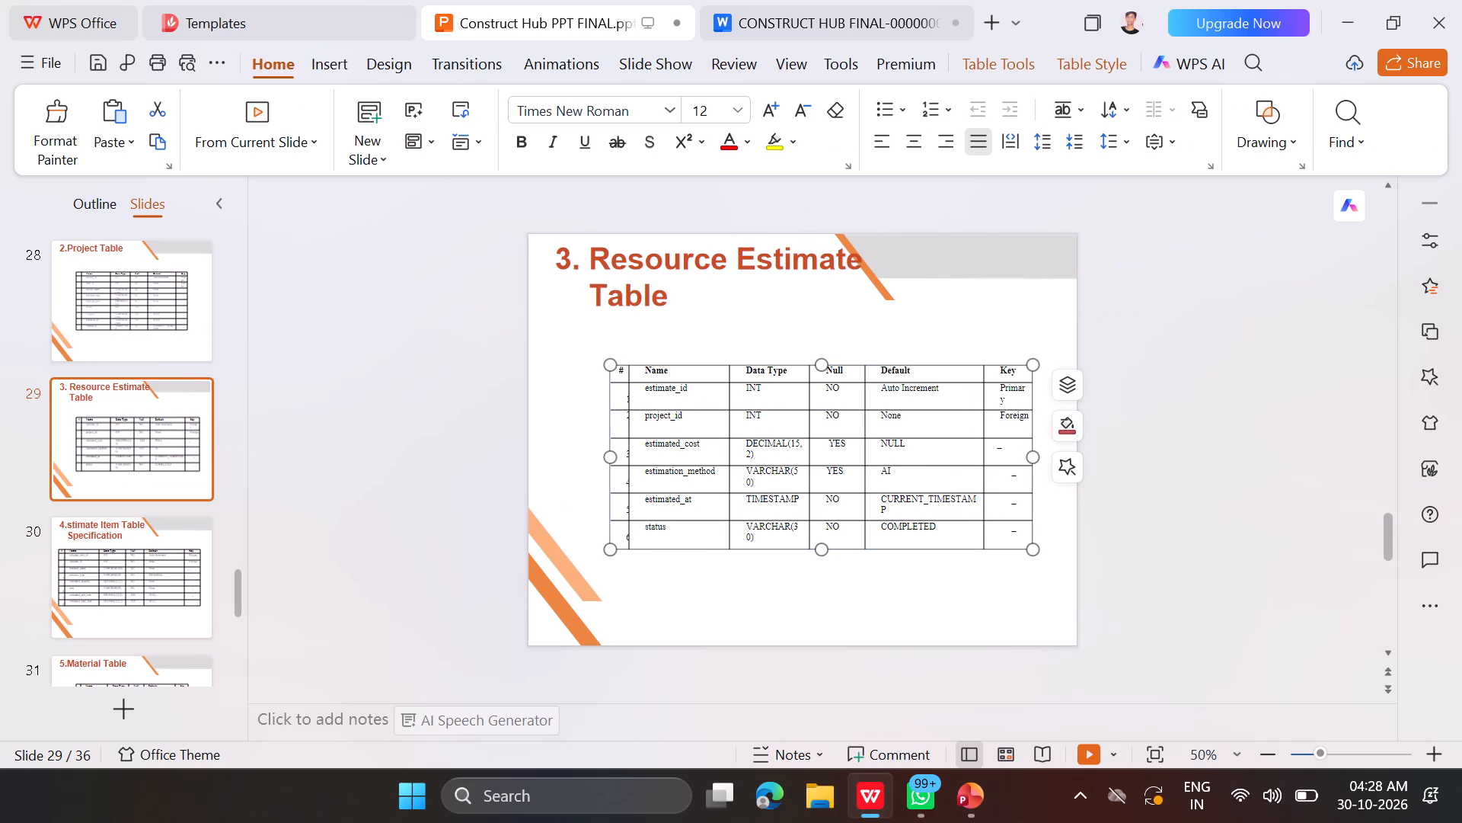
{"action": "left_click_drag", "start_coordinate": [613, 457], "coordinate": [544, 467]}
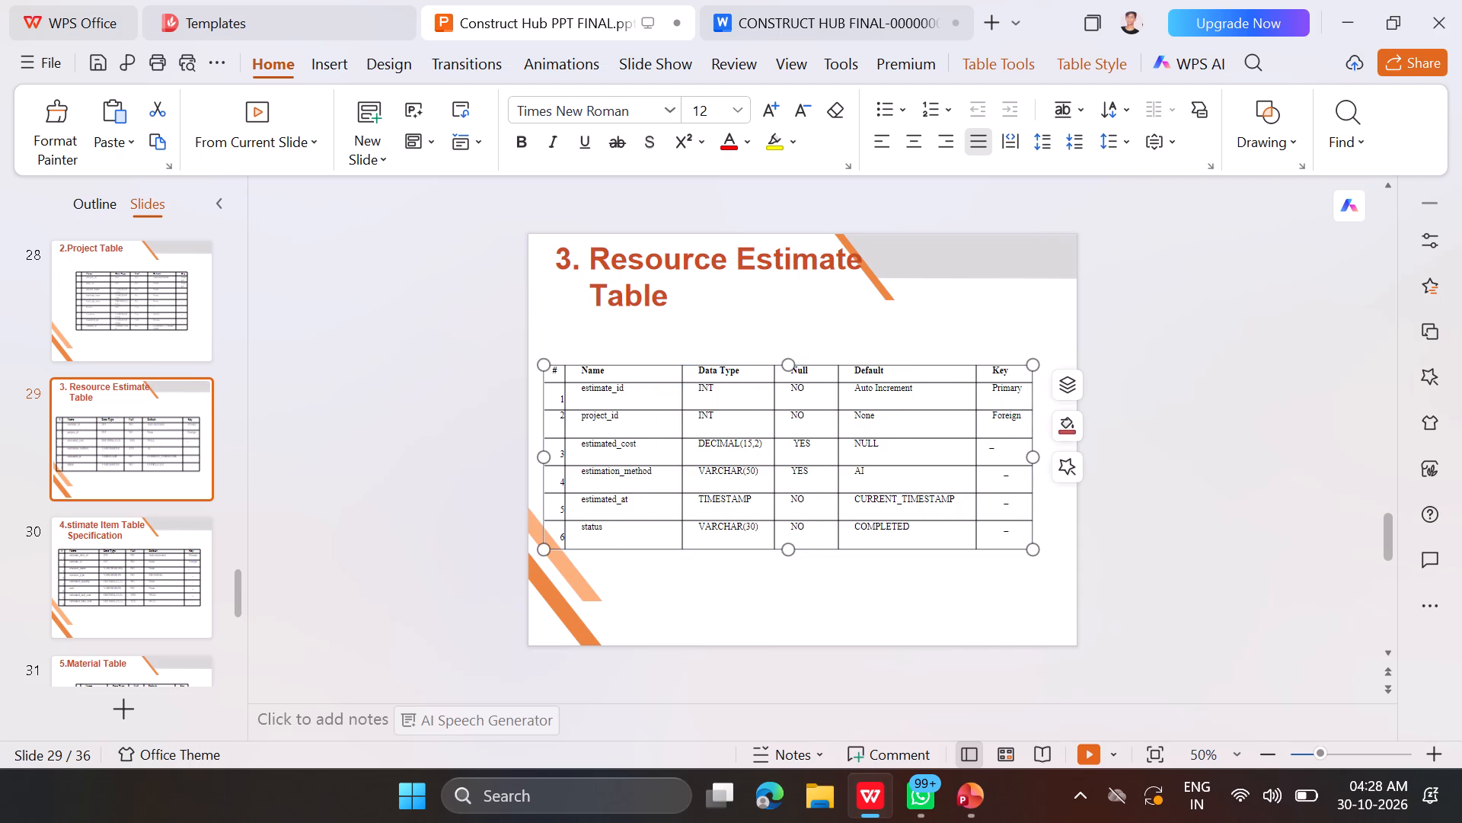
{"action": "left_click", "coordinate": [1177, 504]}
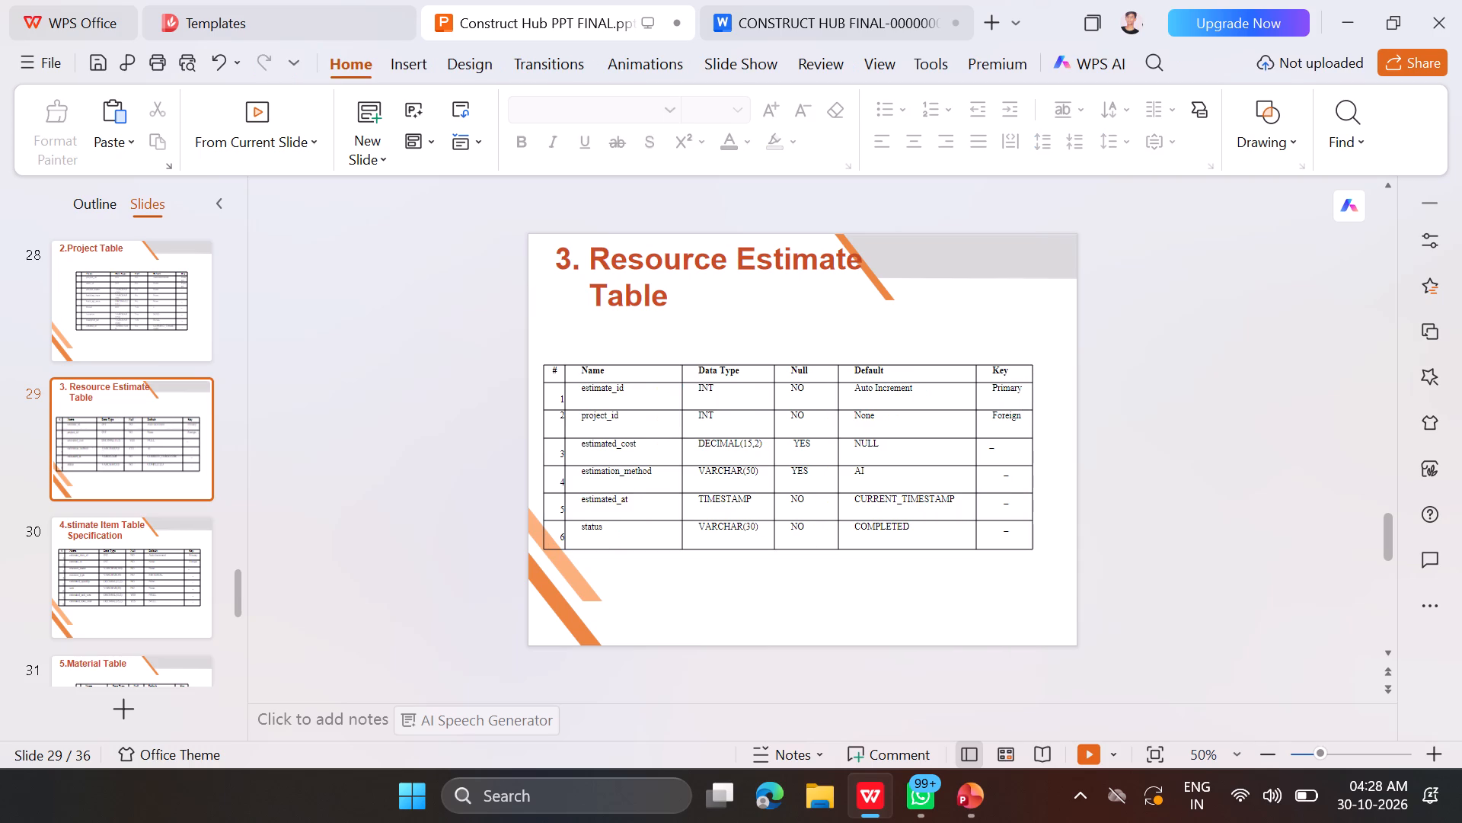
Widen the Project table on slide 28 on both sides to nearly the slide's full width, and try stretching it downward.
{"action": "key", "text": "Up"}
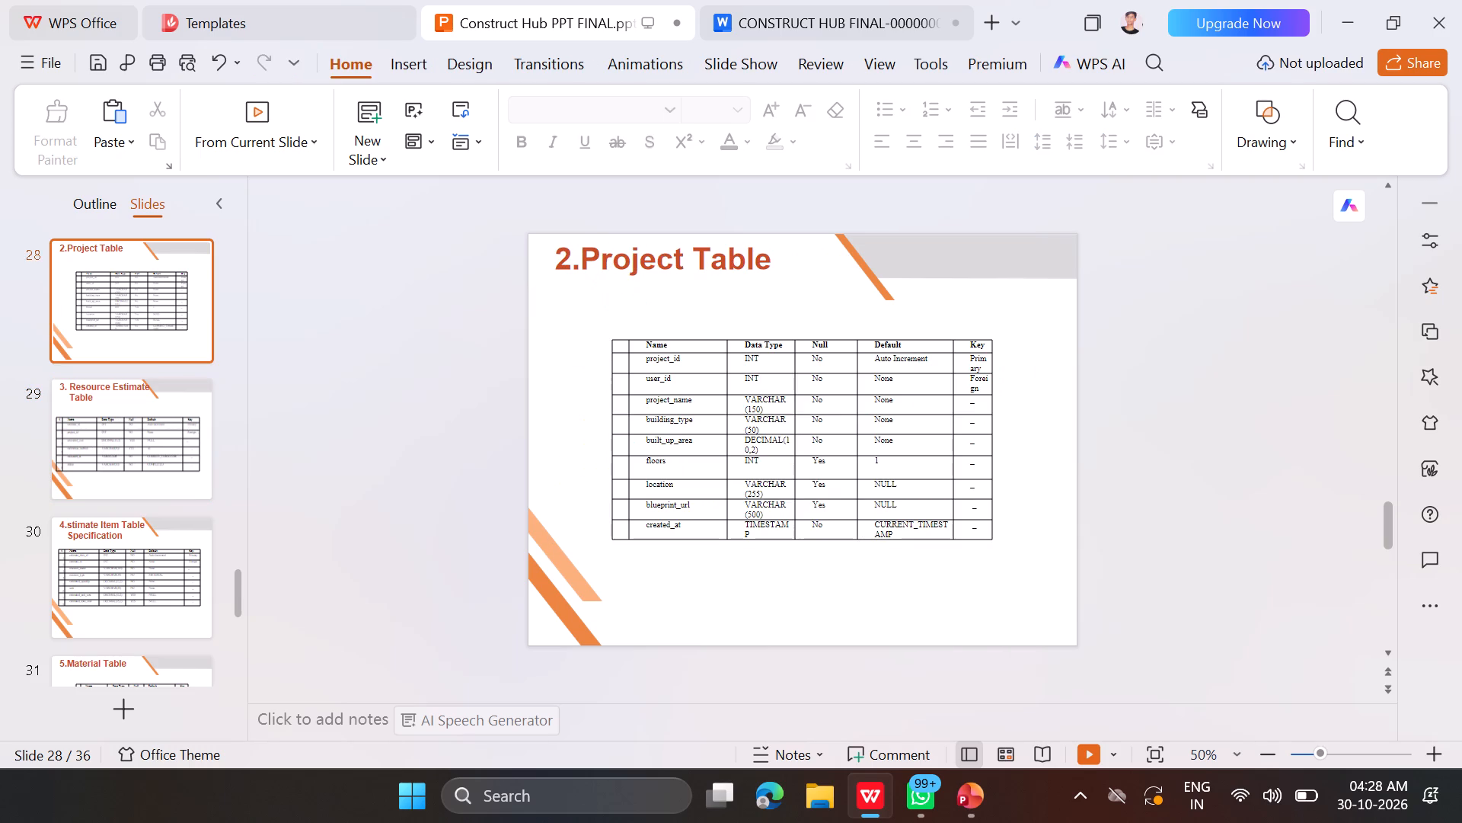
{"action": "left_click", "coordinate": [895, 429]}
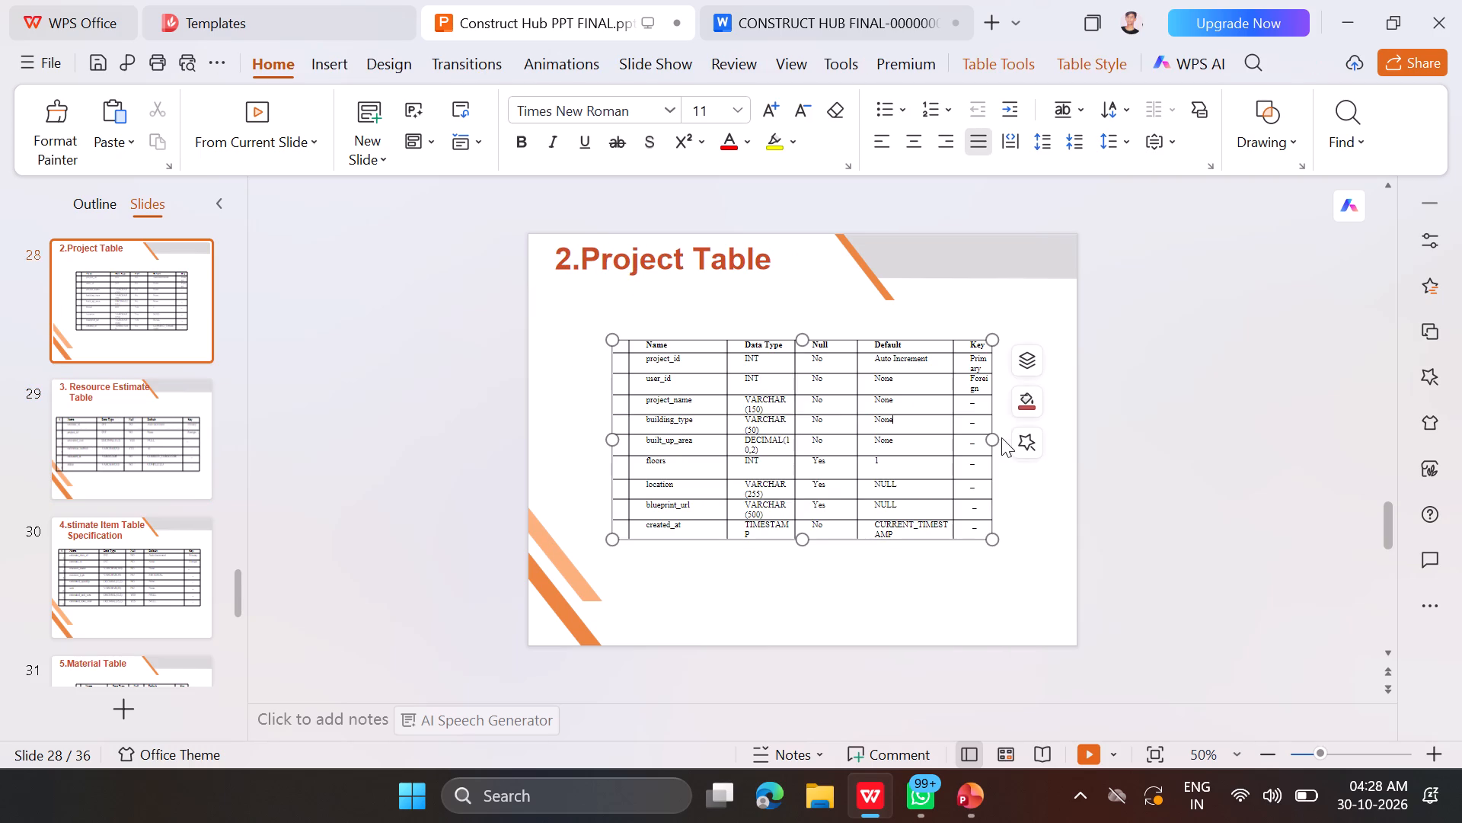
{"action": "left_click_drag", "start_coordinate": [998, 439], "coordinate": [1070, 444]}
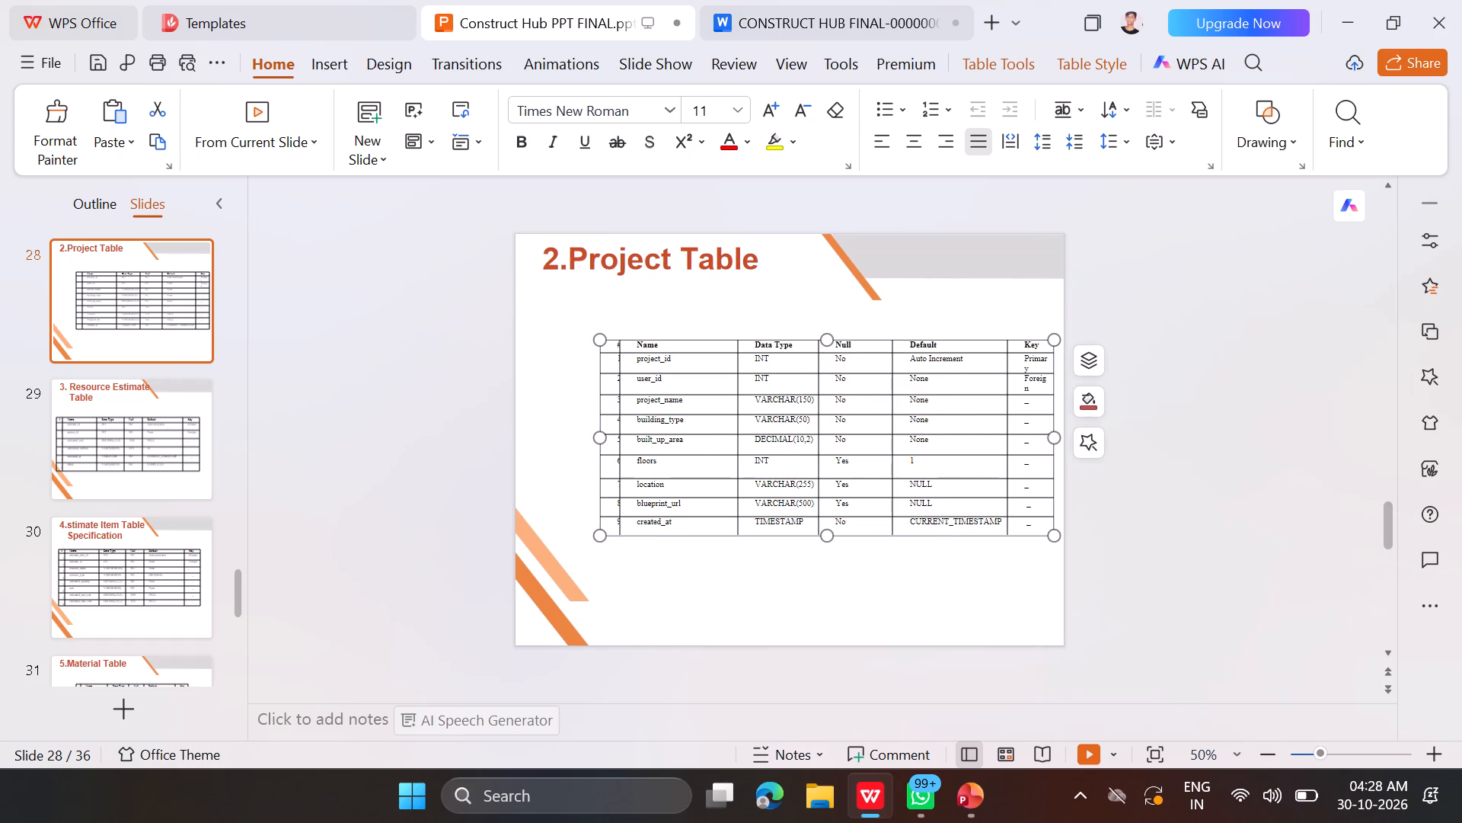
{"action": "left_click_drag", "start_coordinate": [603, 437], "coordinate": [536, 429]}
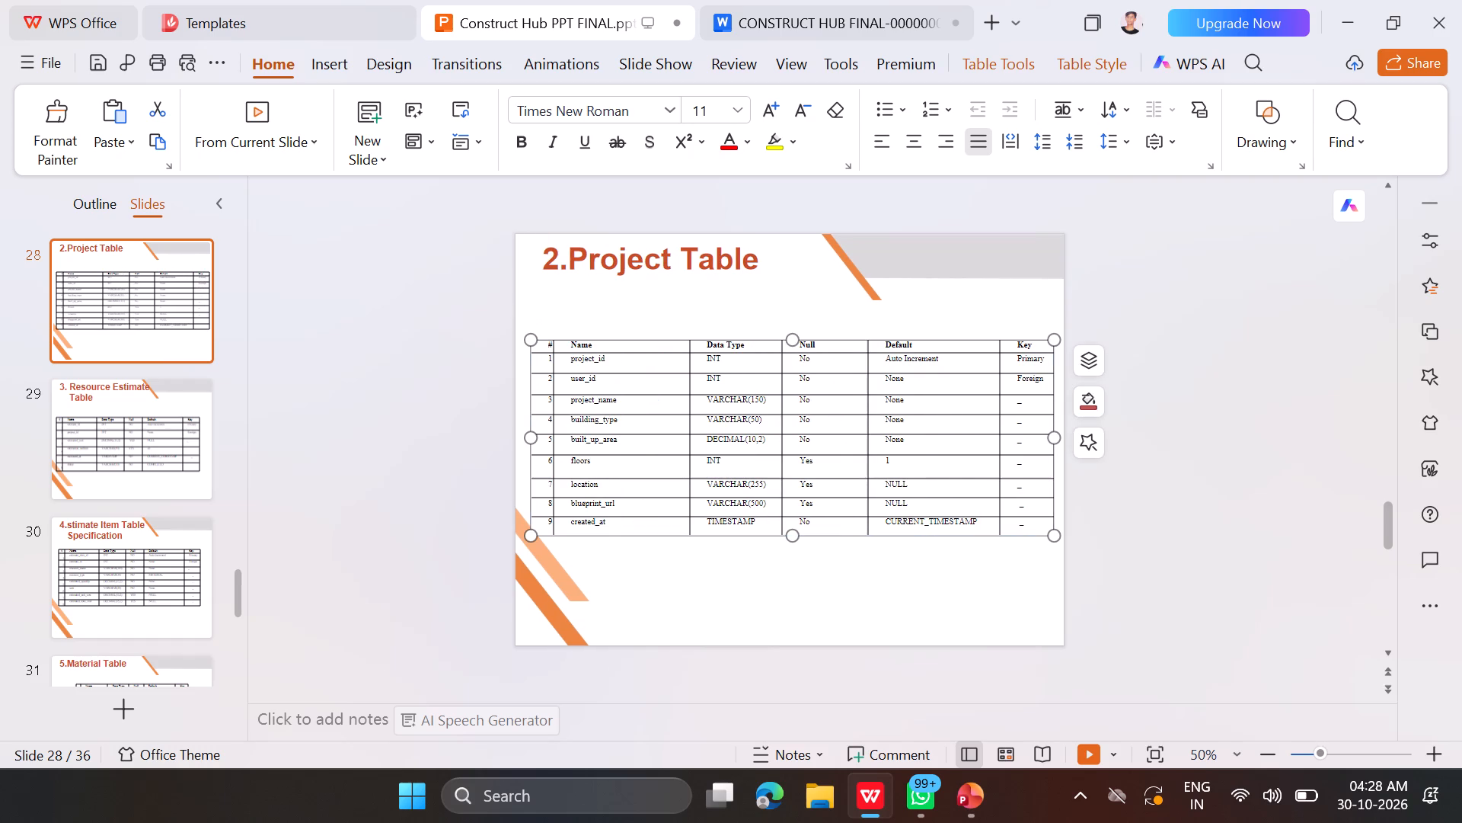
{"action": "left_click_drag", "start_coordinate": [793, 543], "coordinate": [797, 591]}
{"action": "left_click", "coordinate": [1124, 511]}
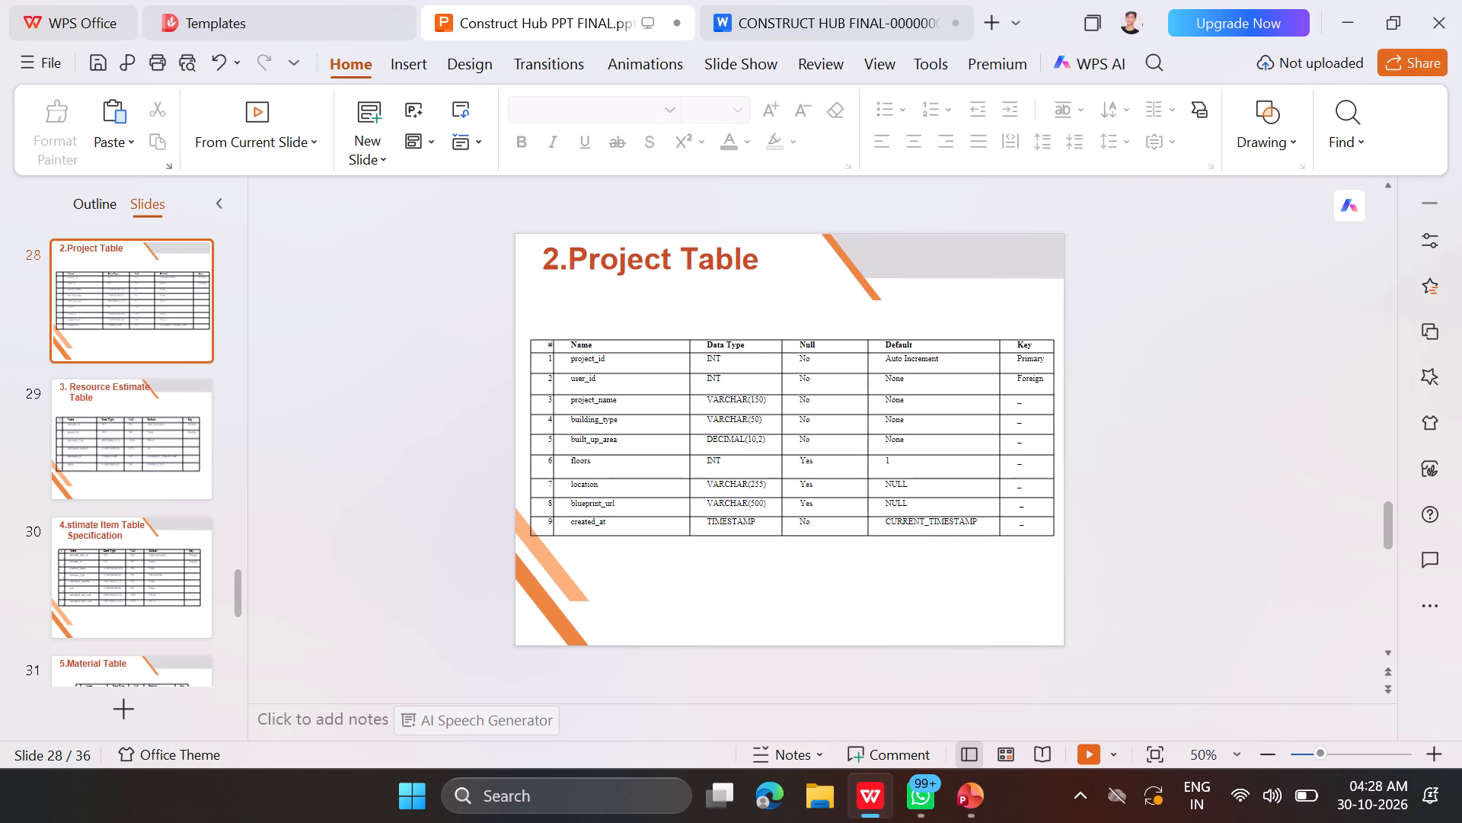
Widen the User Table on slide 27 on both sides so its data types and keys fit on one line.
{"action": "key", "text": "Up"}
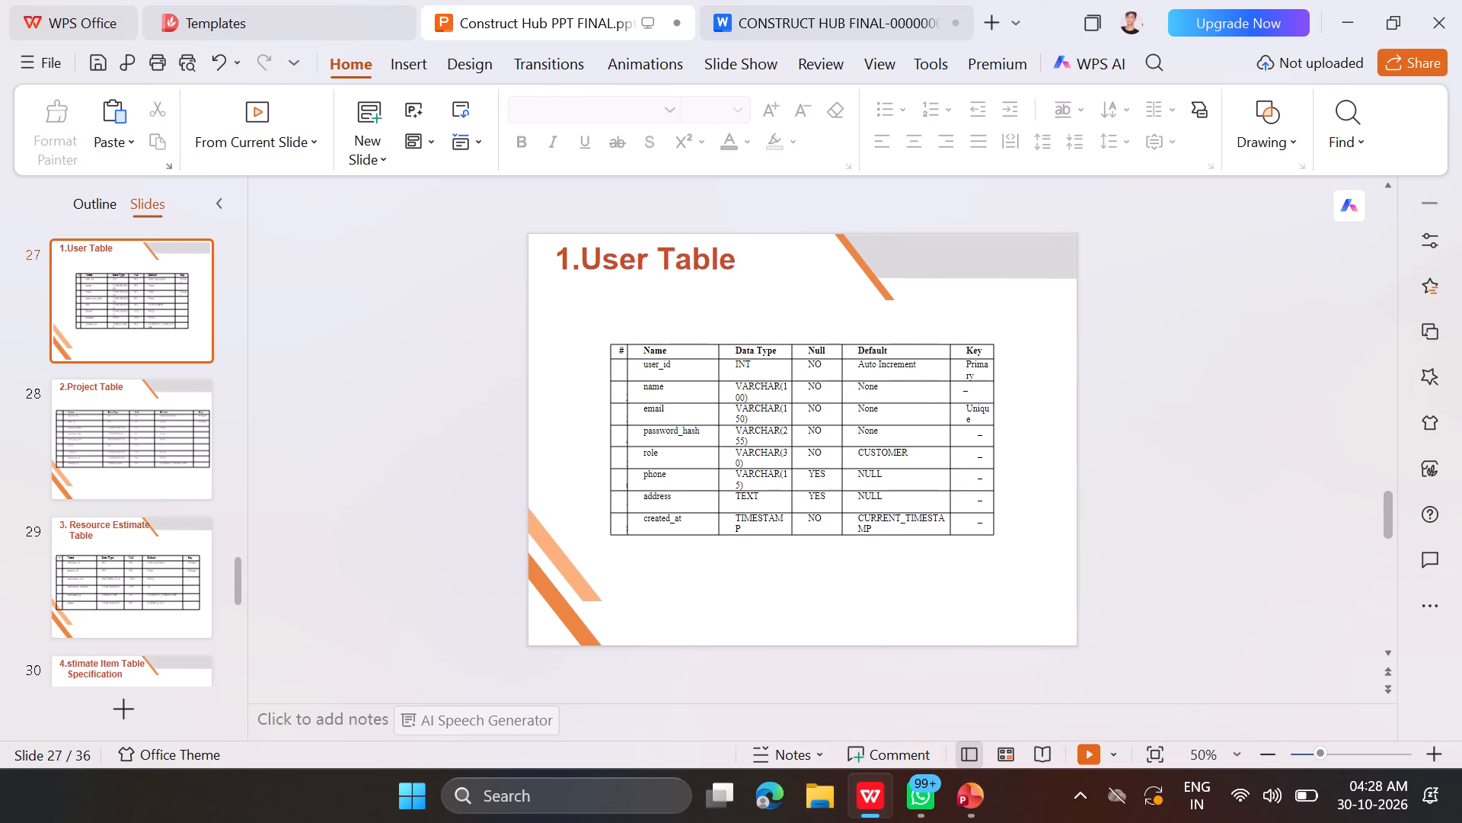
{"action": "left_click", "coordinate": [967, 420]}
{"action": "left_click_drag", "start_coordinate": [994, 438], "coordinate": [1041, 445]}
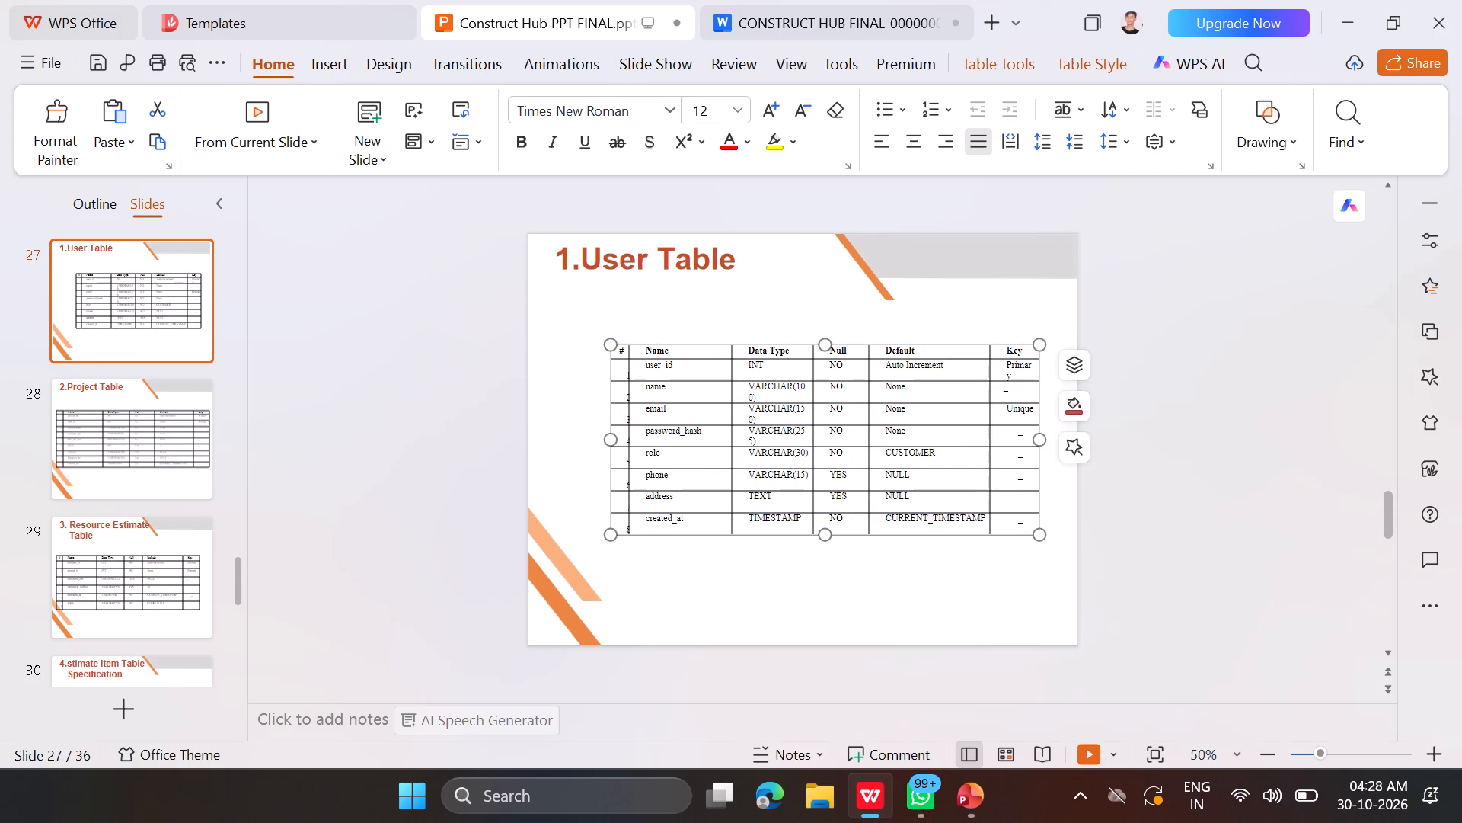
{"action": "left_click_drag", "start_coordinate": [608, 440], "coordinate": [554, 441]}
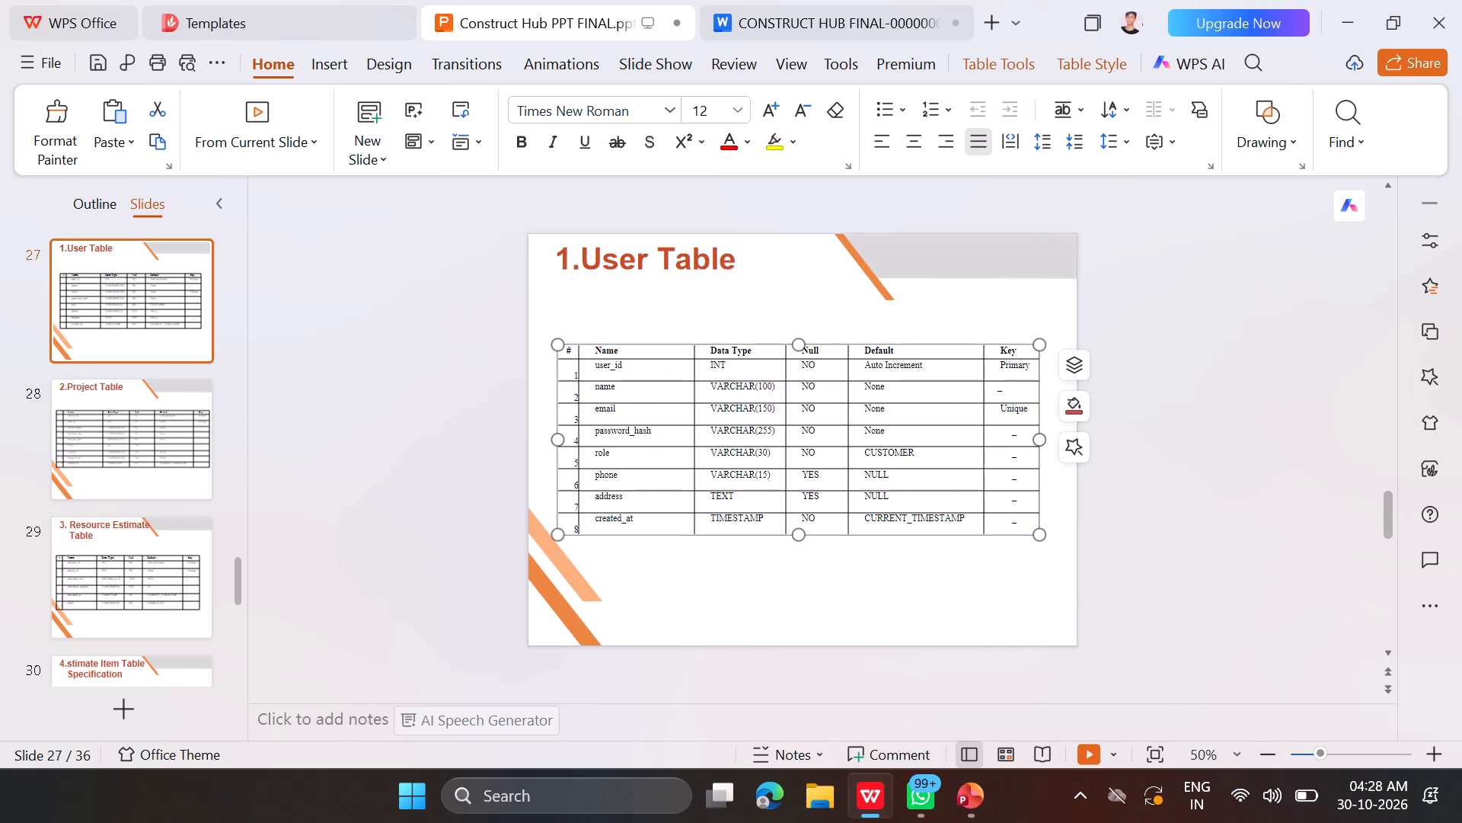
{"action": "left_click_drag", "start_coordinate": [554, 441], "coordinate": [547, 442]}
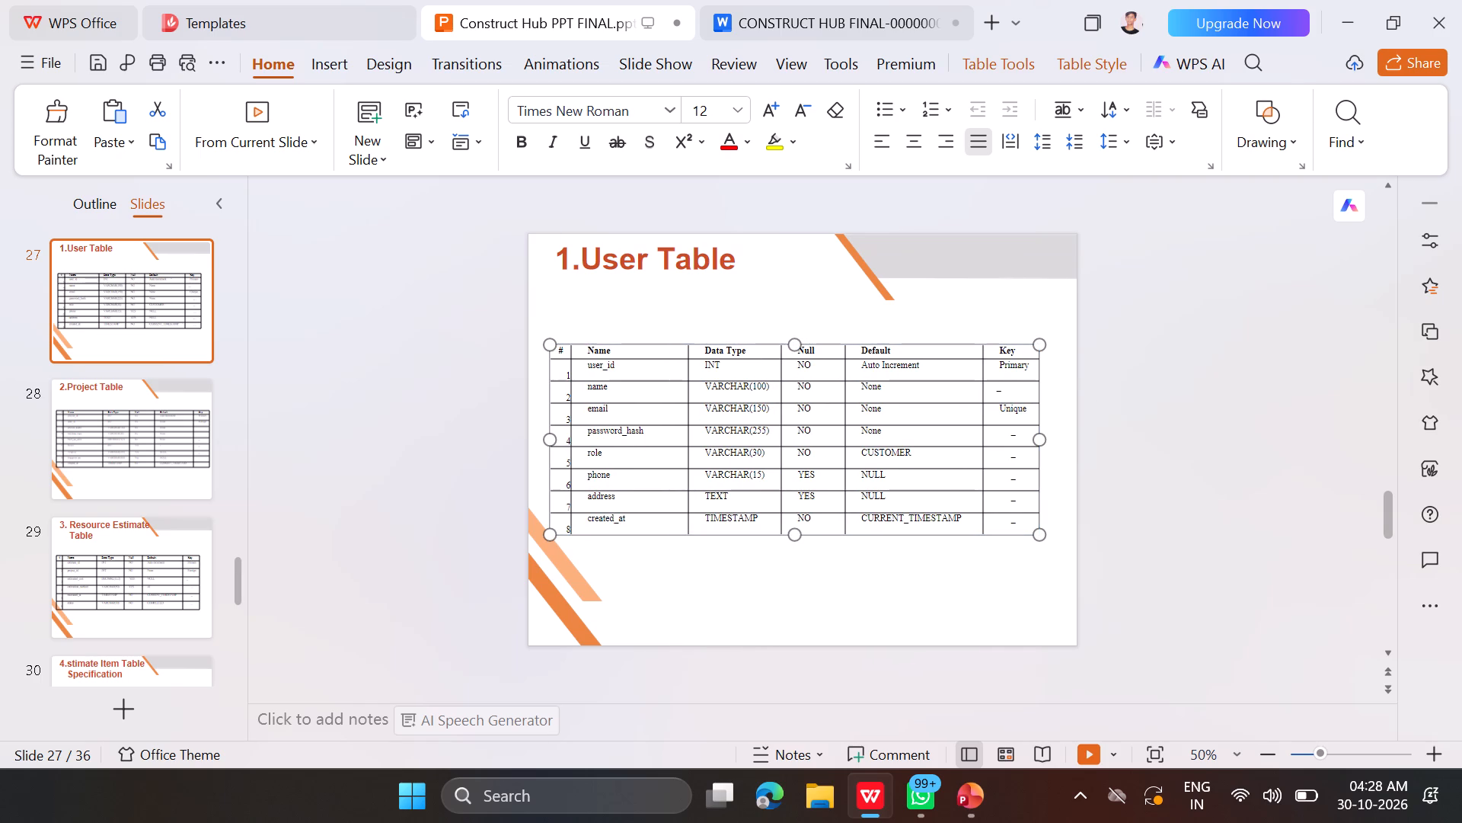
{"action": "left_click", "coordinate": [1202, 471]}
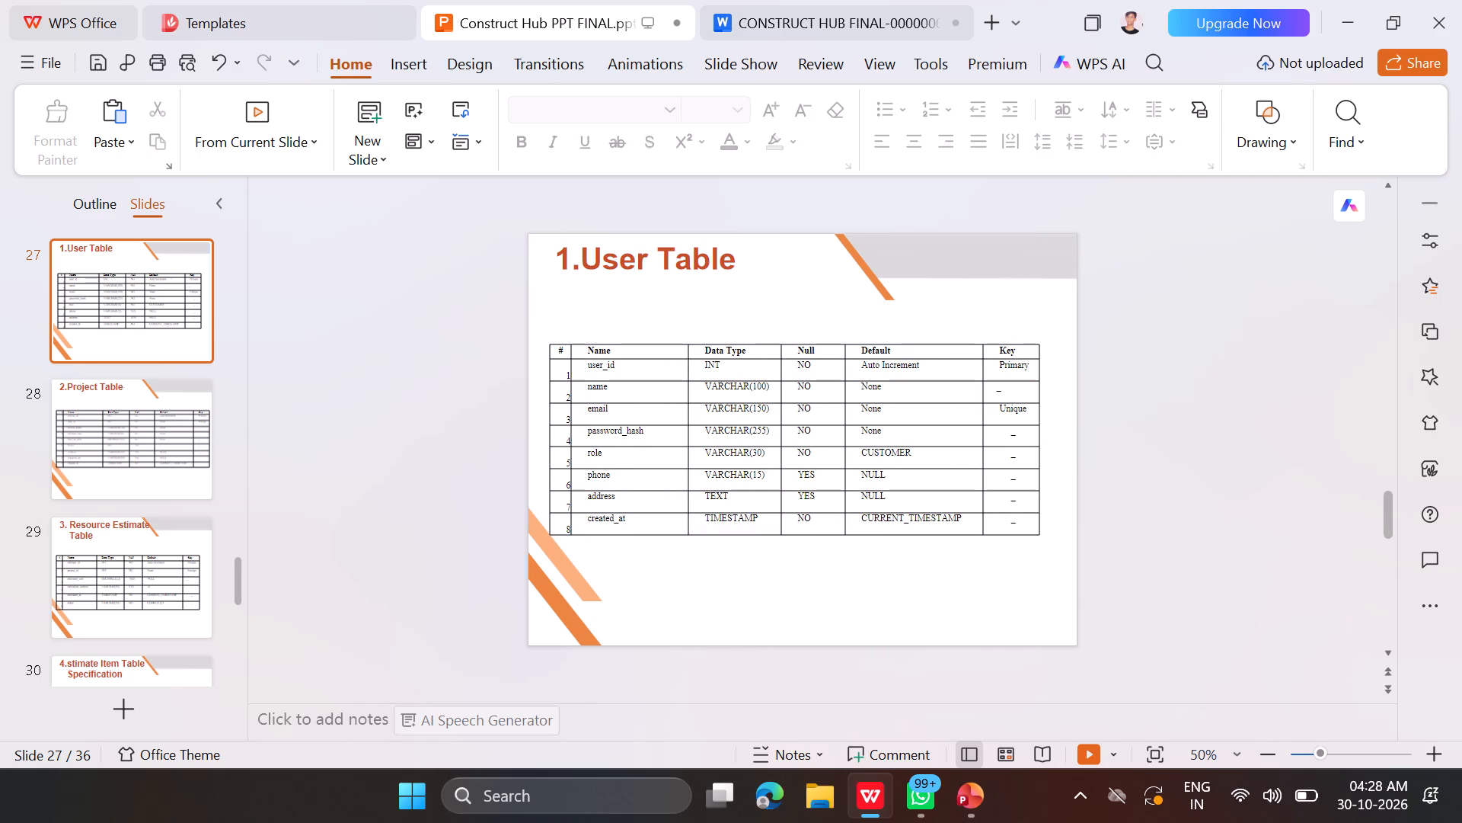
Review the slides before the User Table, back through the use case specifications to their title slide.
{"action": "key", "text": "Up"}
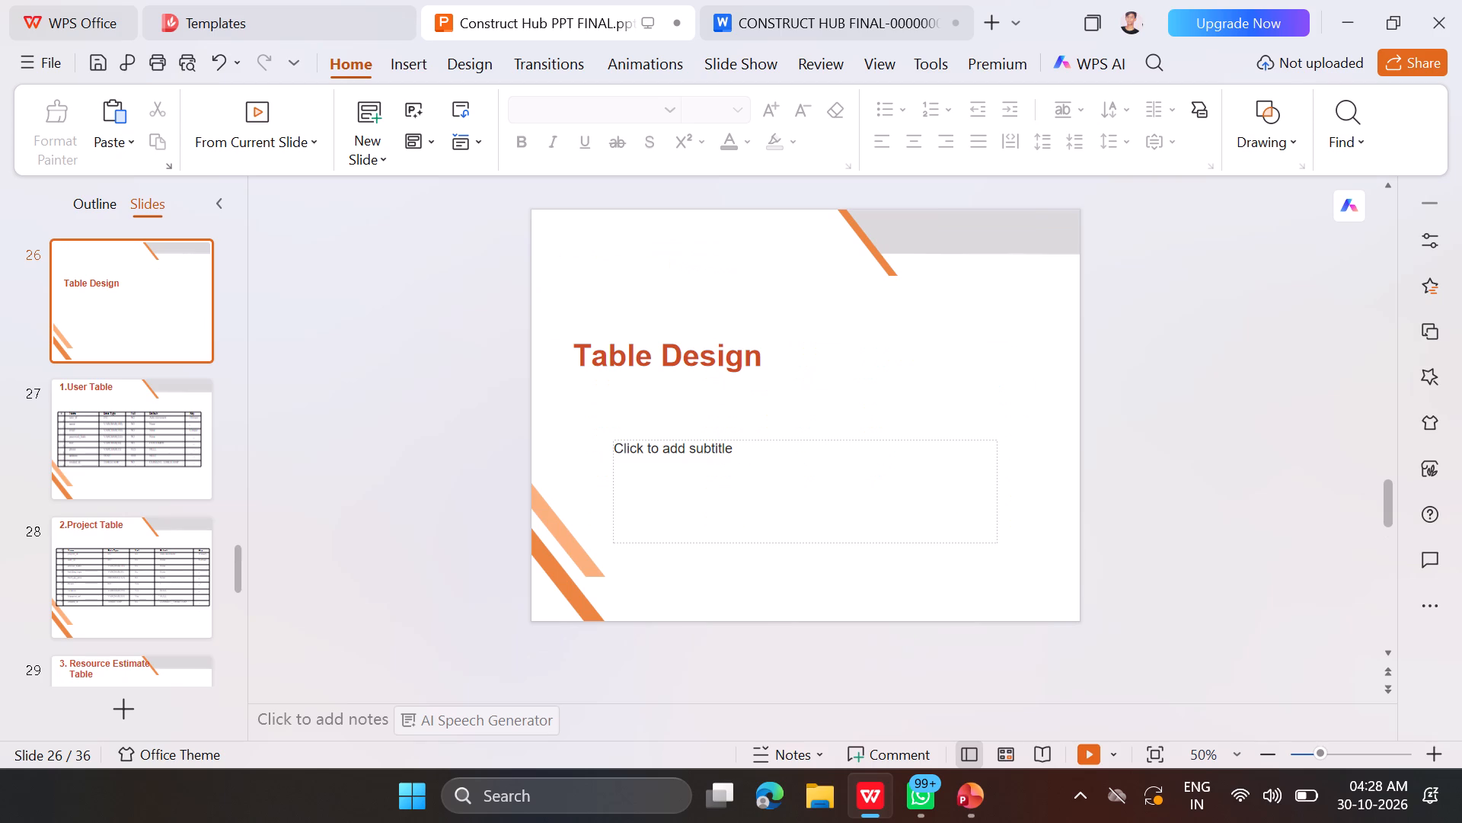
{"action": "key", "text": "Up"}
{"action": "key", "text": "Up"}
{"action": "key", "text": "Up"}
{"action": "key", "text": "Up"}
{"action": "key", "text": "Up"}
{"action": "key", "text": "Up"}
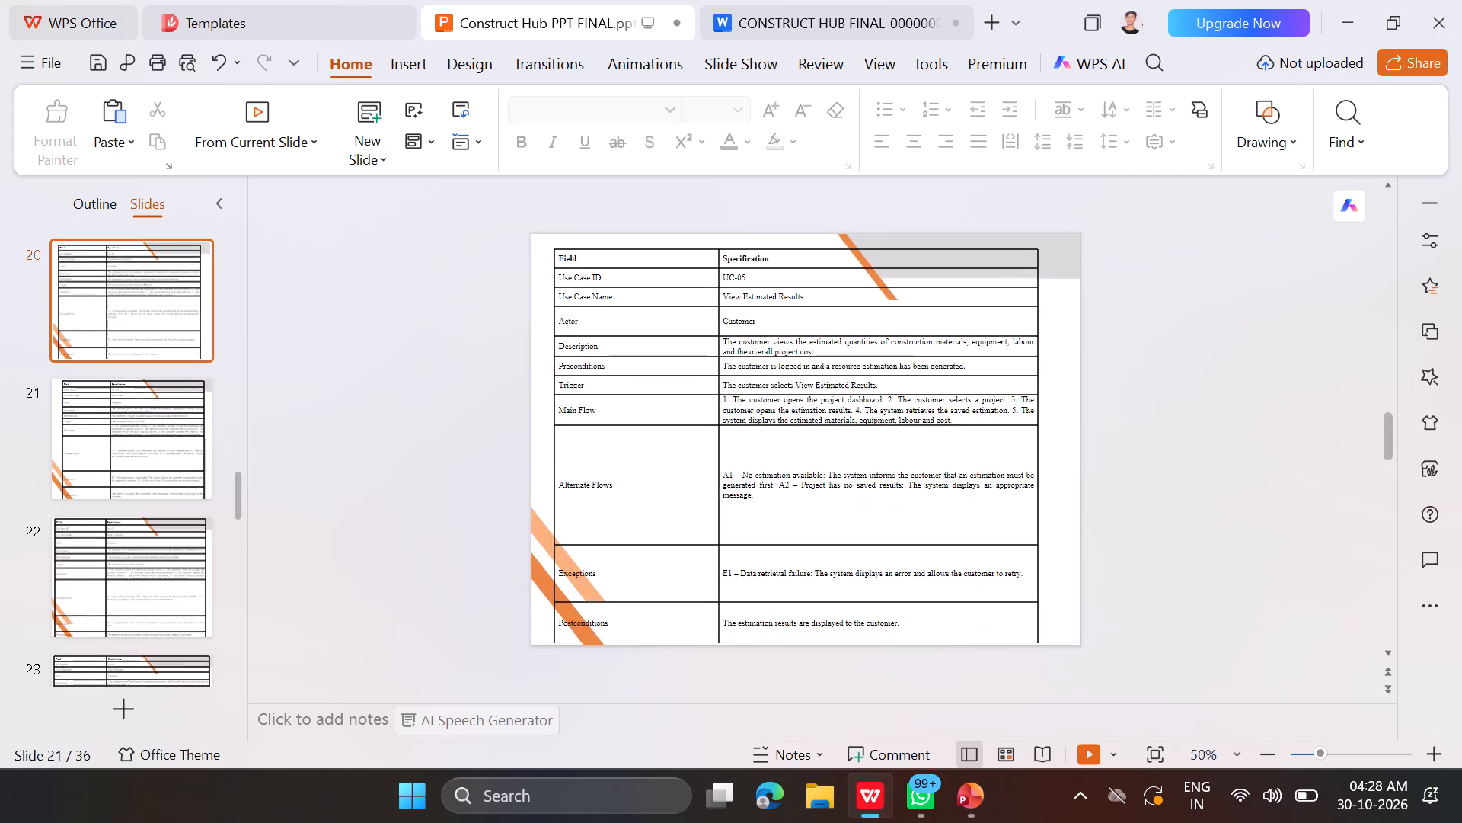
{"action": "key", "text": "Up"}
{"action": "key", "text": "Up"}
{"action": "key", "text": "Up"}
{"action": "key", "text": "Up"}
{"action": "key", "text": "Up"}
{"action": "key", "text": "Up"}
{"action": "key", "text": "Down"}
{"action": "key", "text": "Down"}
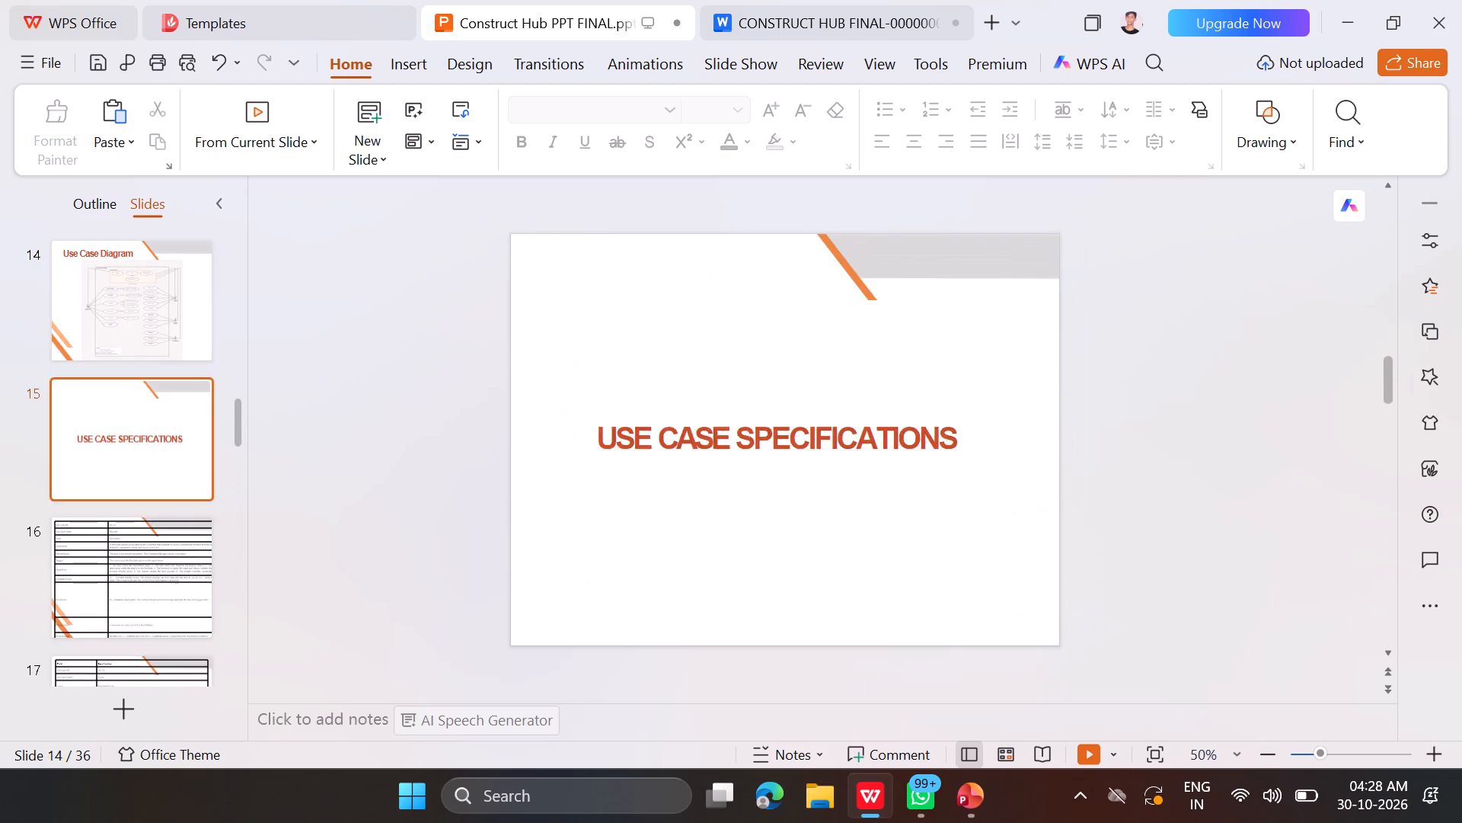
{"action": "key", "text": "Down"}
{"action": "key", "text": "Down"}
{"action": "key", "text": "Down"}
{"action": "key", "text": "Down"}
{"action": "key", "text": "Down"}
{"action": "key", "text": "Down"}
{"action": "key", "text": "Down"}
{"action": "key", "text": "Down"}
{"action": "key", "text": "Down"}
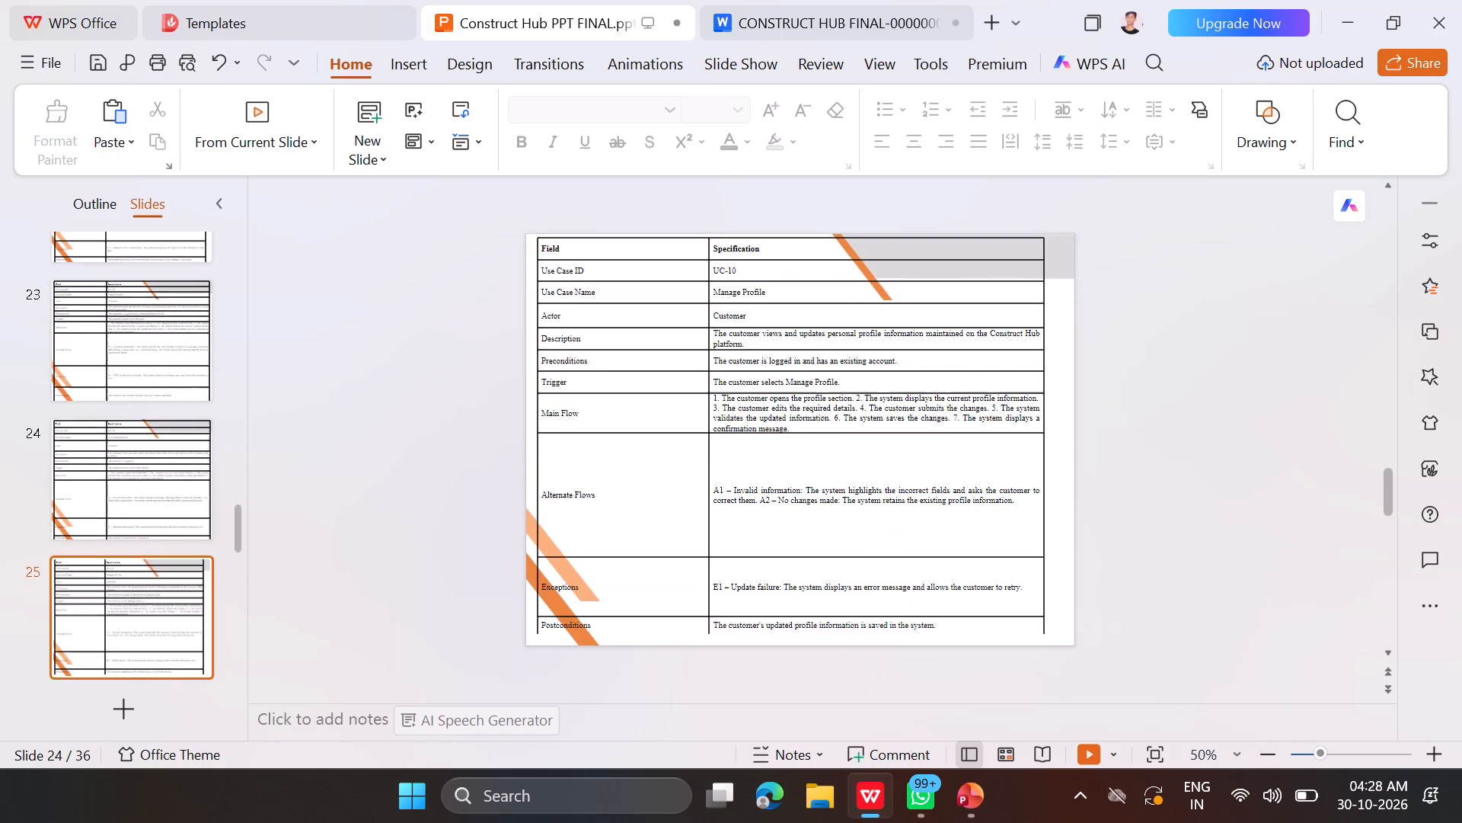
{"action": "key", "text": "Down"}
{"action": "key", "text": "Down"}
{"action": "key", "text": "Up"}
Fill the empty subtitle placeholder on the Table Design slide with a blank space to hide its prompt text.
{"action": "left_click", "coordinate": [762, 485]}
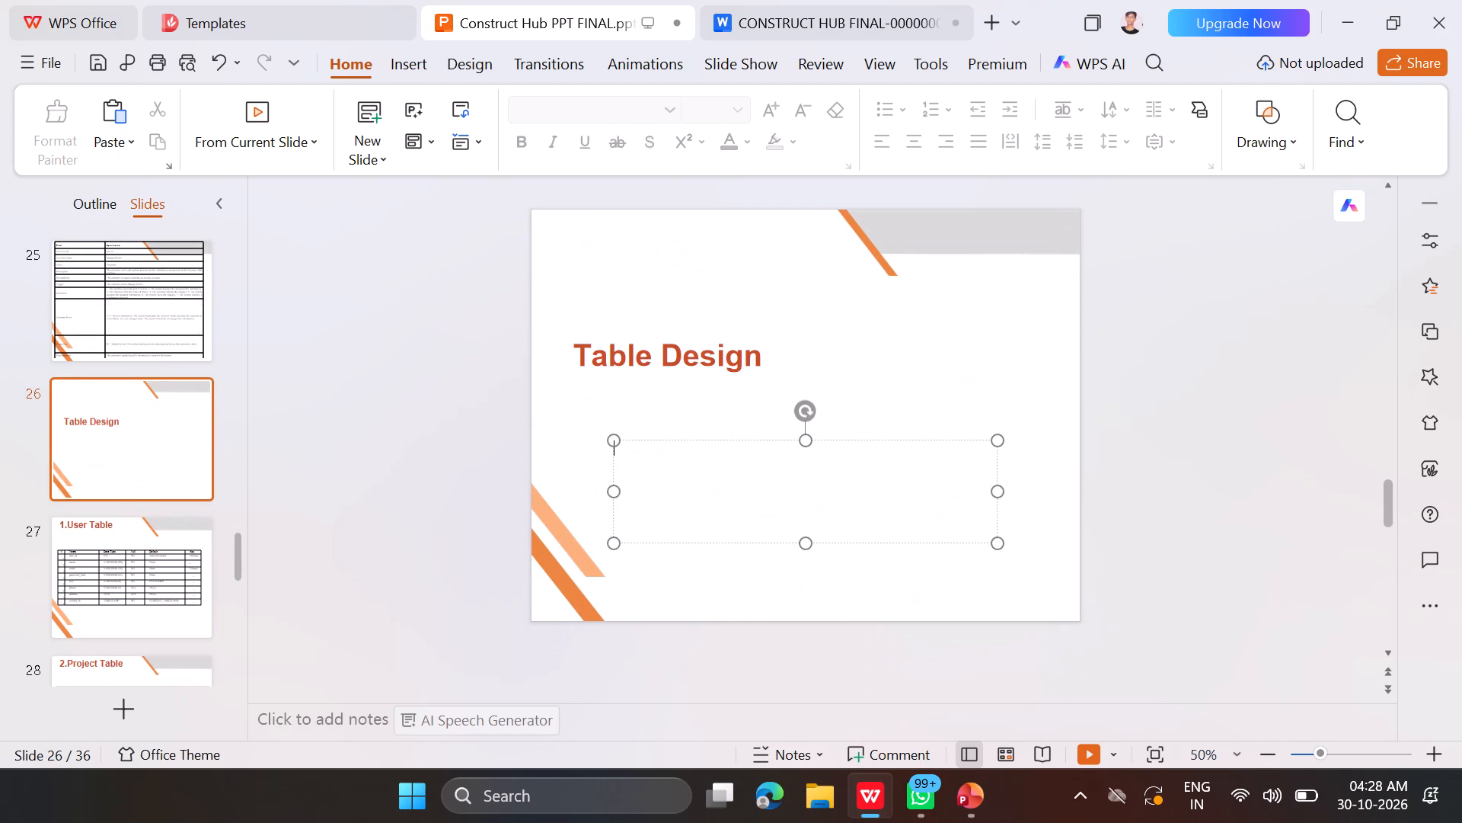
{"action": "key", "text": "space"}
Indent the Table Design title on slide 26 with leading spaces to shift it toward the slide's center.
{"action": "left_click", "coordinate": [576, 336]}
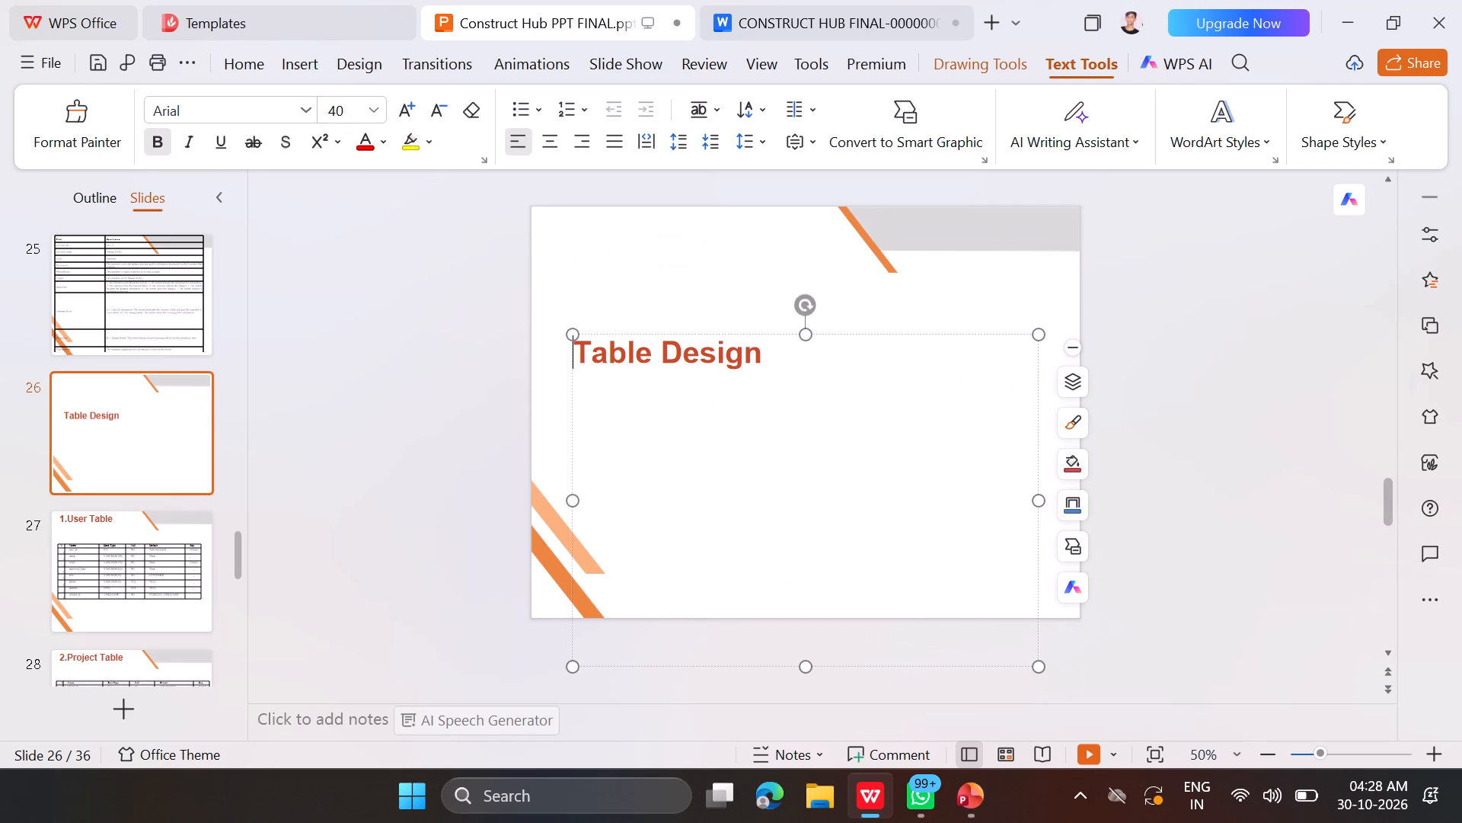
{"action": "key", "text": "space"}
{"action": "key", "text": "space"}
{"action": "key", "text": "space"}
{"action": "key", "text": "space"}
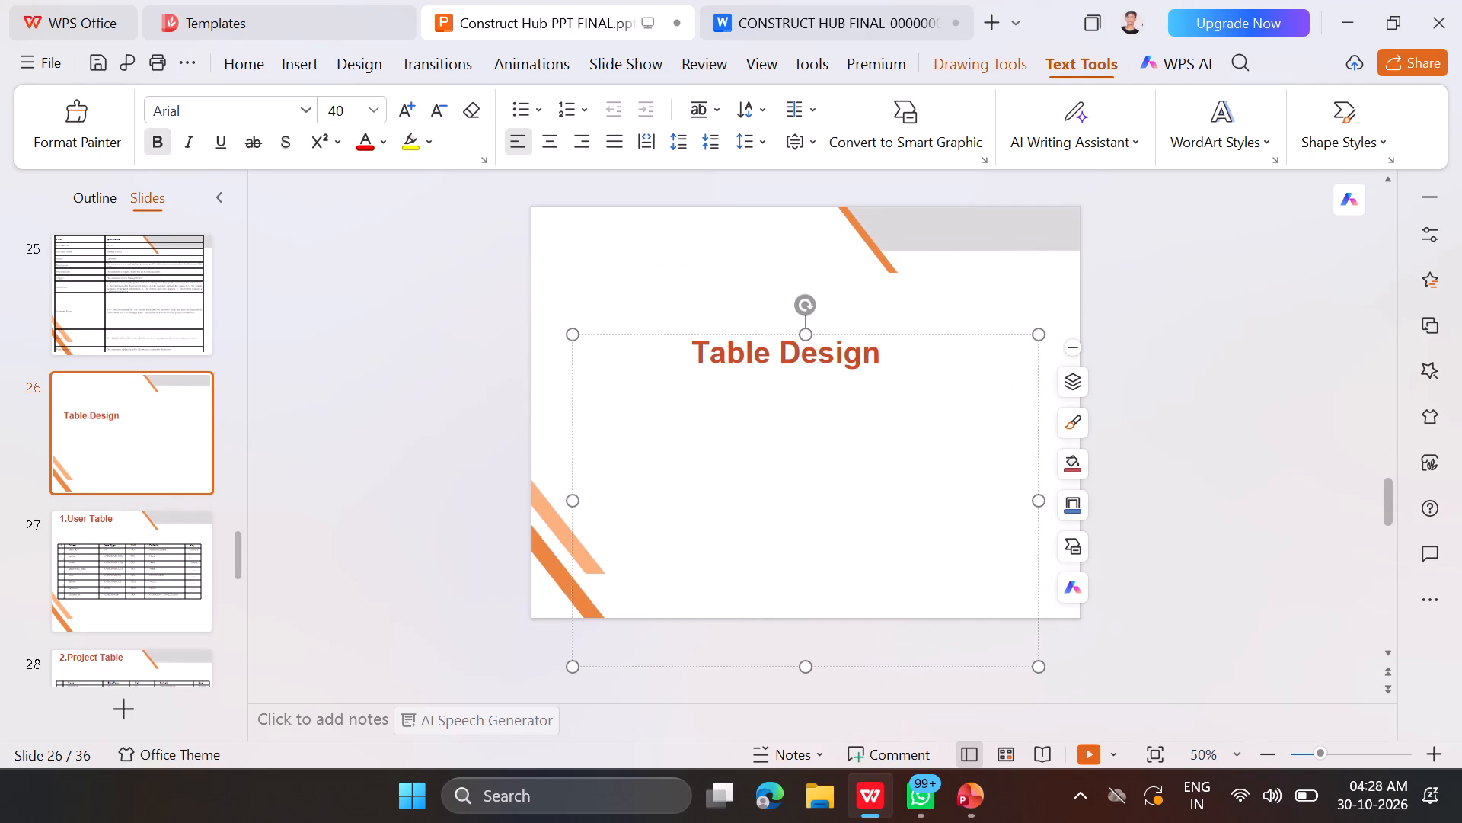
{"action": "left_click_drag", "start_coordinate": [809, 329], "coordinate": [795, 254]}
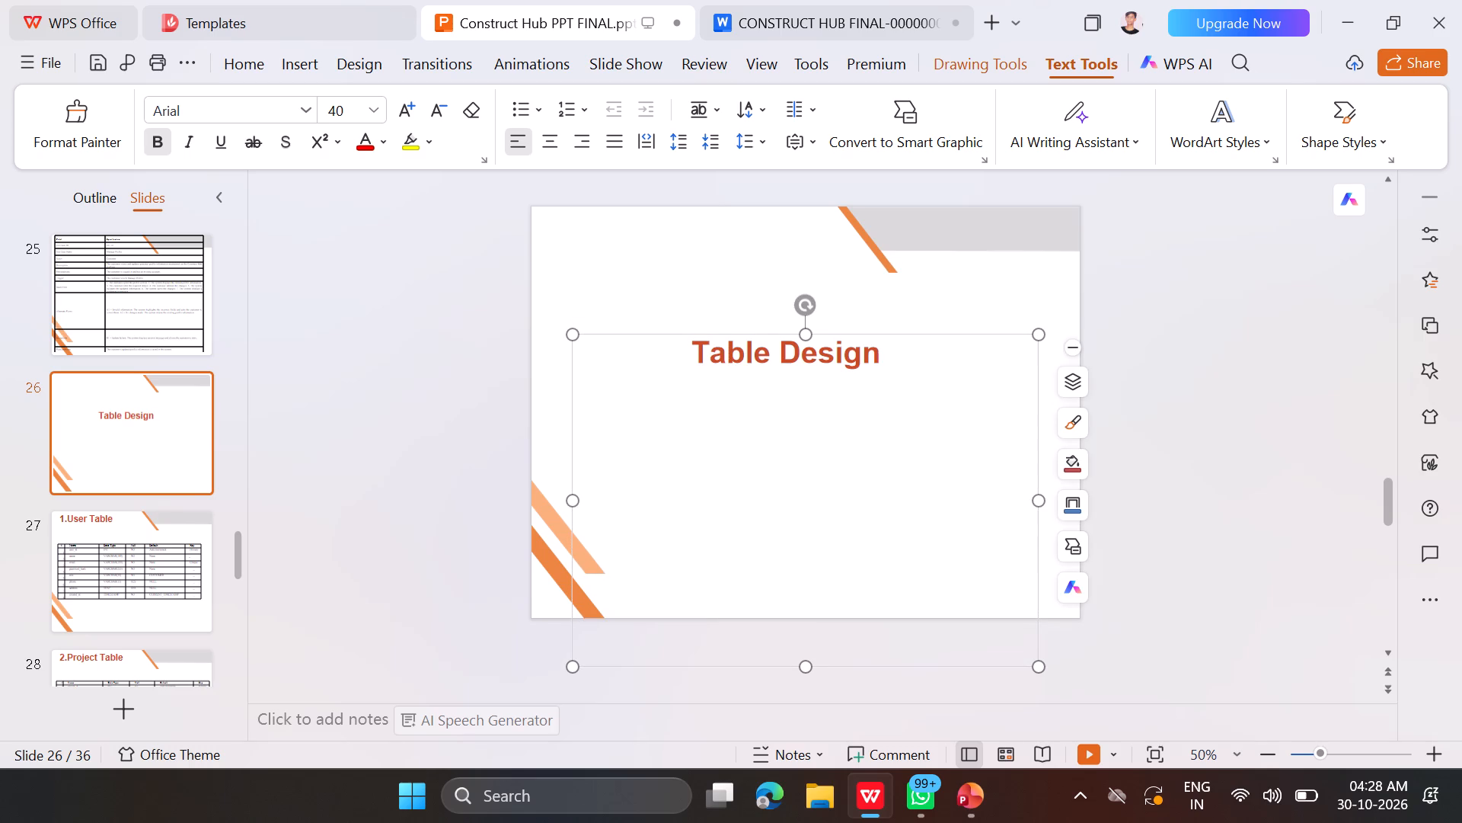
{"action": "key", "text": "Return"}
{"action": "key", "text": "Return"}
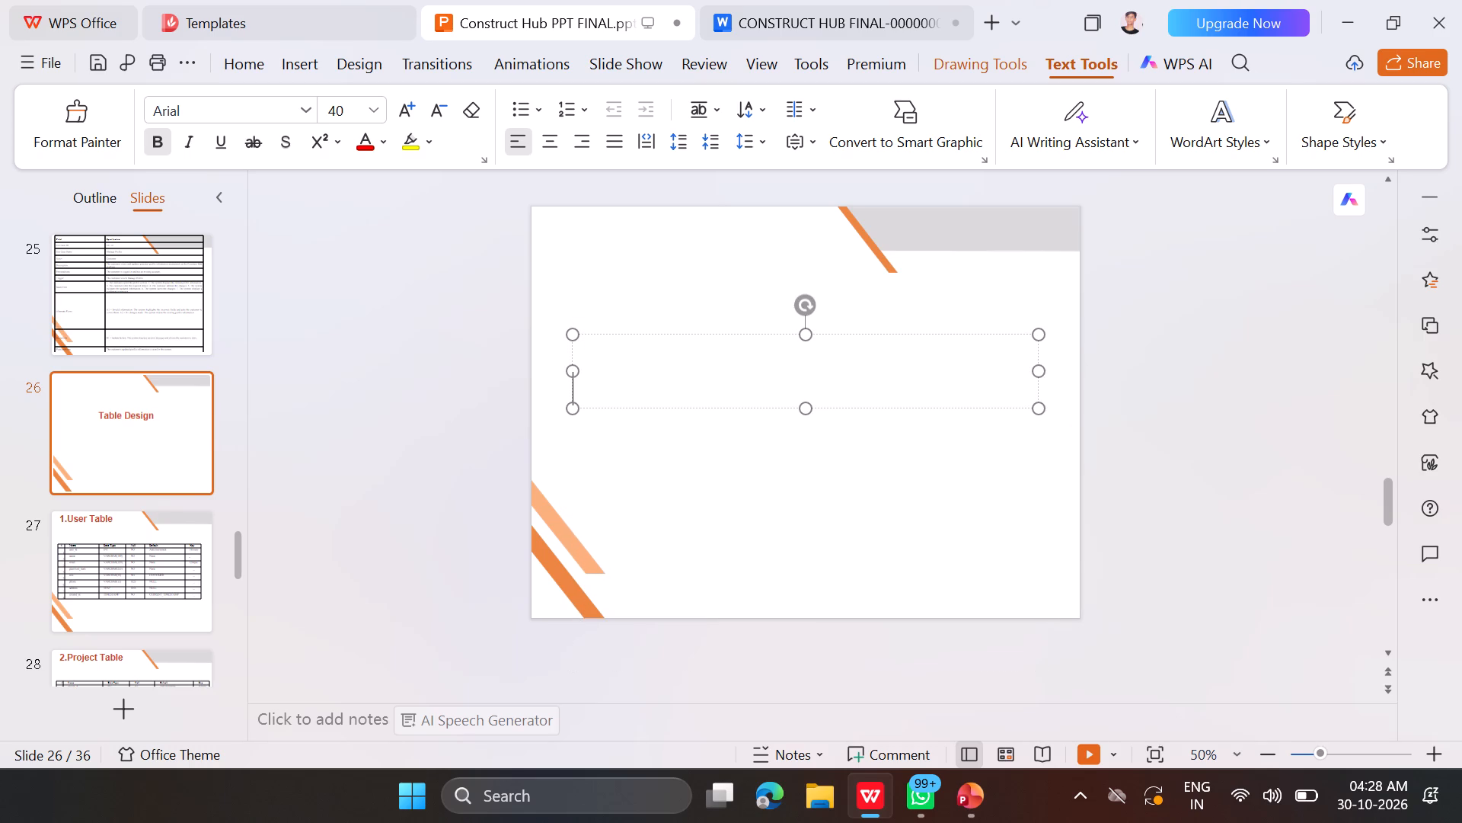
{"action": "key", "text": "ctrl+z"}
Move the Table Design title on slide 26 down one line and indent it with spaces until it is roughly centered.
{"action": "left_click", "coordinate": [669, 360]}
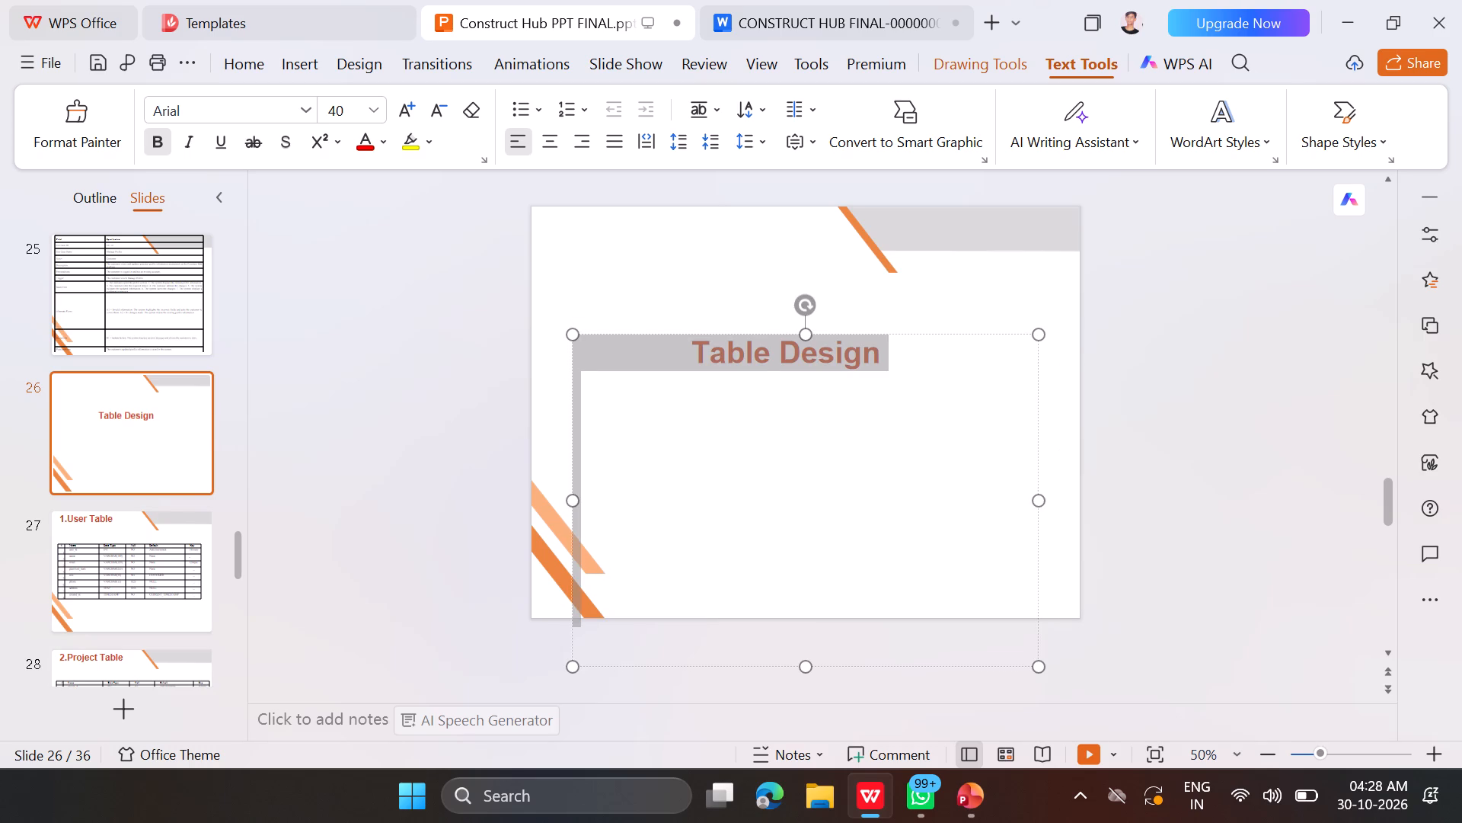
{"action": "key", "text": "Return"}
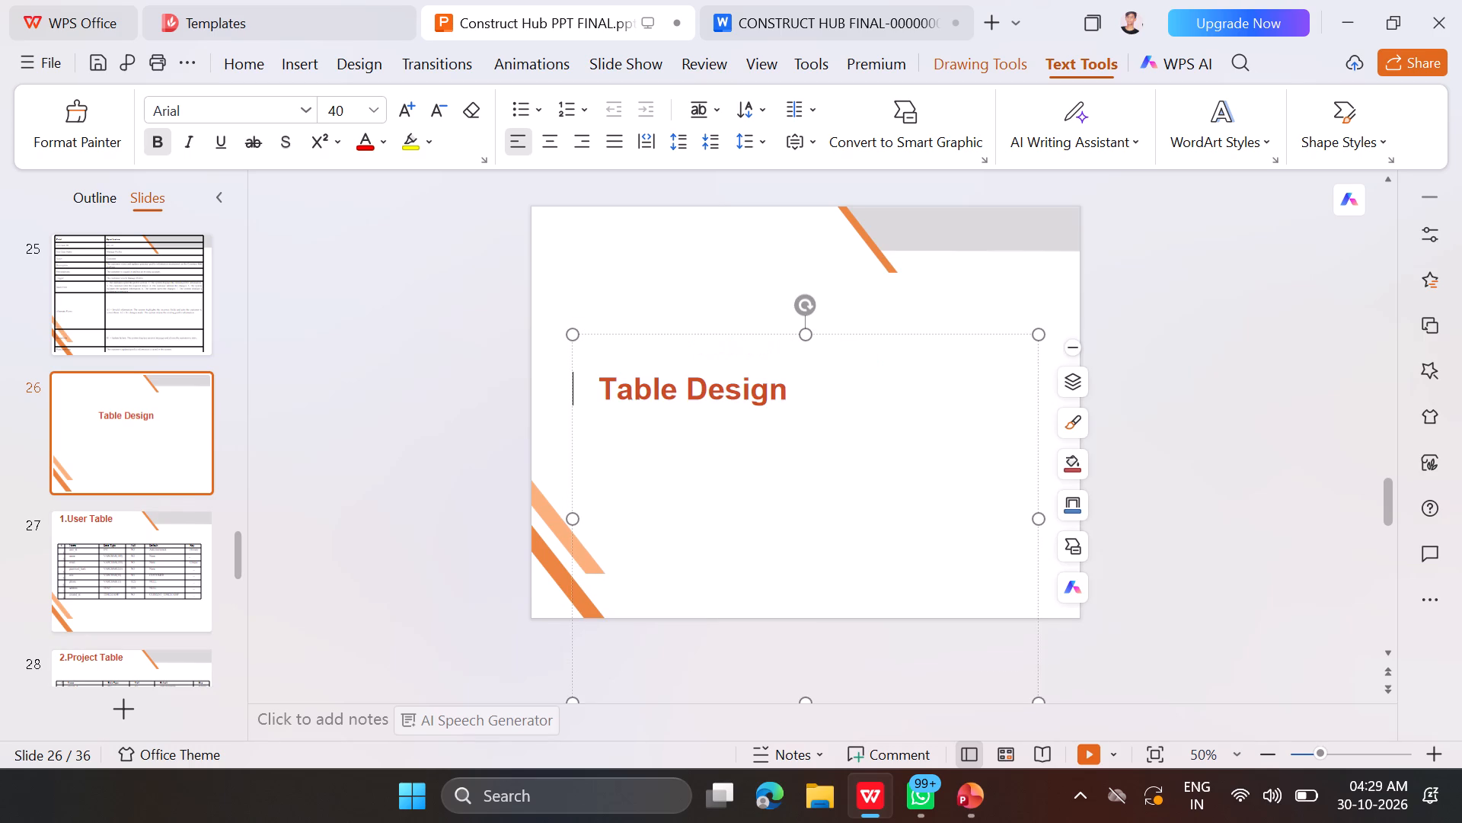
{"action": "key", "text": "space"}
{"action": "key", "text": "space"}
{"action": "key", "text": "space"}
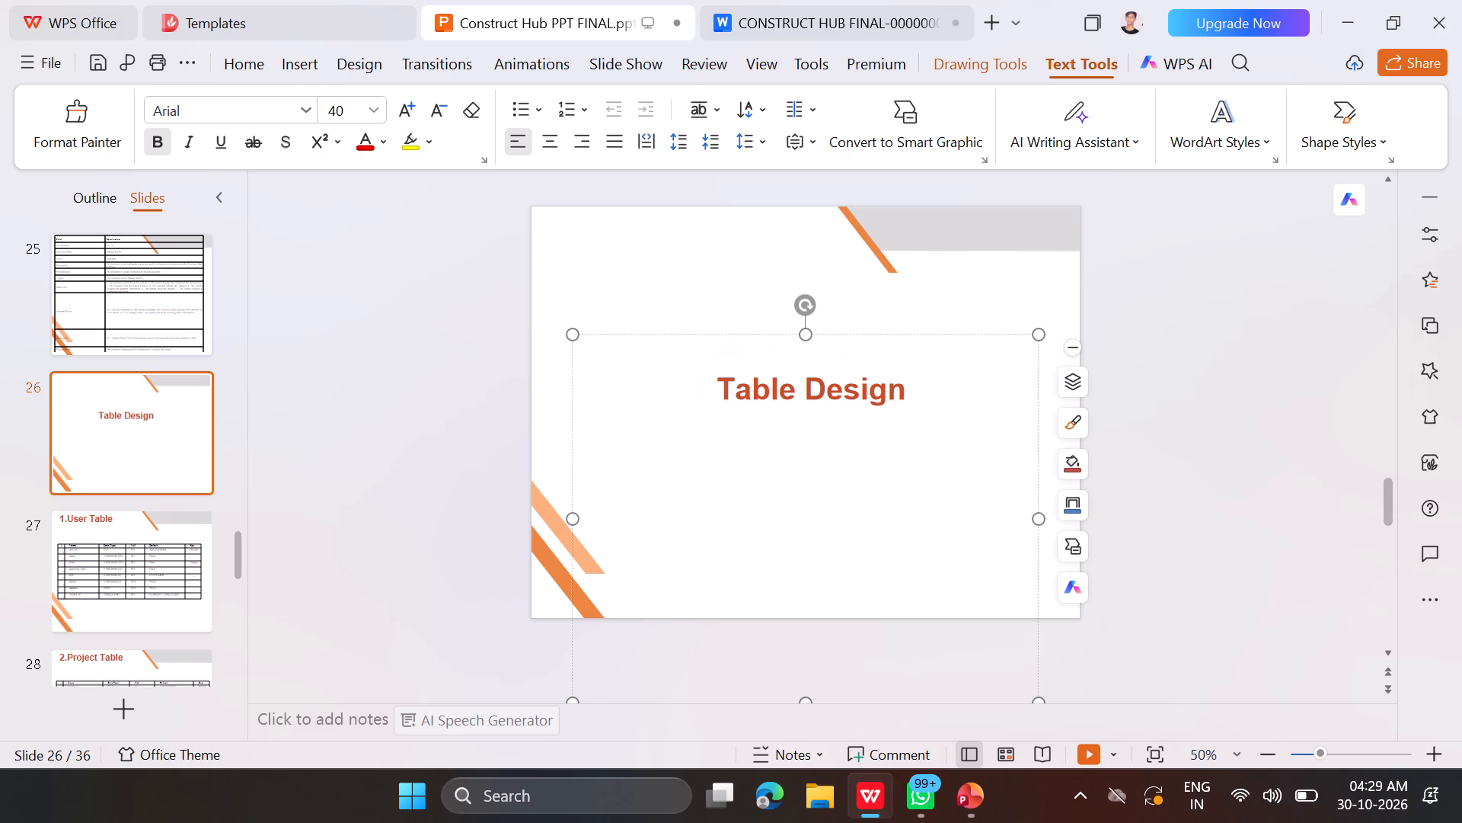
{"action": "left_click", "coordinate": [1264, 517]}
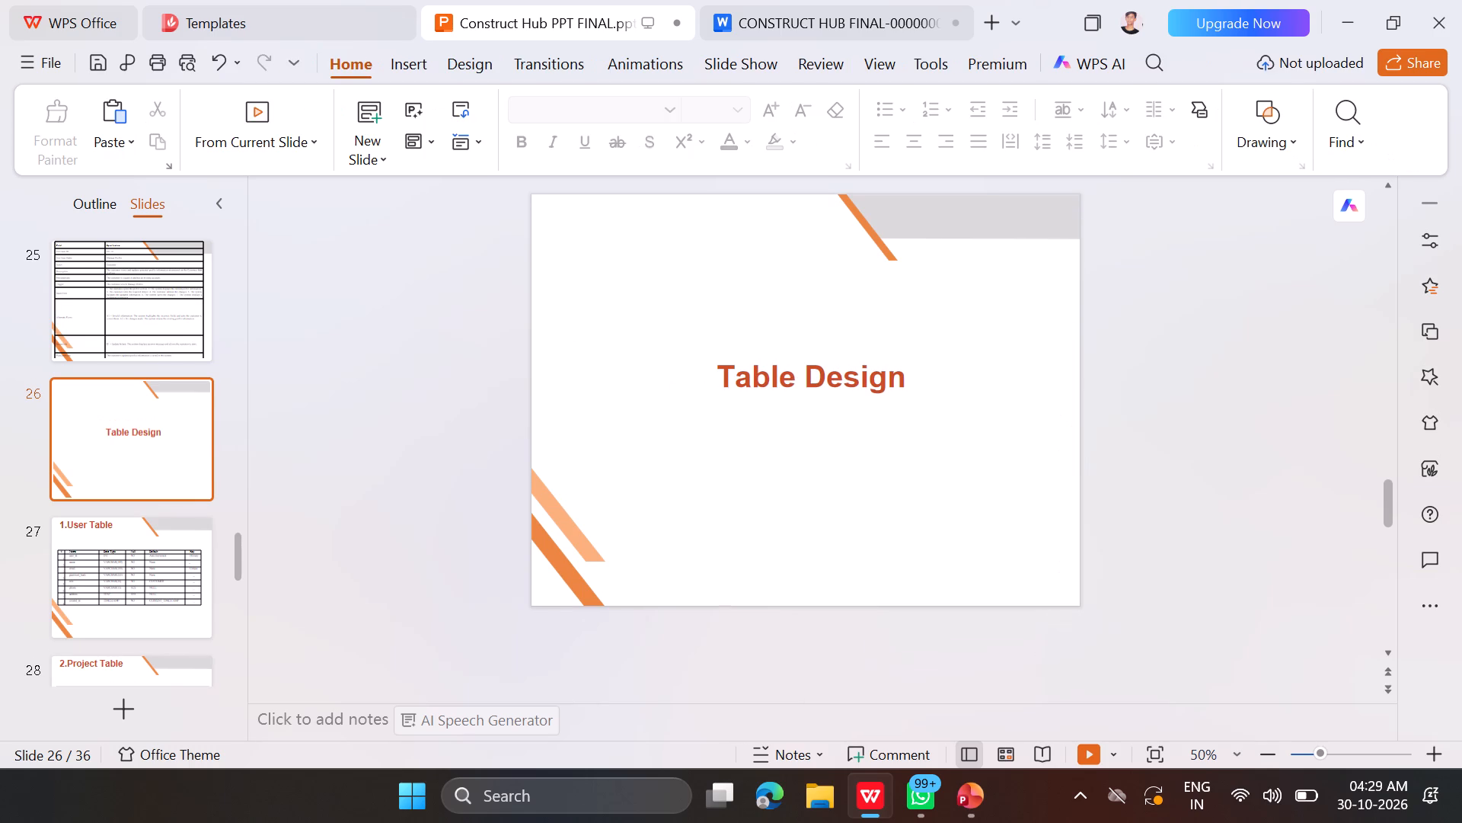
Capitalize the first letter of the slide 30 heading so it reads "4.Stimate Item Table Specification".
{"action": "key", "text": "Down"}
{"action": "key", "text": "Down"}
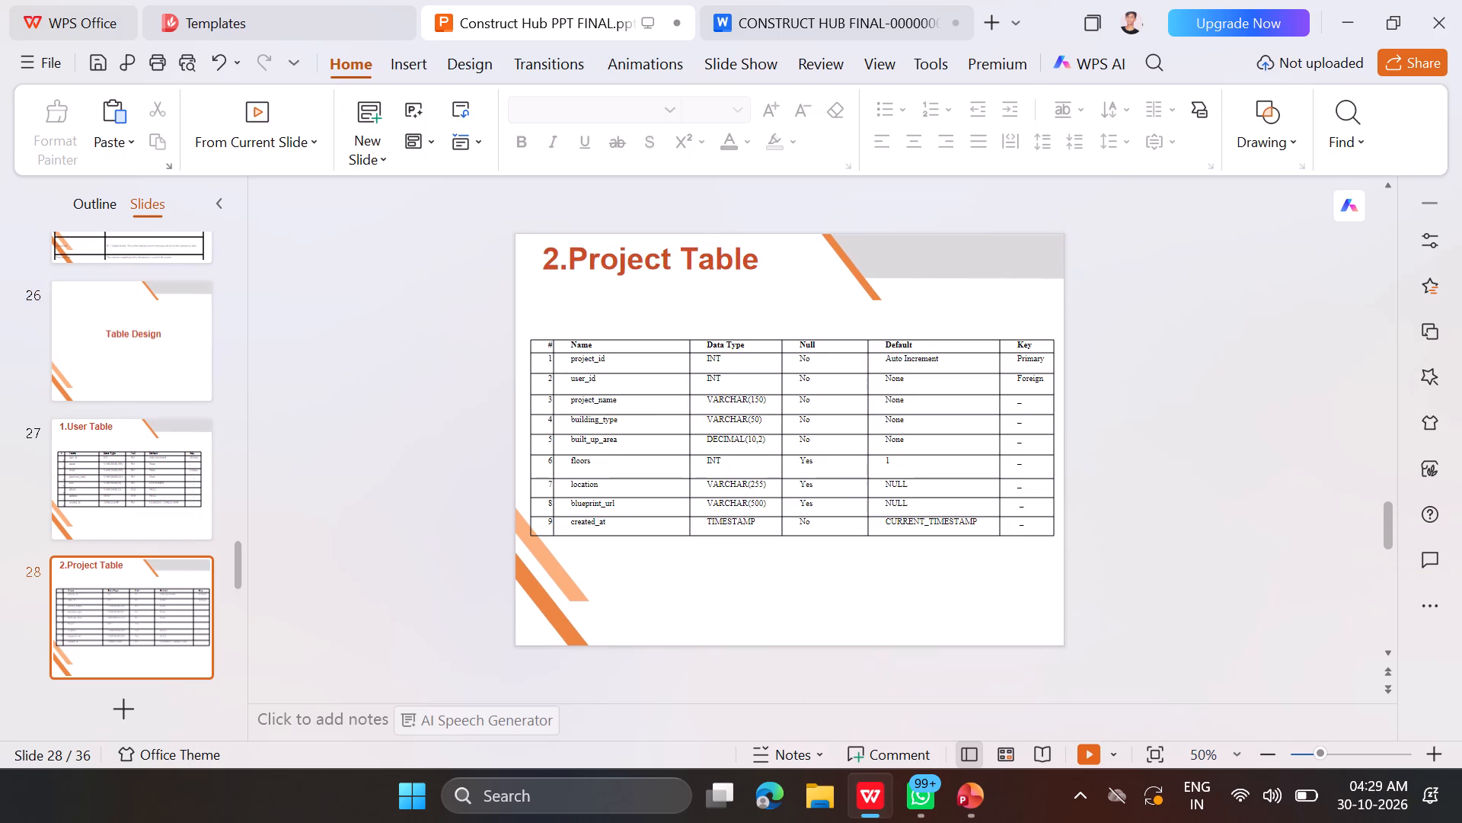
{"action": "key", "text": "Down"}
{"action": "key", "text": "Down"}
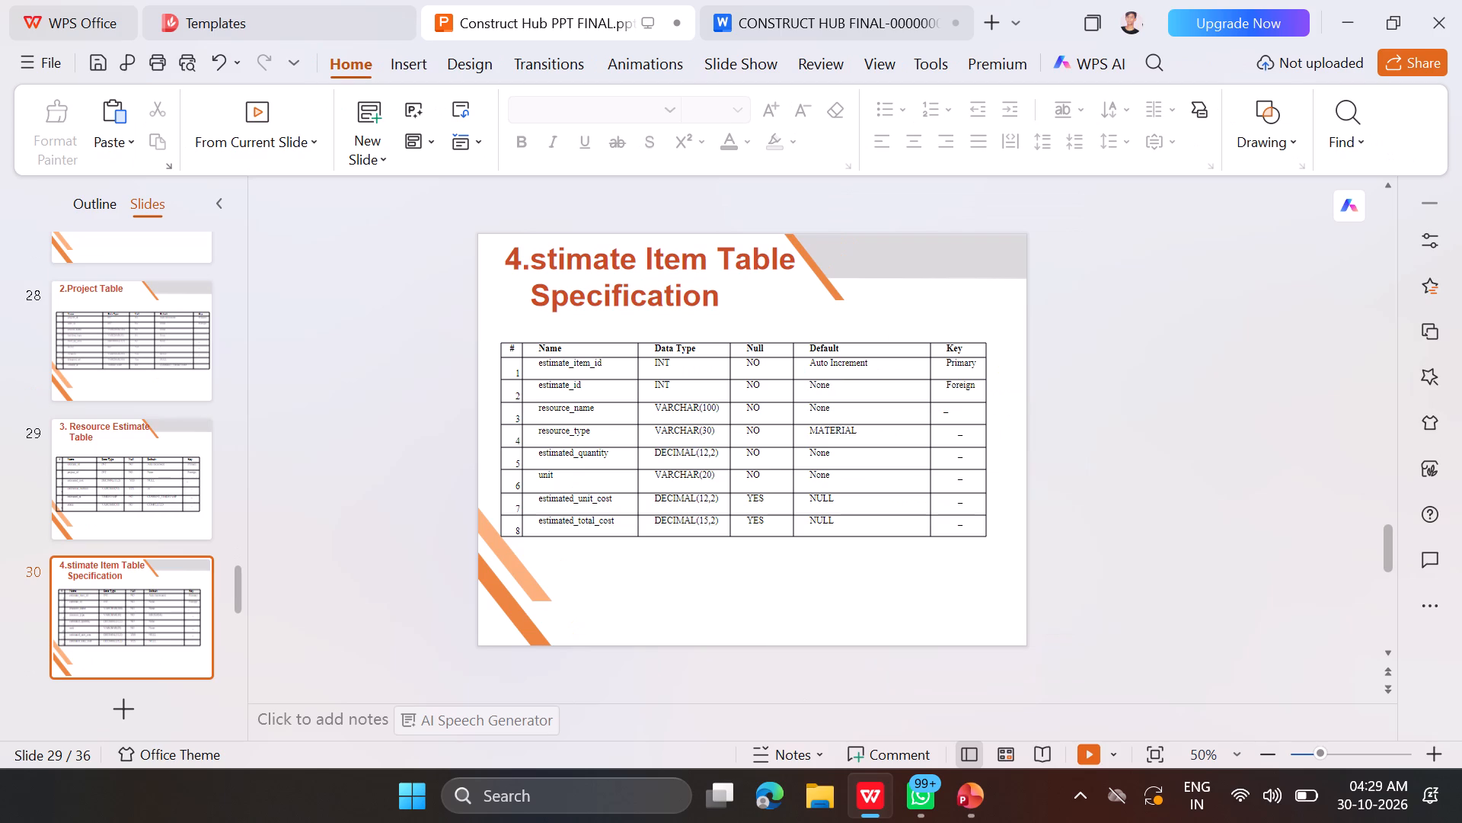
{"action": "left_click", "coordinate": [545, 267]}
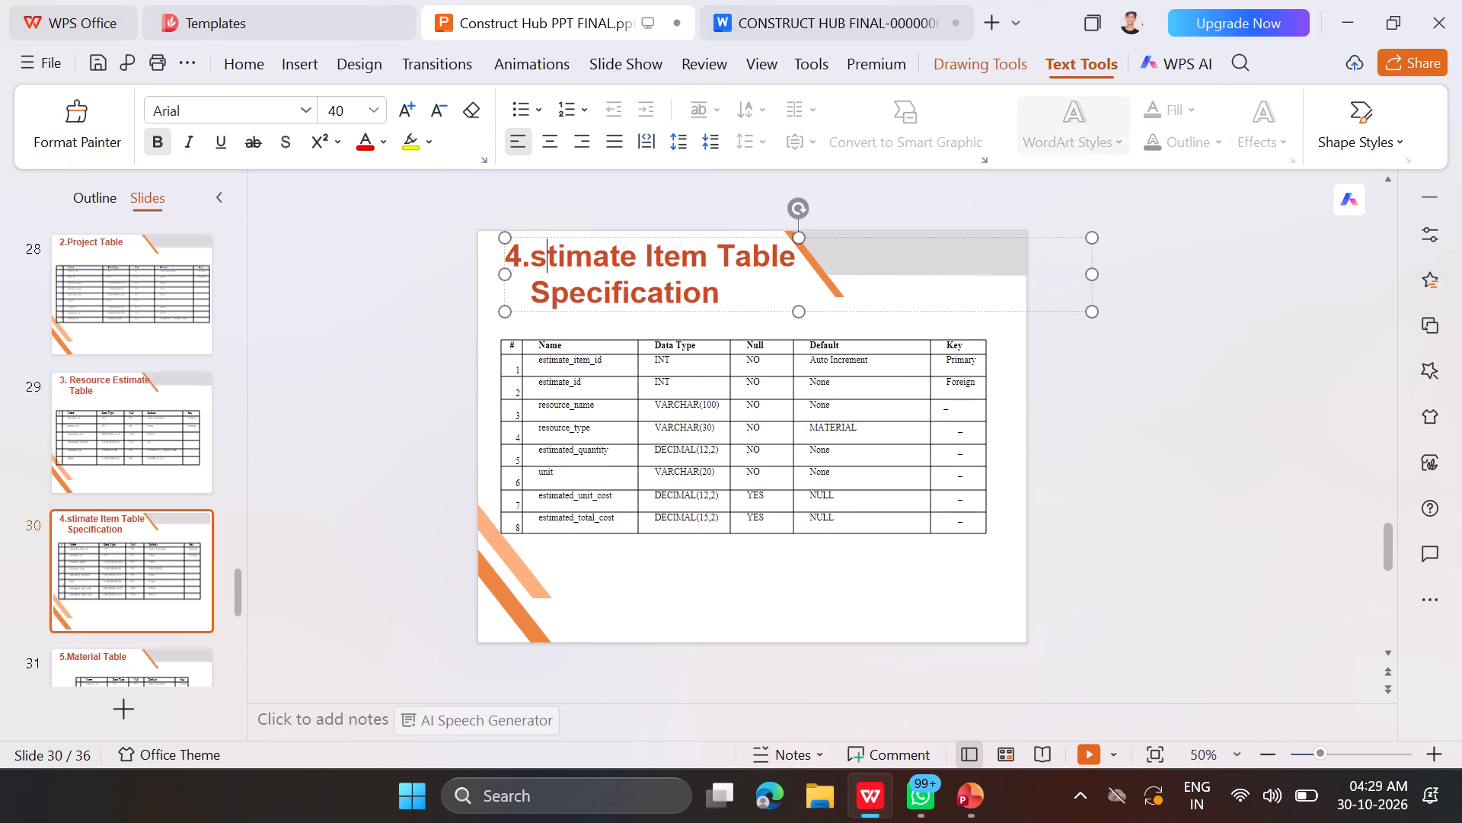
{"action": "key", "text": "BackSpace"}
{"action": "key", "text": "shift+s"}
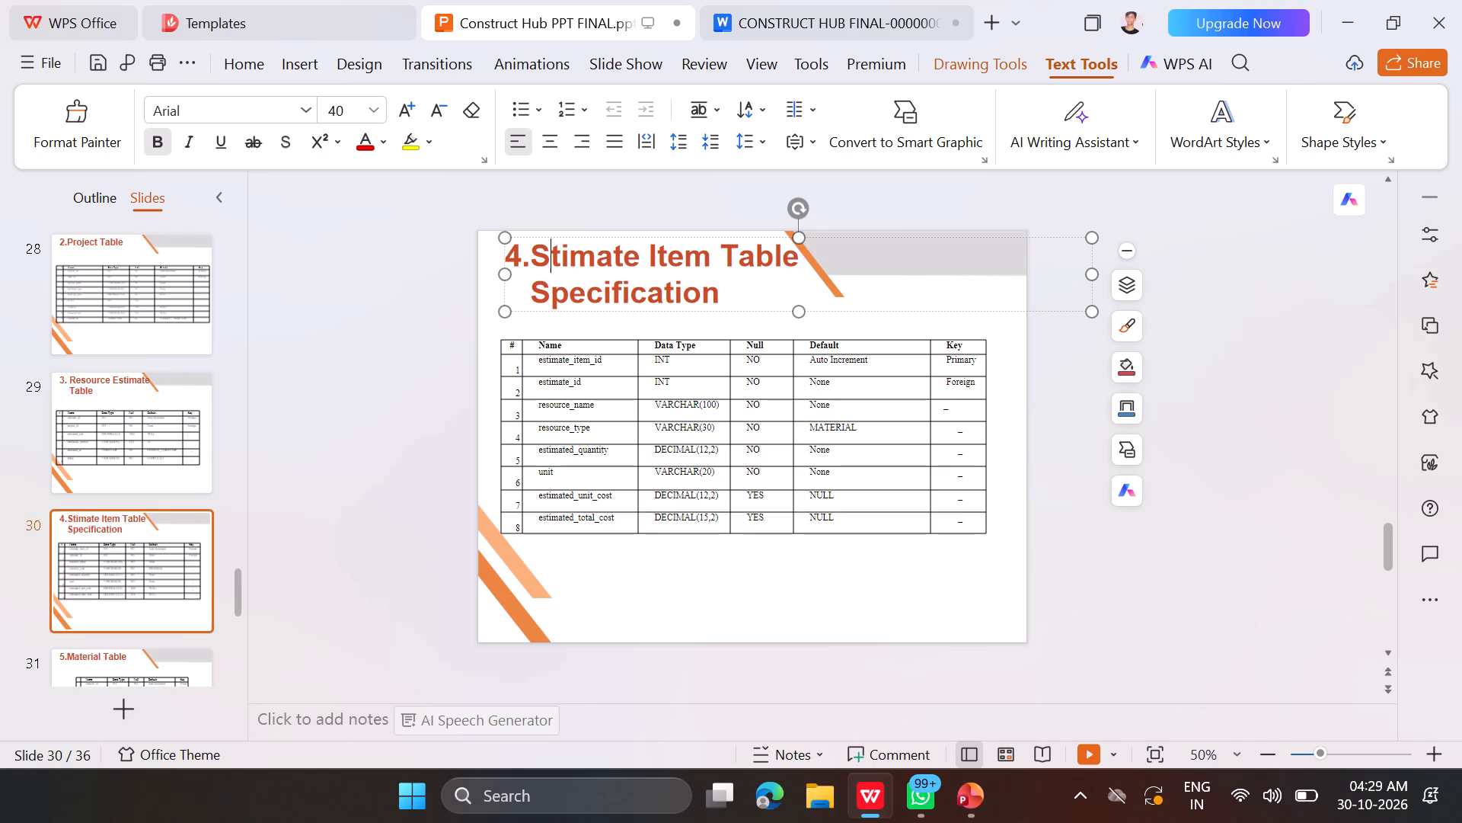
{"action": "key", "text": "Down"}
{"action": "left_click", "coordinate": [1224, 360]}
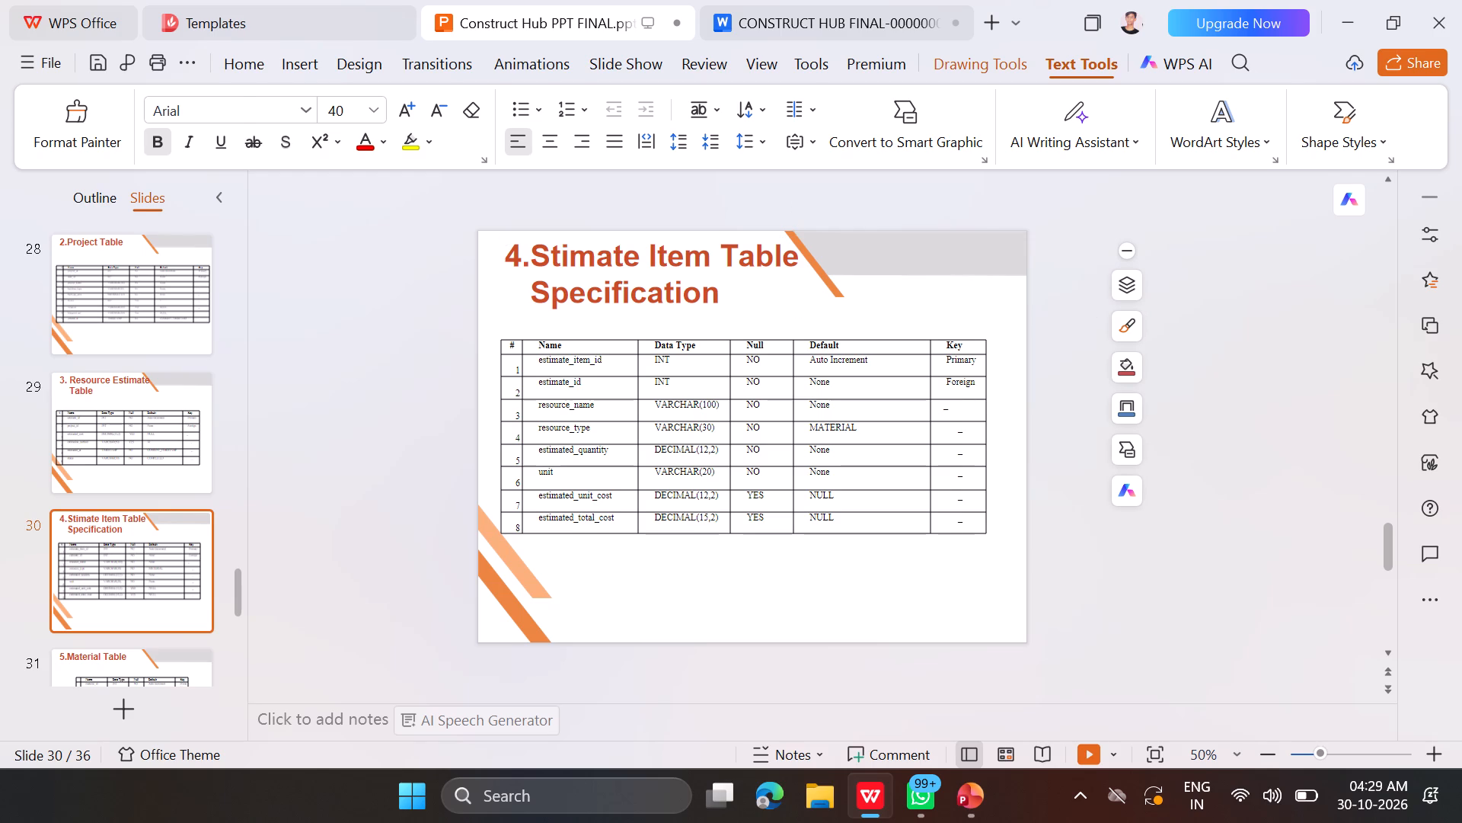
Fill the empty text placeholder behind the Material Table on slide 31 with a blank space to hide its prompt.
{"action": "key", "text": "Down"}
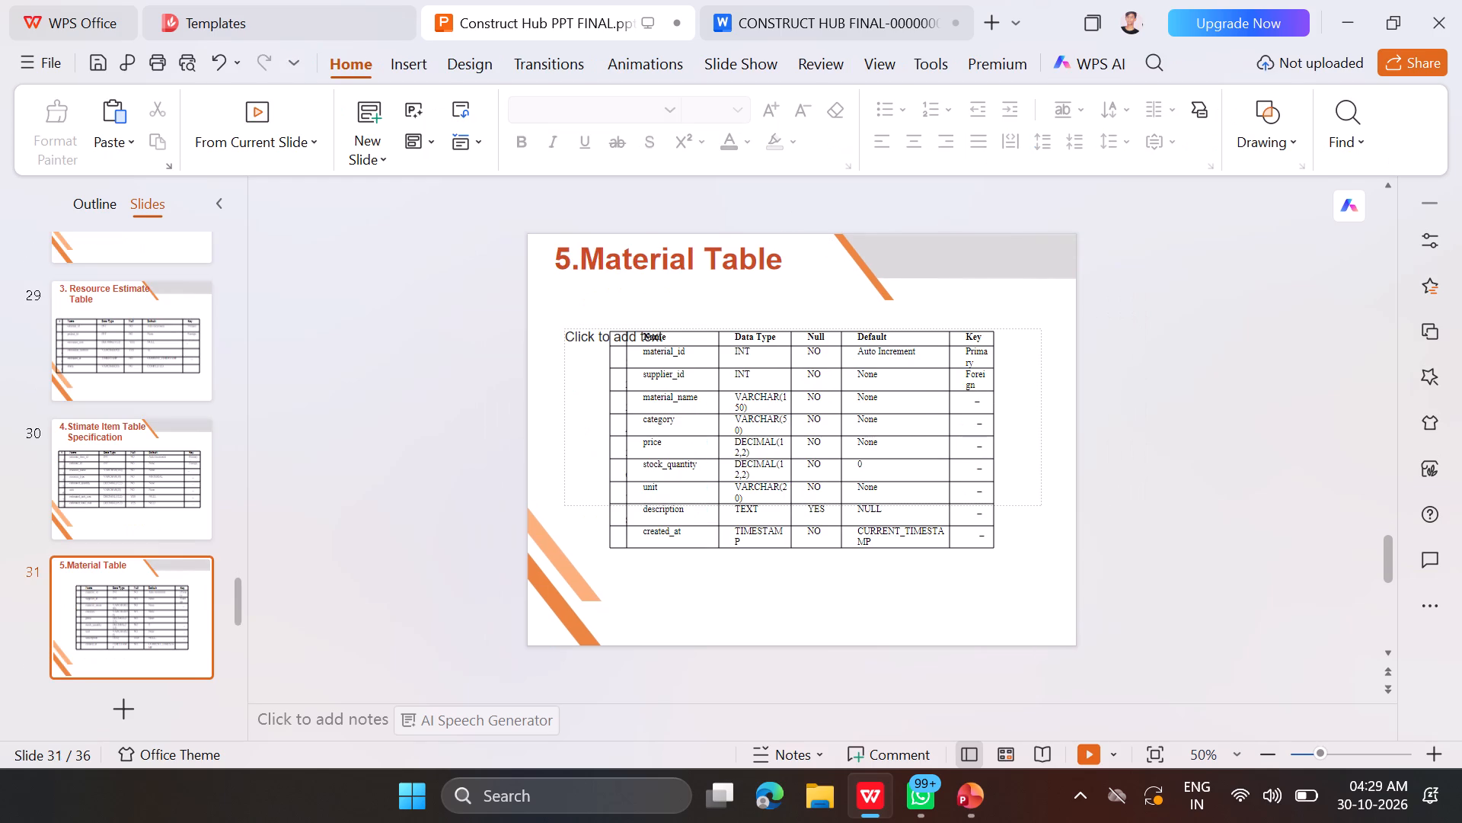
{"action": "left_click", "coordinate": [595, 389]}
{"action": "key", "text": "space"}
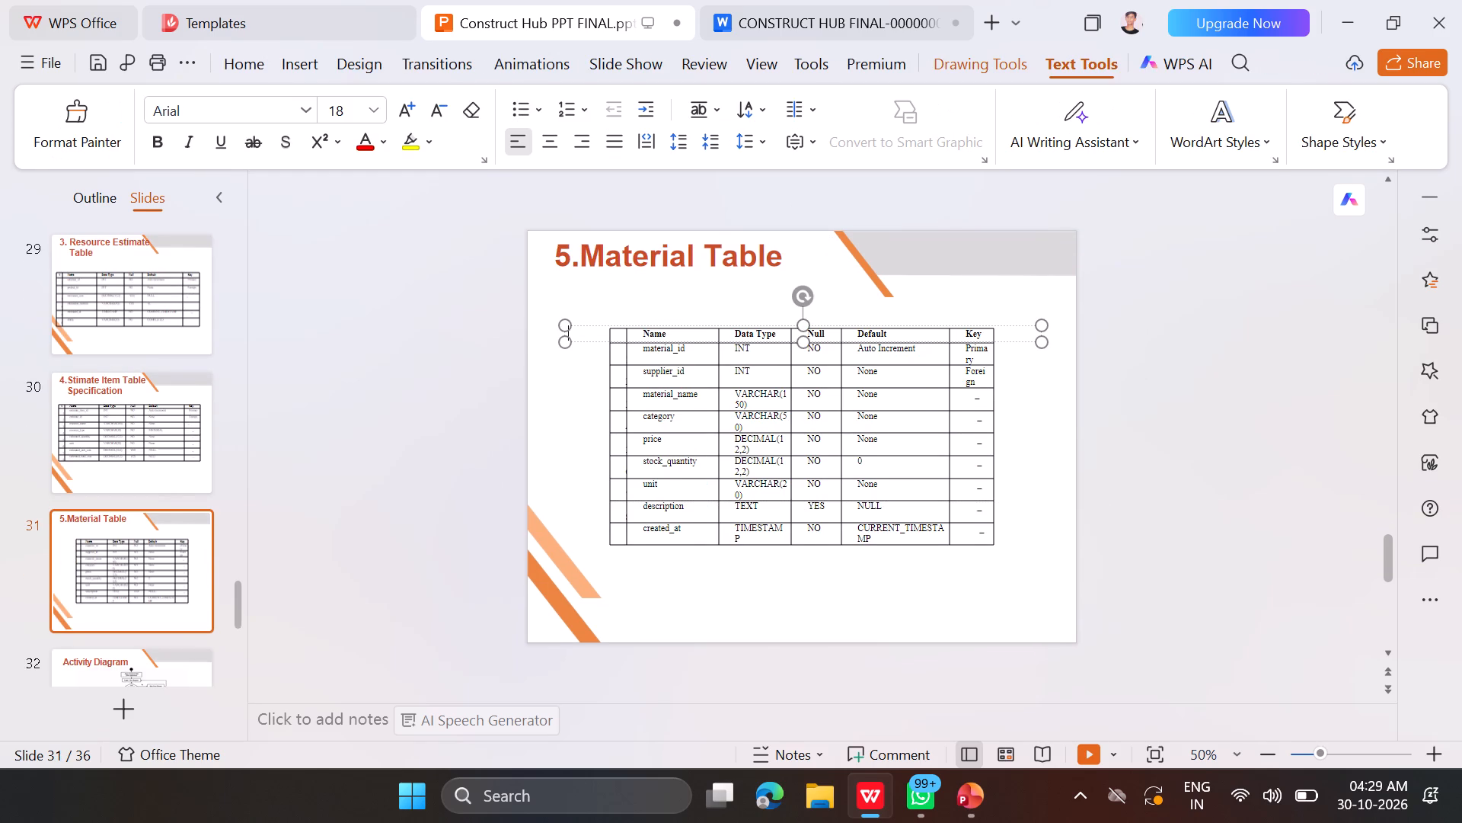
Widen the Material Table on slide 31 on both sides to nearly the slide's full width so its data types fit on one line.
{"action": "left_click", "coordinate": [633, 405]}
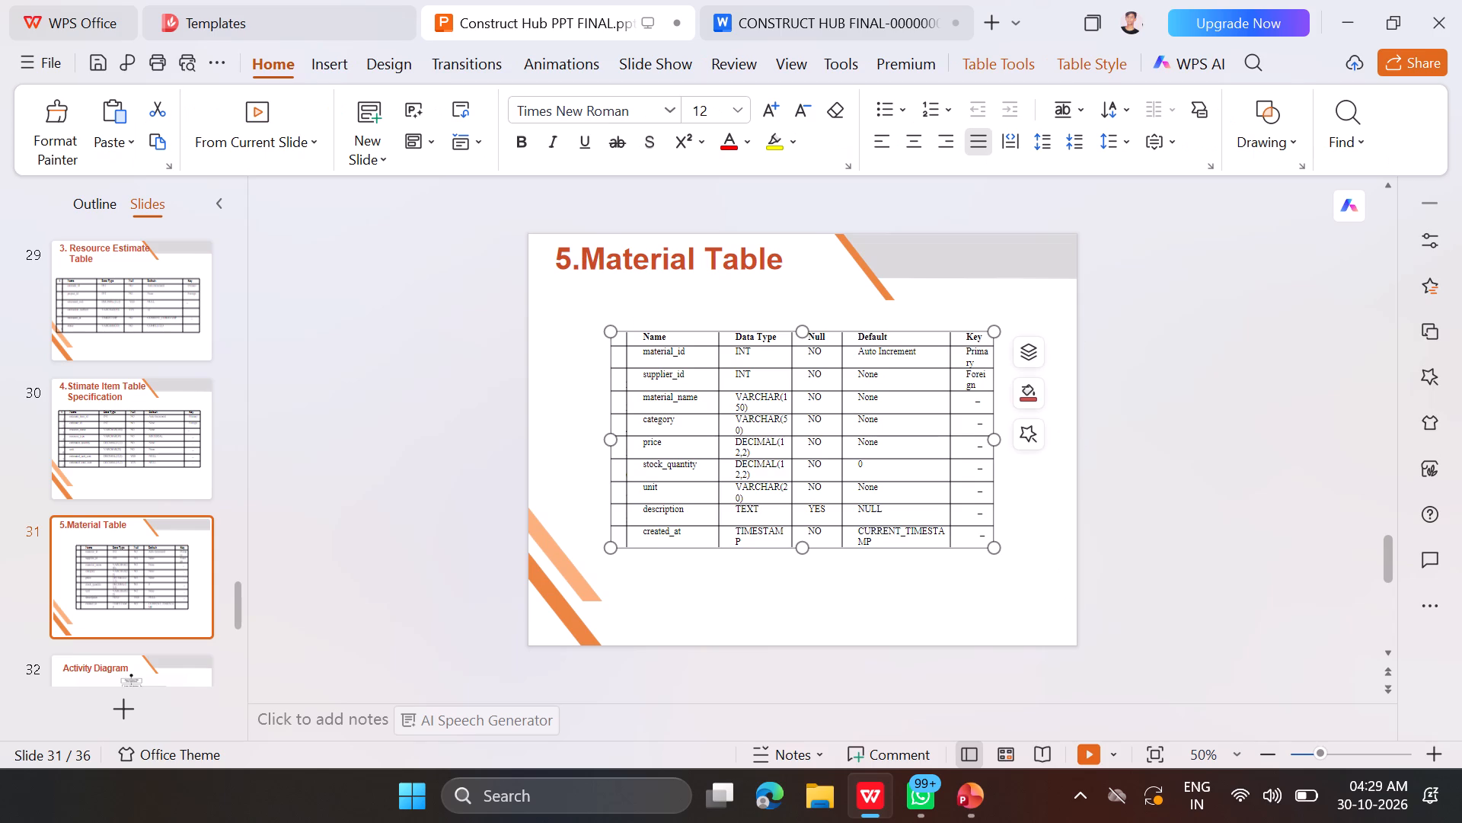
{"action": "left_click_drag", "start_coordinate": [609, 439], "coordinate": [576, 439]}
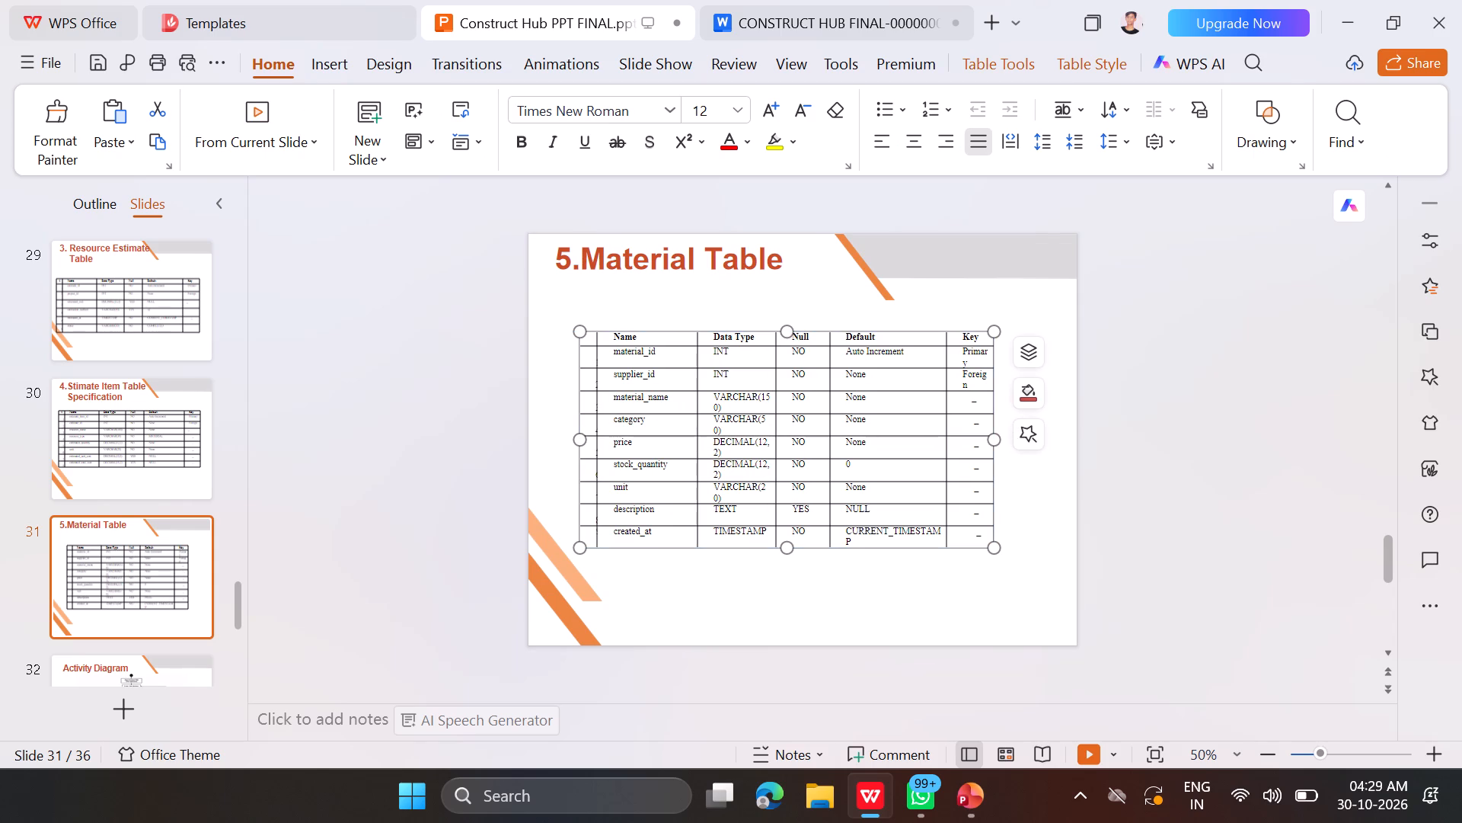
{"action": "left_click_drag", "start_coordinate": [995, 438], "coordinate": [1053, 446]}
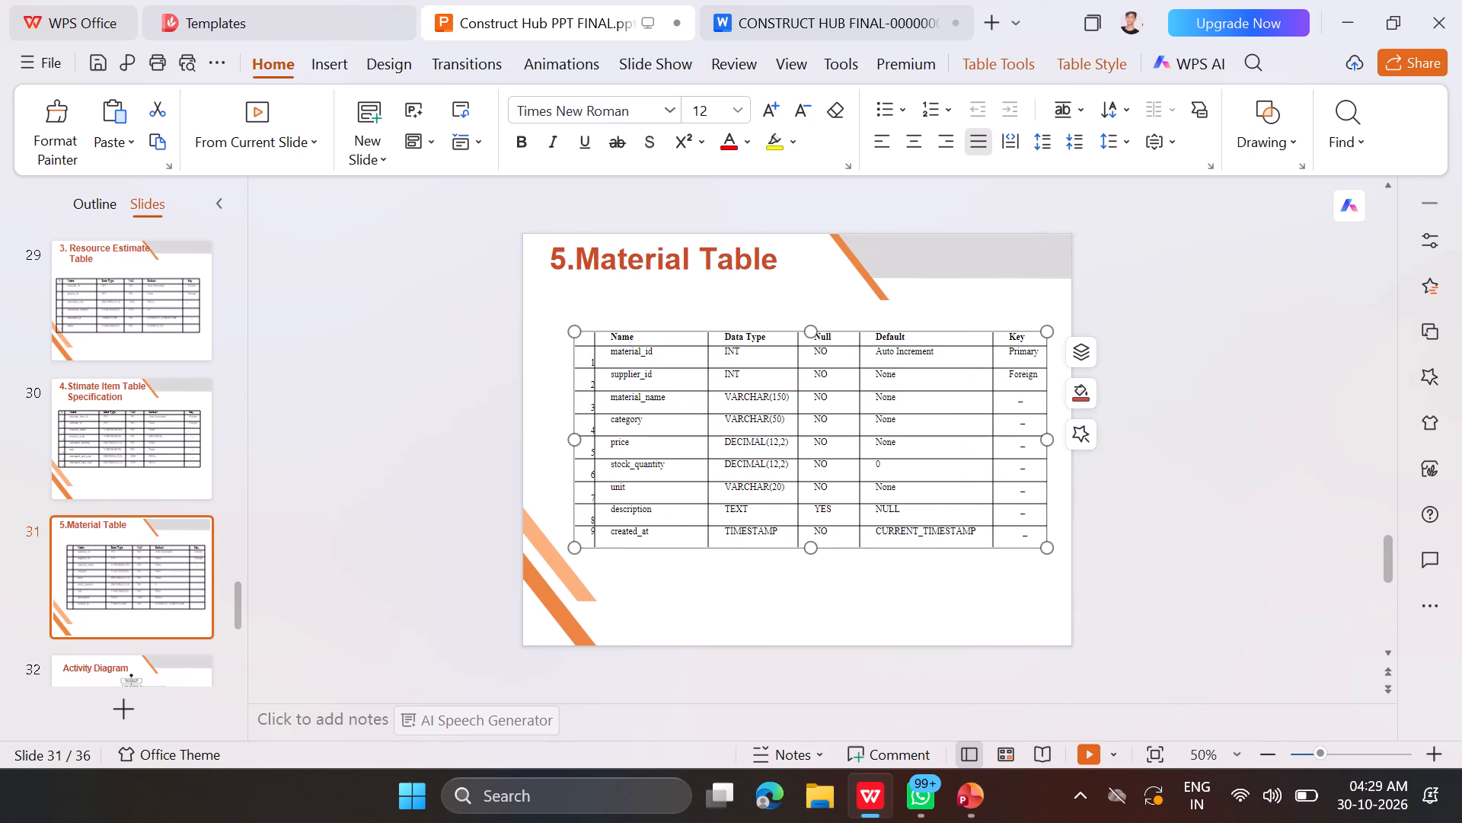
{"action": "left_click_drag", "start_coordinate": [575, 437], "coordinate": [551, 439]}
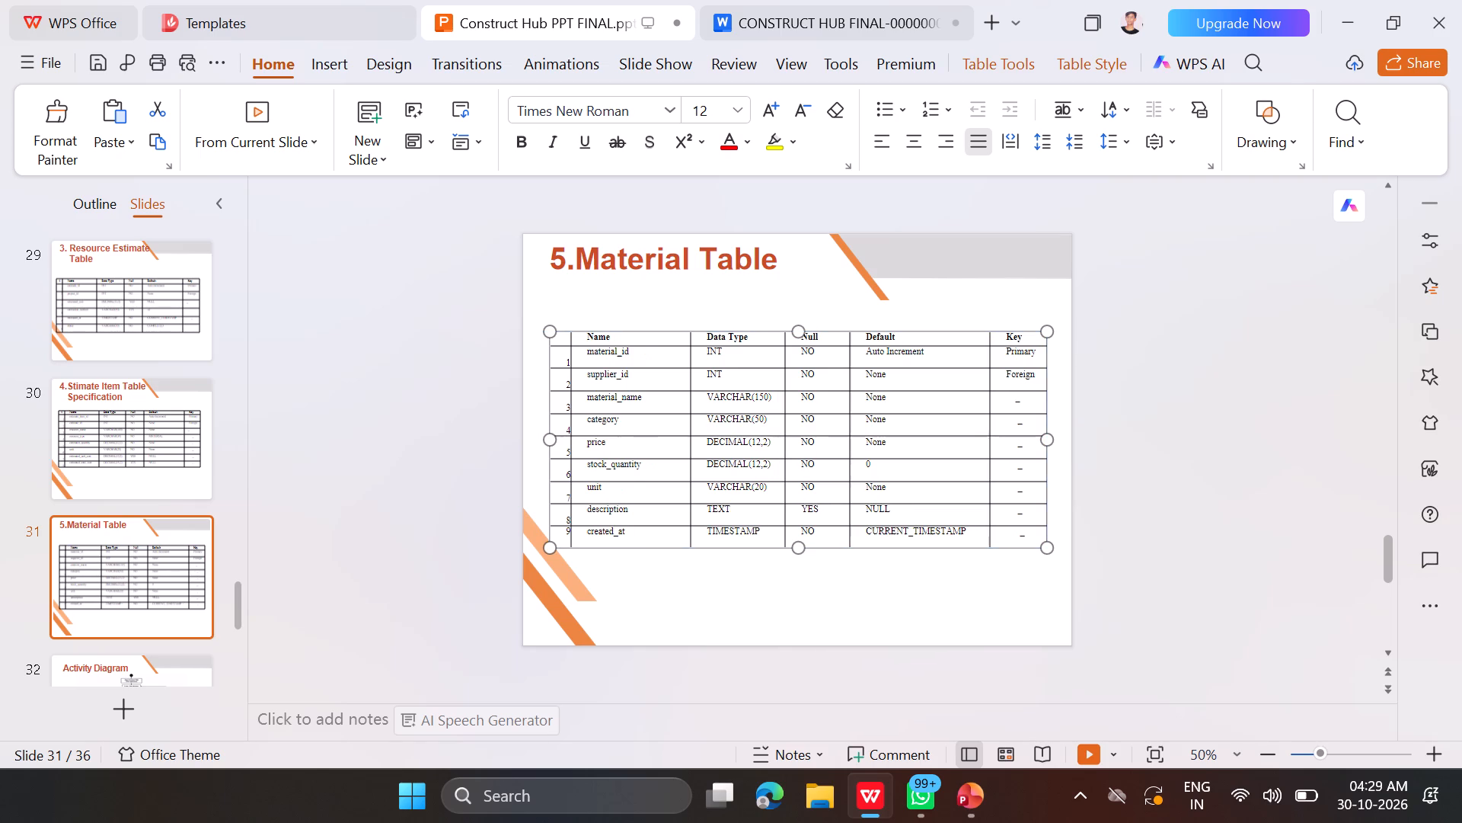
{"action": "left_click_drag", "start_coordinate": [551, 439], "coordinate": [539, 437]}
{"action": "left_click", "coordinate": [889, 600]}
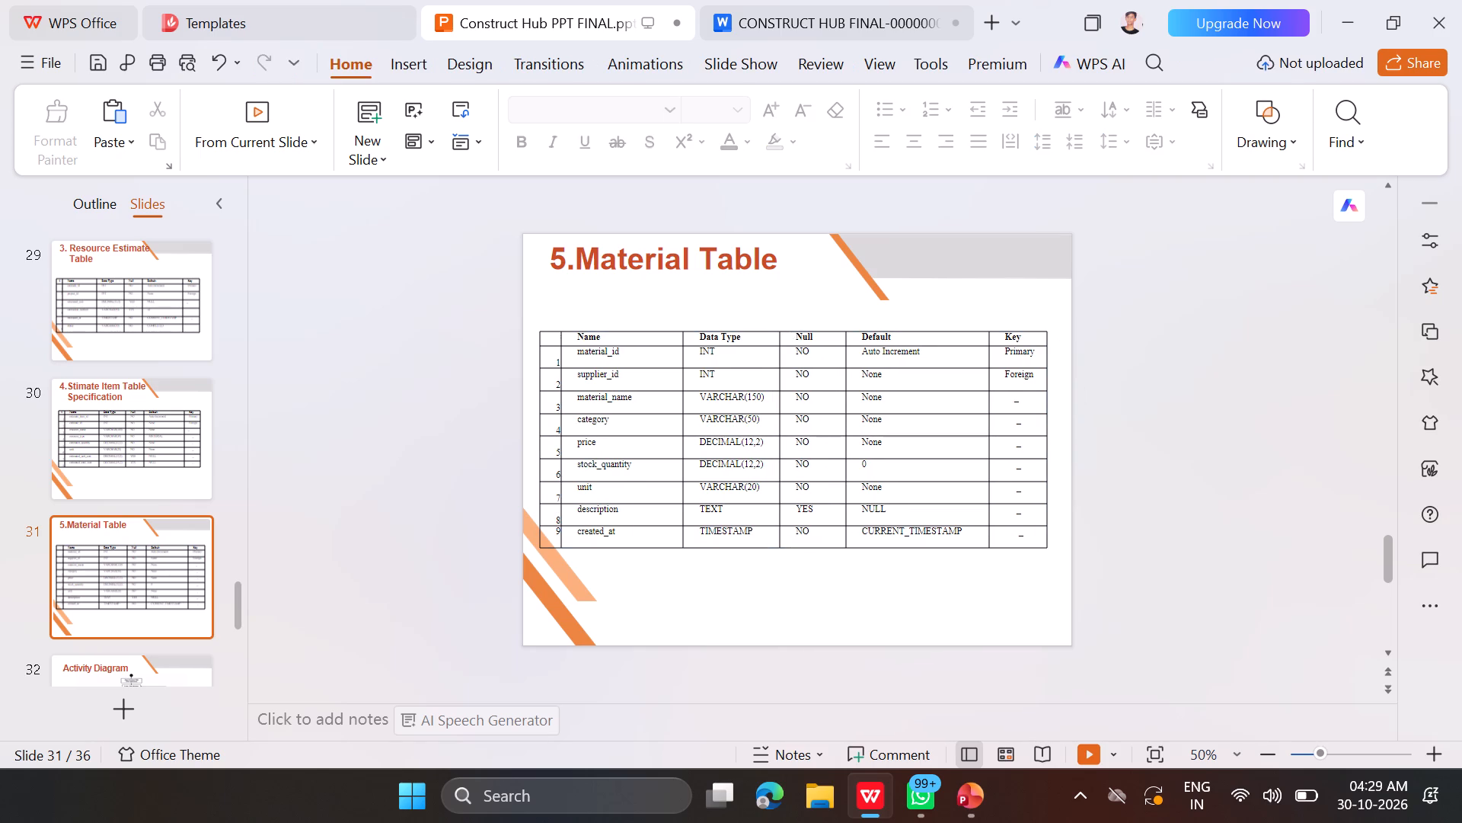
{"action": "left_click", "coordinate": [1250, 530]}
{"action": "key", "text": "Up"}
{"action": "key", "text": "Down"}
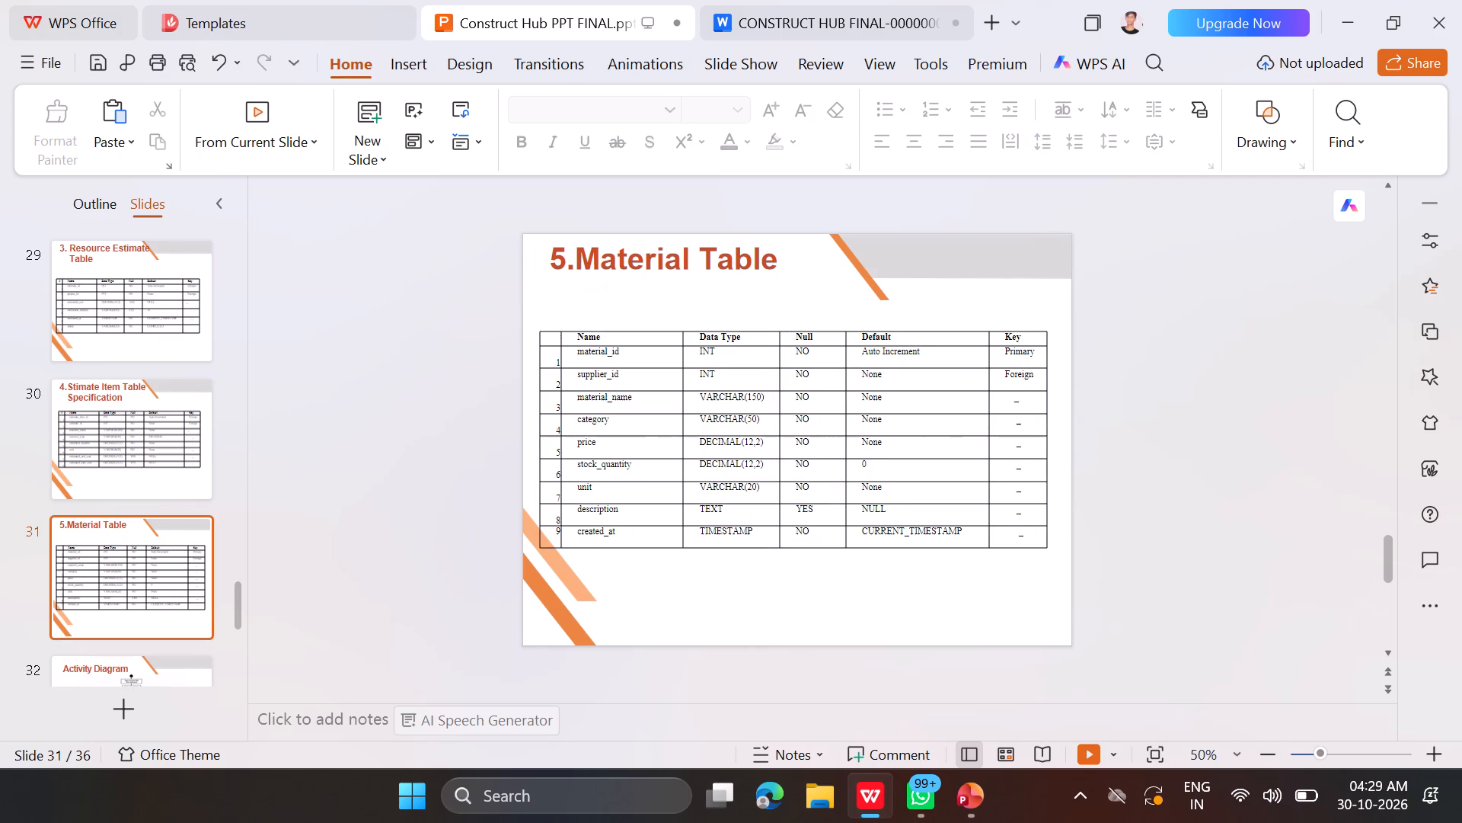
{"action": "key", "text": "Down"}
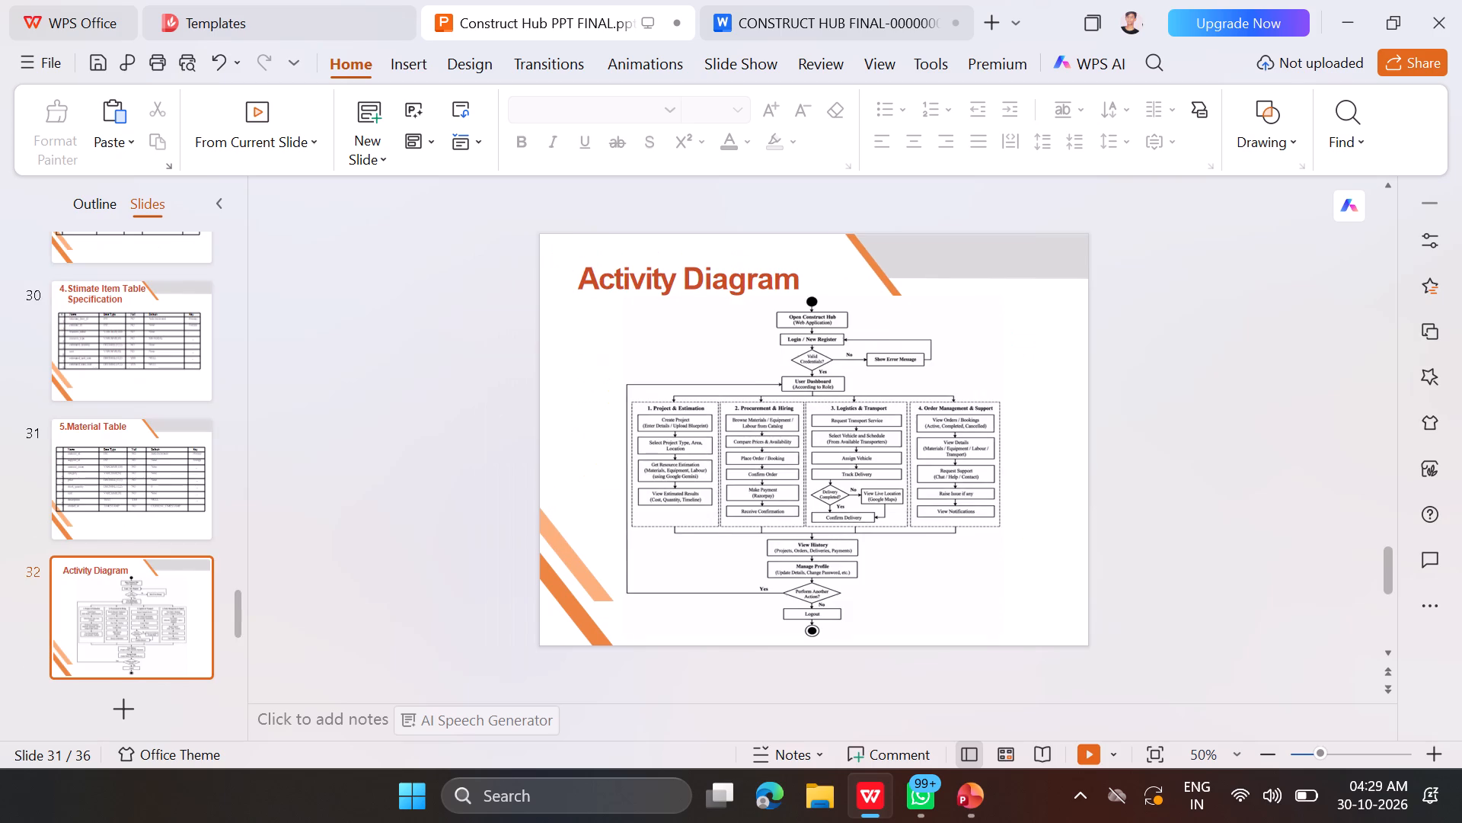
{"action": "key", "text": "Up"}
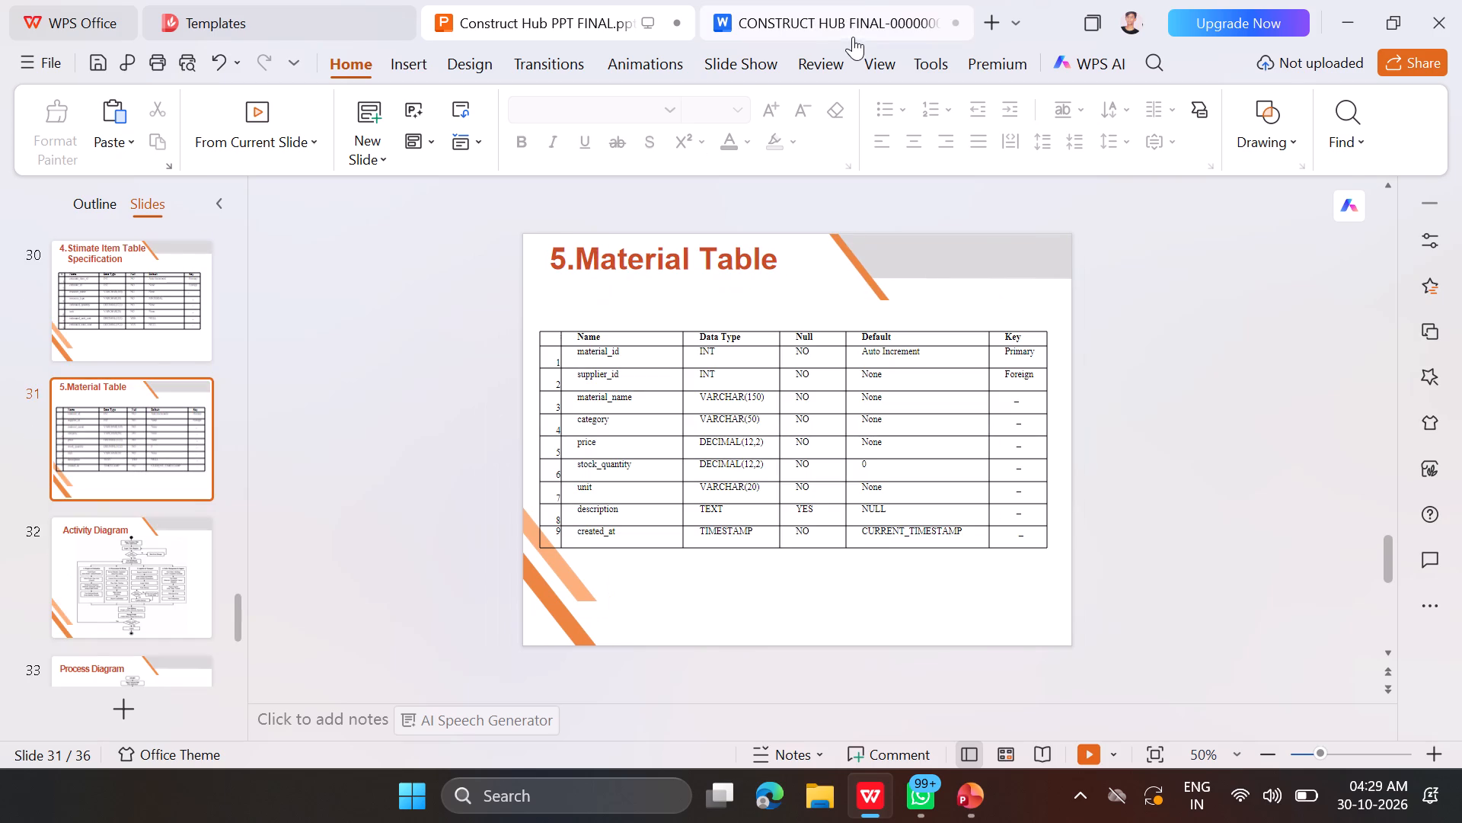
In the report document, copy the heading text "Order Table" from section 4.6.6.
{"action": "left_click", "coordinate": [851, 5]}
{"action": "scroll", "coordinate": [807, 418], "scroll_direction": "down", "scroll_amount": 1}
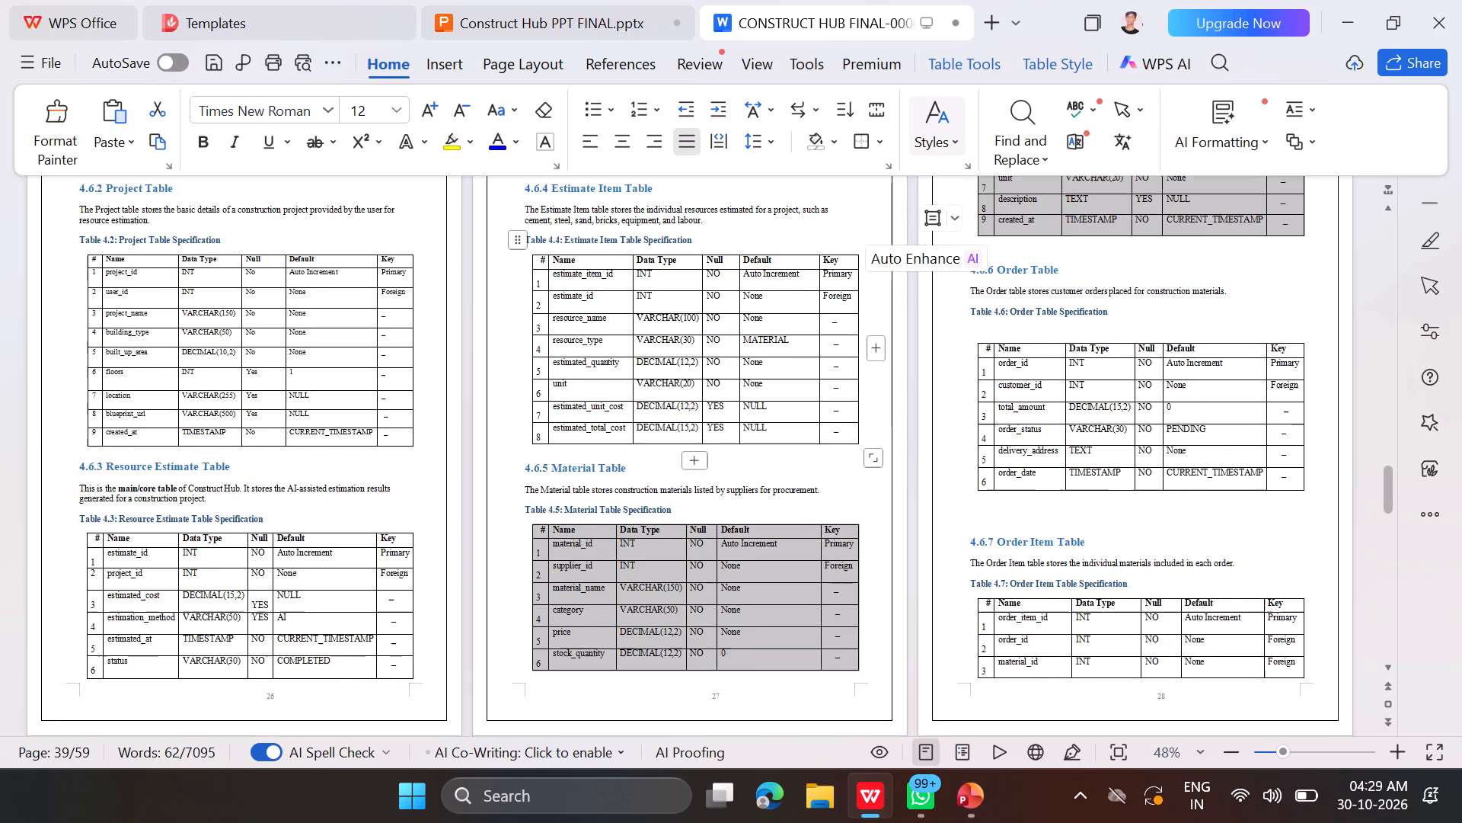
{"action": "scroll", "coordinate": [807, 418], "scroll_direction": "down", "scroll_amount": 2}
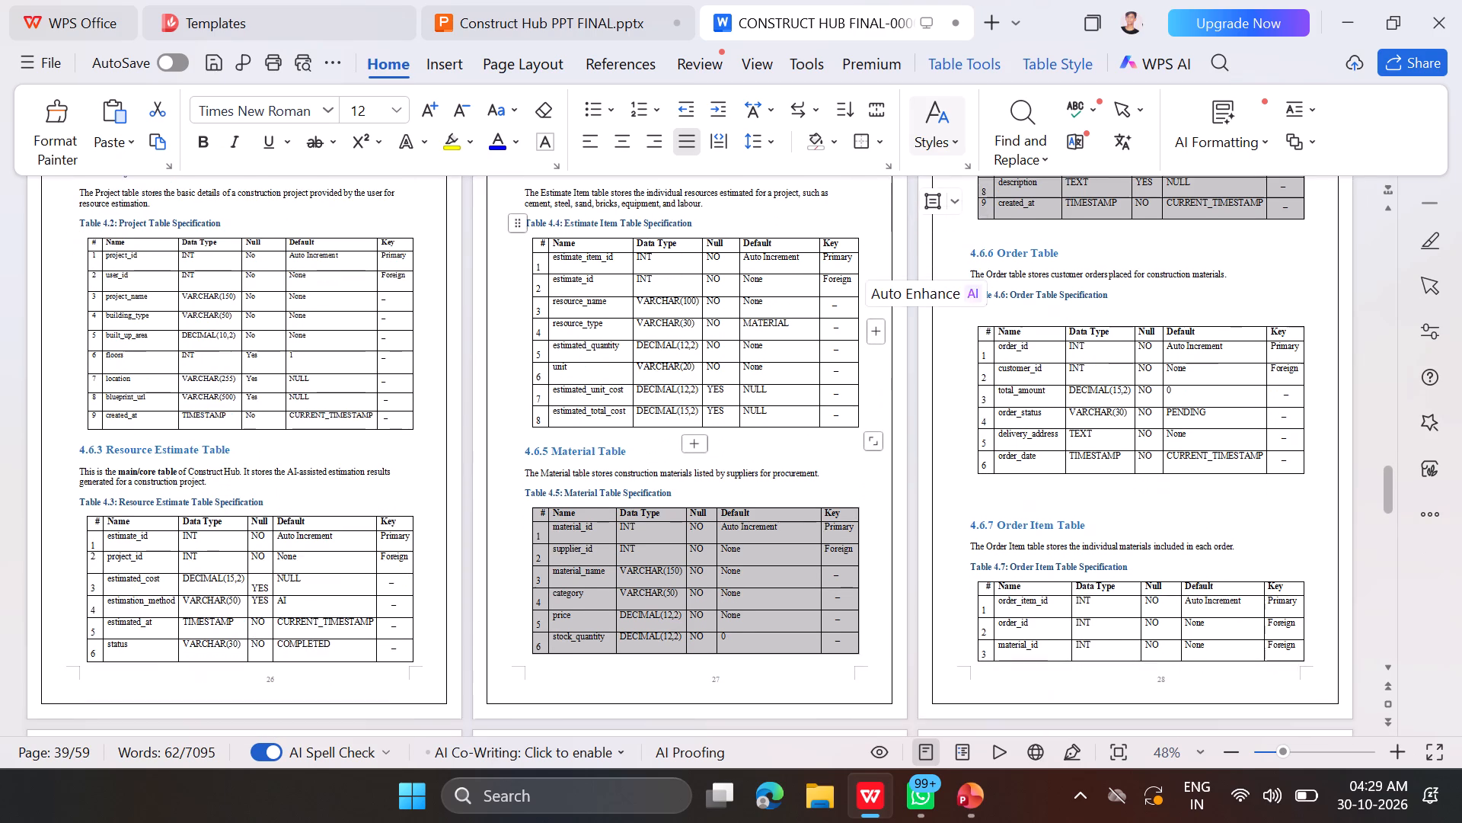
{"action": "left_click_drag", "start_coordinate": [1075, 247], "coordinate": [1004, 246]}
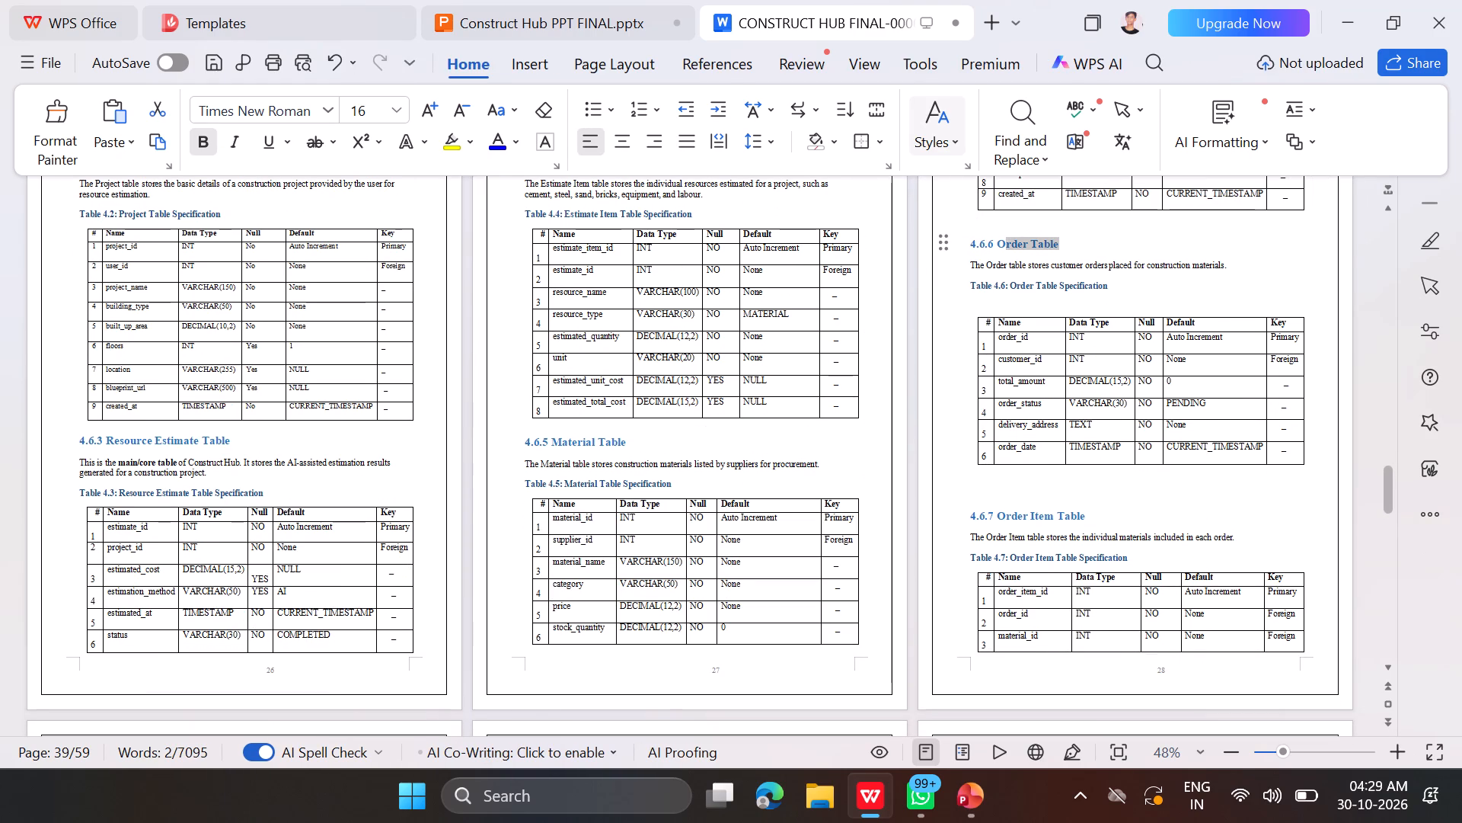
{"action": "left_click_drag", "start_coordinate": [1004, 246], "coordinate": [998, 246]}
{"action": "key", "text": "ctrl+c"}
In the Construct Hub presentation, insert a new Title and Content slide after the Material Table slide.
{"action": "left_click", "coordinate": [598, 3]}
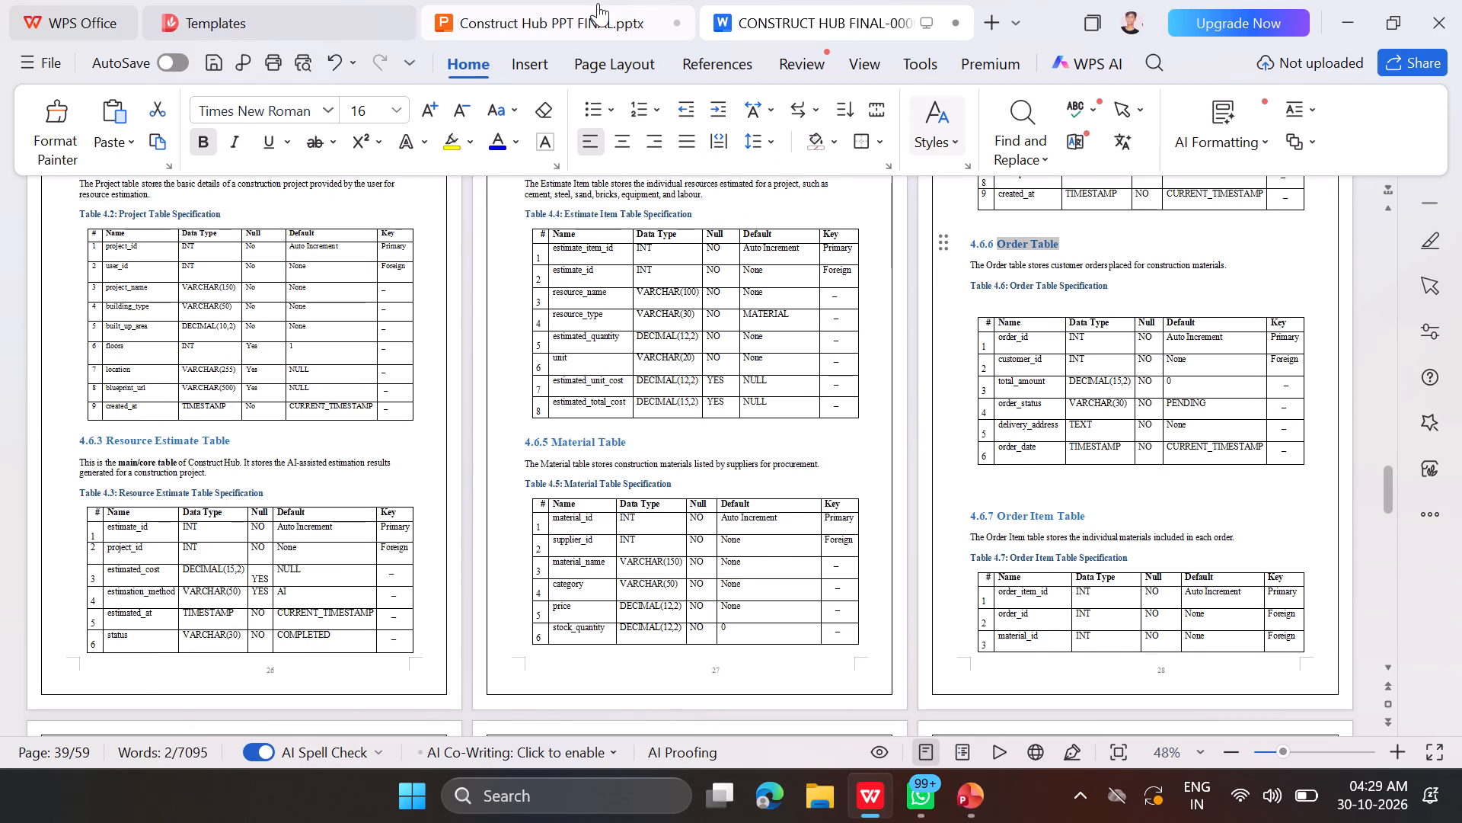
{"action": "left_click", "coordinate": [749, 604]}
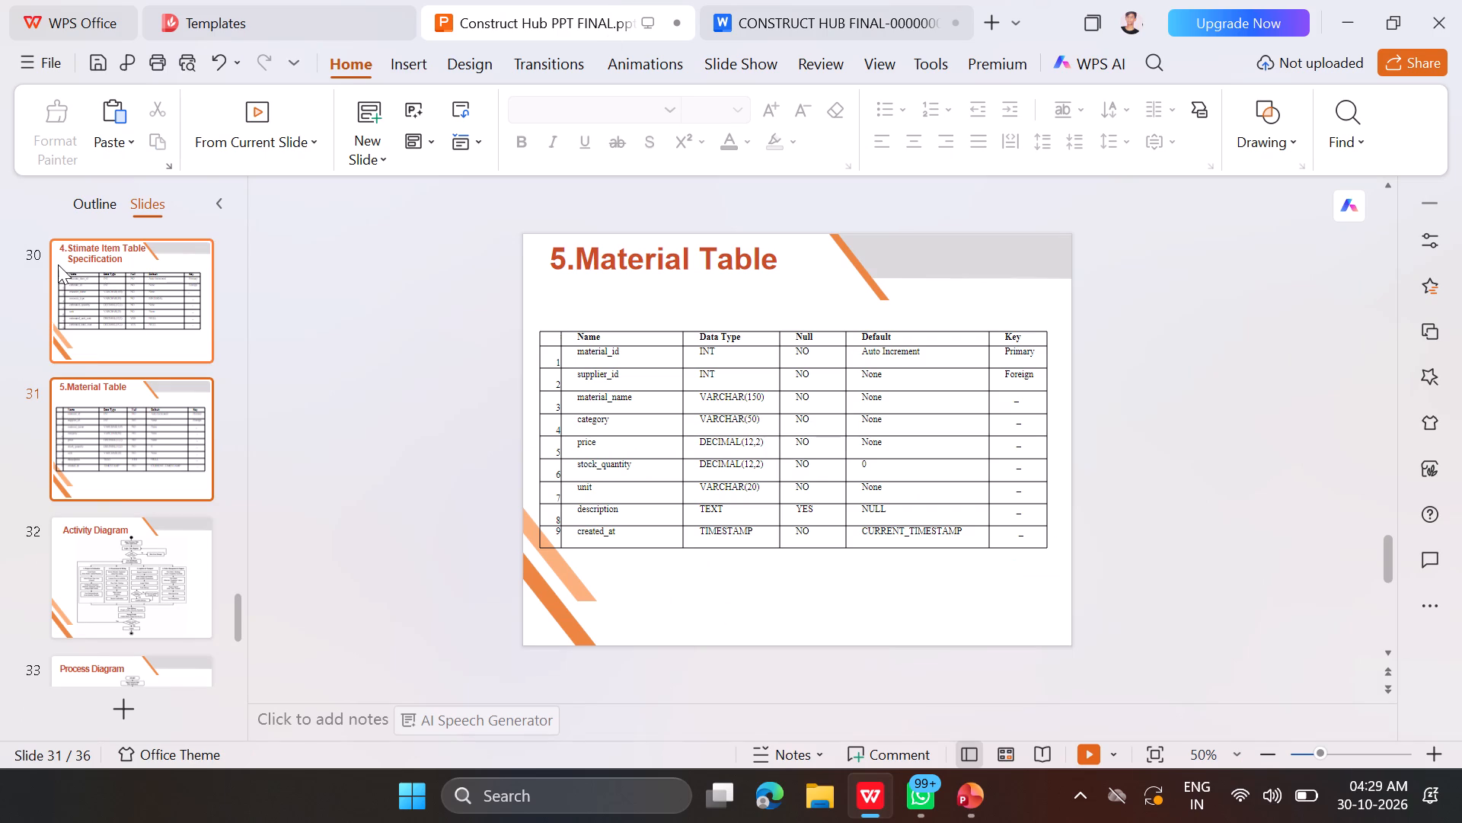
{"action": "left_click", "coordinate": [394, 63]}
{"action": "left_click", "coordinate": [43, 149]}
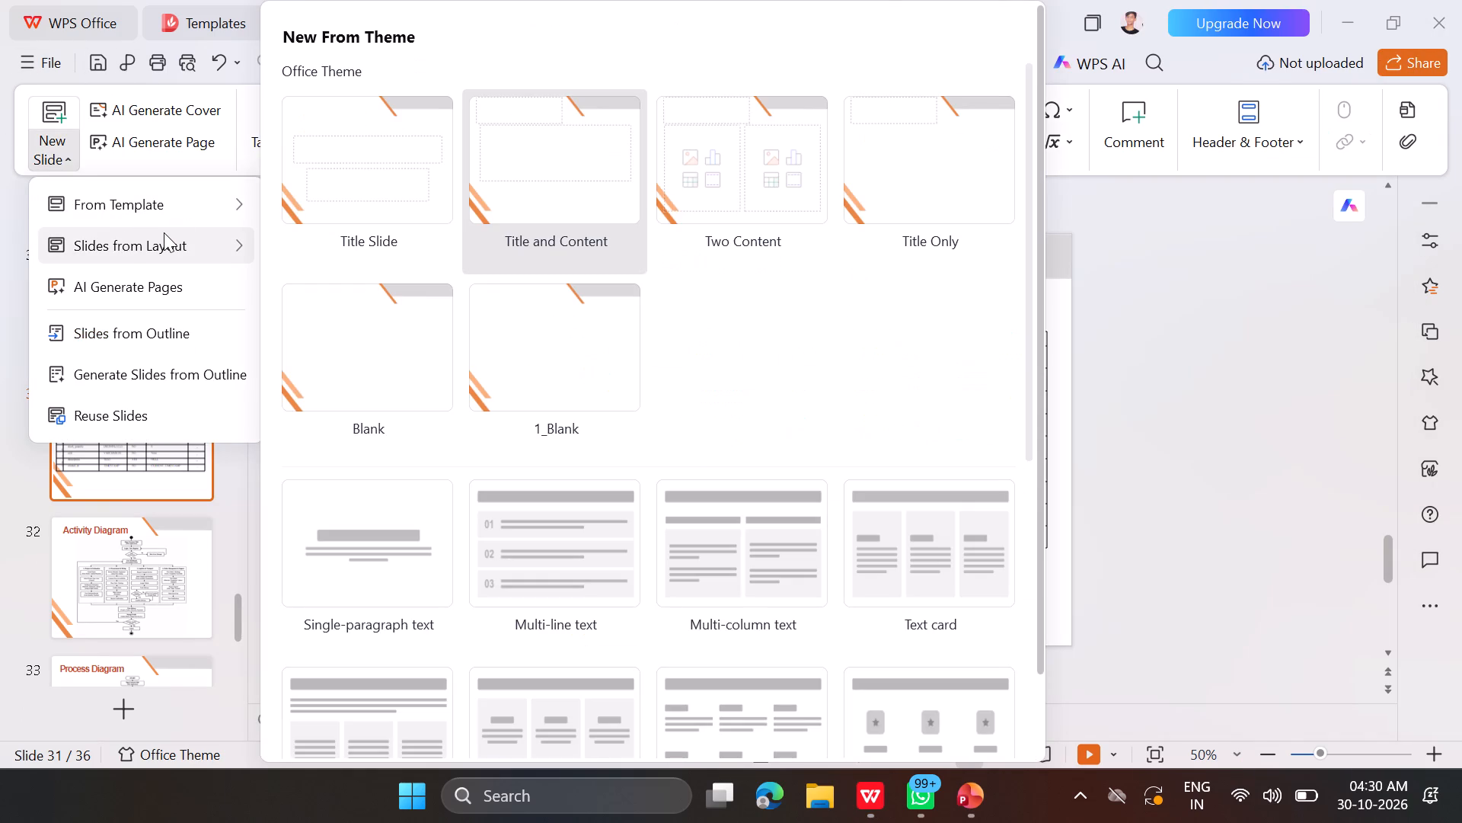
{"action": "left_click", "coordinate": [512, 171]}
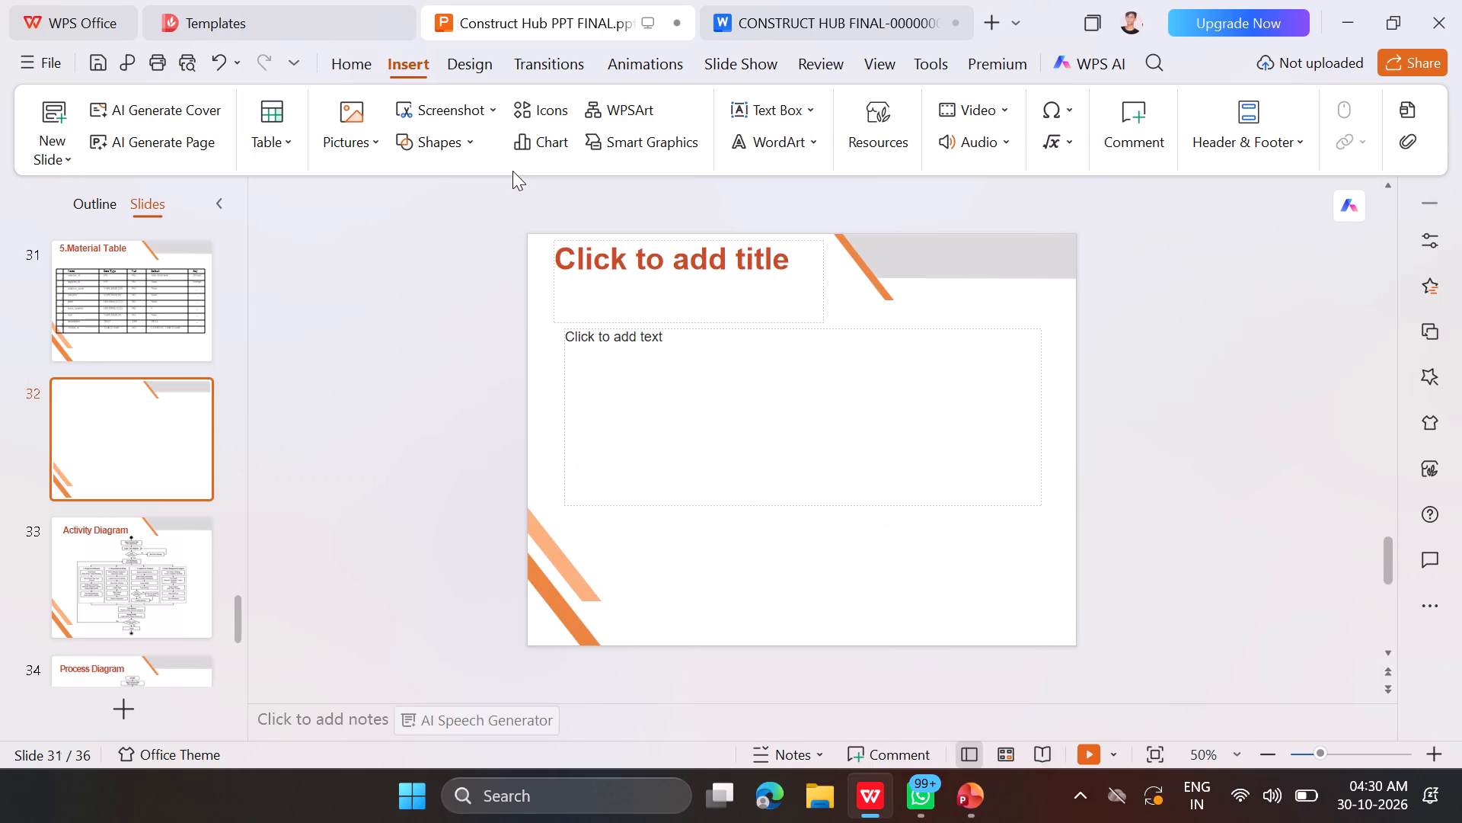
Title the new slide 32 "6.Order Table", using the copied heading text after the number.
{"action": "left_click", "coordinate": [741, 300]}
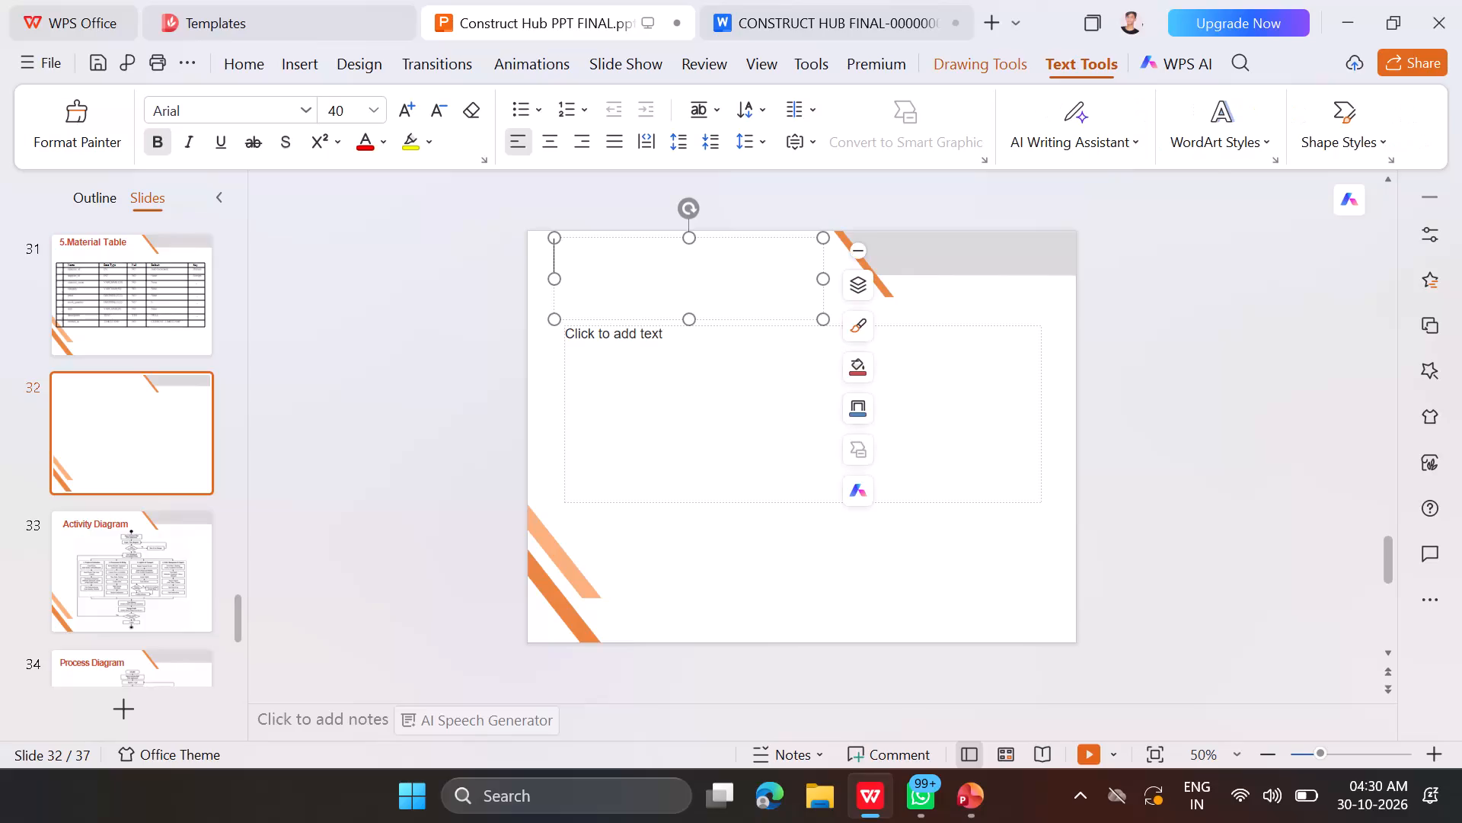
{"action": "key", "text": "7"}
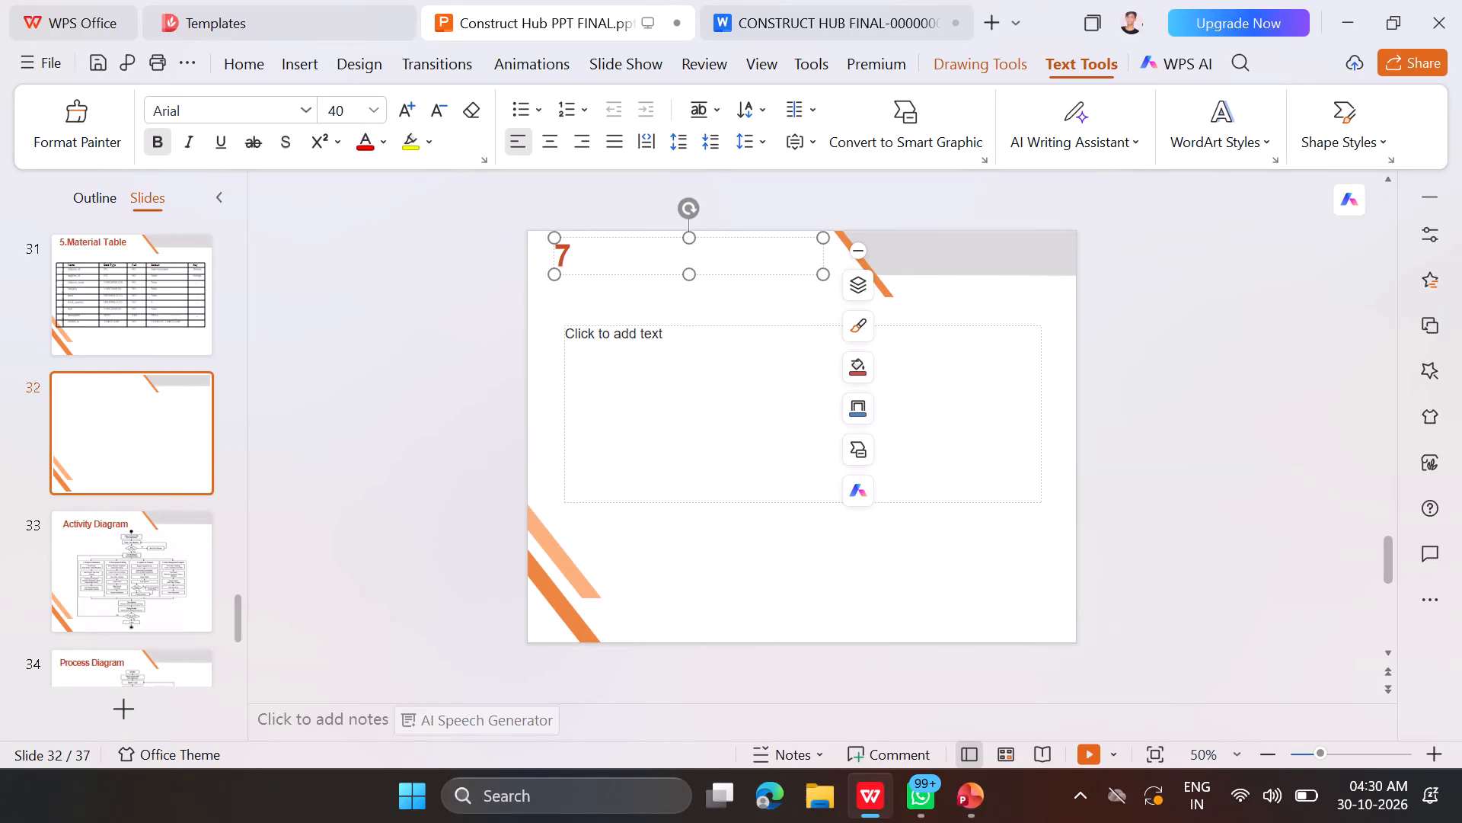
{"action": "key", "text": "BackSpace"}
{"action": "type", "text": "6."}
{"action": "key", "text": "ctrl+v"}
Fill the empty text placeholder on slide 32 with a blank space to hide its prompt.
{"action": "left_click", "coordinate": [757, 408]}
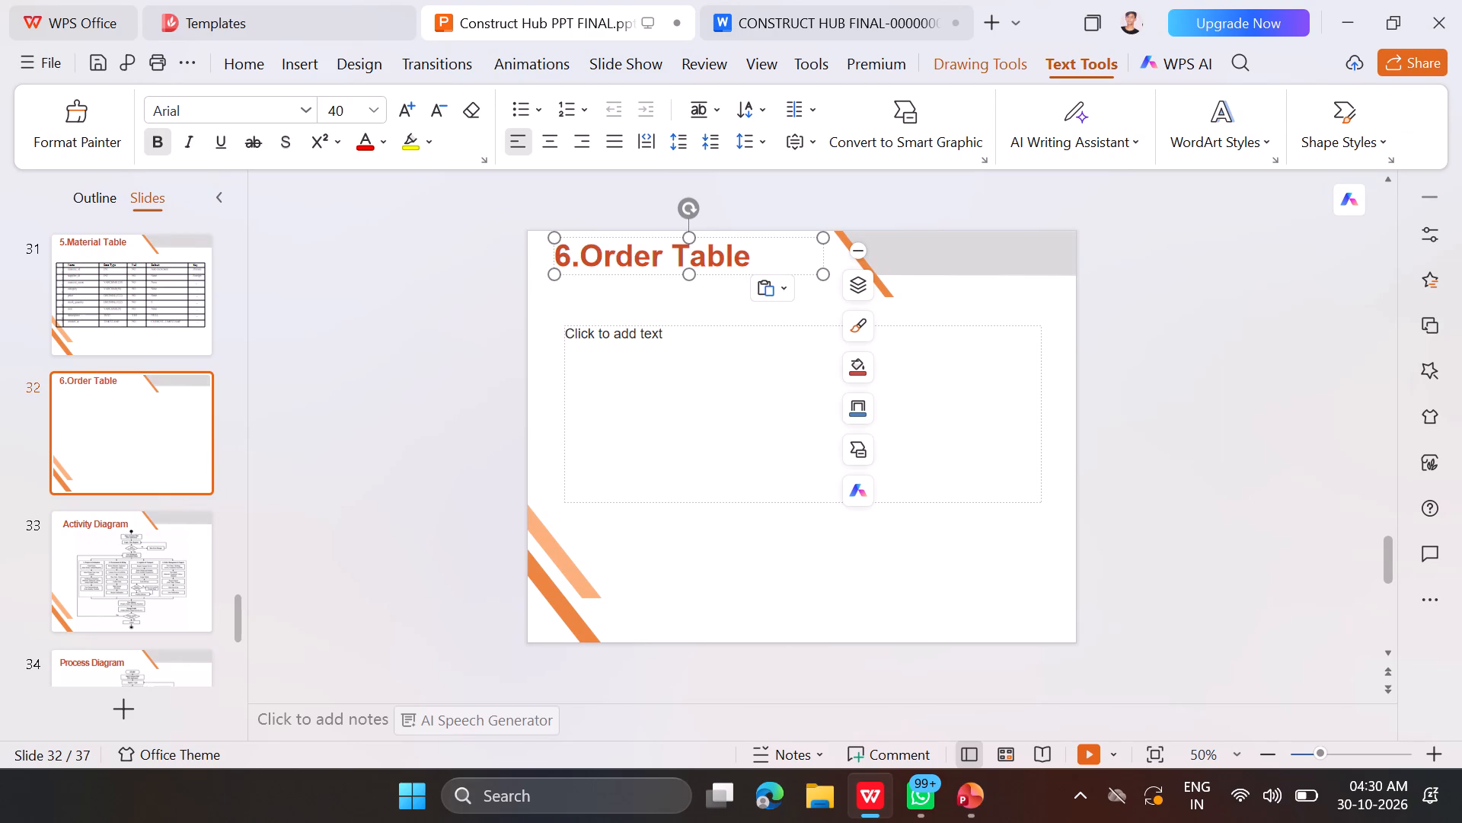
{"action": "key", "text": "space"}
Copy the Order Table specification (Table 4.6) from the report and paste it onto slide 32.
{"action": "left_click", "coordinate": [802, 22]}
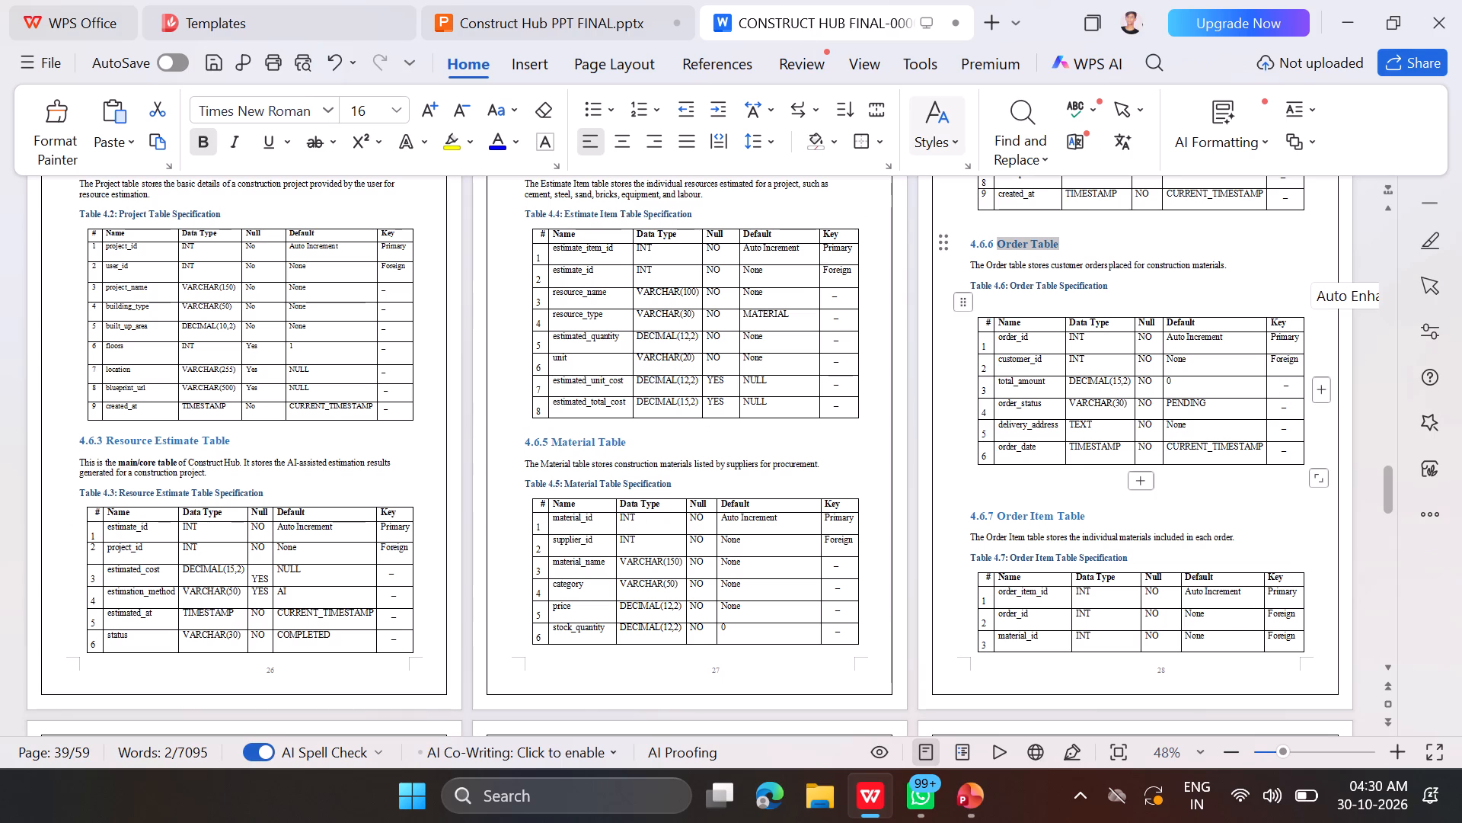
{"action": "left_click_drag", "start_coordinate": [1291, 460], "coordinate": [954, 315]}
{"action": "key", "text": "ctrl+c"}
{"action": "left_click", "coordinate": [590, 5]}
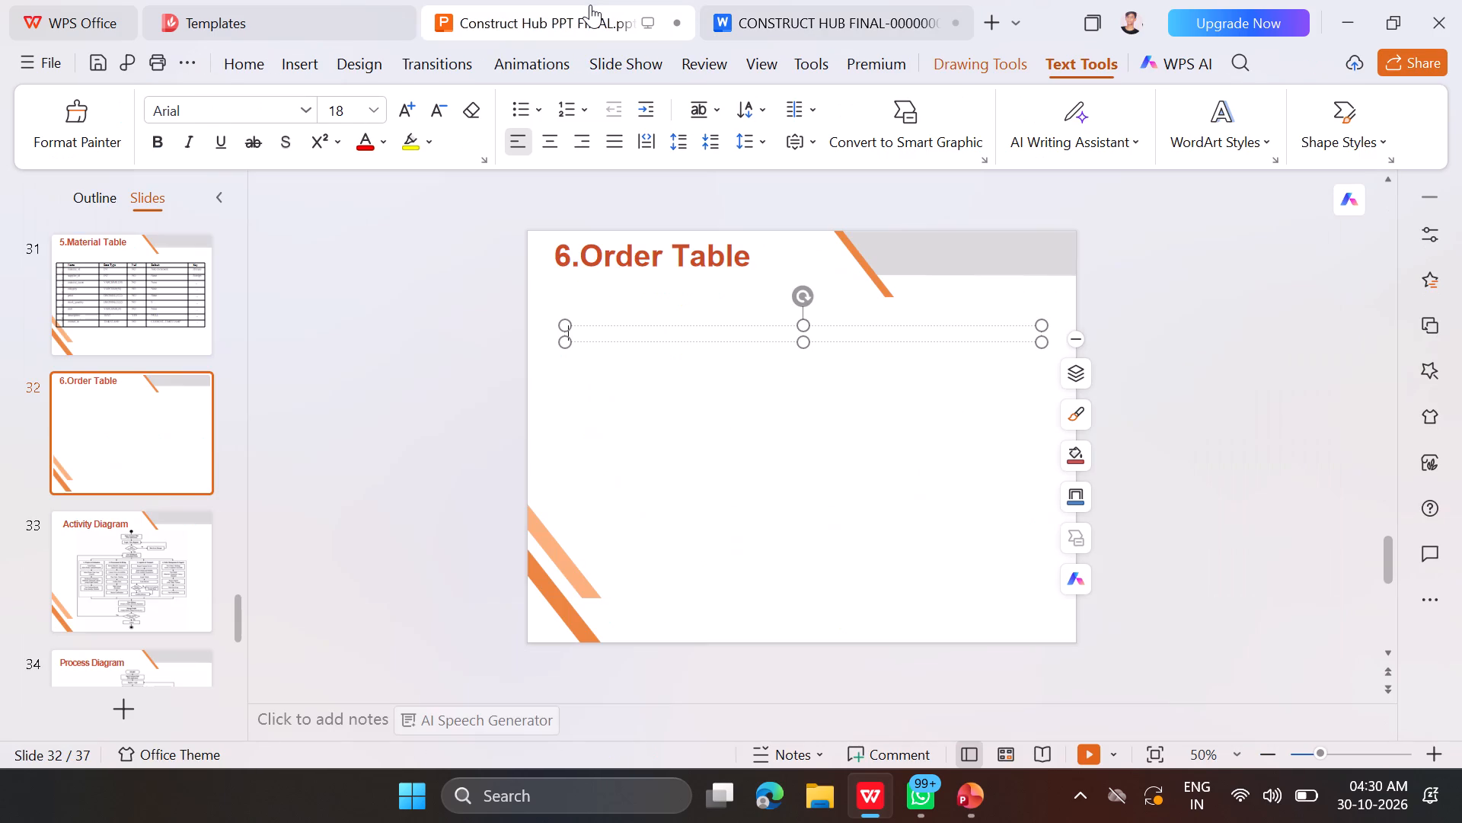
{"action": "left_click", "coordinate": [760, 413]}
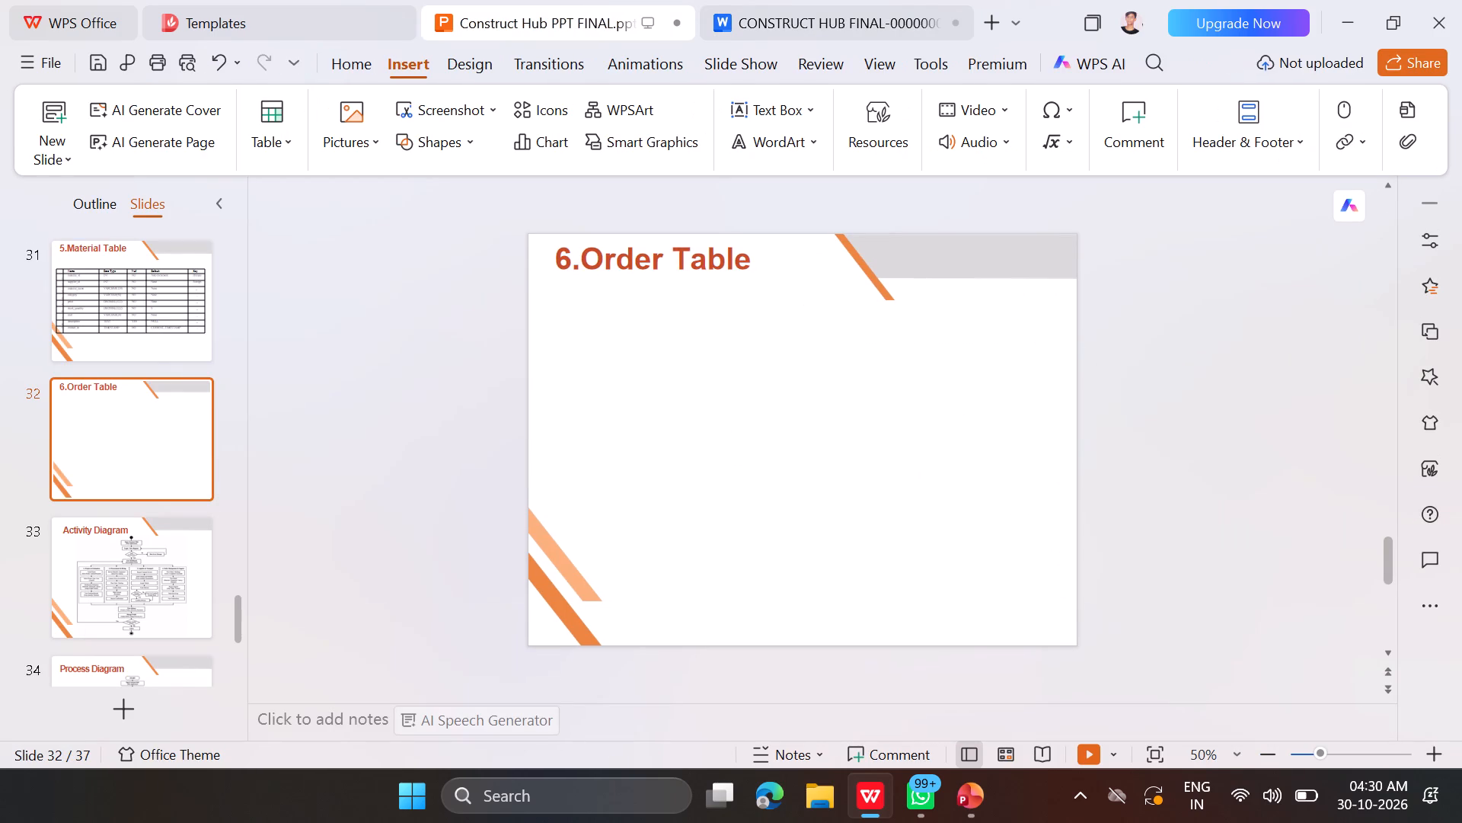
{"action": "key", "text": "ctrl+v"}
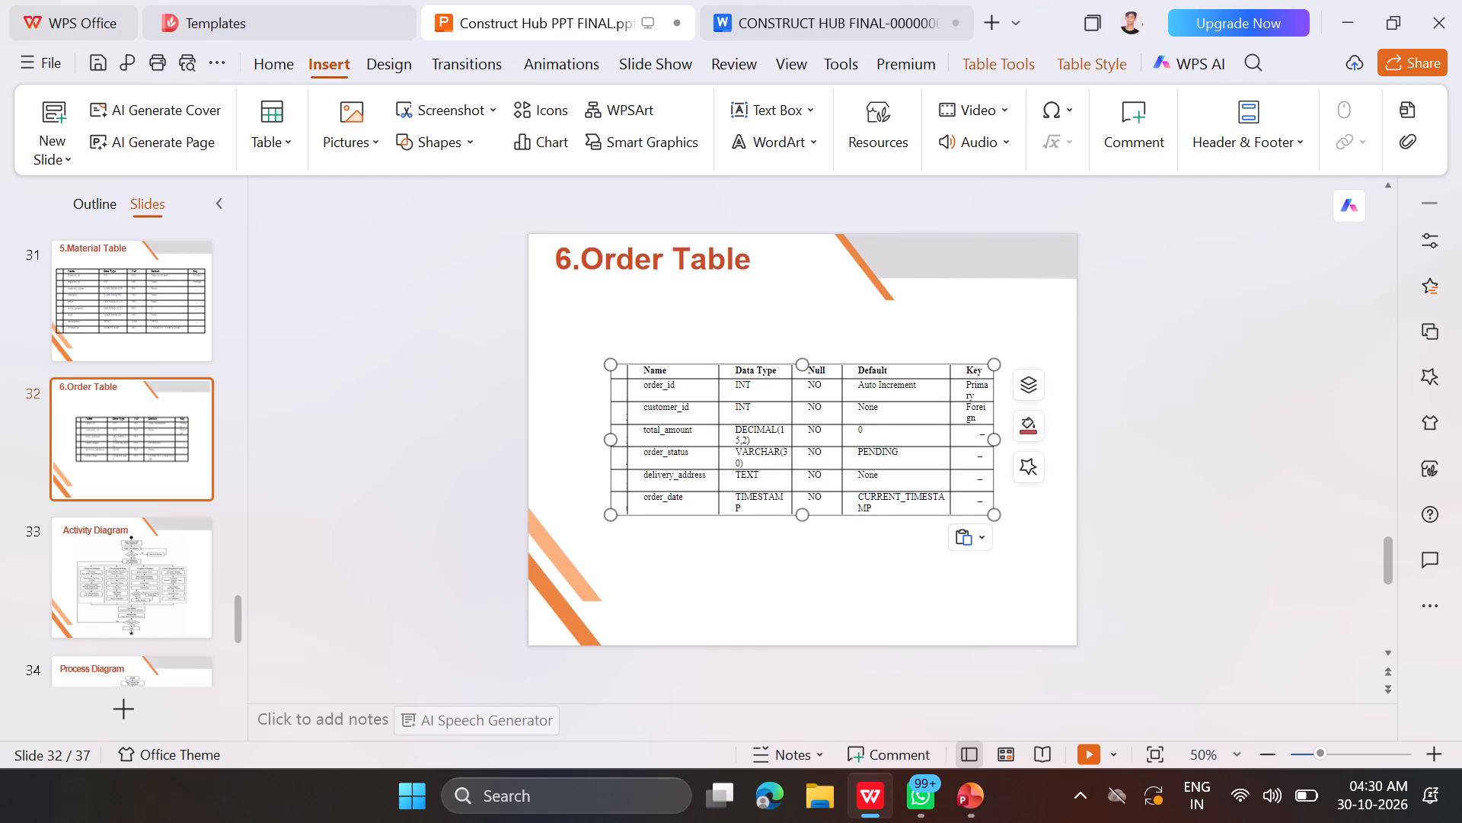
Widen the order specification table on slide 32 on both sides to nearly the slide's full width.
{"action": "left_click_drag", "start_coordinate": [614, 442], "coordinate": [574, 439]}
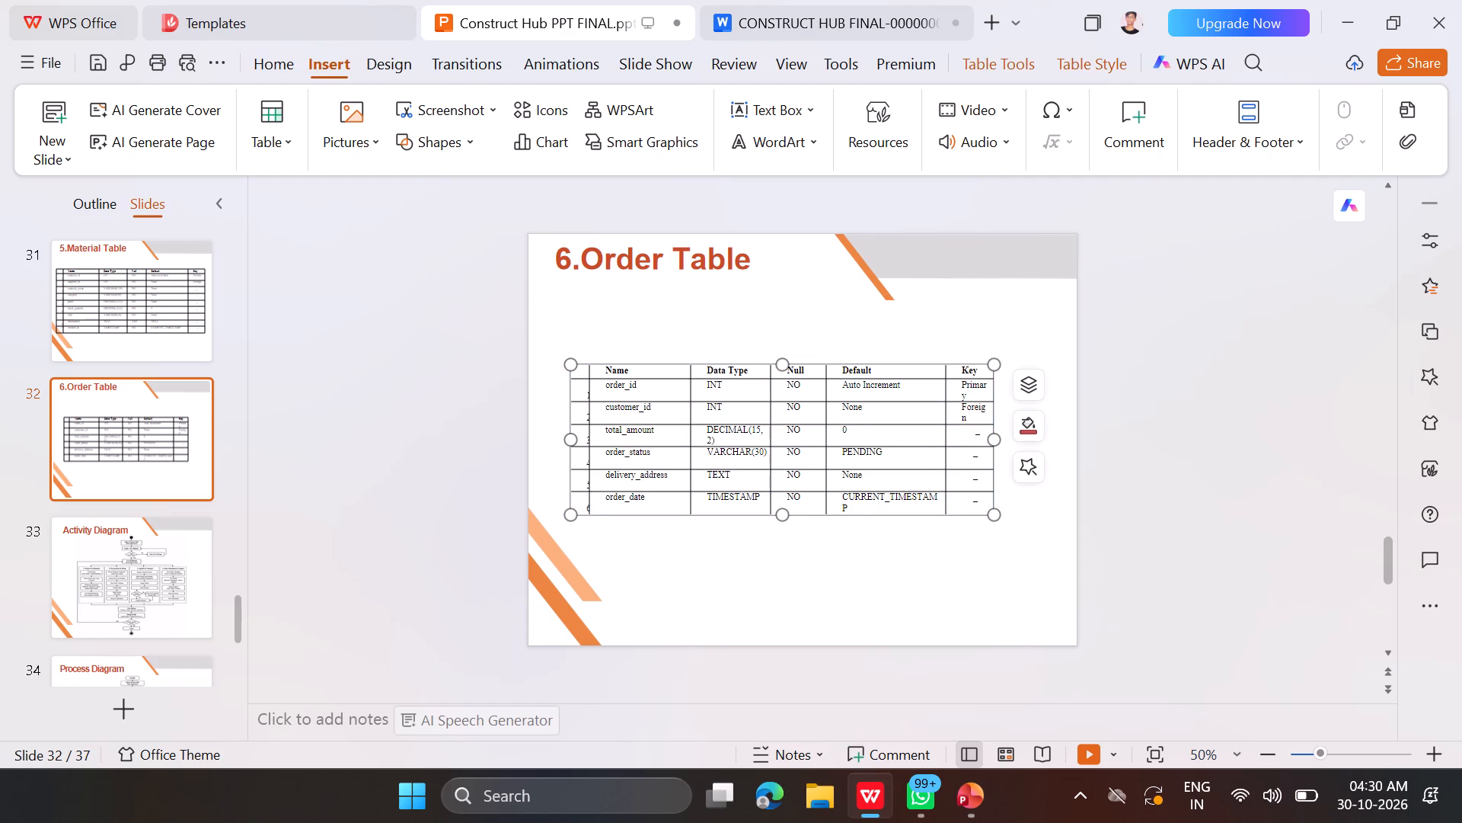
{"action": "left_click", "coordinate": [999, 440]}
{"action": "left_click_drag", "start_coordinate": [999, 440], "coordinate": [886, 462]}
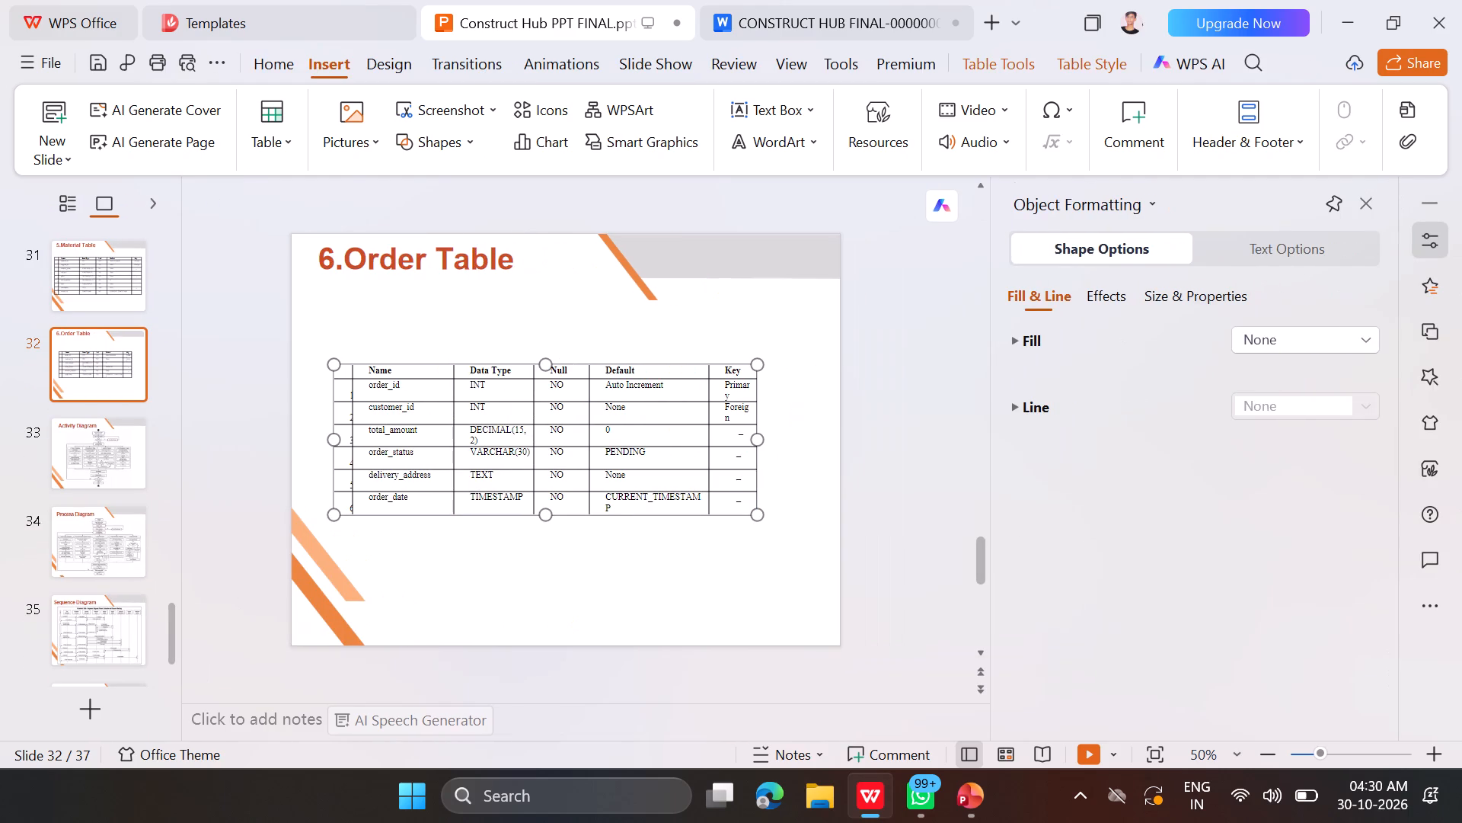
{"action": "left_click_drag", "start_coordinate": [886, 462], "coordinate": [844, 471]}
{"action": "left_click", "coordinate": [1357, 200]}
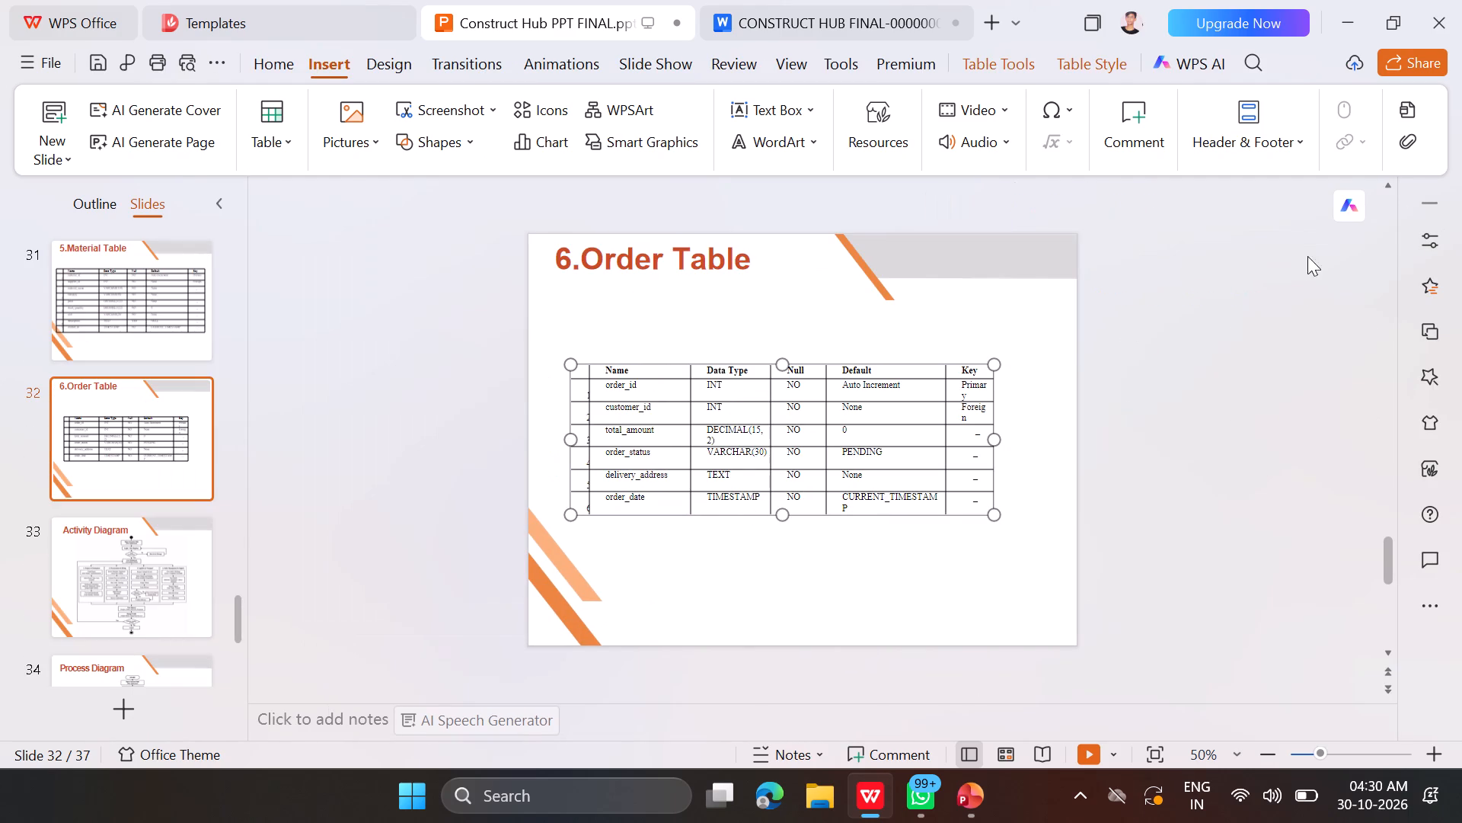
{"action": "left_click_drag", "start_coordinate": [996, 441], "coordinate": [1049, 444]}
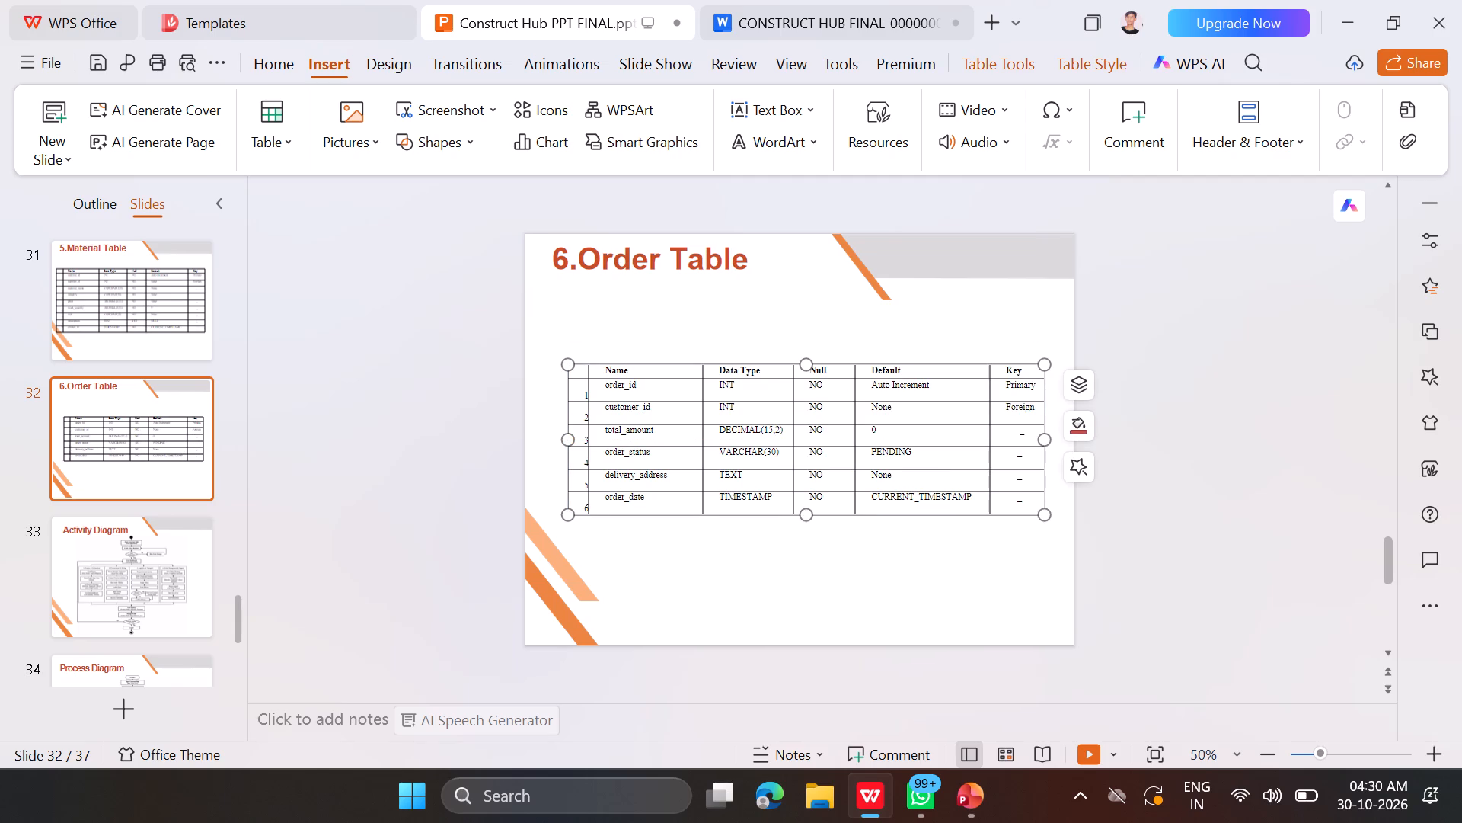
{"action": "left_click_drag", "start_coordinate": [563, 439], "coordinate": [536, 436]}
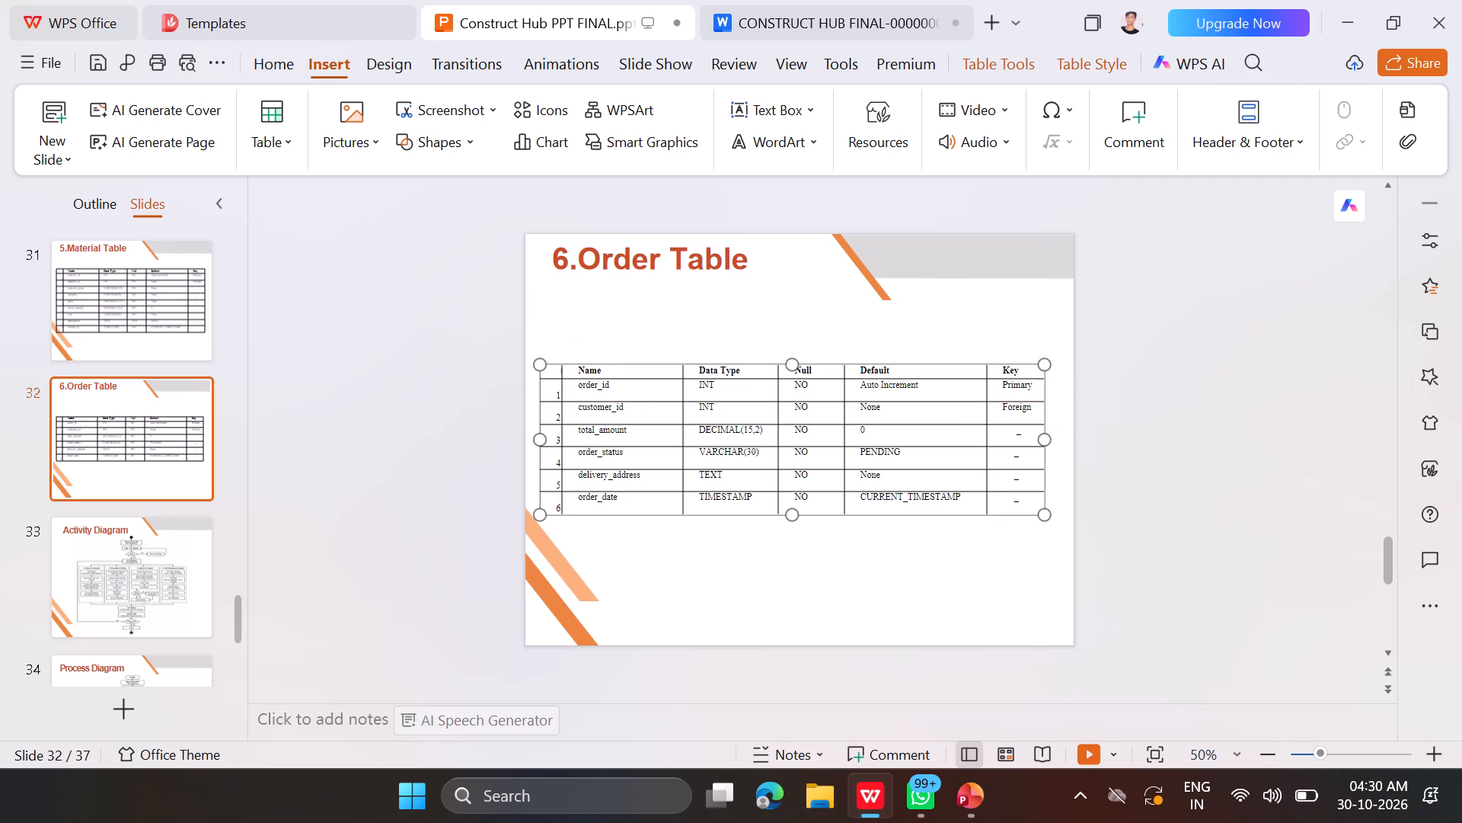
{"action": "left_click", "coordinate": [831, 575]}
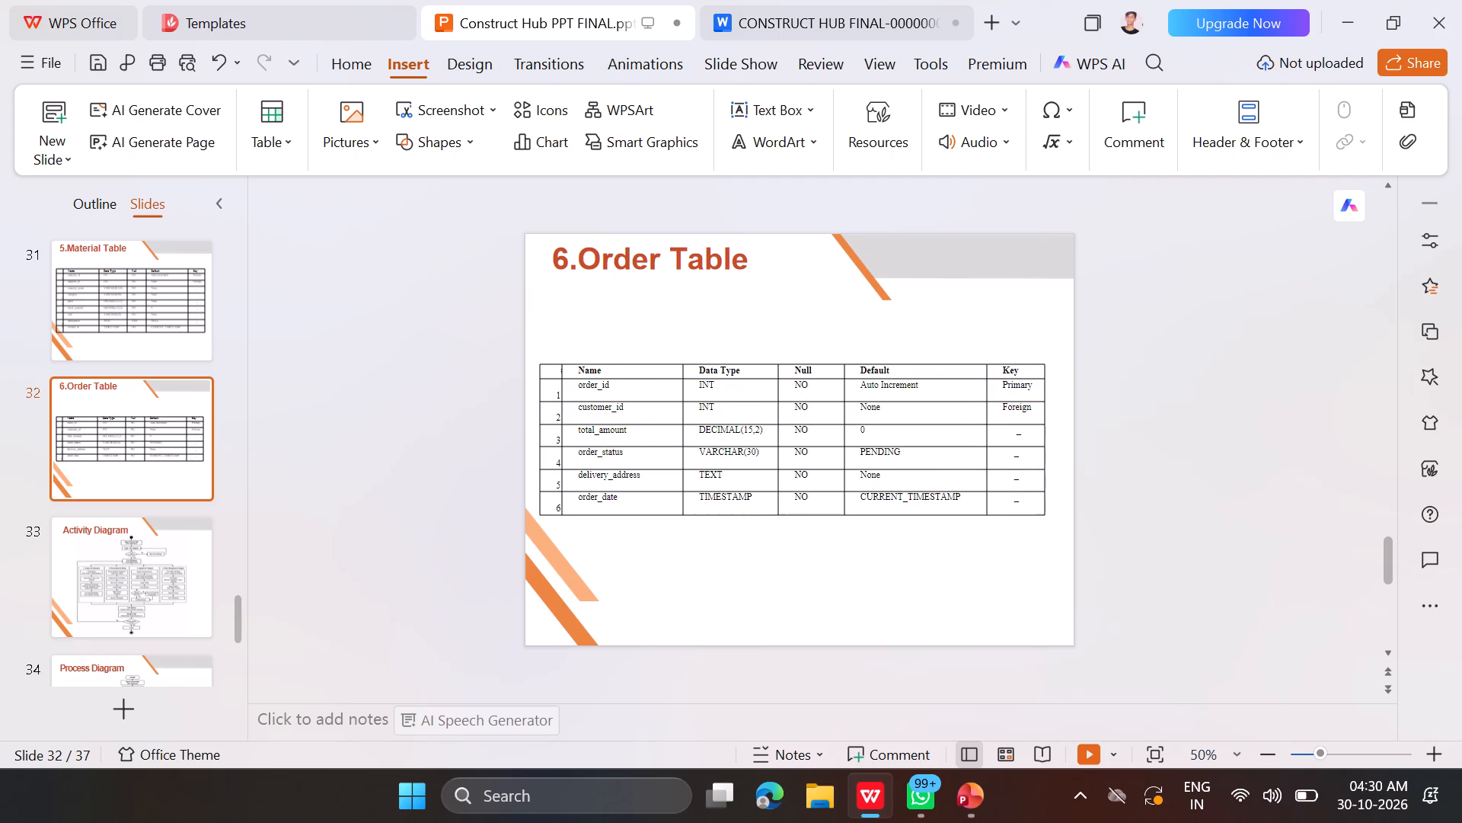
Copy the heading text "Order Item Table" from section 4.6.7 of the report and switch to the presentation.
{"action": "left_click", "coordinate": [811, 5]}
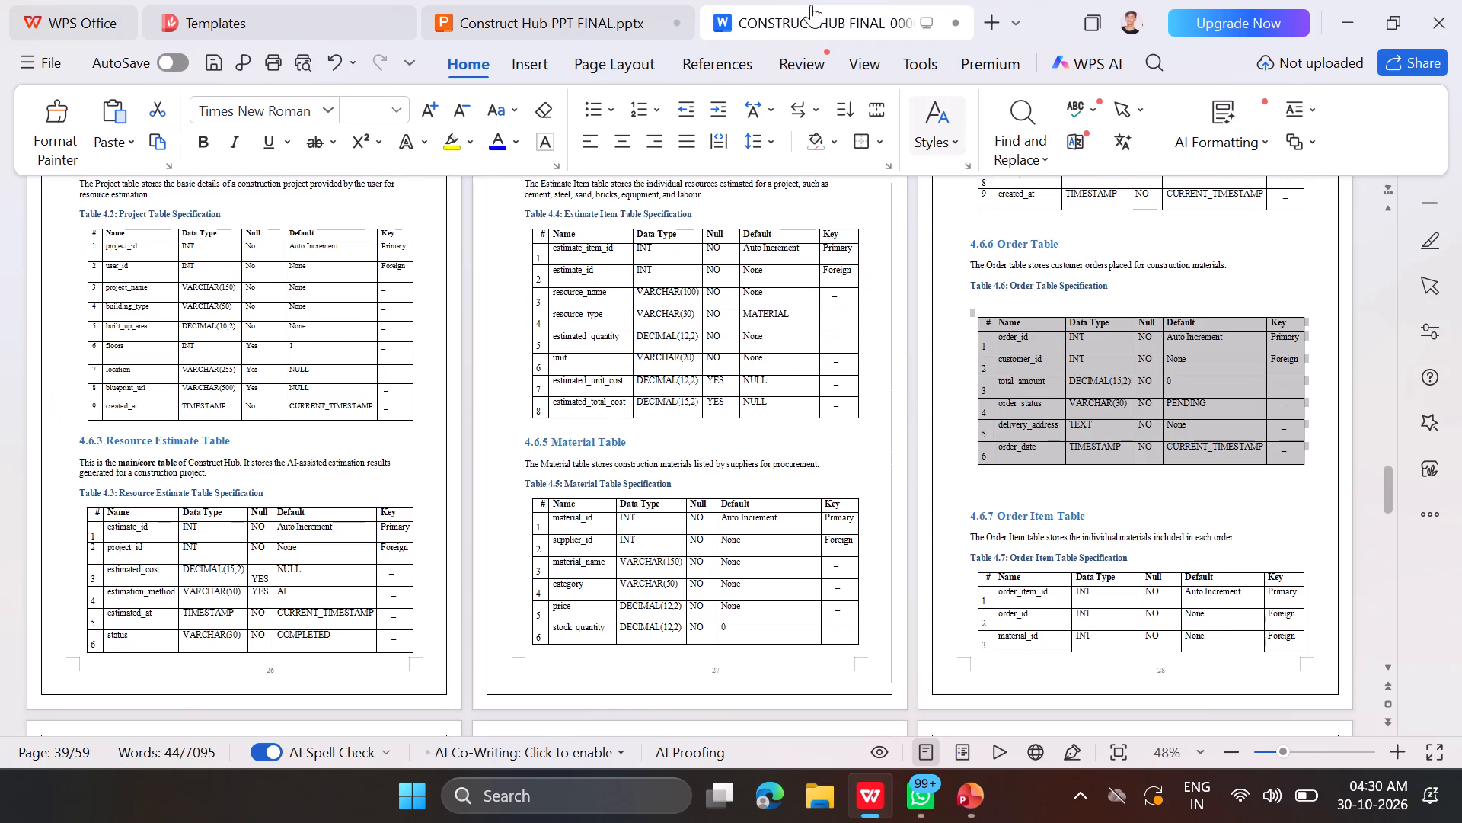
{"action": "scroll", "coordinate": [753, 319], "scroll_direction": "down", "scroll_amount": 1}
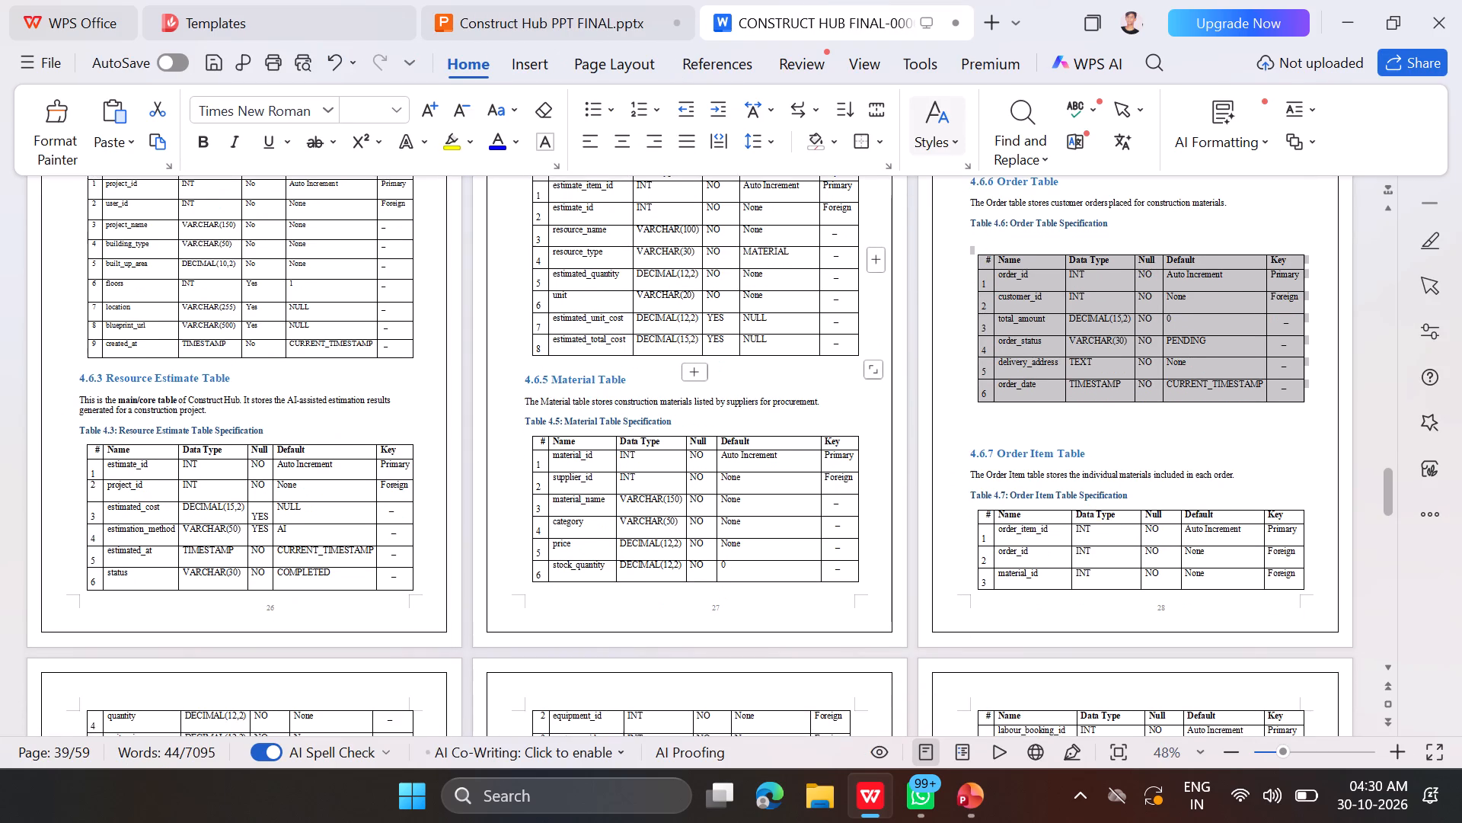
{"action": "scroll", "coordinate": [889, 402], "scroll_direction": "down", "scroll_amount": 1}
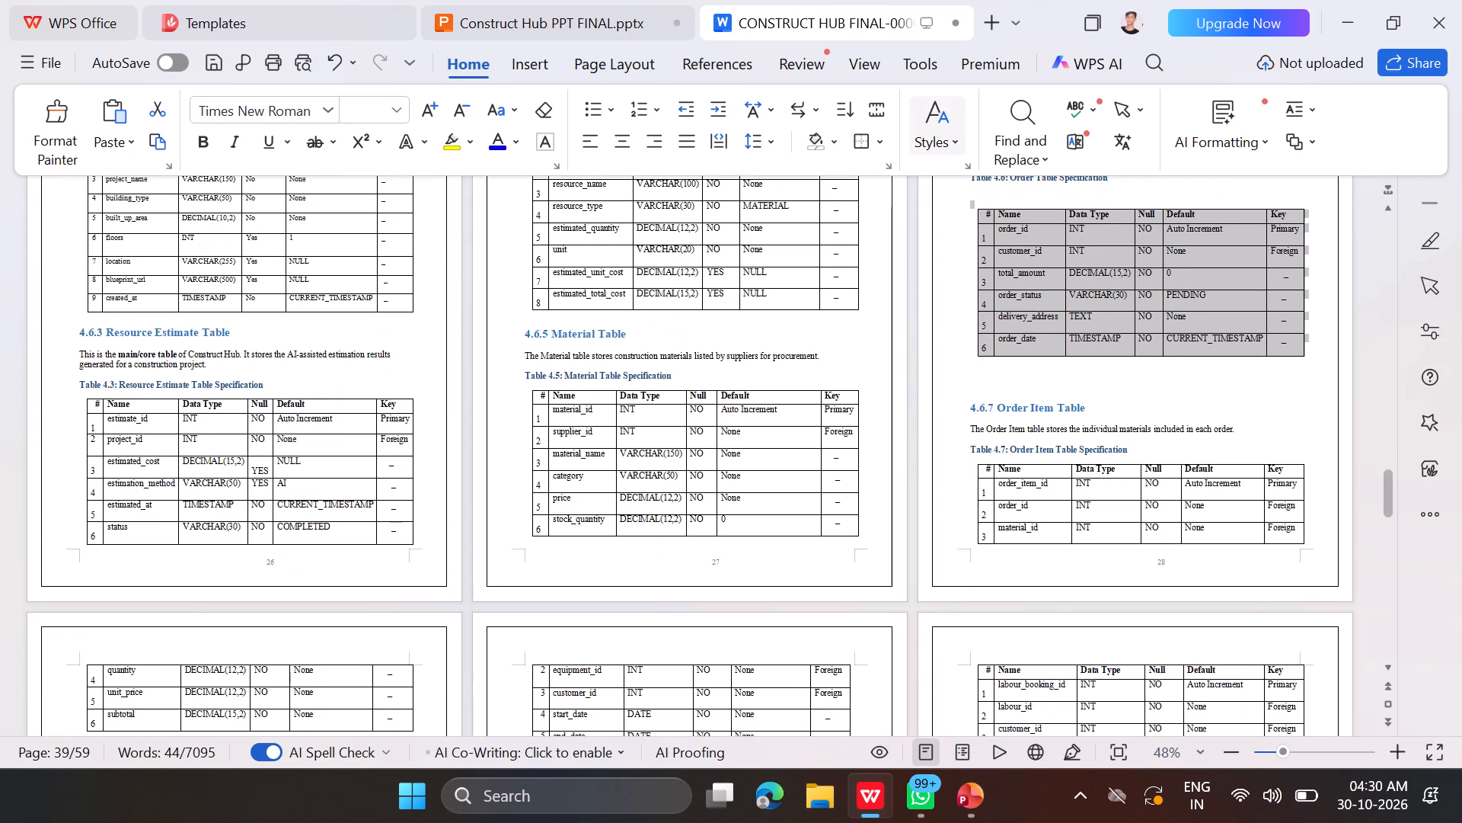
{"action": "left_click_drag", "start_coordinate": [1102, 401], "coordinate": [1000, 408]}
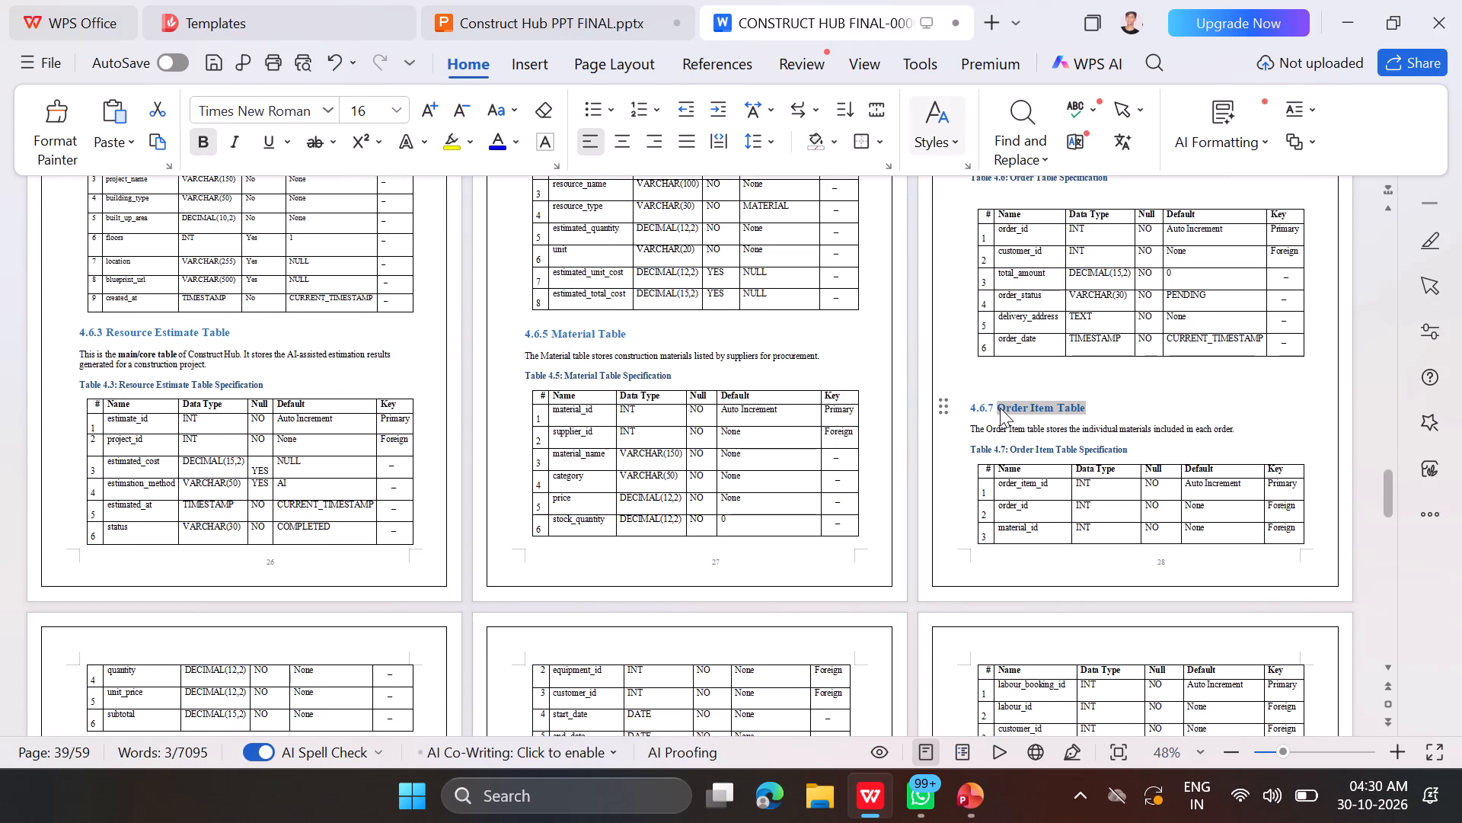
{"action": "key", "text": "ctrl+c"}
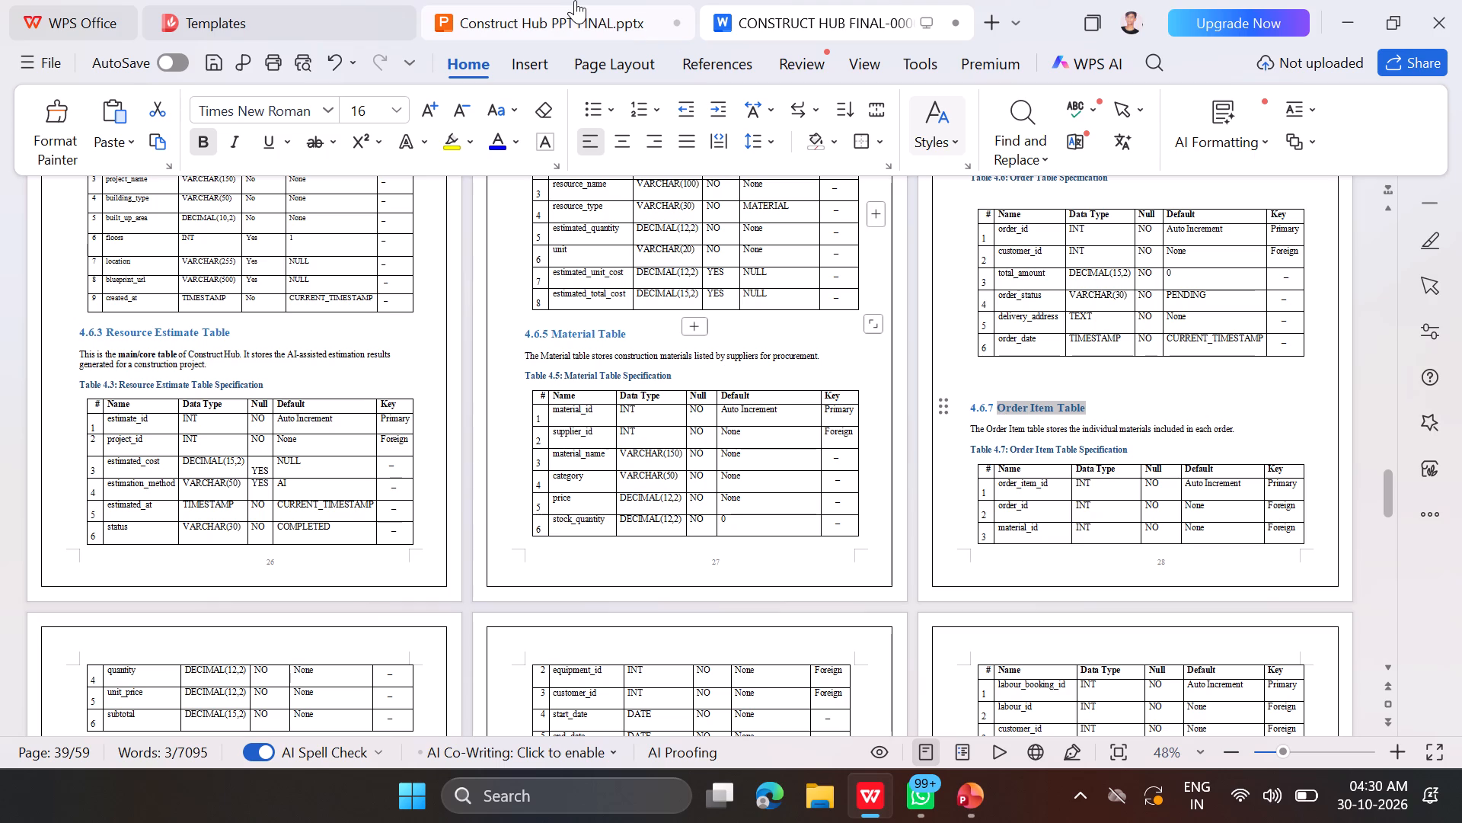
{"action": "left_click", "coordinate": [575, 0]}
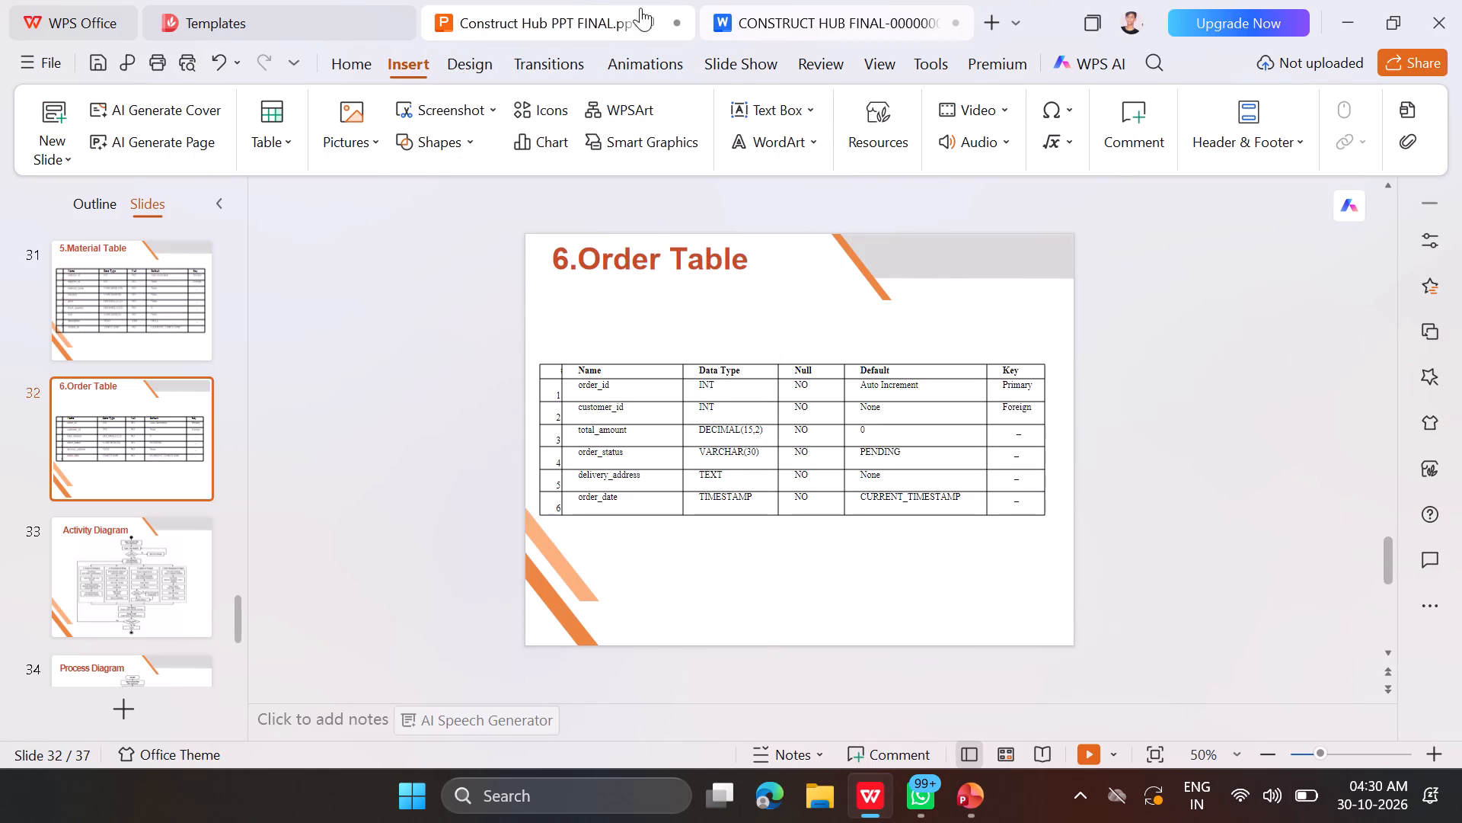
Return to the report and copy the heading text "Equipment Table" from section 4.6.8.
{"action": "left_click", "coordinate": [752, 21]}
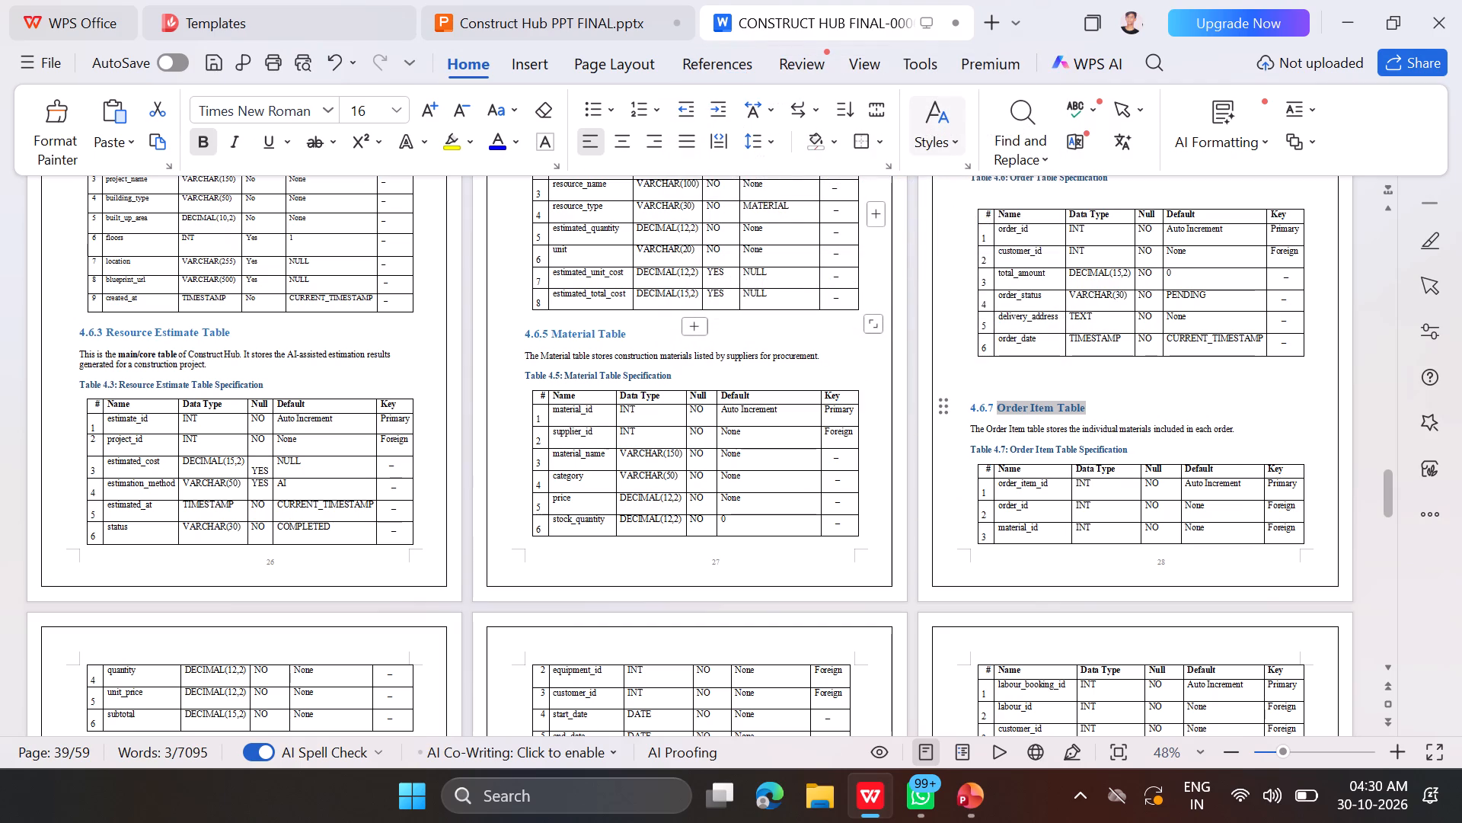
{"action": "scroll", "coordinate": [873, 311], "scroll_direction": "up", "scroll_amount": 1}
{"action": "scroll", "coordinate": [873, 311], "scroll_direction": "down", "scroll_amount": 1}
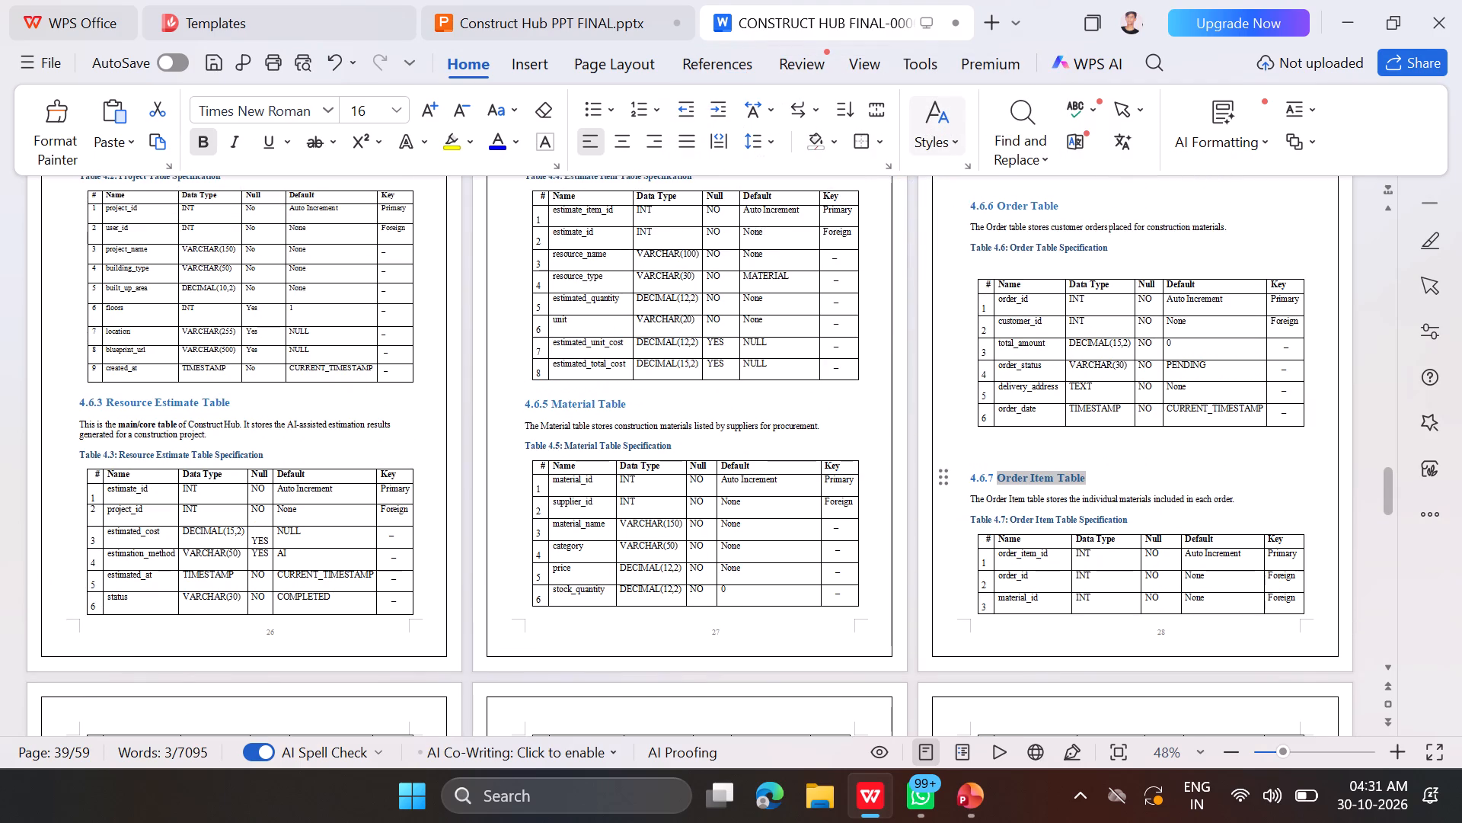
{"action": "scroll", "coordinate": [873, 311], "scroll_direction": "down", "scroll_amount": 3}
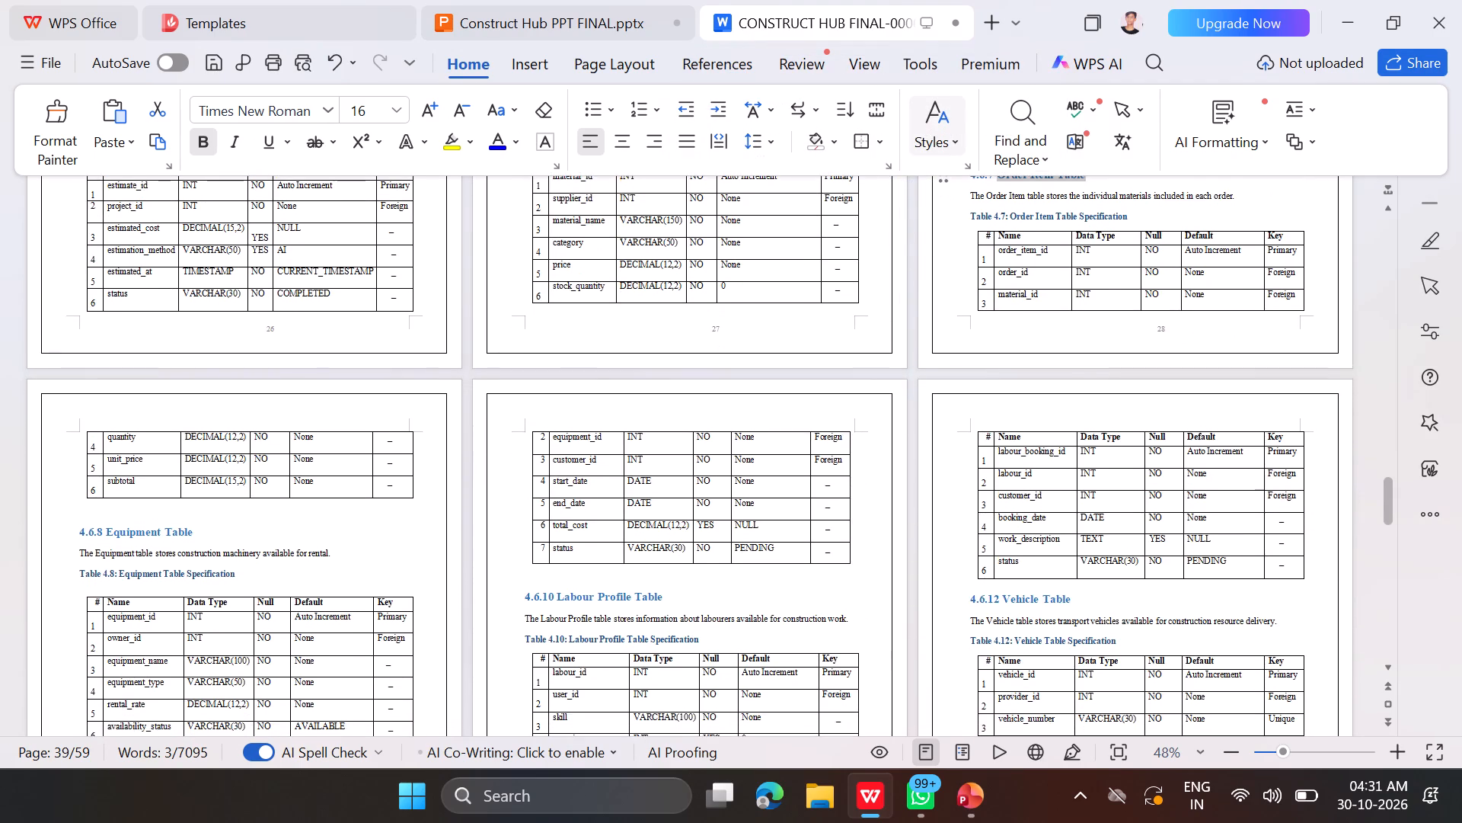
{"action": "scroll", "coordinate": [873, 311], "scroll_direction": "down", "scroll_amount": 2}
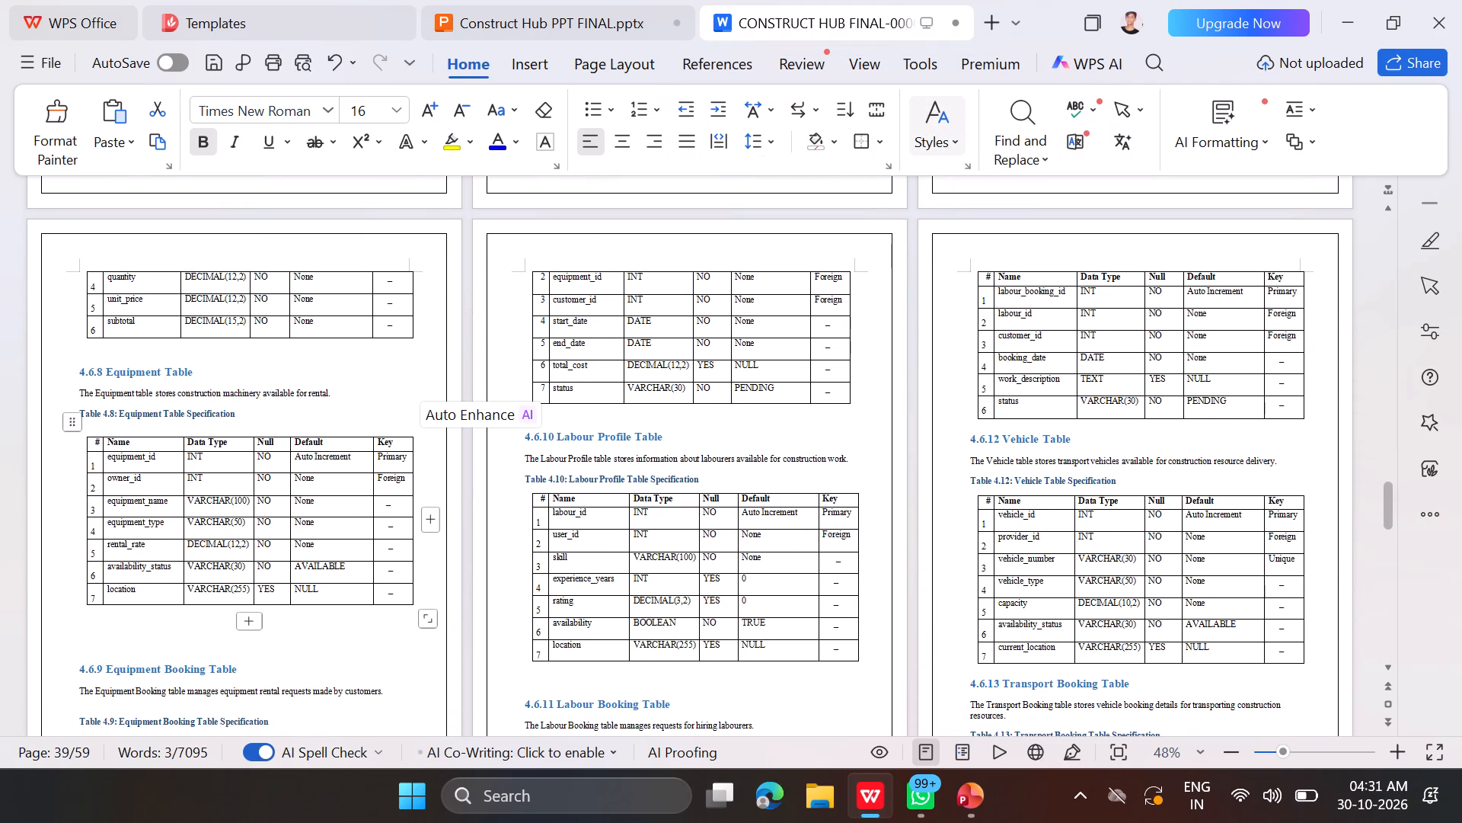
{"action": "left_click_drag", "start_coordinate": [223, 368], "coordinate": [112, 367]}
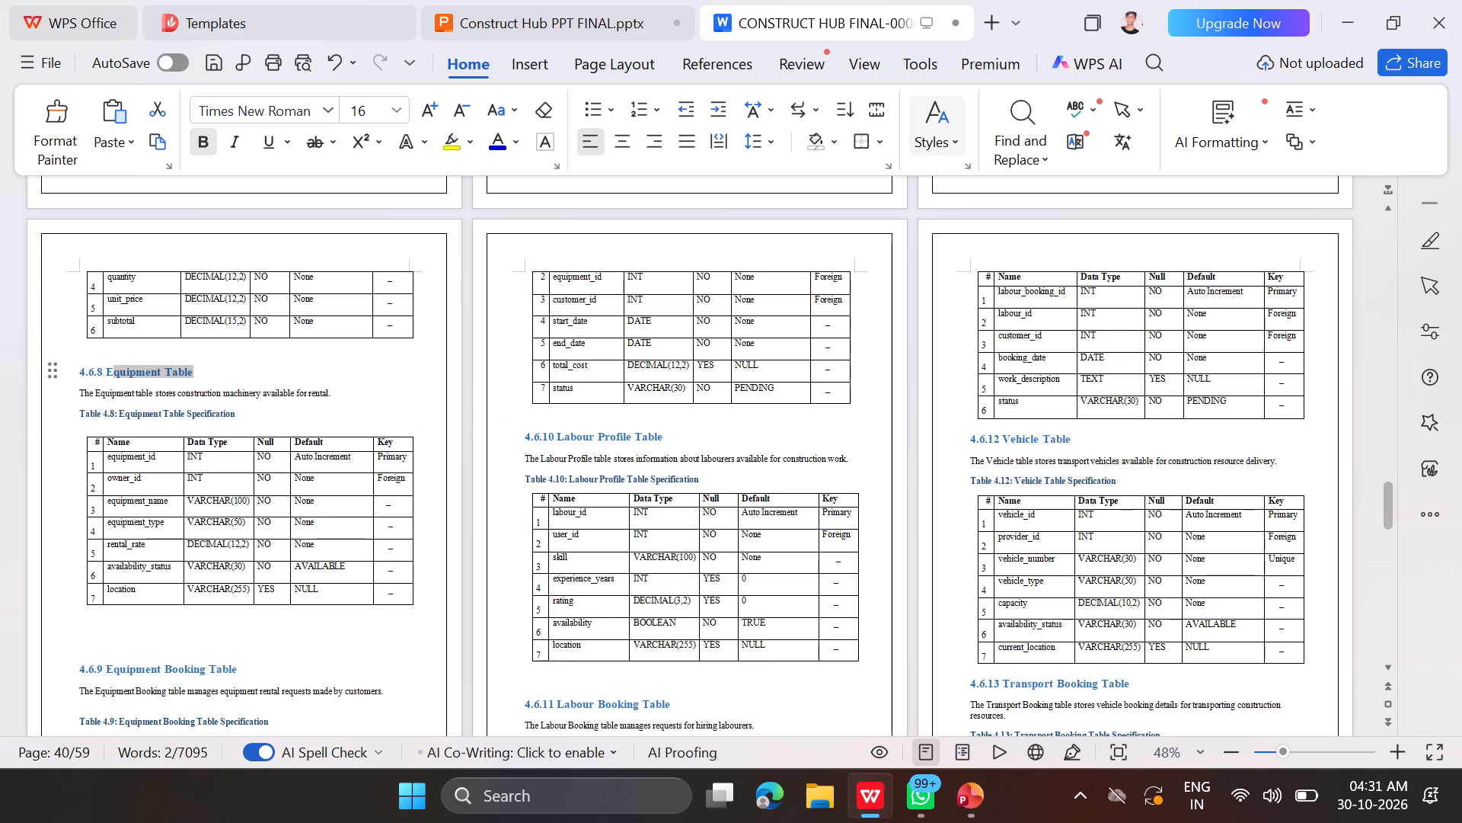
{"action": "left_click_drag", "start_coordinate": [112, 367], "coordinate": [104, 367]}
{"action": "key", "text": "ctrl+c"}
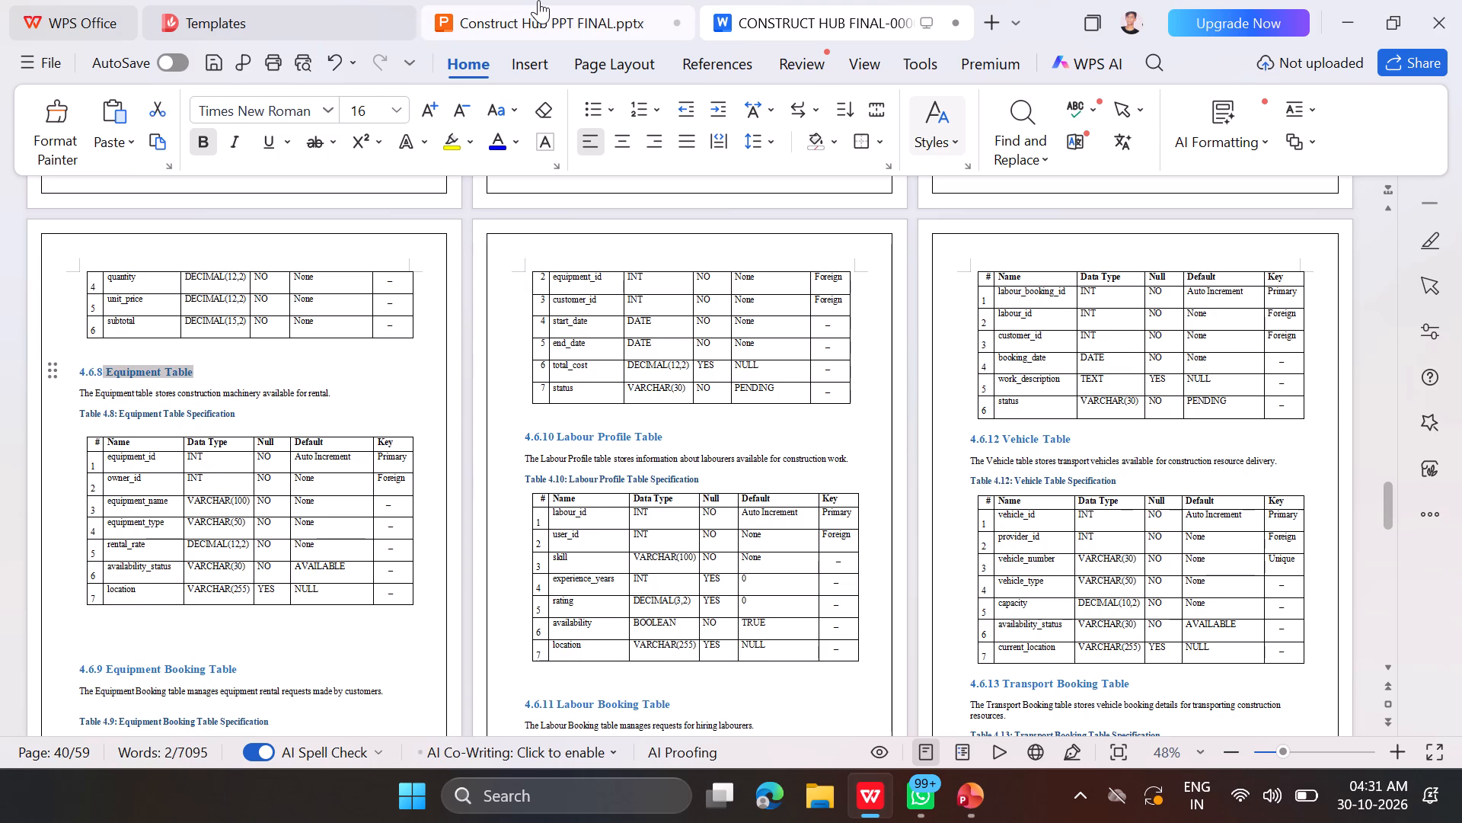
Switch to the presentation and add a Title and Content slide after the "6.Order Table" slide.
{"action": "left_click", "coordinate": [538, 0]}
{"action": "left_click", "coordinate": [736, 559]}
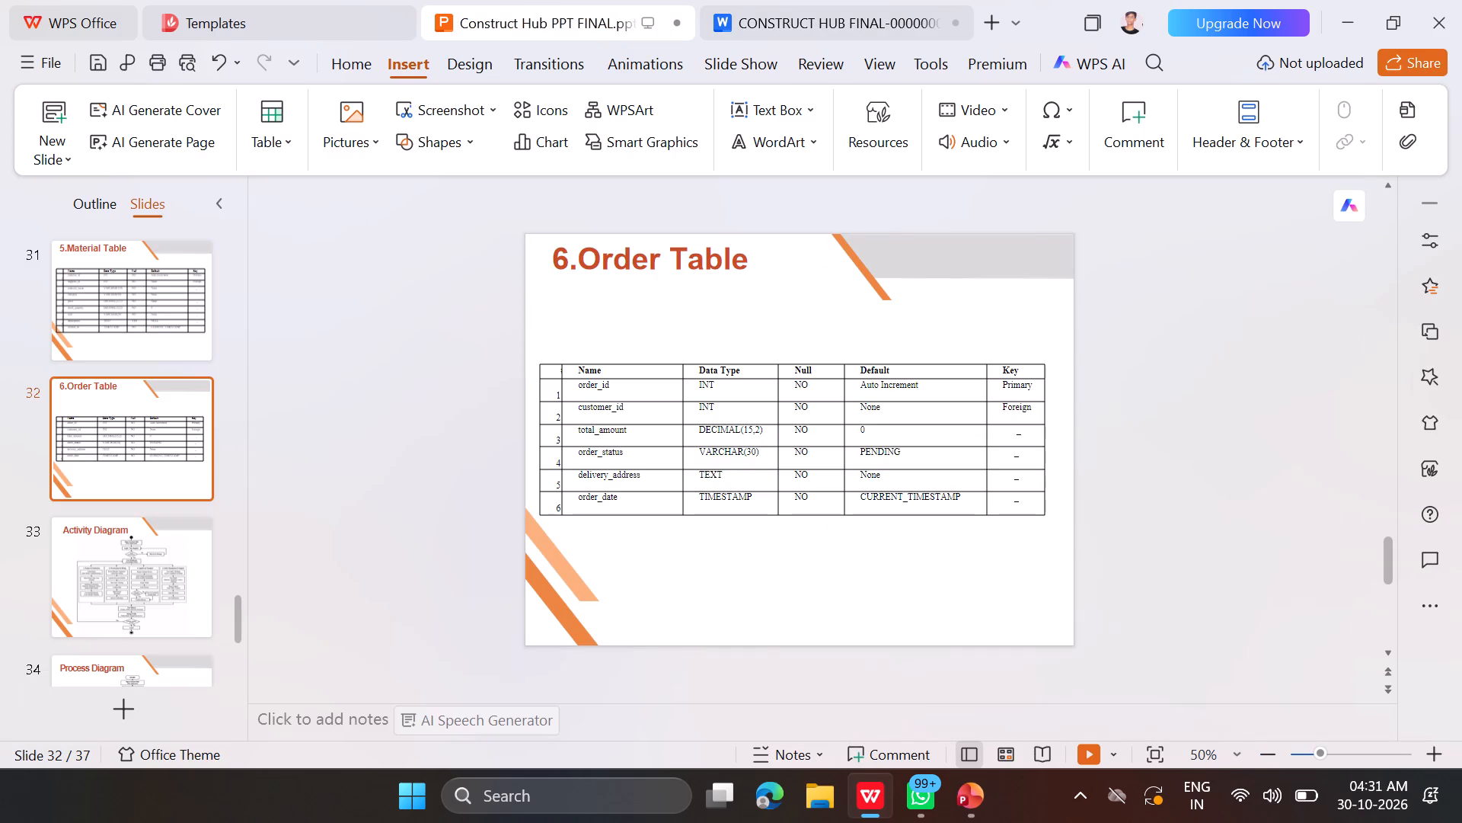
{"action": "left_click", "coordinate": [65, 149]}
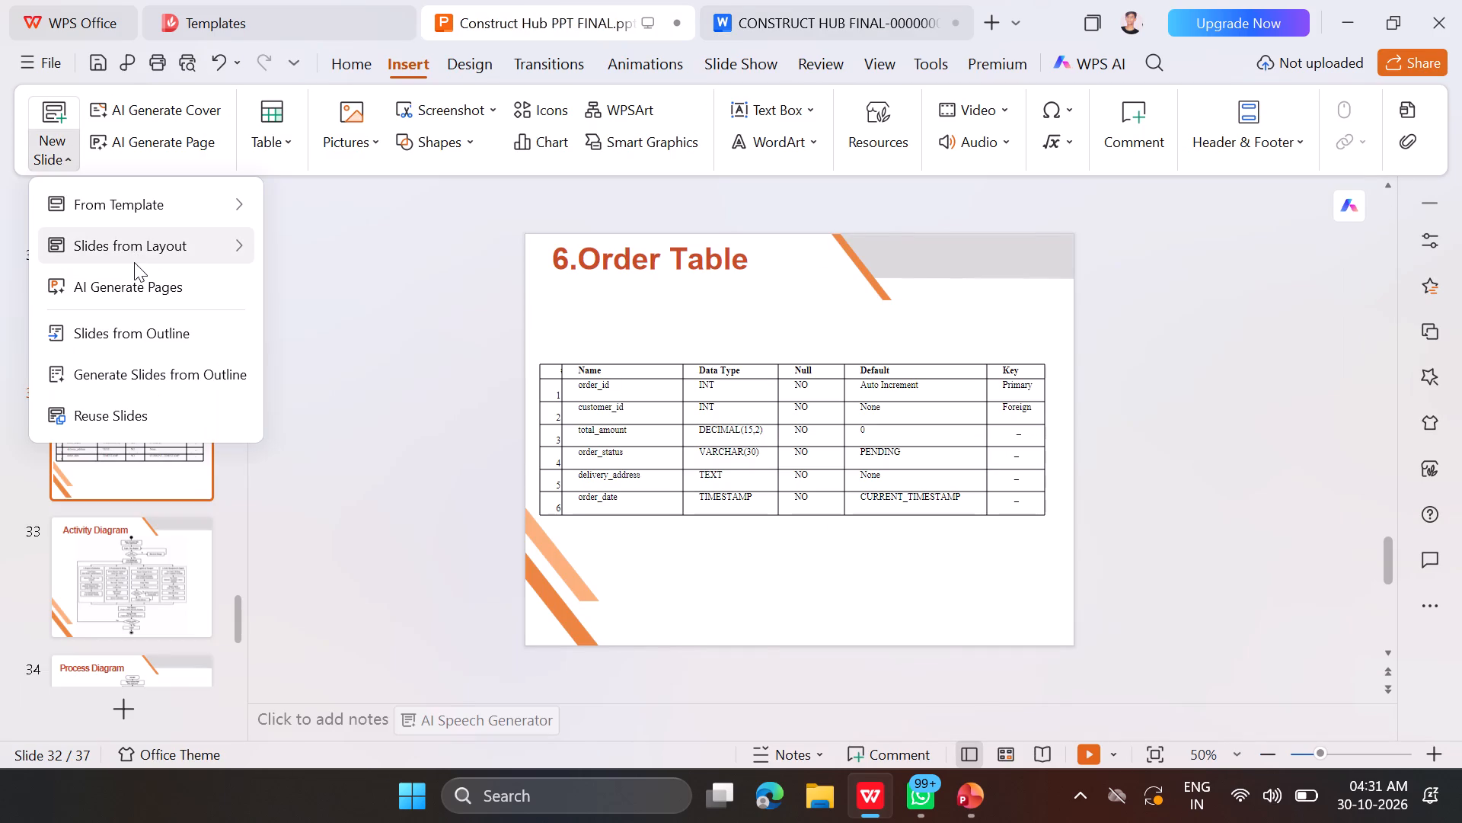
{"action": "left_click", "coordinate": [134, 263]}
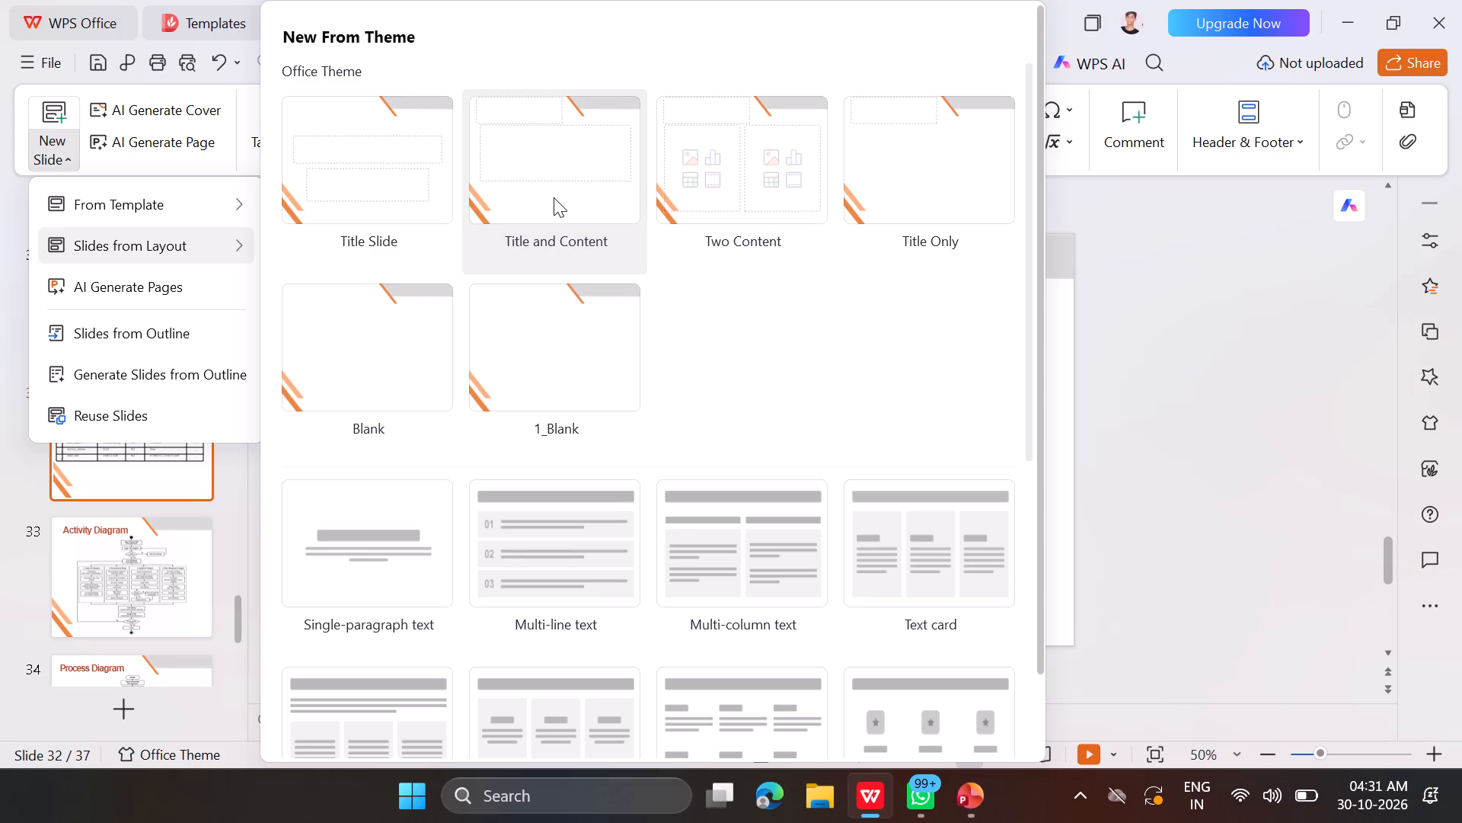
{"action": "left_click", "coordinate": [554, 197]}
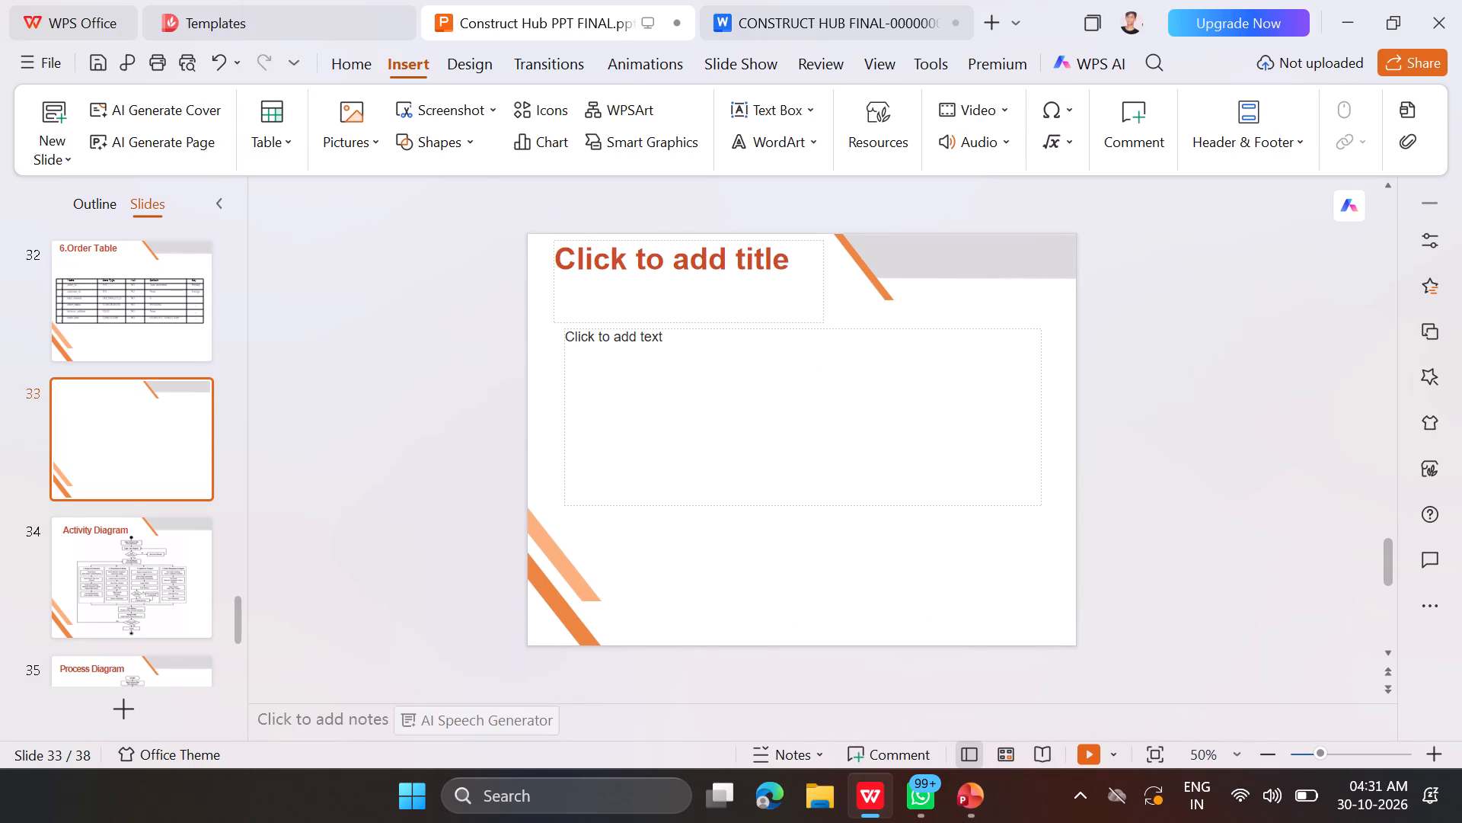
Title slide 33 "7. Equipment Table" using the copied heading text and widen the title box to fit one line.
{"action": "left_click", "coordinate": [796, 261]}
{"action": "type", "text": "7."}
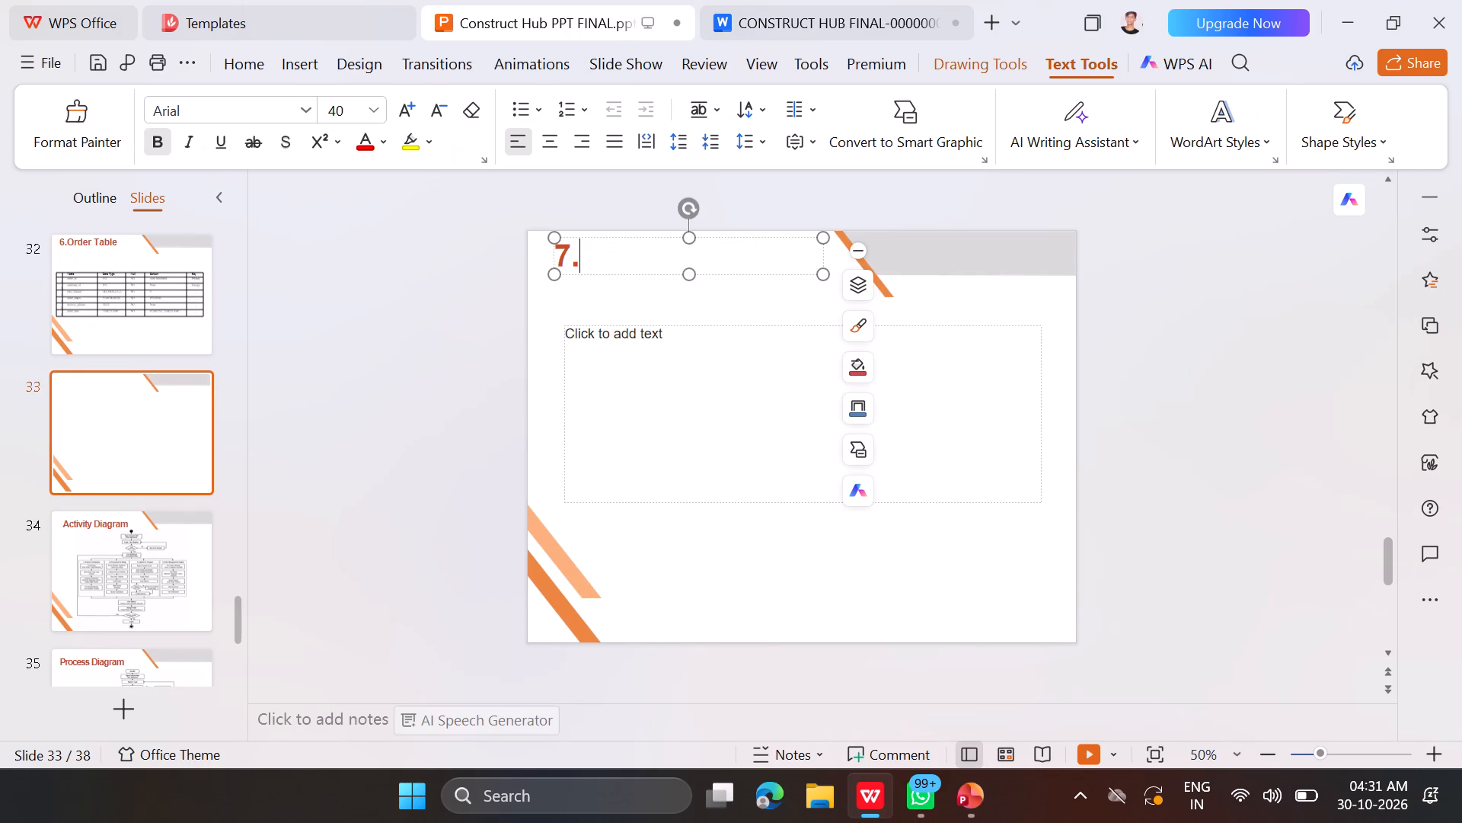
{"action": "key", "text": "ctrl+v"}
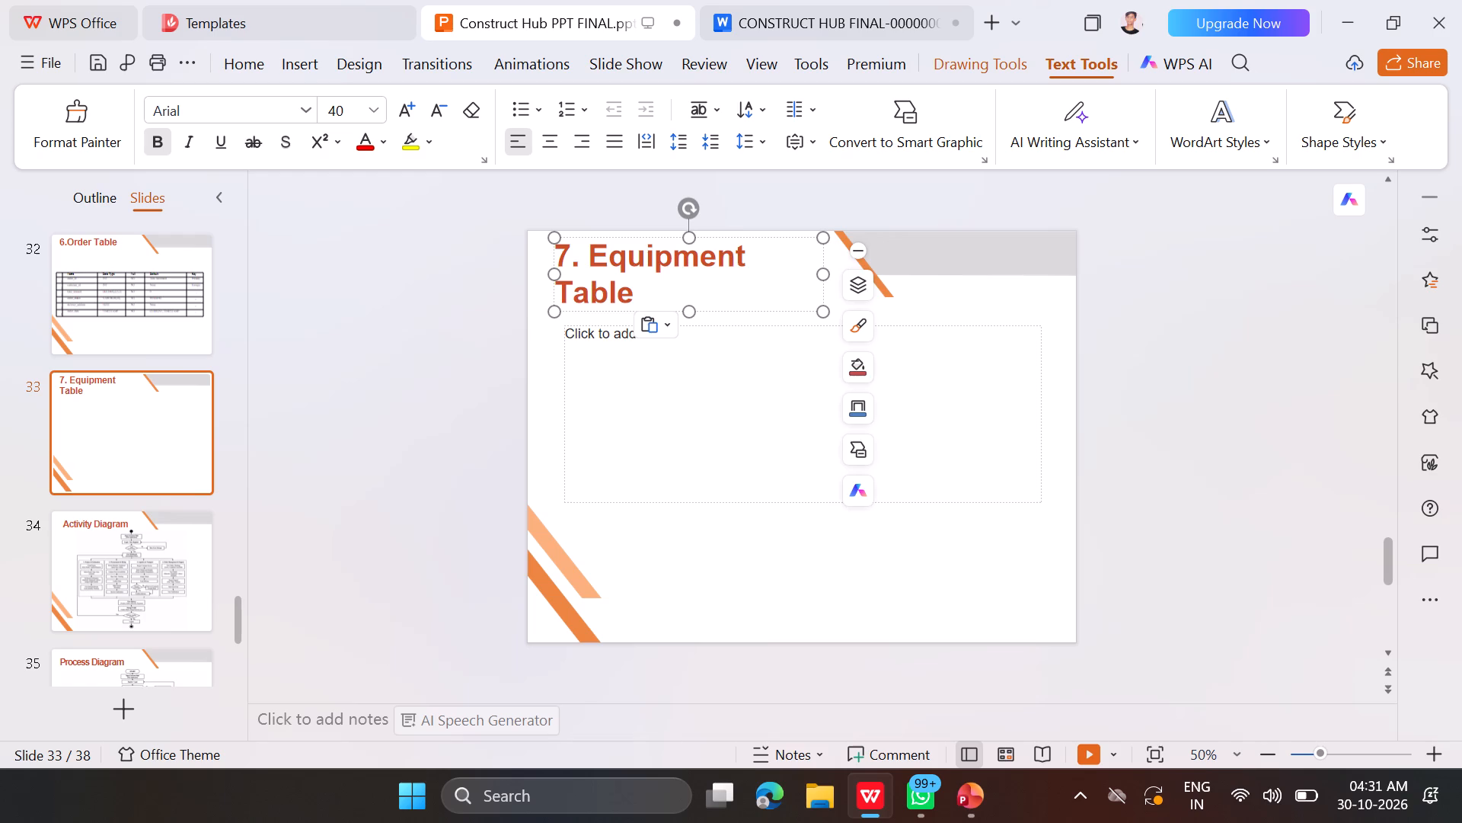
{"action": "left_click_drag", "start_coordinate": [822, 275], "coordinate": [1030, 274]}
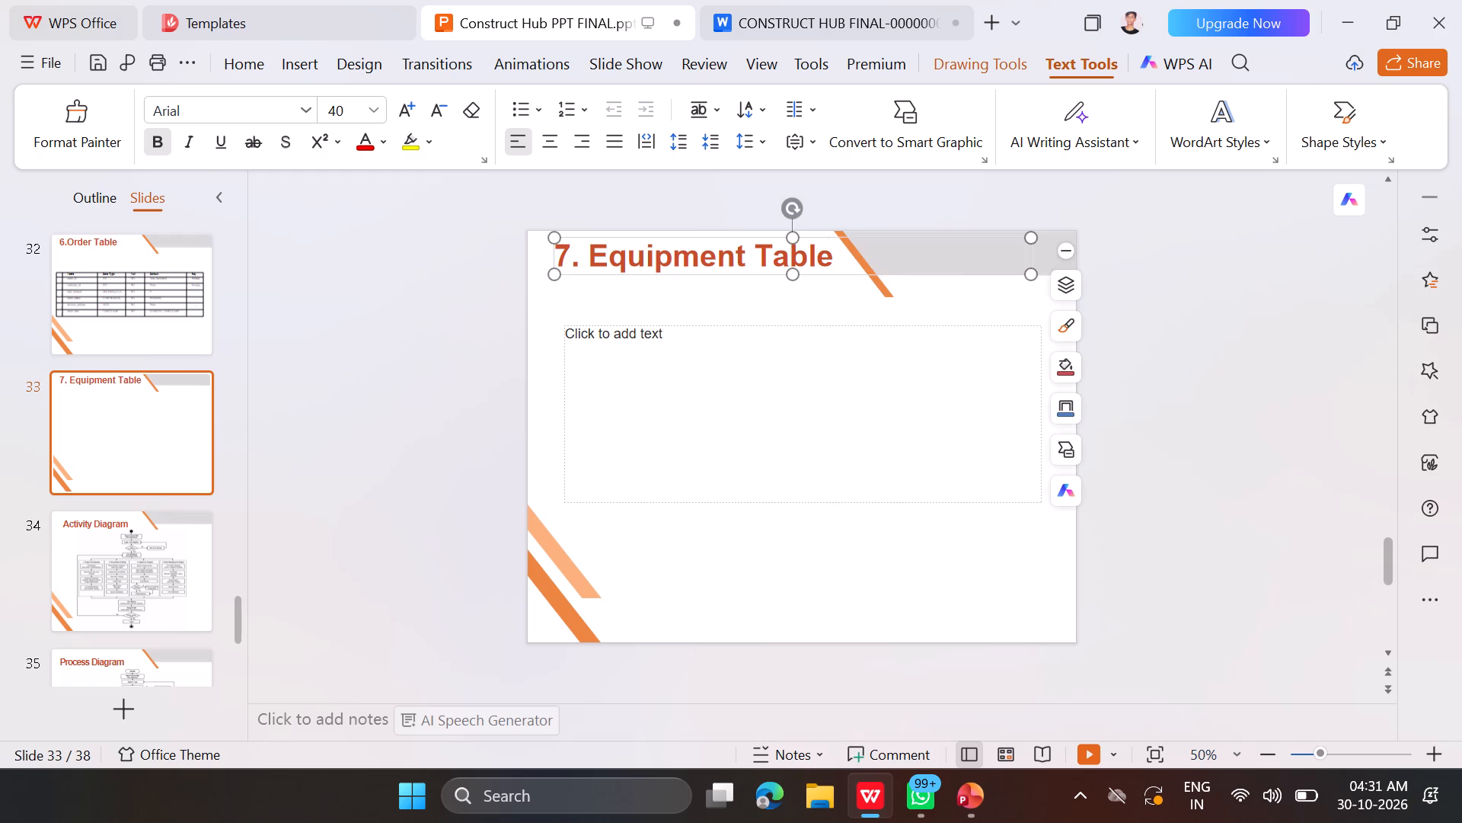
Blank out the content placeholder beneath the title on slide 33.
{"action": "left_click", "coordinate": [748, 379]}
{"action": "key", "text": "space"}
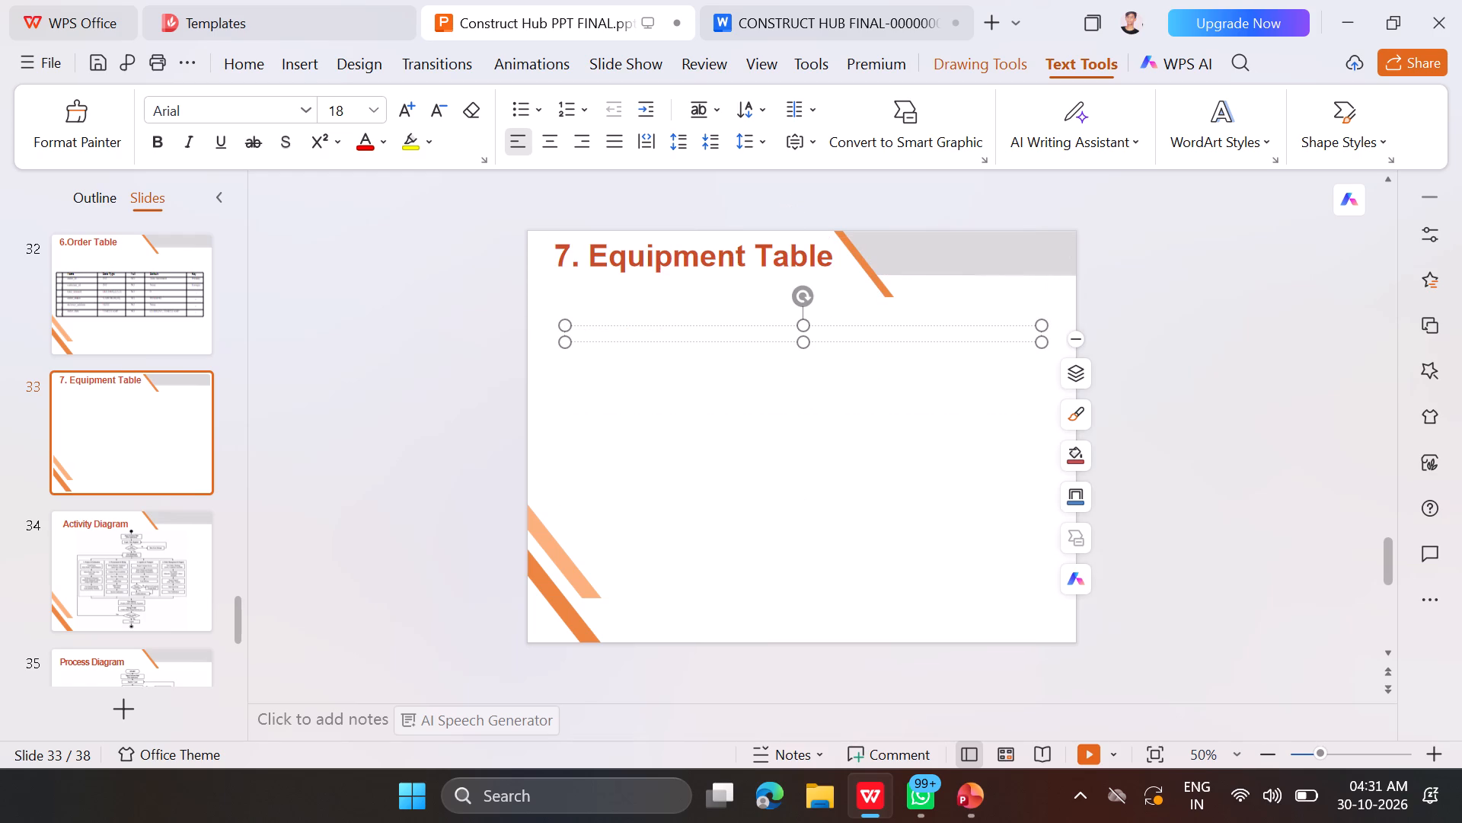
{"action": "key", "text": "Delete"}
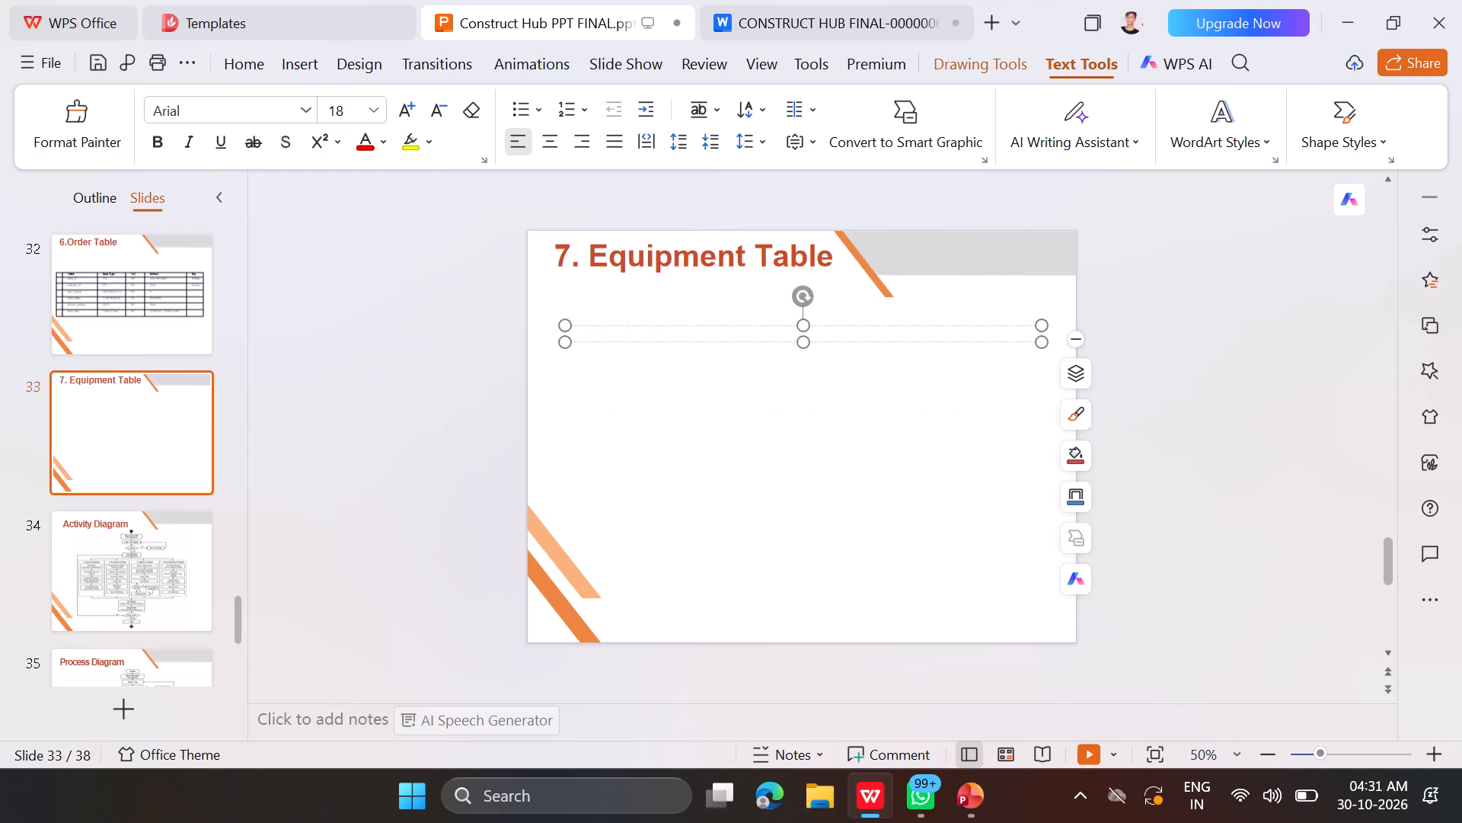
{"action": "left_click", "coordinate": [748, 379]}
Copy the Equipment Table specification (Table 4.8) from the report and paste it onto slide 33.
{"action": "left_click", "coordinate": [825, 0]}
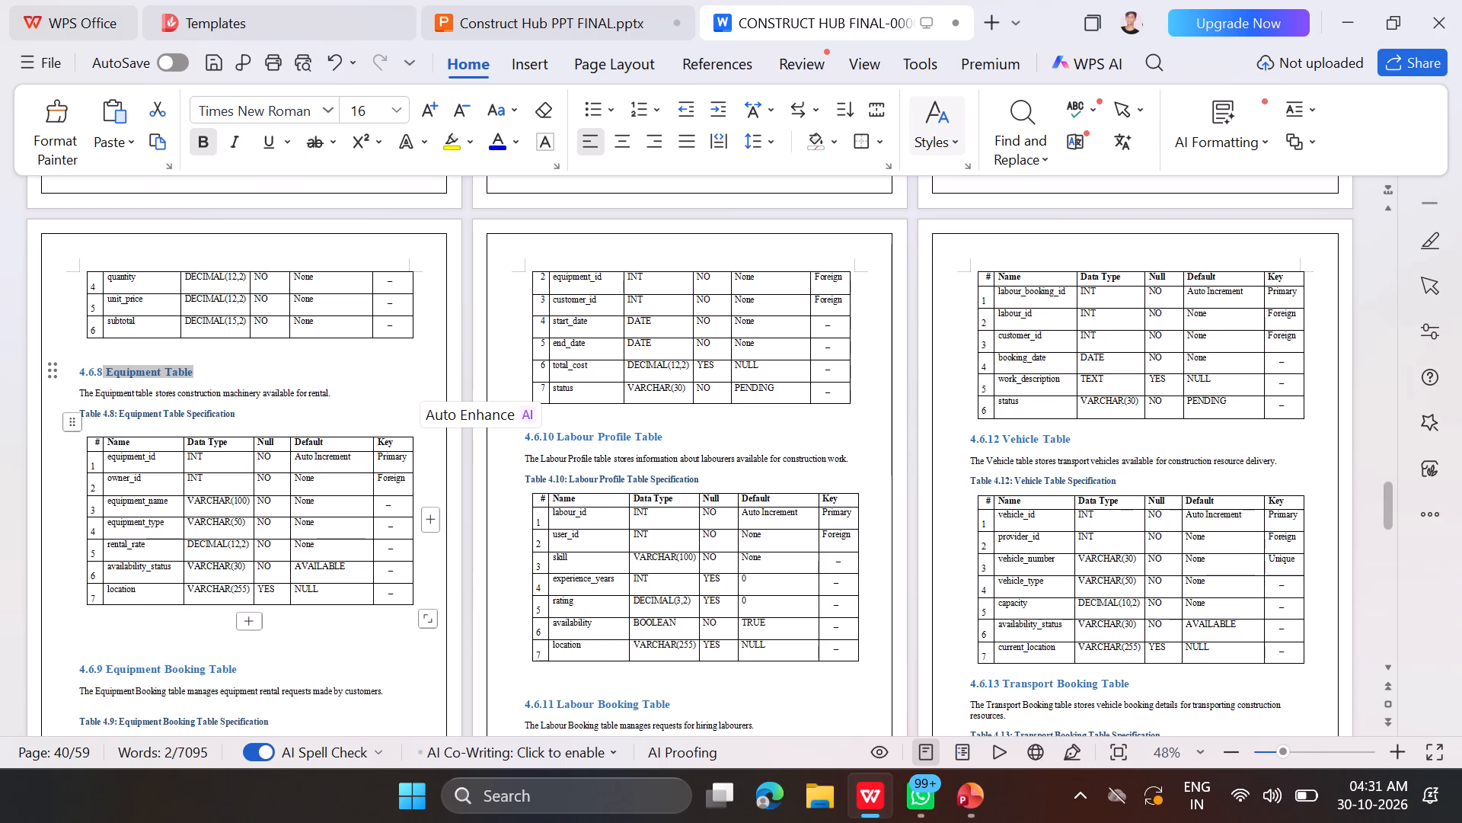
{"action": "left_click_drag", "start_coordinate": [400, 596], "coordinate": [139, 479]}
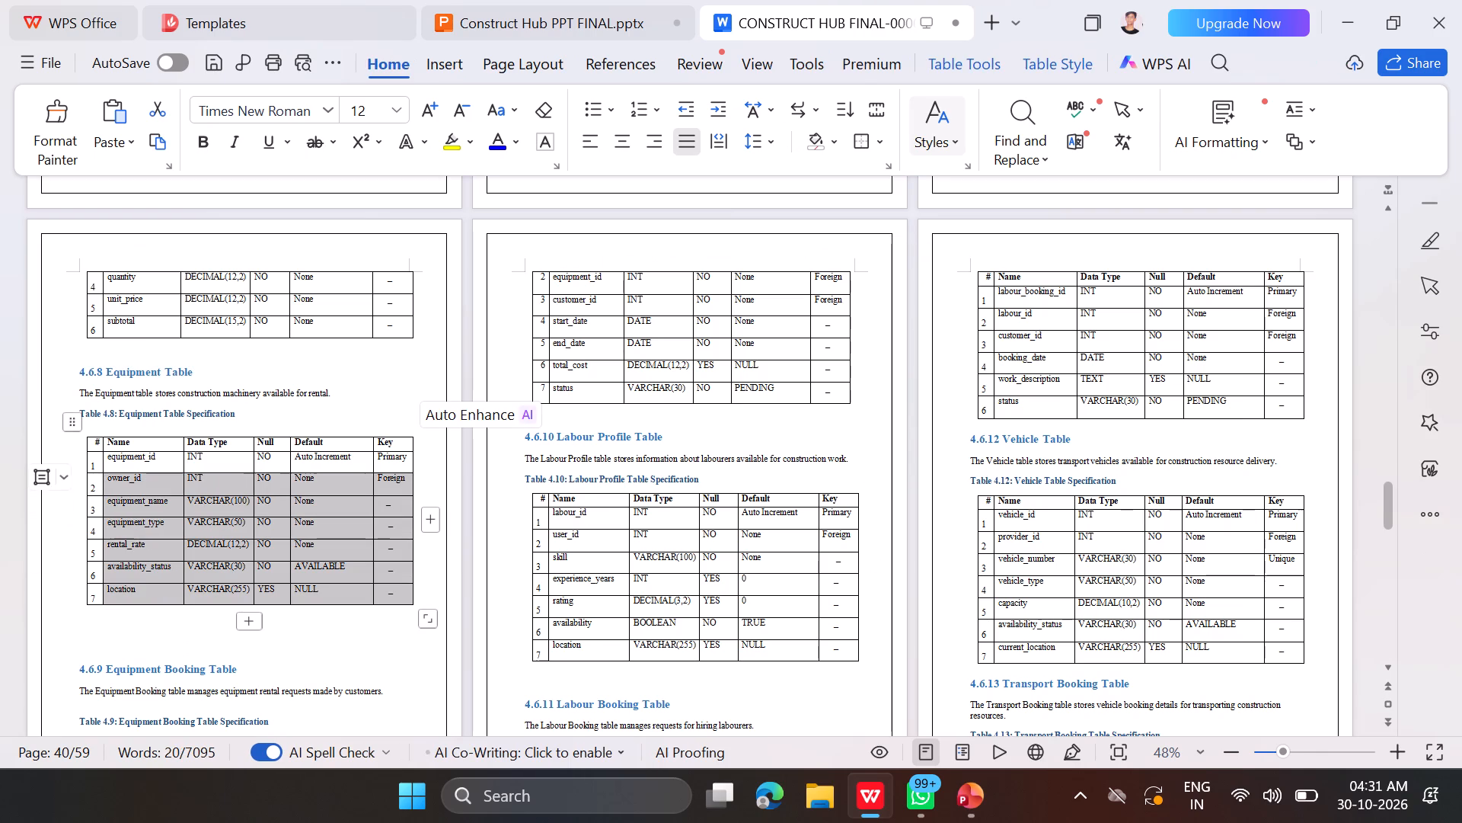
{"action": "left_click_drag", "start_coordinate": [139, 479], "coordinate": [97, 447]}
{"action": "key", "text": "ctrl+c"}
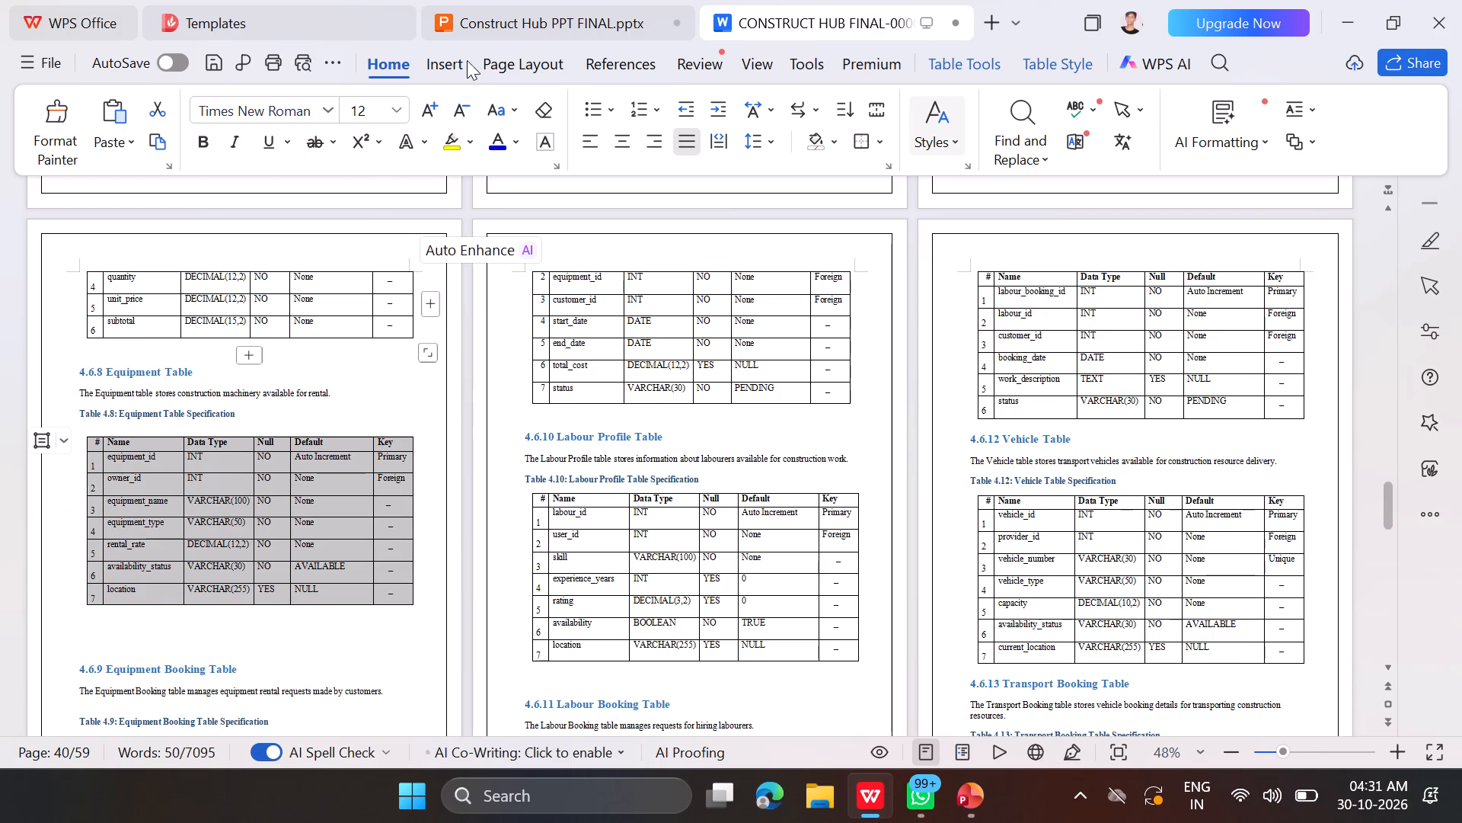
{"action": "left_click", "coordinate": [525, 0]}
{"action": "left_click", "coordinate": [769, 427]}
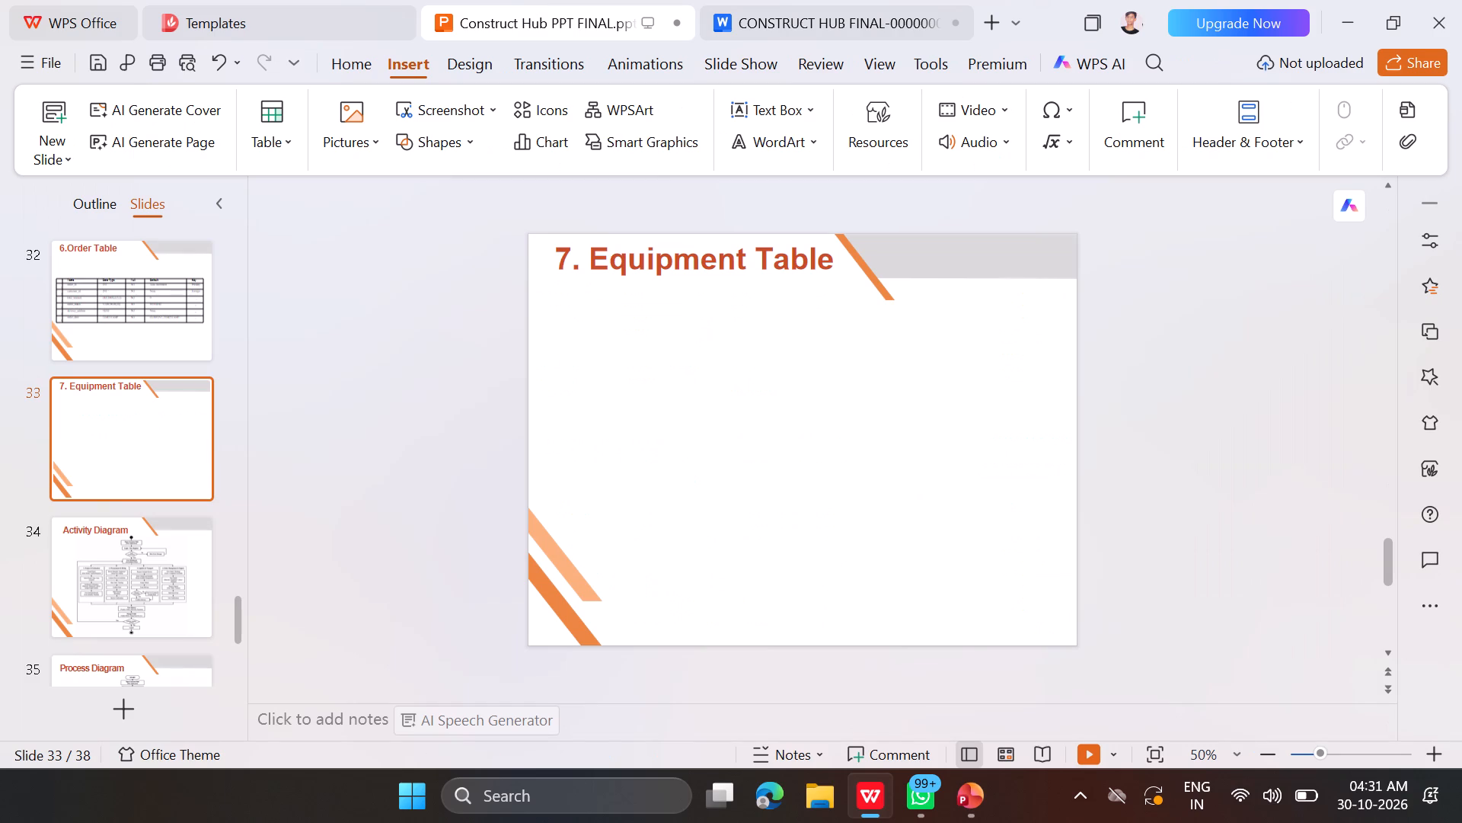
{"action": "key", "text": "ctrl+v"}
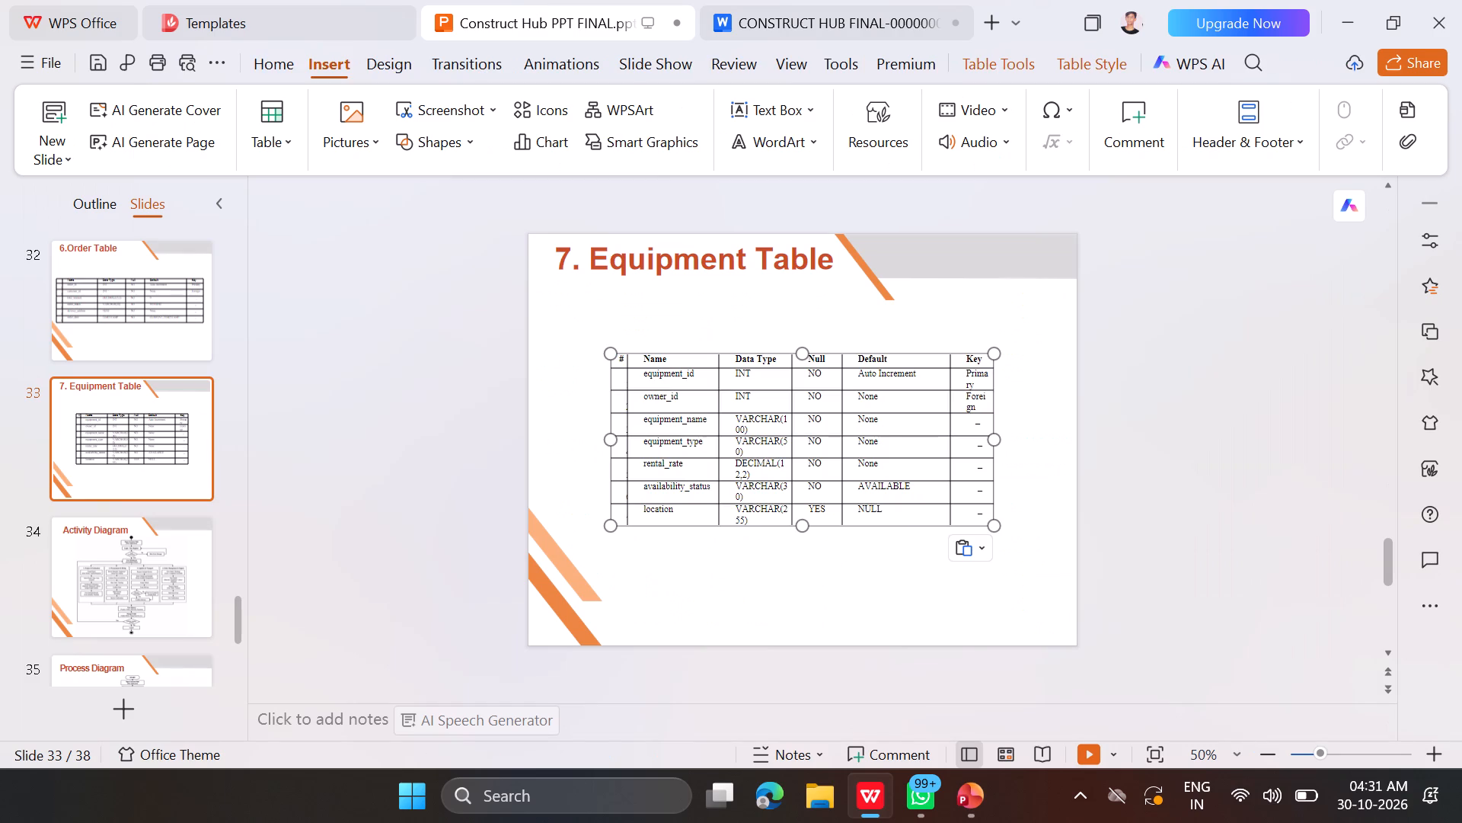
Widen the equipment specification table on slide 33 on both sides to nearly the slide's full width.
{"action": "left_click_drag", "start_coordinate": [613, 441], "coordinate": [538, 438]}
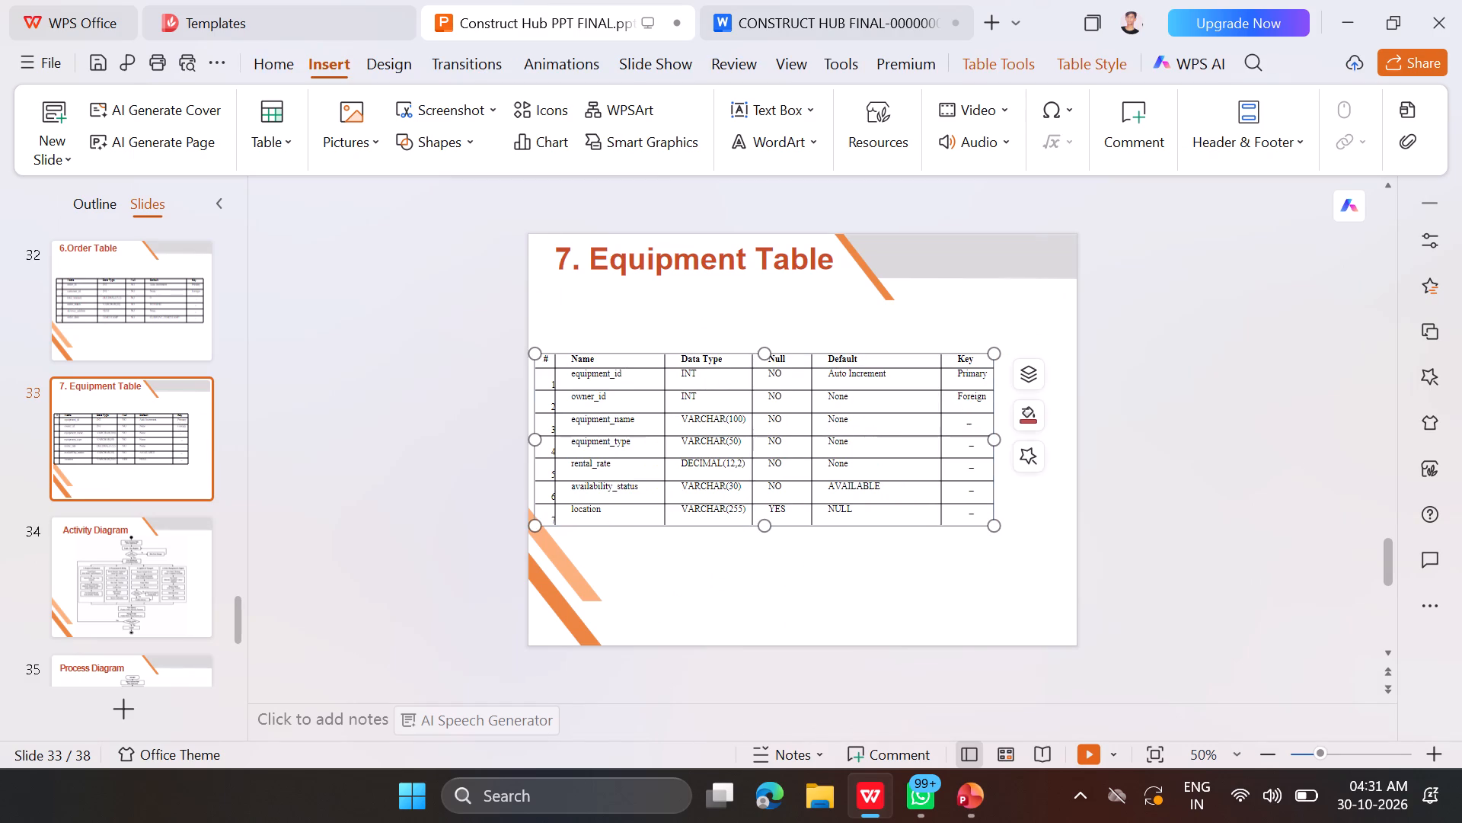
{"action": "left_click_drag", "start_coordinate": [1001, 439], "coordinate": [1063, 447]}
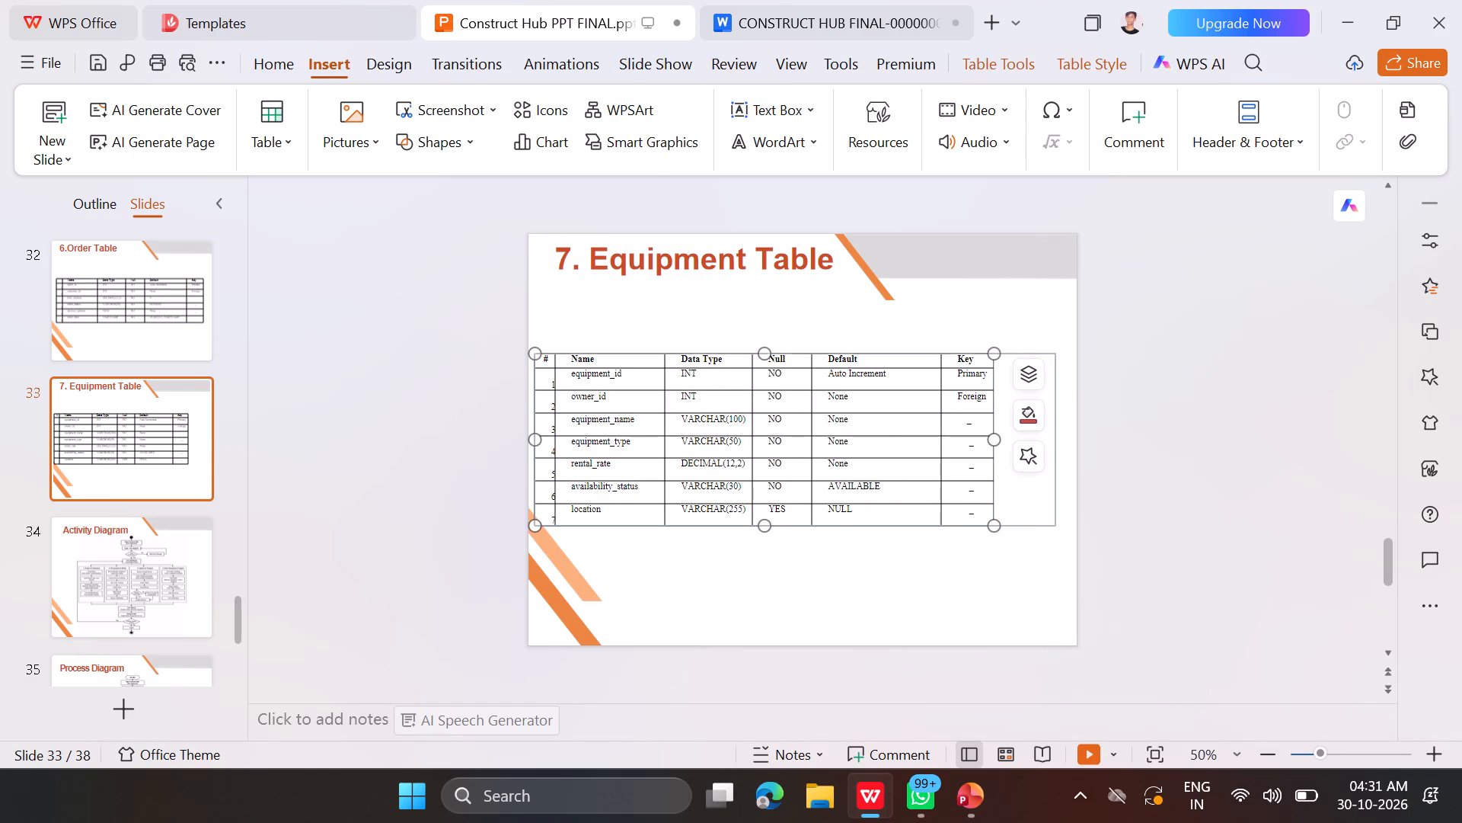
{"action": "left_click_drag", "start_coordinate": [998, 435], "coordinate": [1039, 439]}
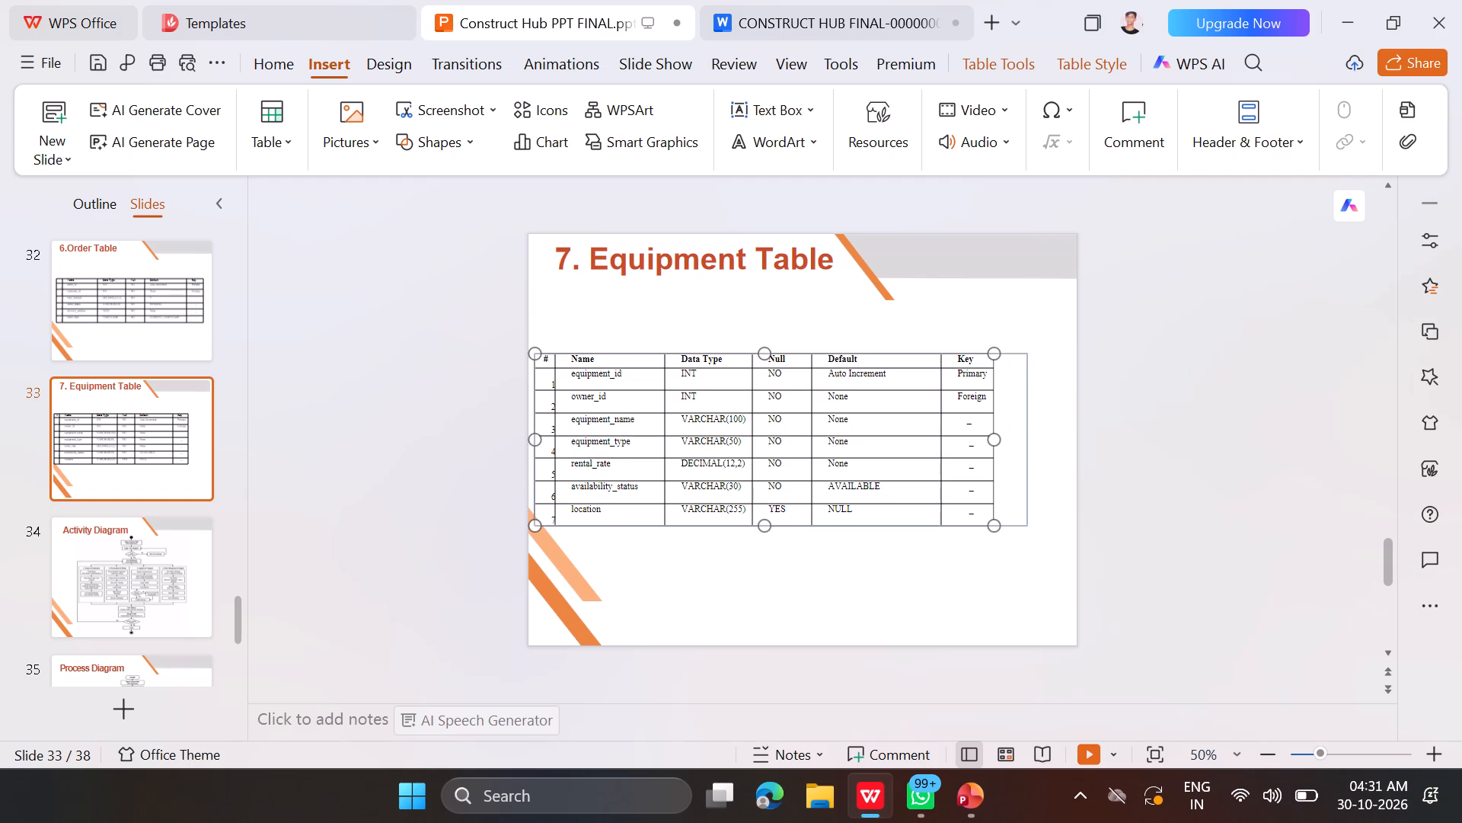
{"action": "left_click_drag", "start_coordinate": [1039, 439], "coordinate": [1052, 438]}
{"action": "left_click", "coordinate": [871, 633]}
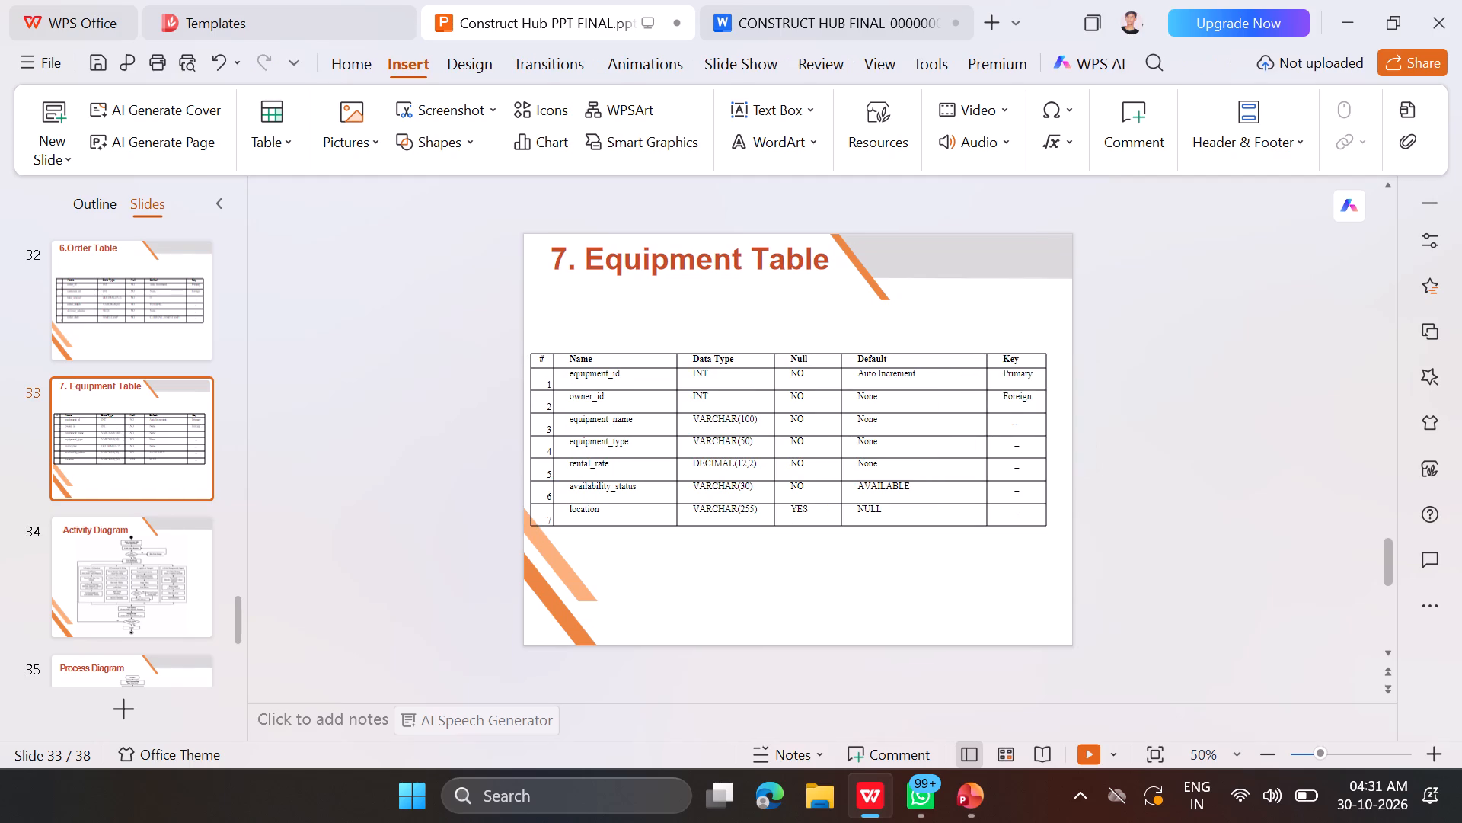
Return to the report and examine the specification tables in sections 4.6.8 to 4.6.13 for the next table to copy.
{"action": "left_click", "coordinate": [903, 0]}
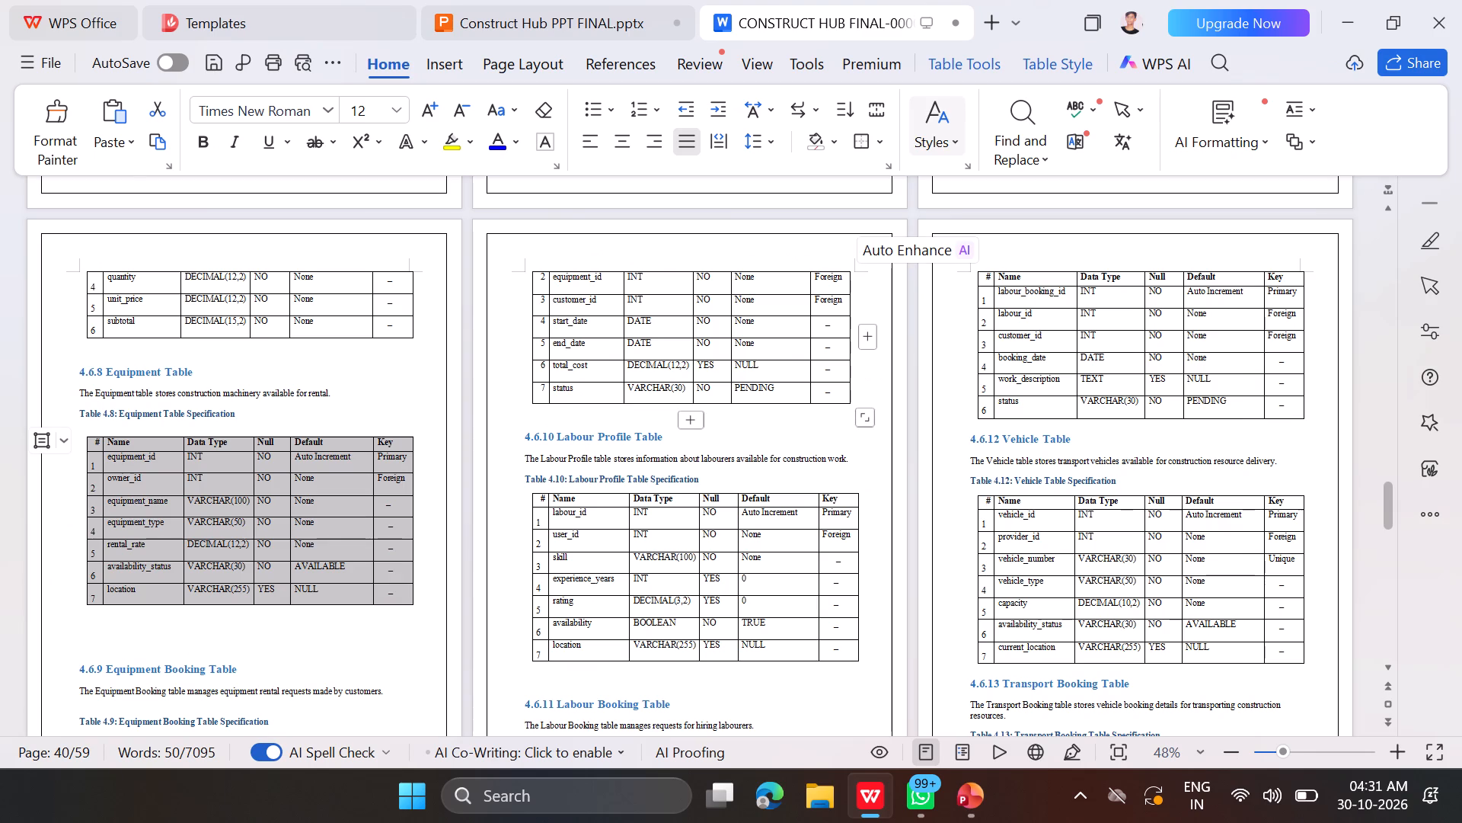
{"action": "scroll", "coordinate": [672, 394], "scroll_direction": "down", "scroll_amount": 1}
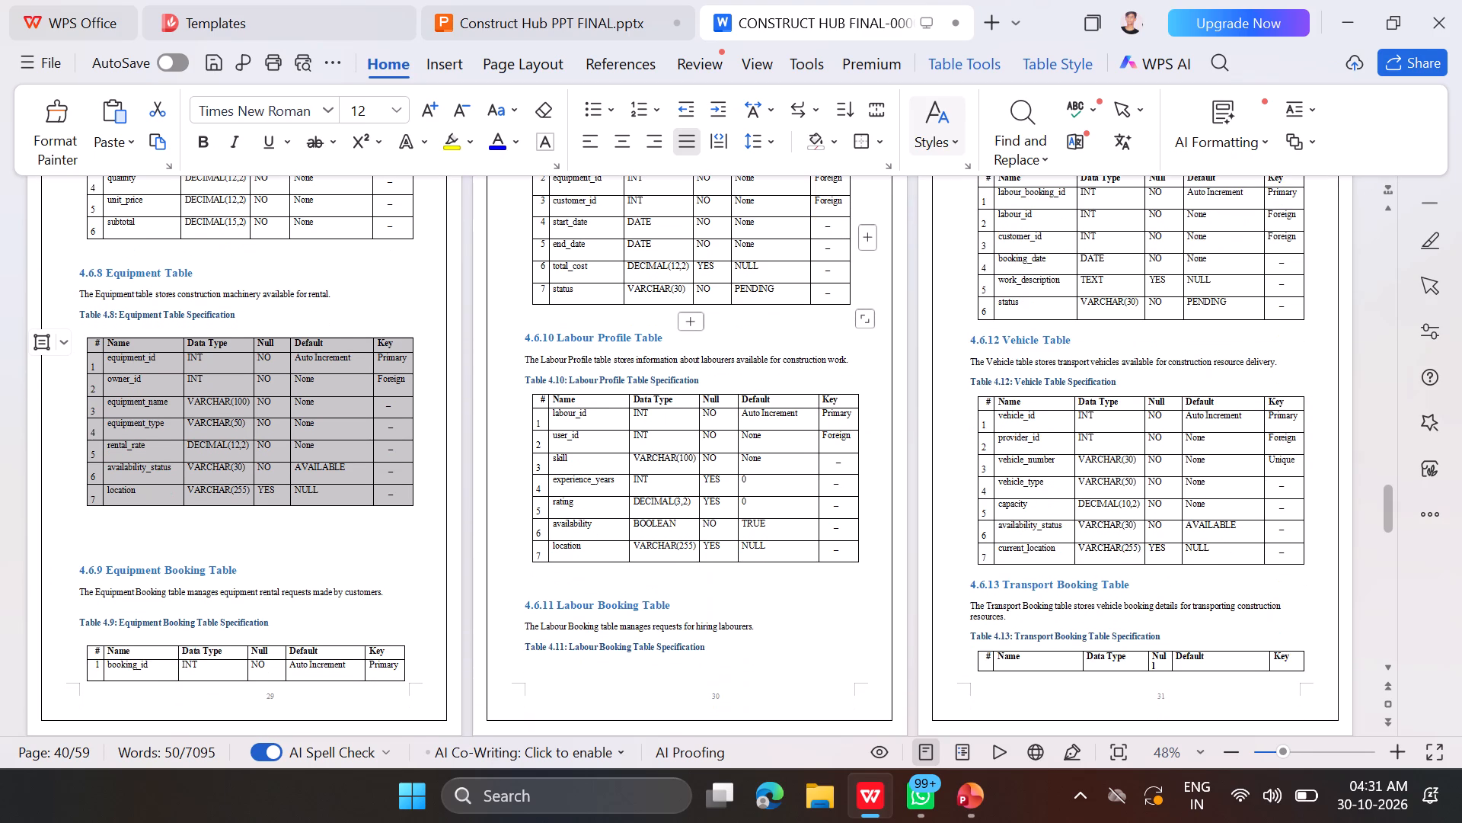
{"action": "scroll", "coordinate": [672, 394], "scroll_direction": "up", "scroll_amount": 1}
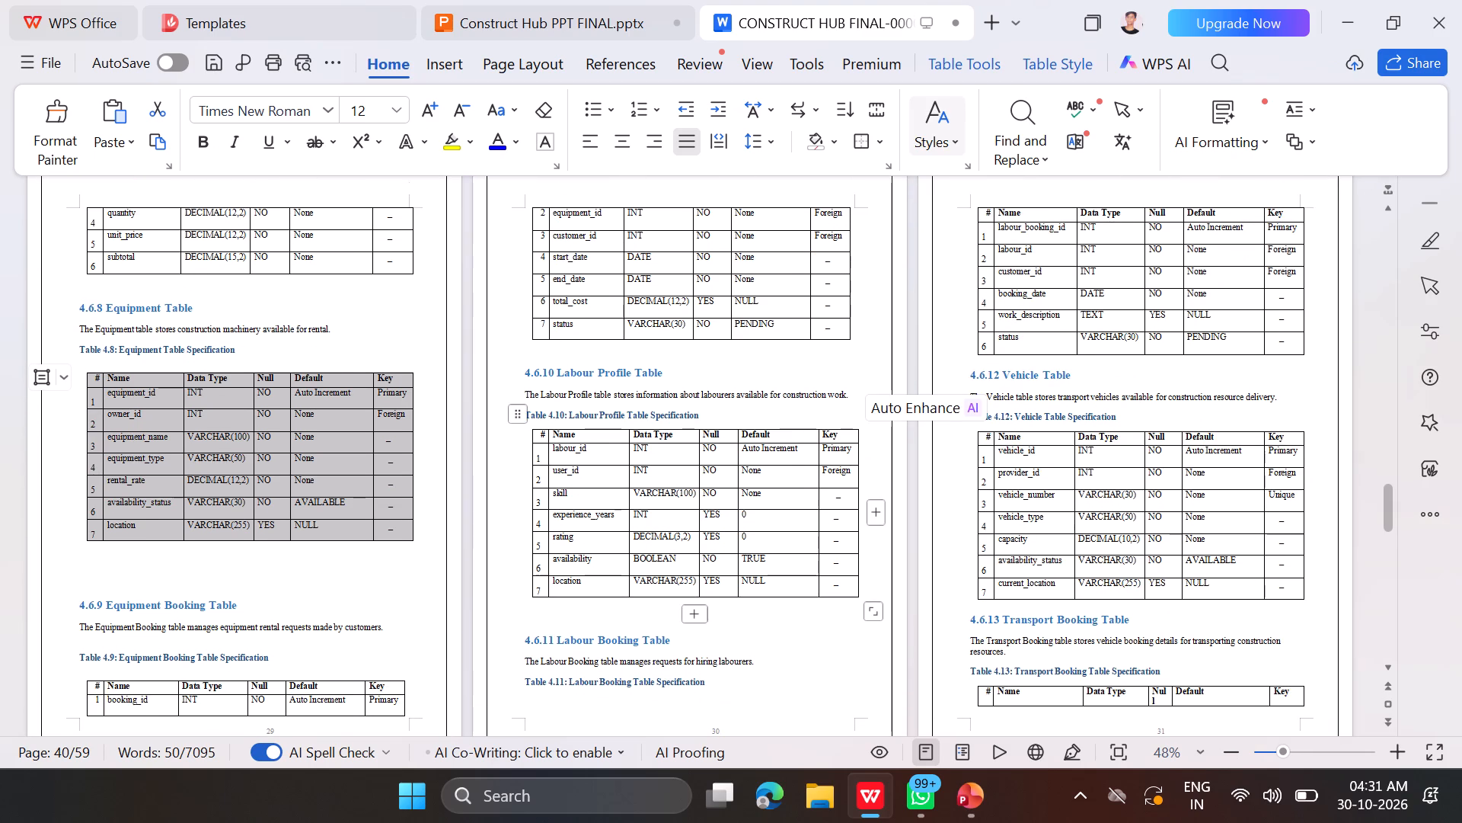
{"action": "left_click_drag", "start_coordinate": [848, 584], "coordinate": [560, 429]}
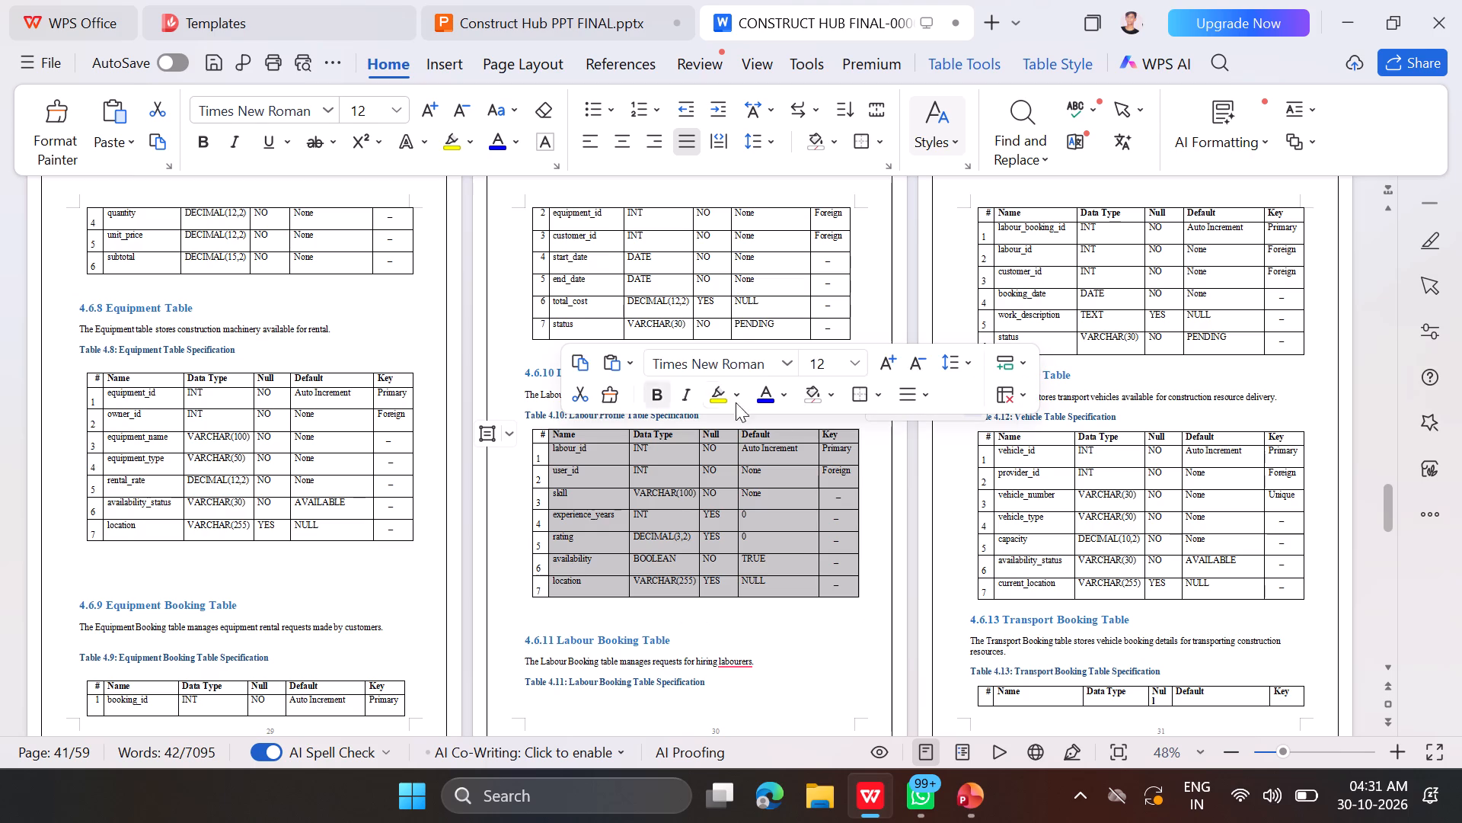
{"action": "left_click", "coordinate": [958, 485]}
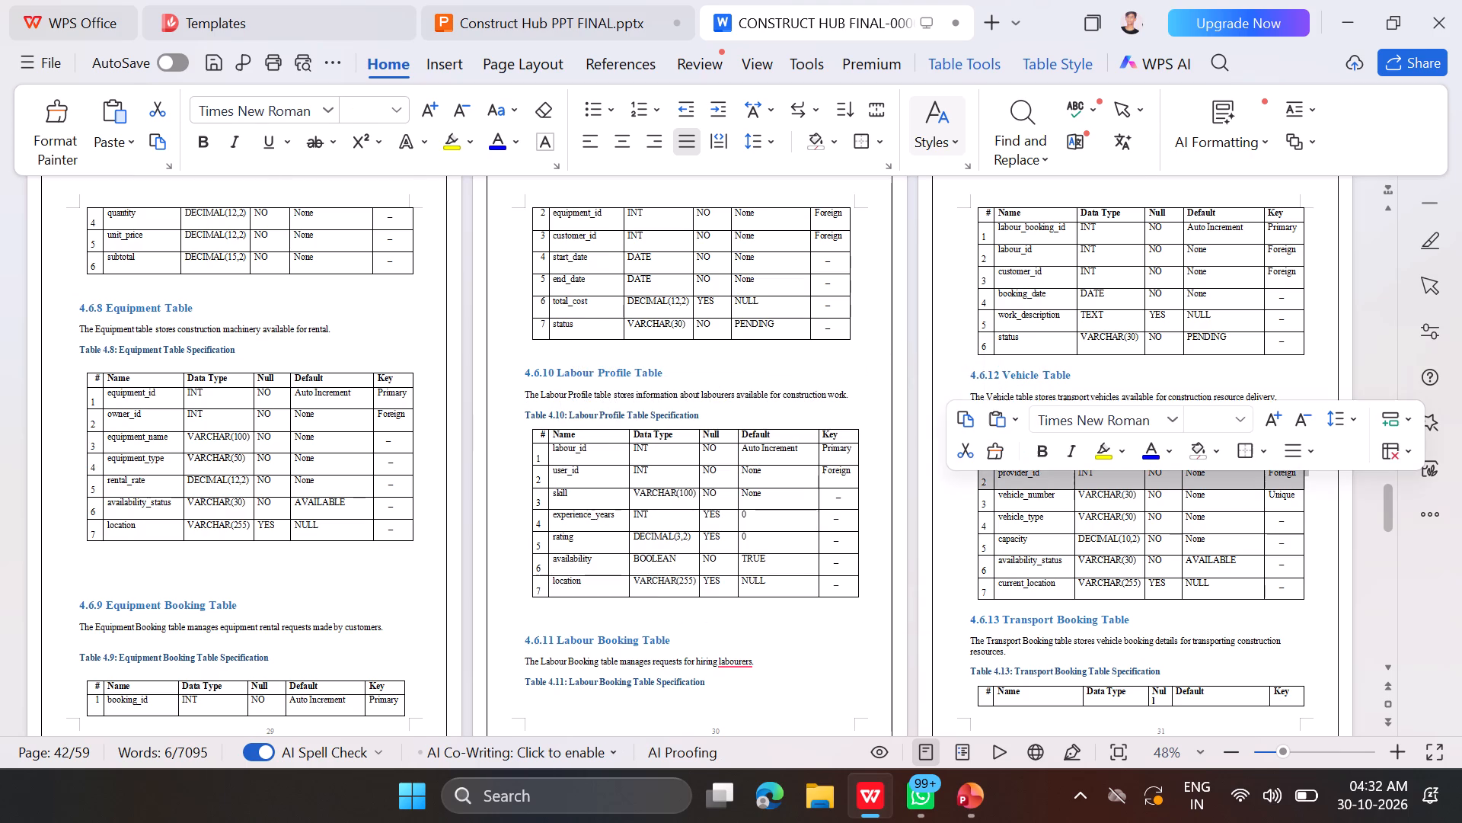
{"action": "scroll", "coordinate": [958, 485], "scroll_direction": "up", "scroll_amount": 2}
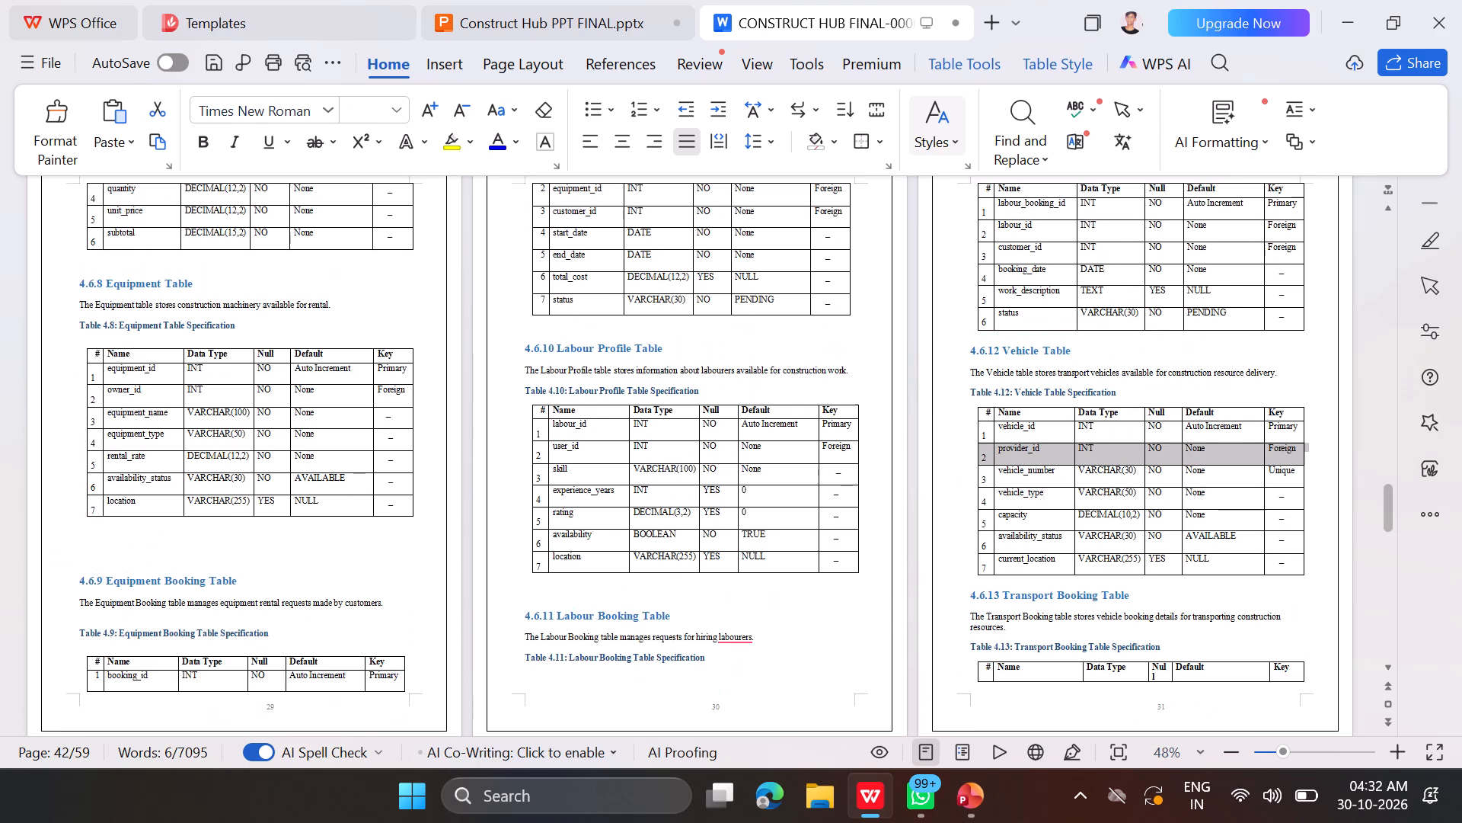
{"action": "scroll", "coordinate": [958, 485], "scroll_direction": "up", "scroll_amount": 2}
{"action": "scroll", "coordinate": [958, 485], "scroll_direction": "down", "scroll_amount": 2}
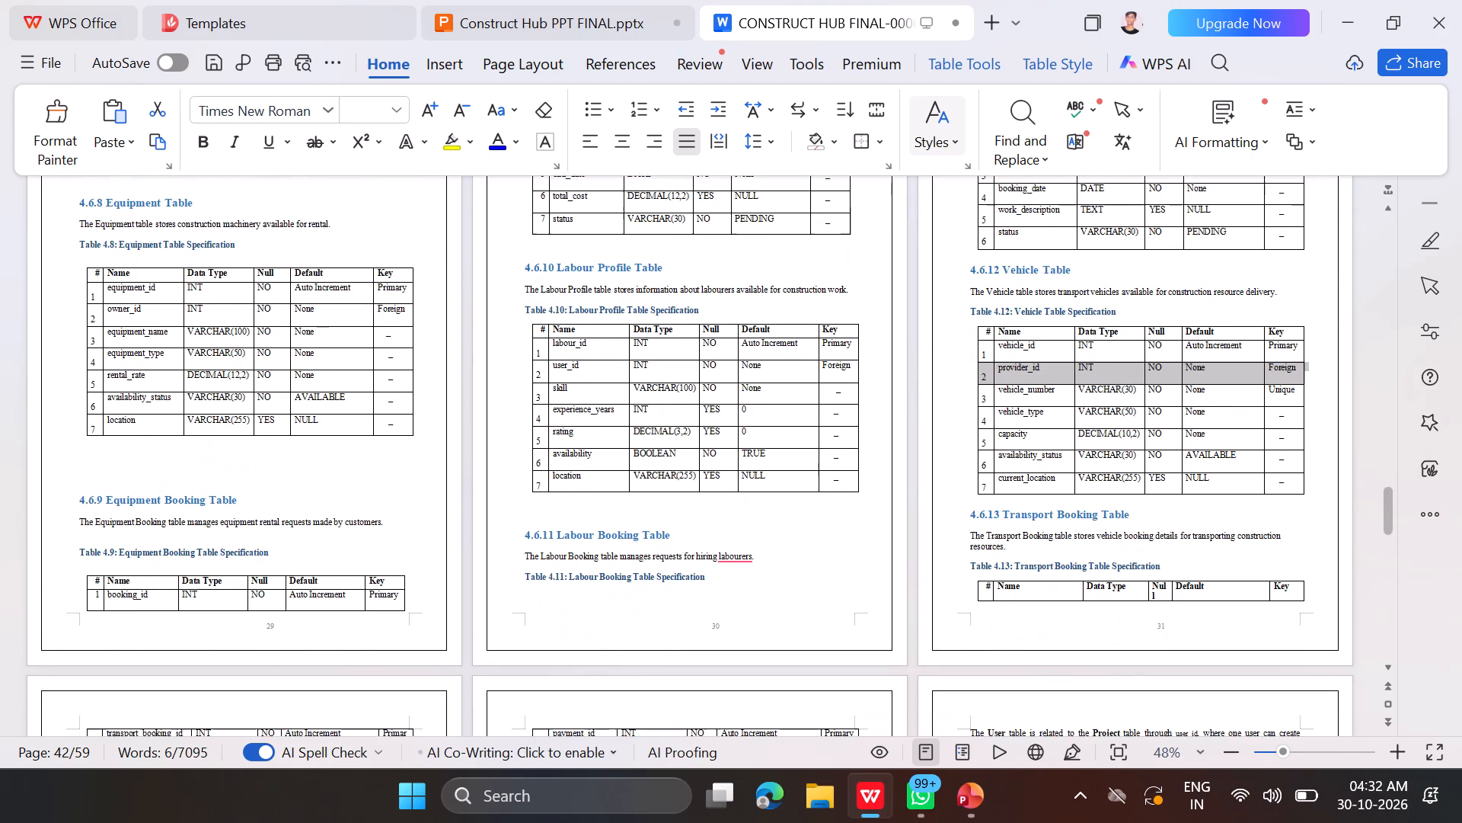
{"action": "scroll", "coordinate": [958, 485], "scroll_direction": "down", "scroll_amount": 1}
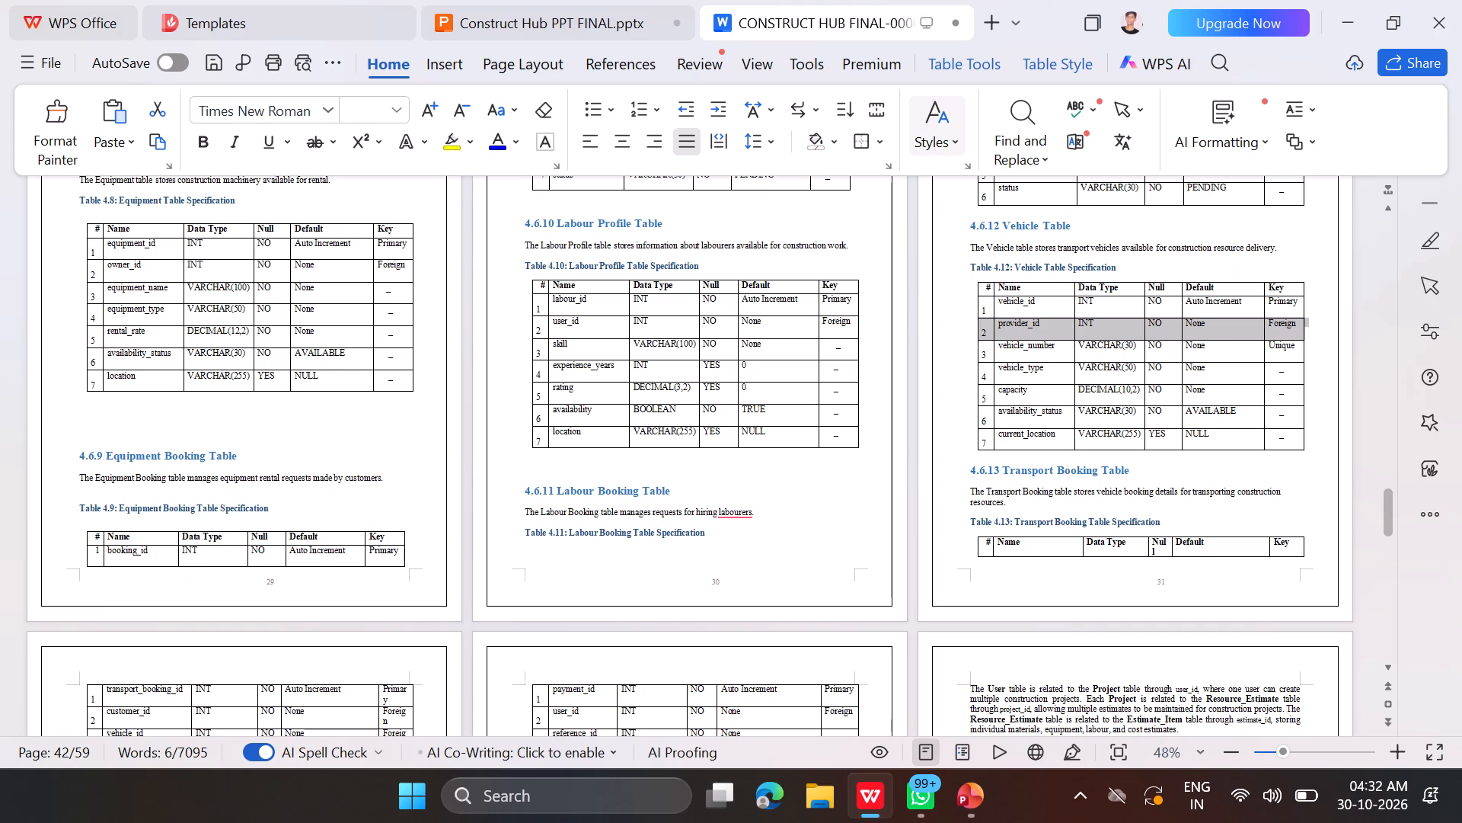
{"action": "scroll", "coordinate": [958, 485], "scroll_direction": "up", "scroll_amount": 1}
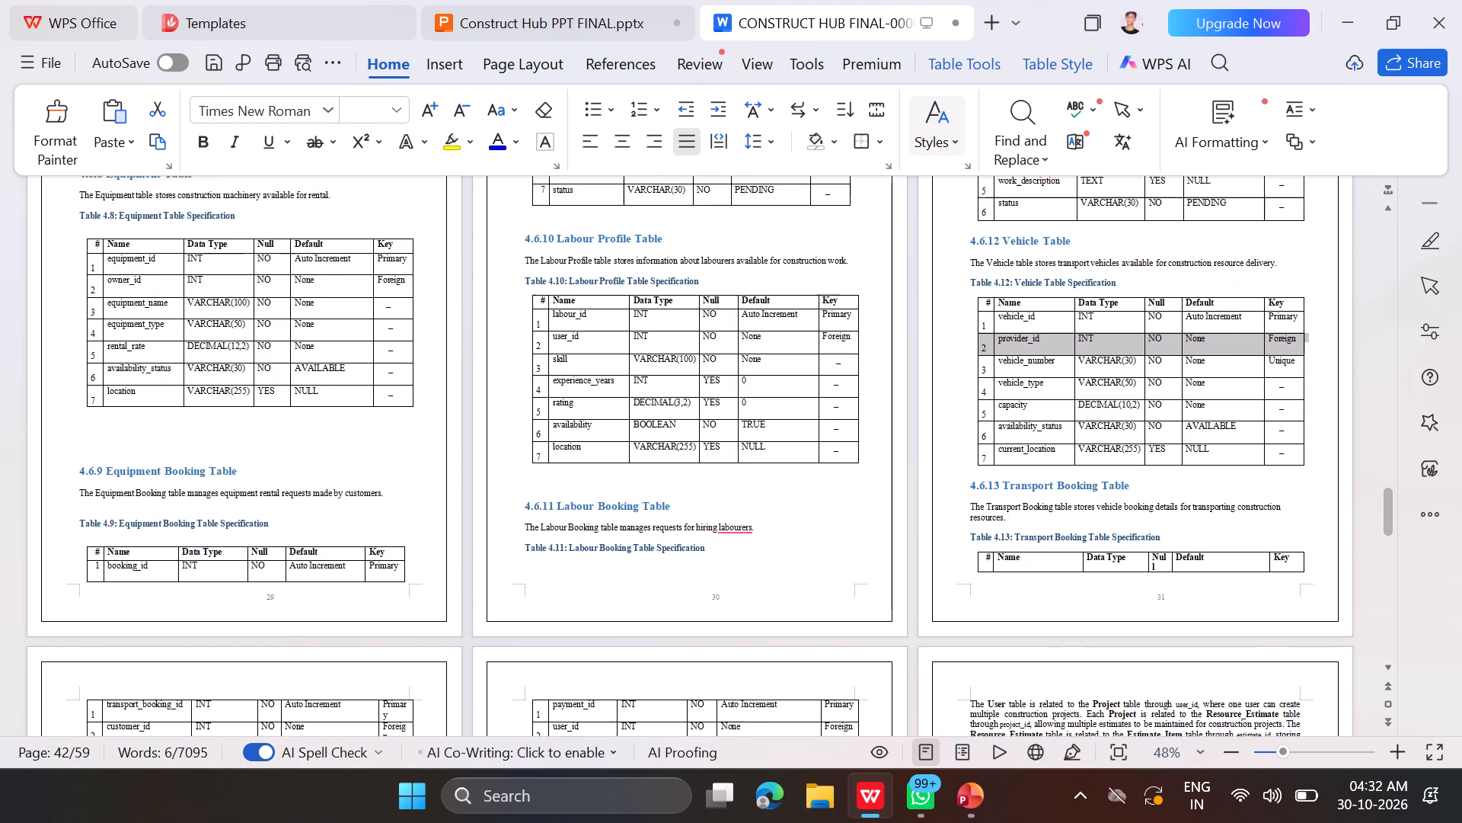
{"action": "scroll", "coordinate": [958, 485], "scroll_direction": "up", "scroll_amount": 1}
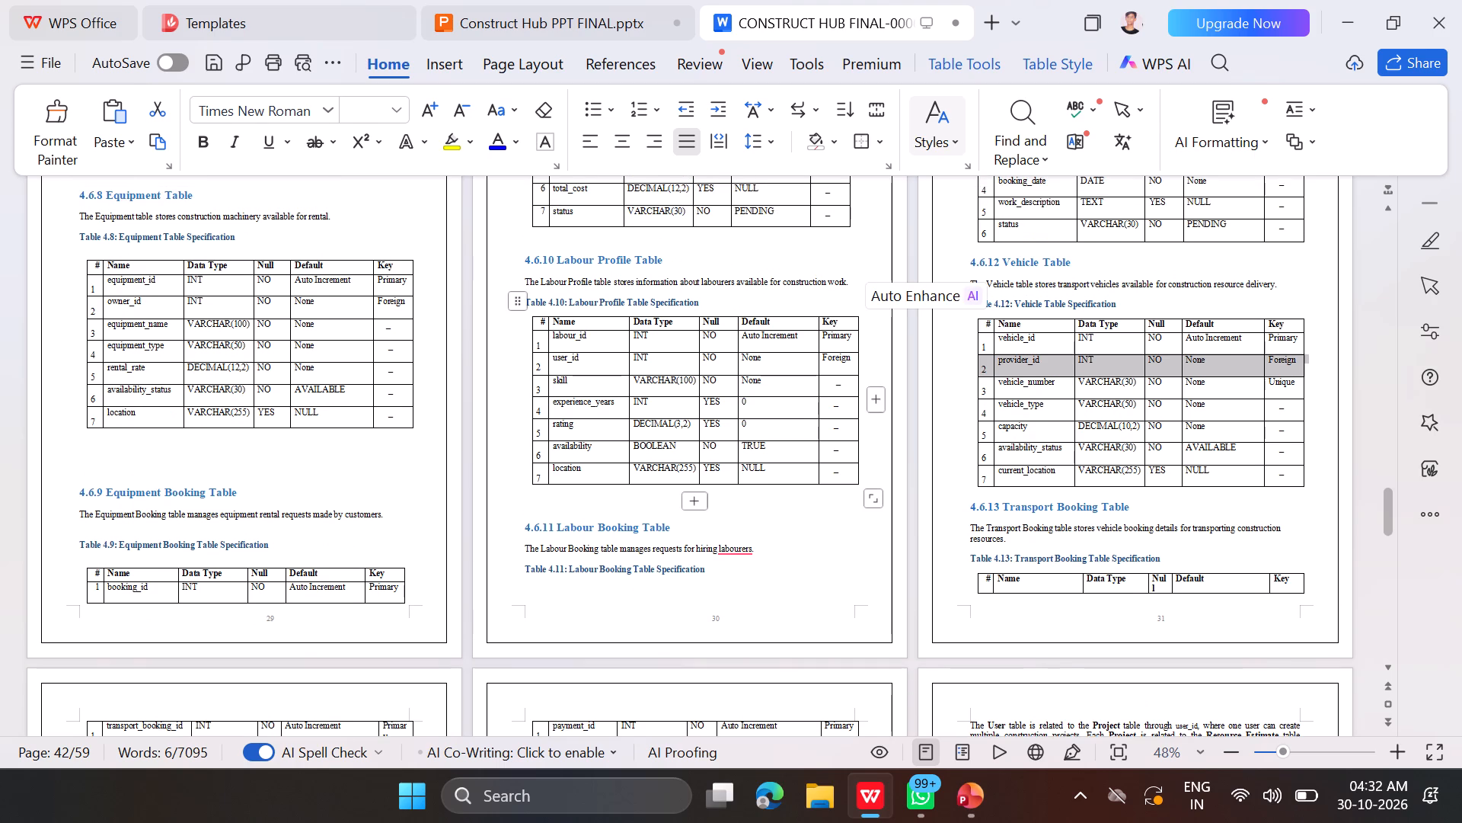
{"action": "scroll", "coordinate": [560, 460], "scroll_direction": "up", "scroll_amount": 1}
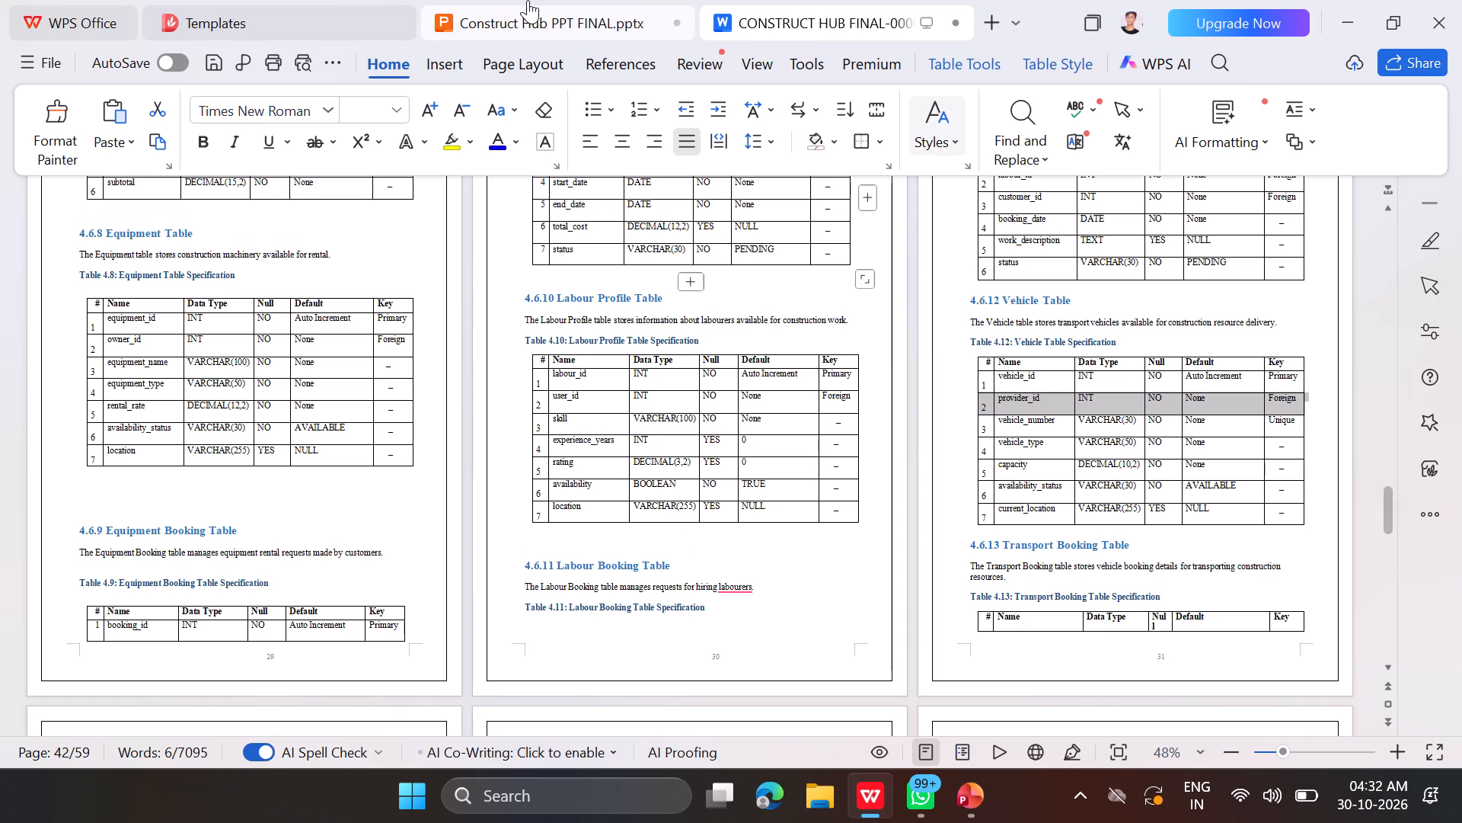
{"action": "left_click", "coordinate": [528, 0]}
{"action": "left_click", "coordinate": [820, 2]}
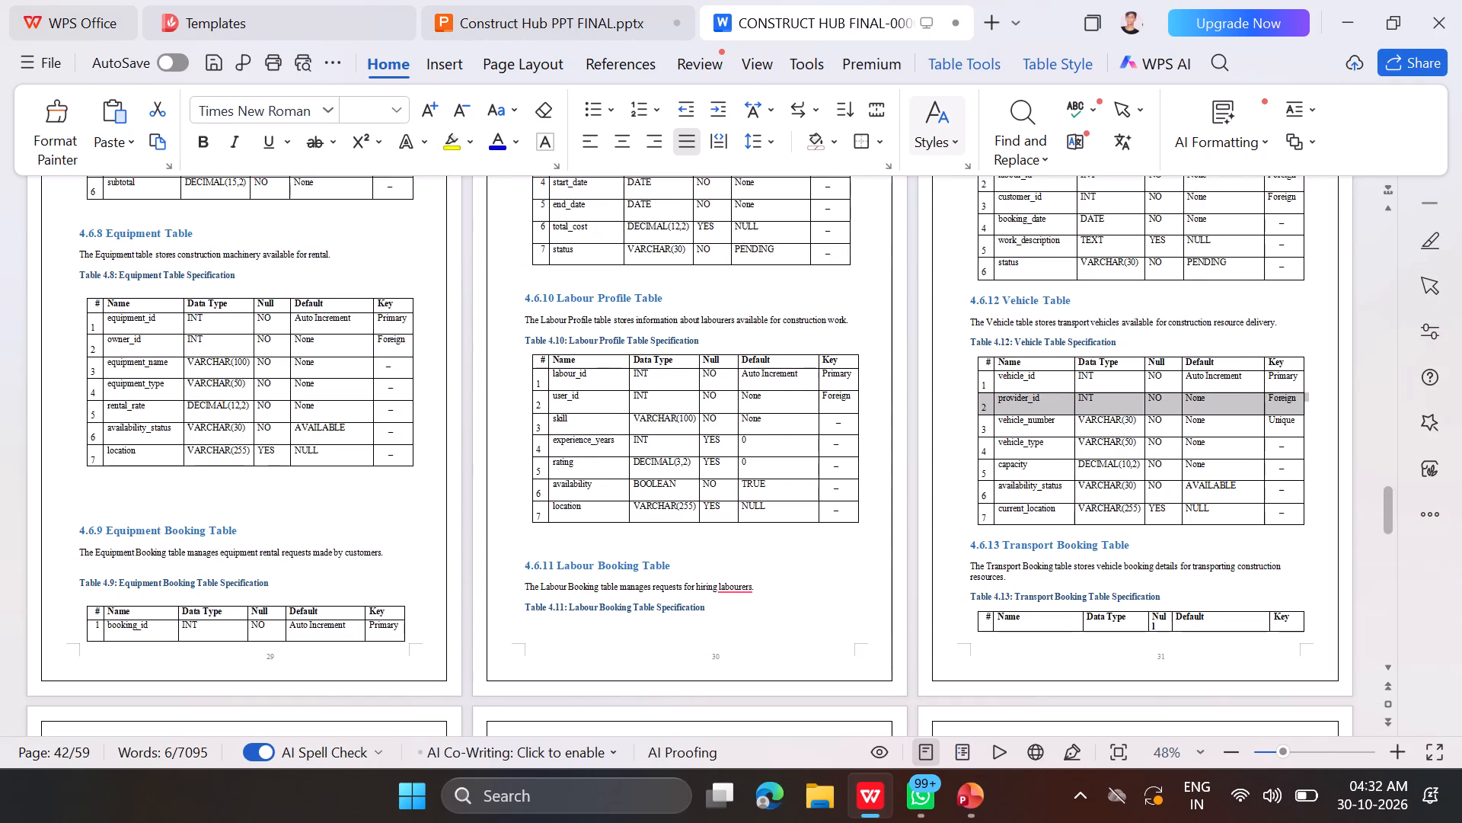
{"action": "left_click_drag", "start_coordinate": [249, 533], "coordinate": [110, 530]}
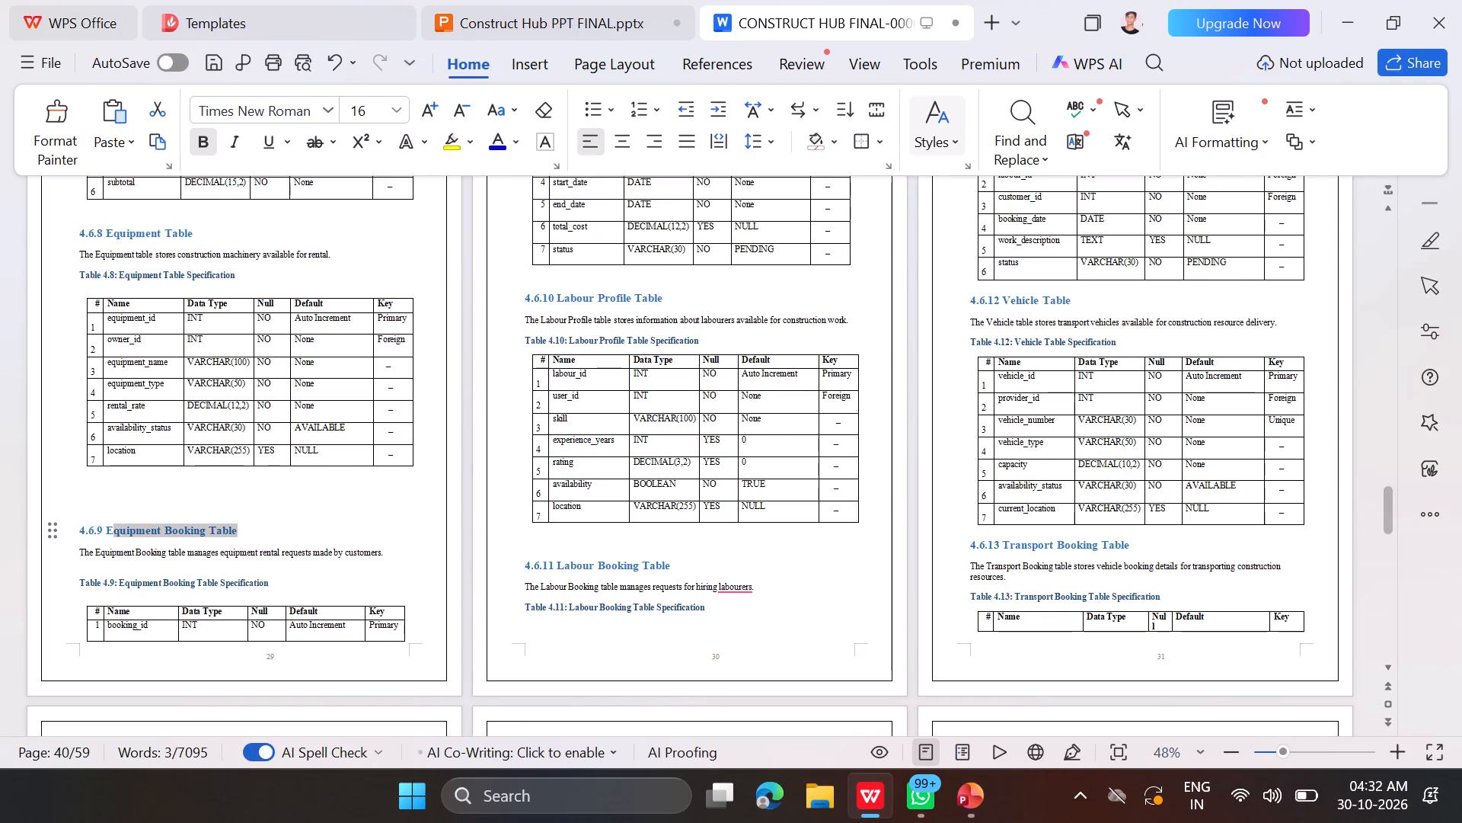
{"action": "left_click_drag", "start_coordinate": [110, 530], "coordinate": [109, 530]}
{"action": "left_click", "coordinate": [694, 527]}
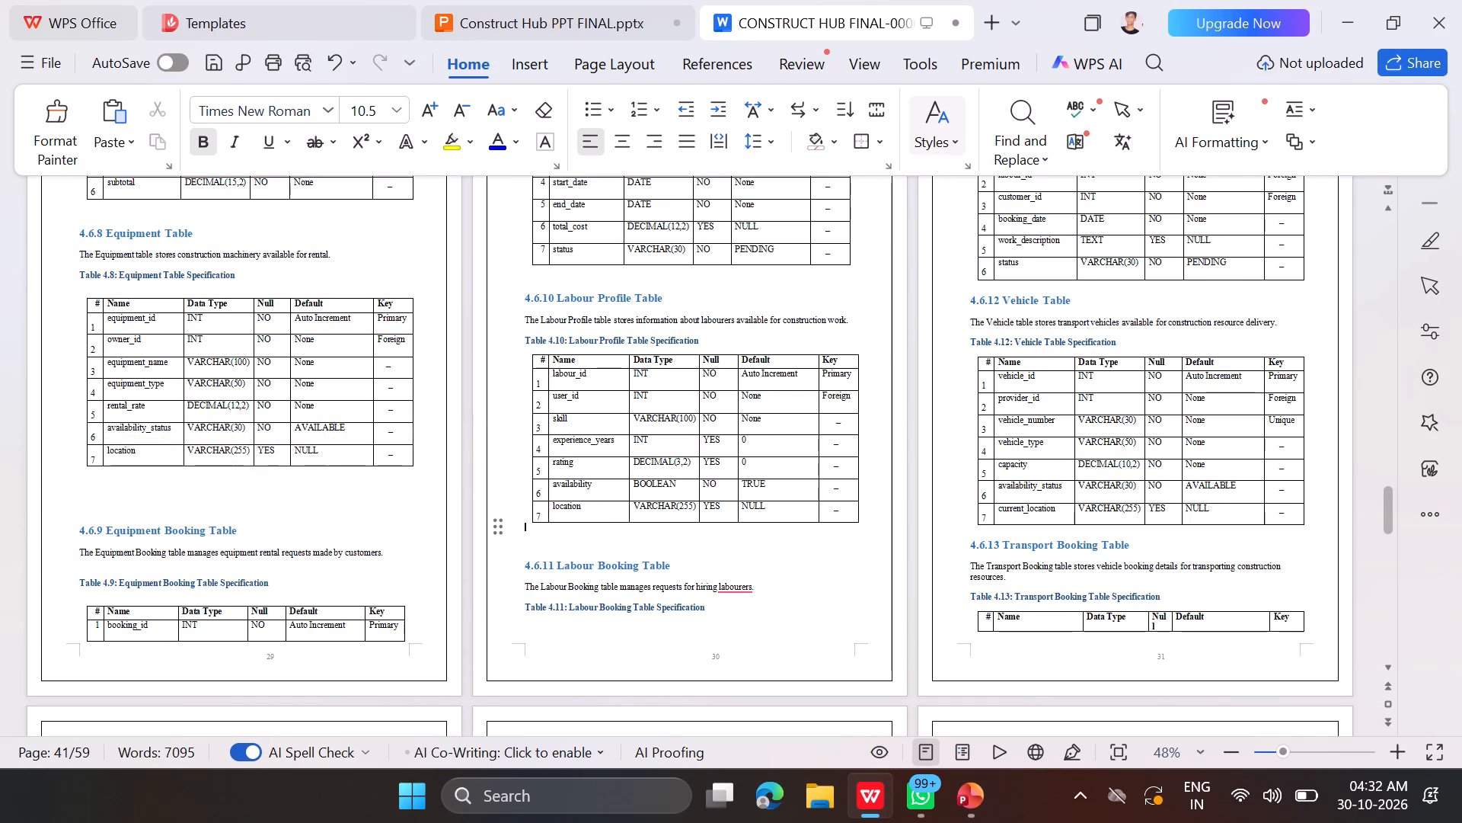
Copy the heading text "Labour Profile Table" of section 4.6.10 in the report.
{"action": "scroll", "coordinate": [712, 364], "scroll_direction": "up", "scroll_amount": 1}
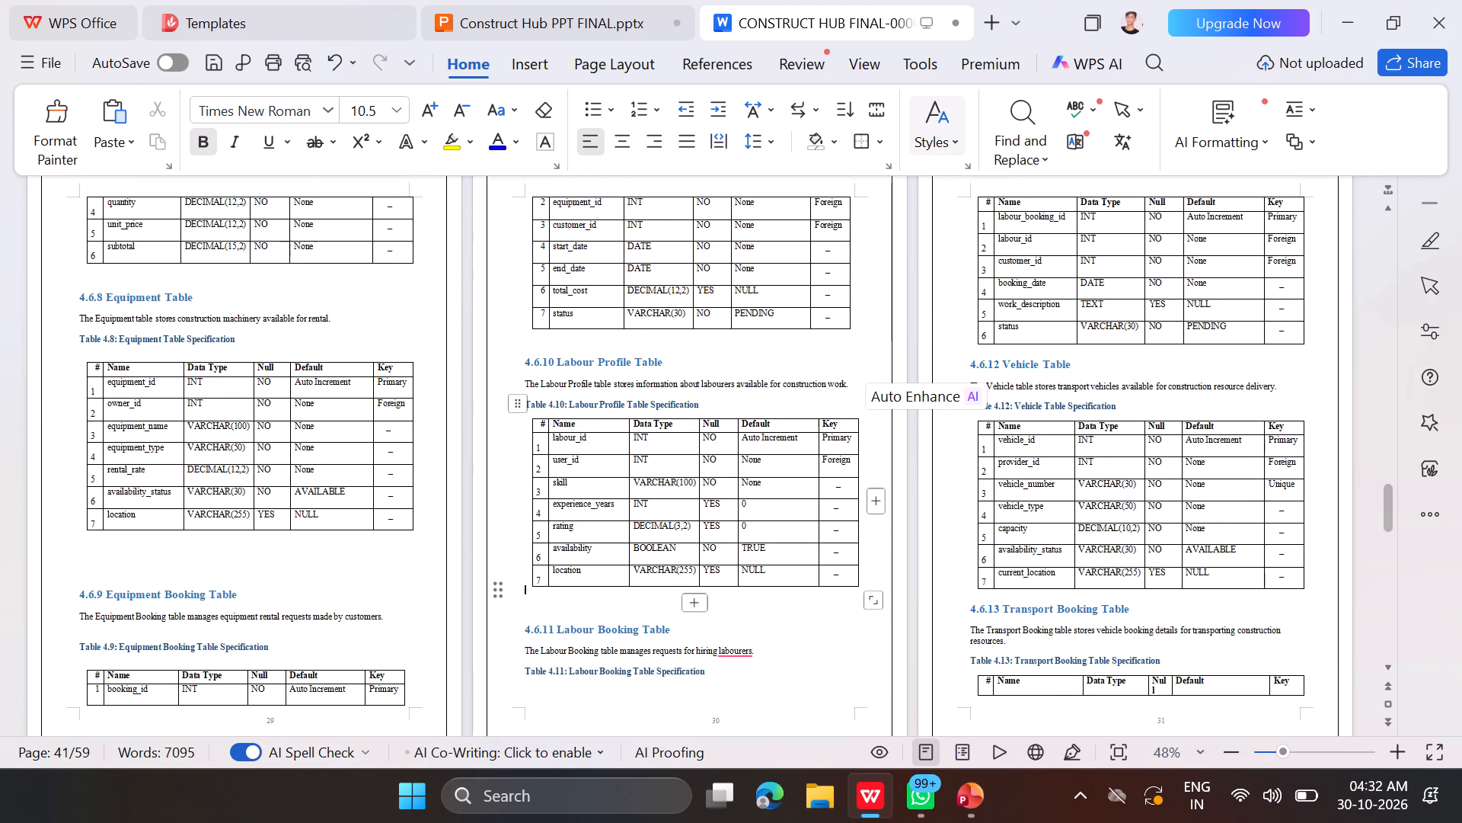
{"action": "left_click_drag", "start_coordinate": [681, 369], "coordinate": [600, 368]}
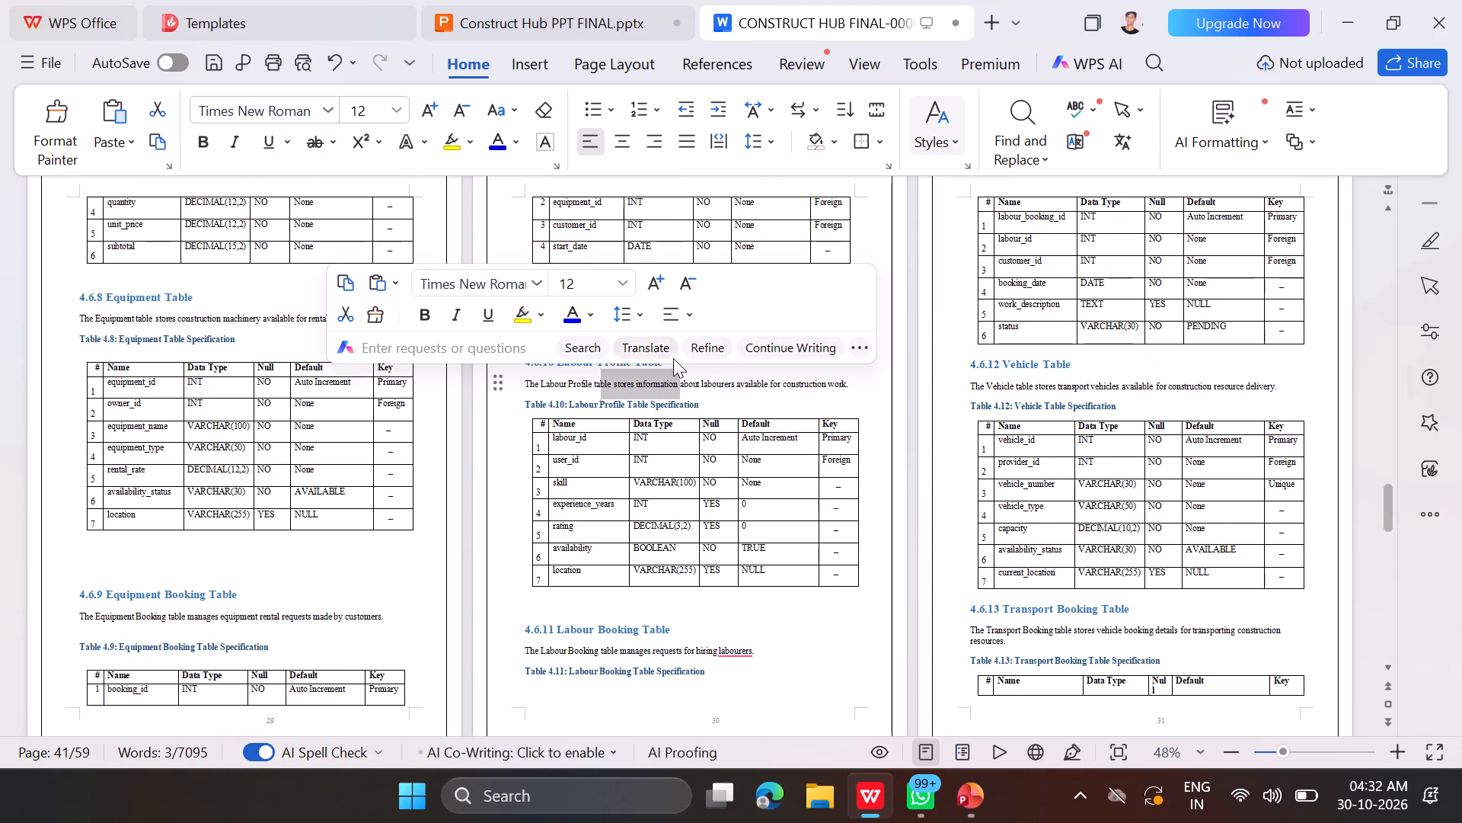
{"action": "left_click", "coordinate": [687, 371]}
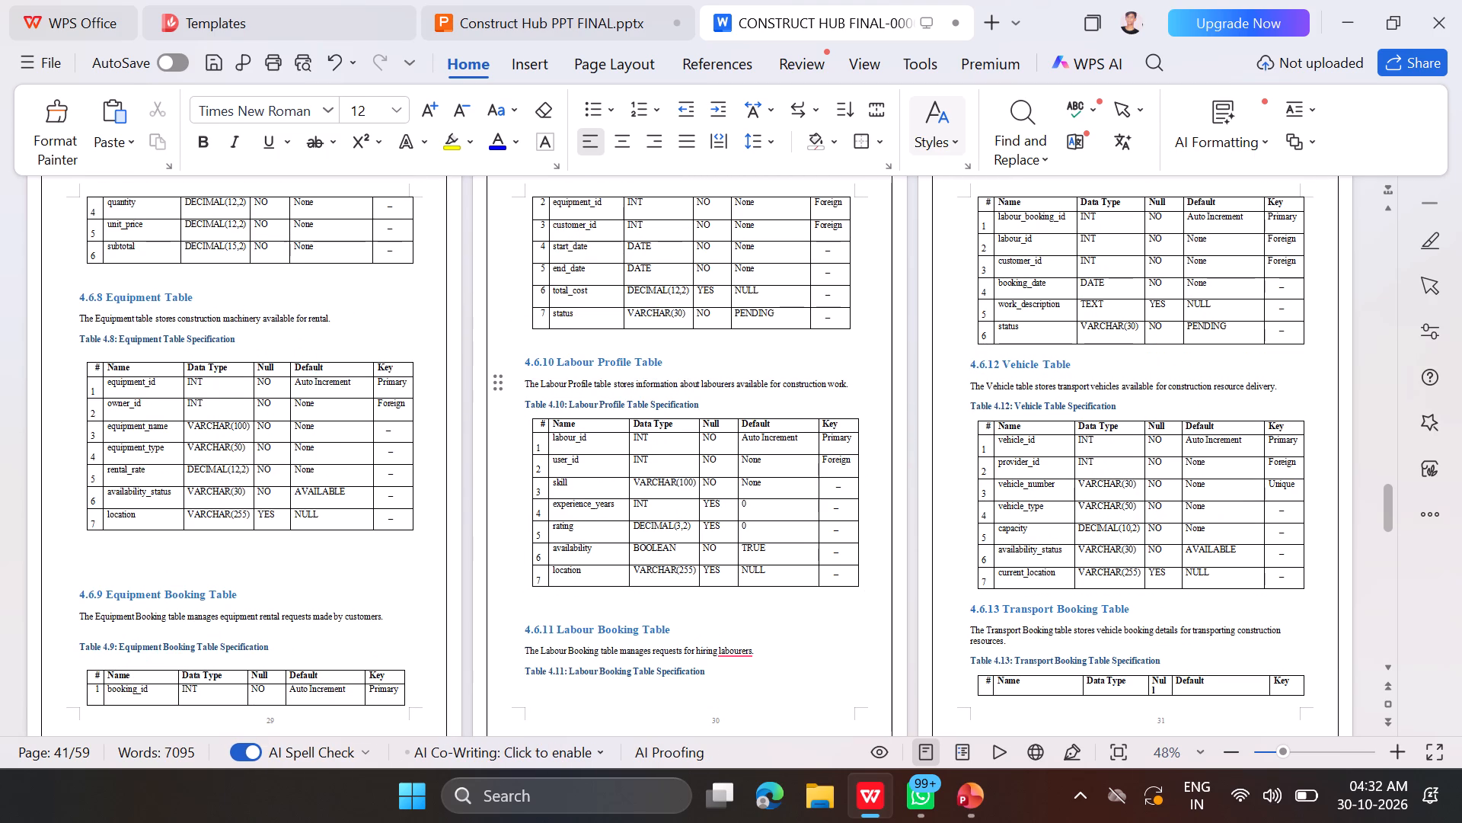
{"action": "left_click_drag", "start_coordinate": [665, 359], "coordinate": [557, 363]}
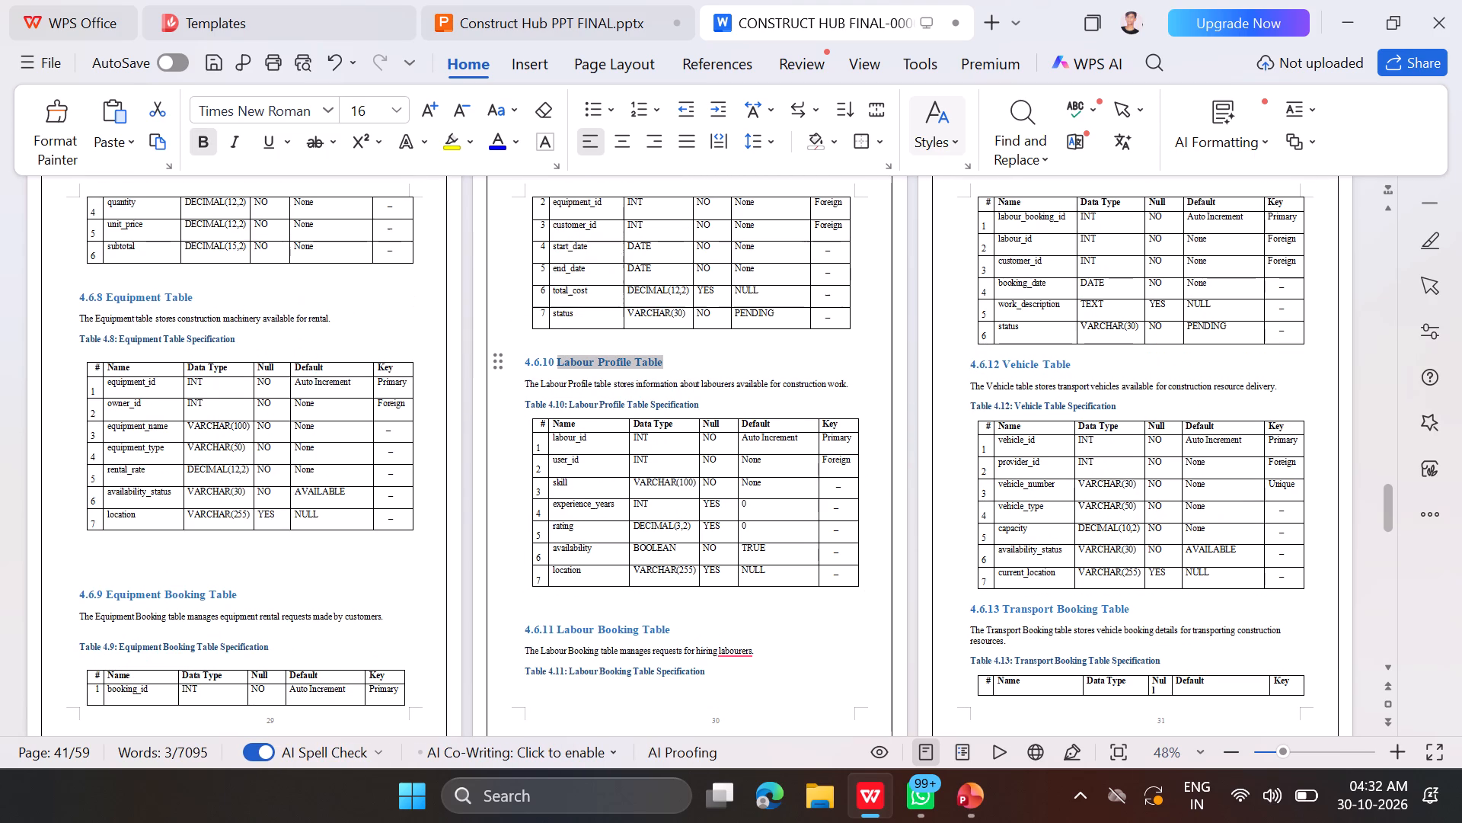
{"action": "key", "text": "ctrl+c"}
Add a Title and Content slide after slide 33, titled "8.Labour Profile Table", with the title box widened to fit one line.
{"action": "left_click", "coordinate": [575, 18]}
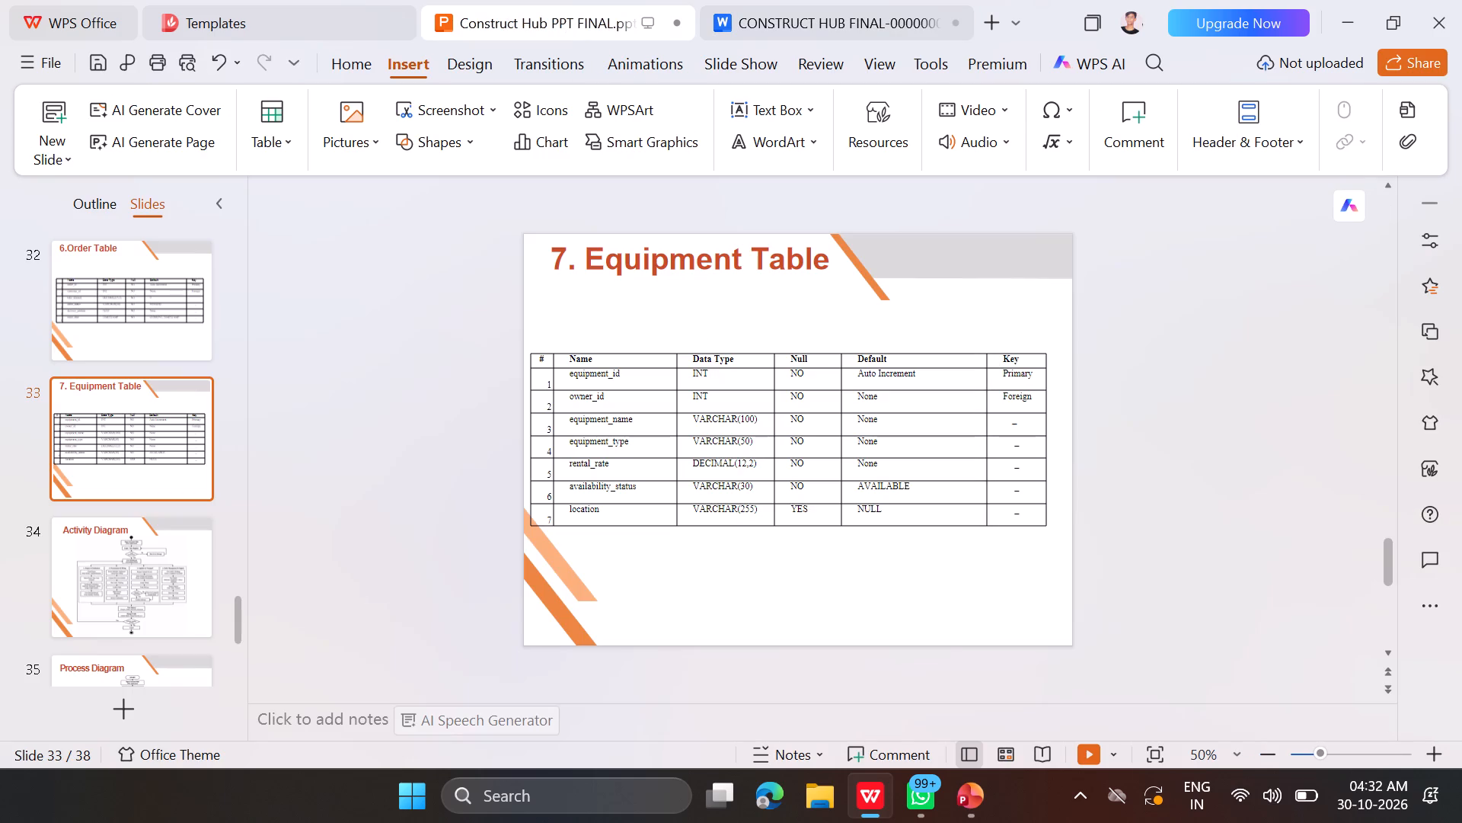
{"action": "left_click", "coordinate": [656, 604]}
{"action": "left_click", "coordinate": [46, 149]}
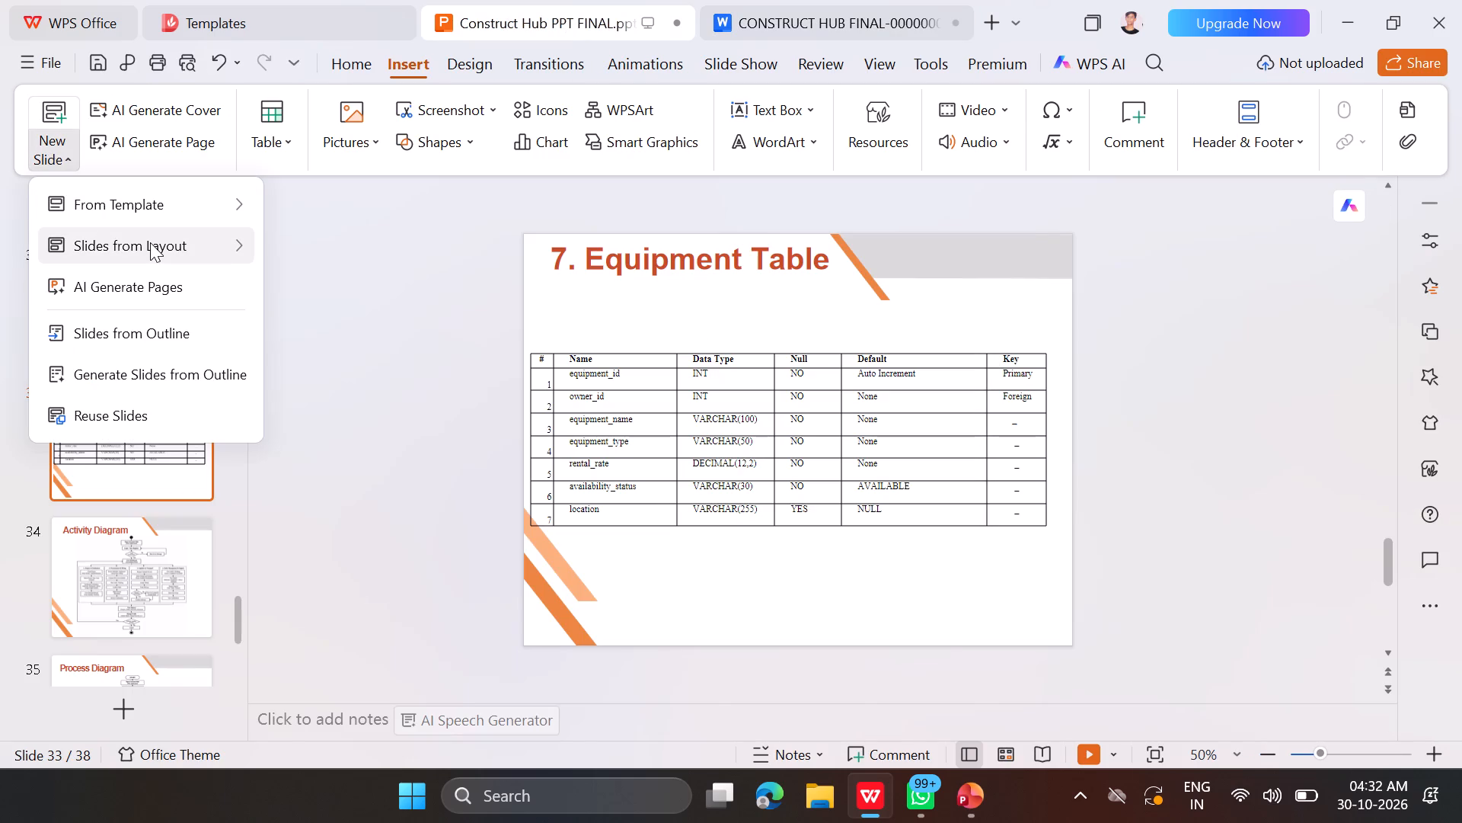
{"action": "left_click", "coordinate": [485, 174]}
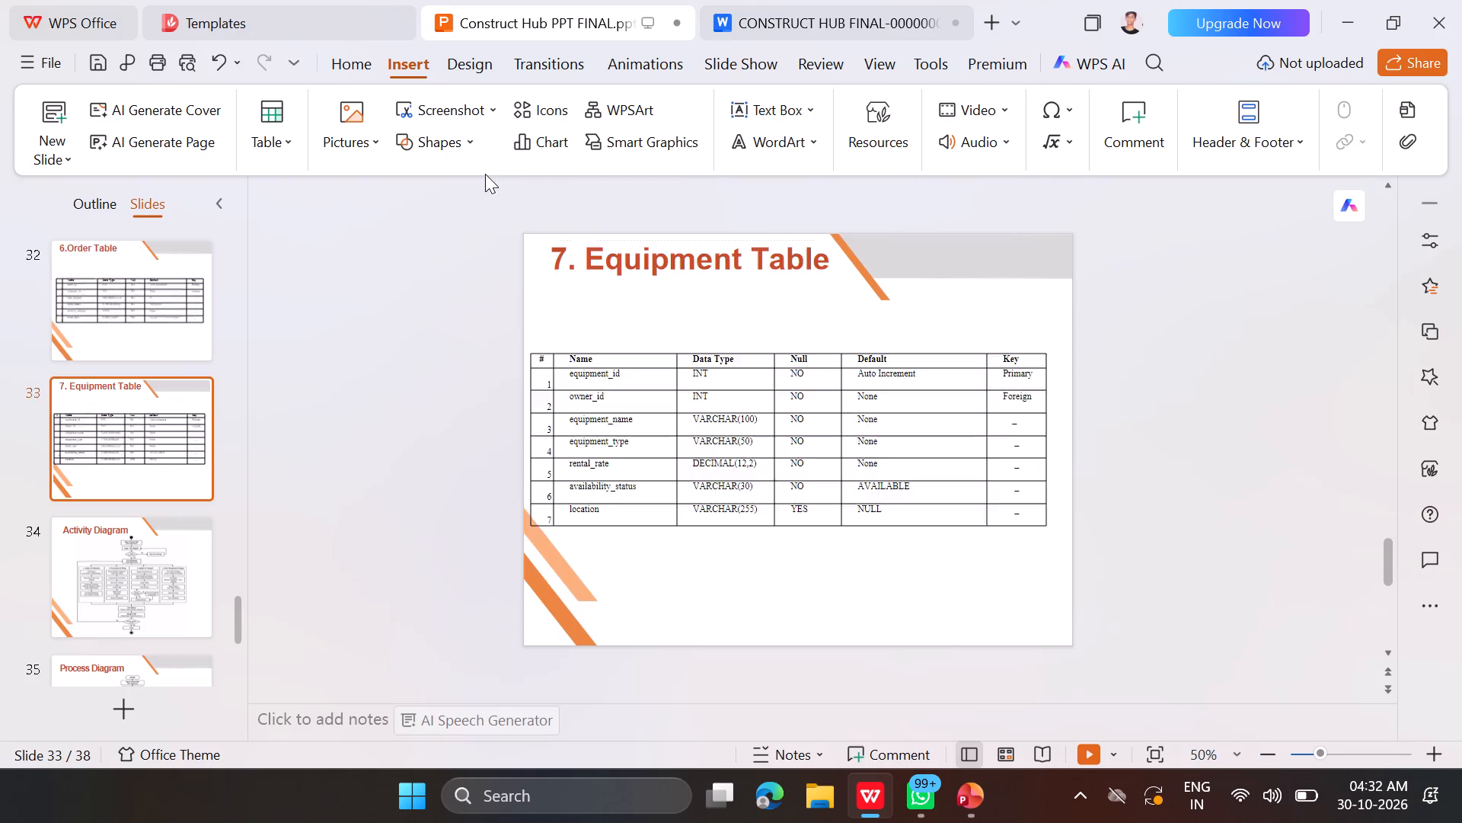
{"action": "left_click", "coordinate": [785, 269]}
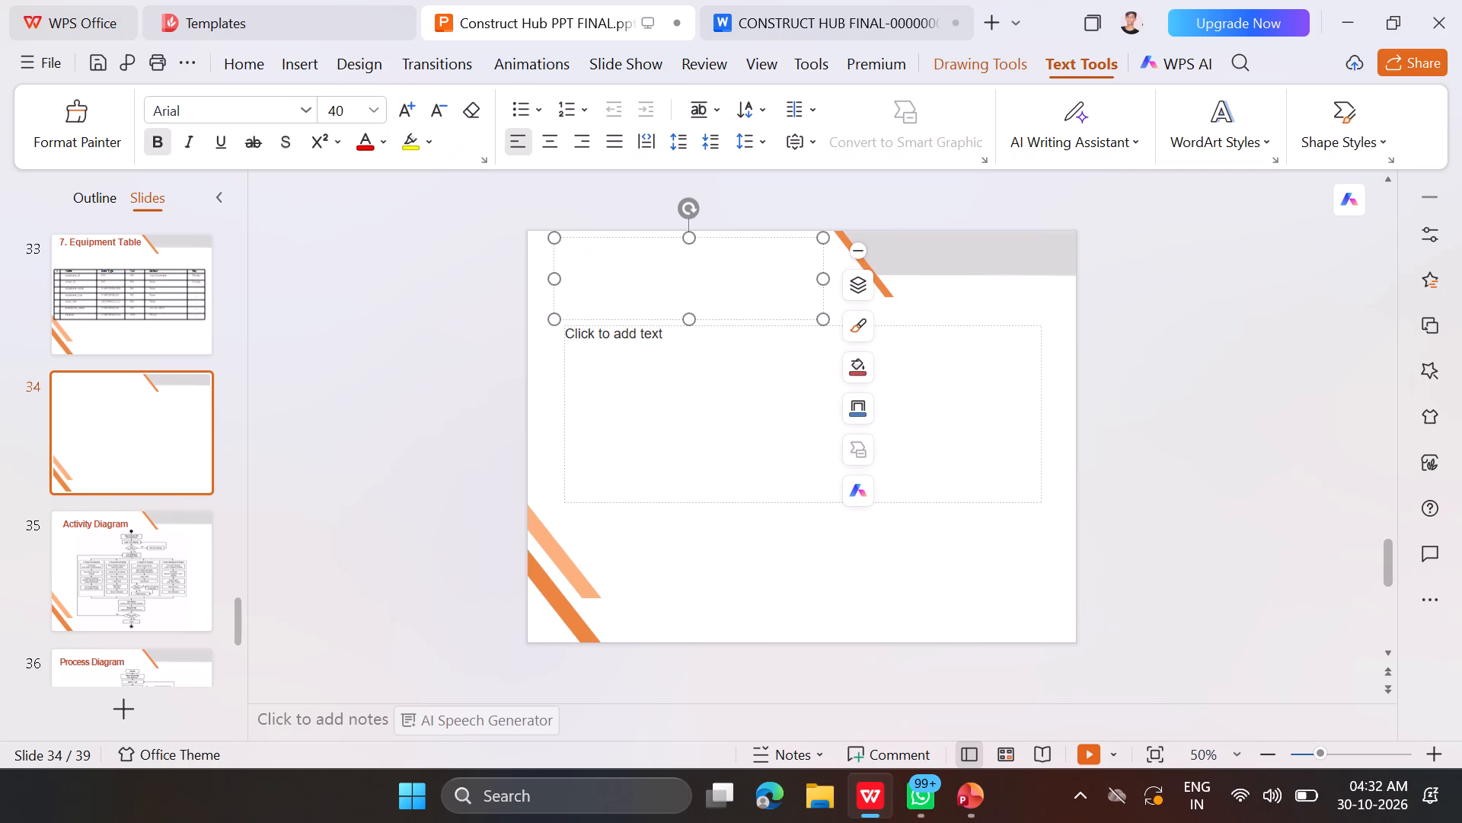
{"action": "type", "text": "8."}
{"action": "key", "text": "ctrl+v"}
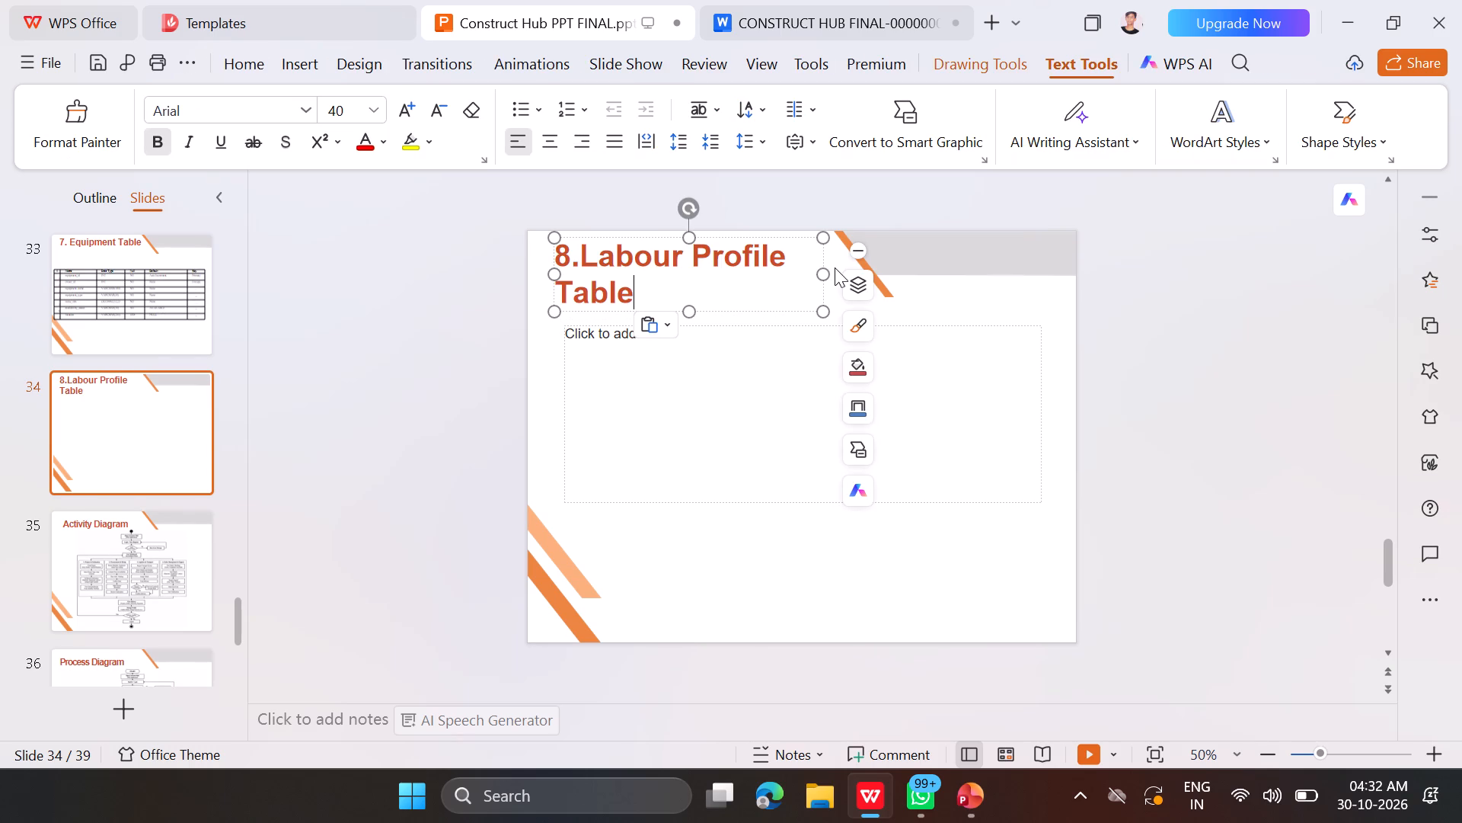
{"action": "left_click_drag", "start_coordinate": [823, 279], "coordinate": [921, 285]}
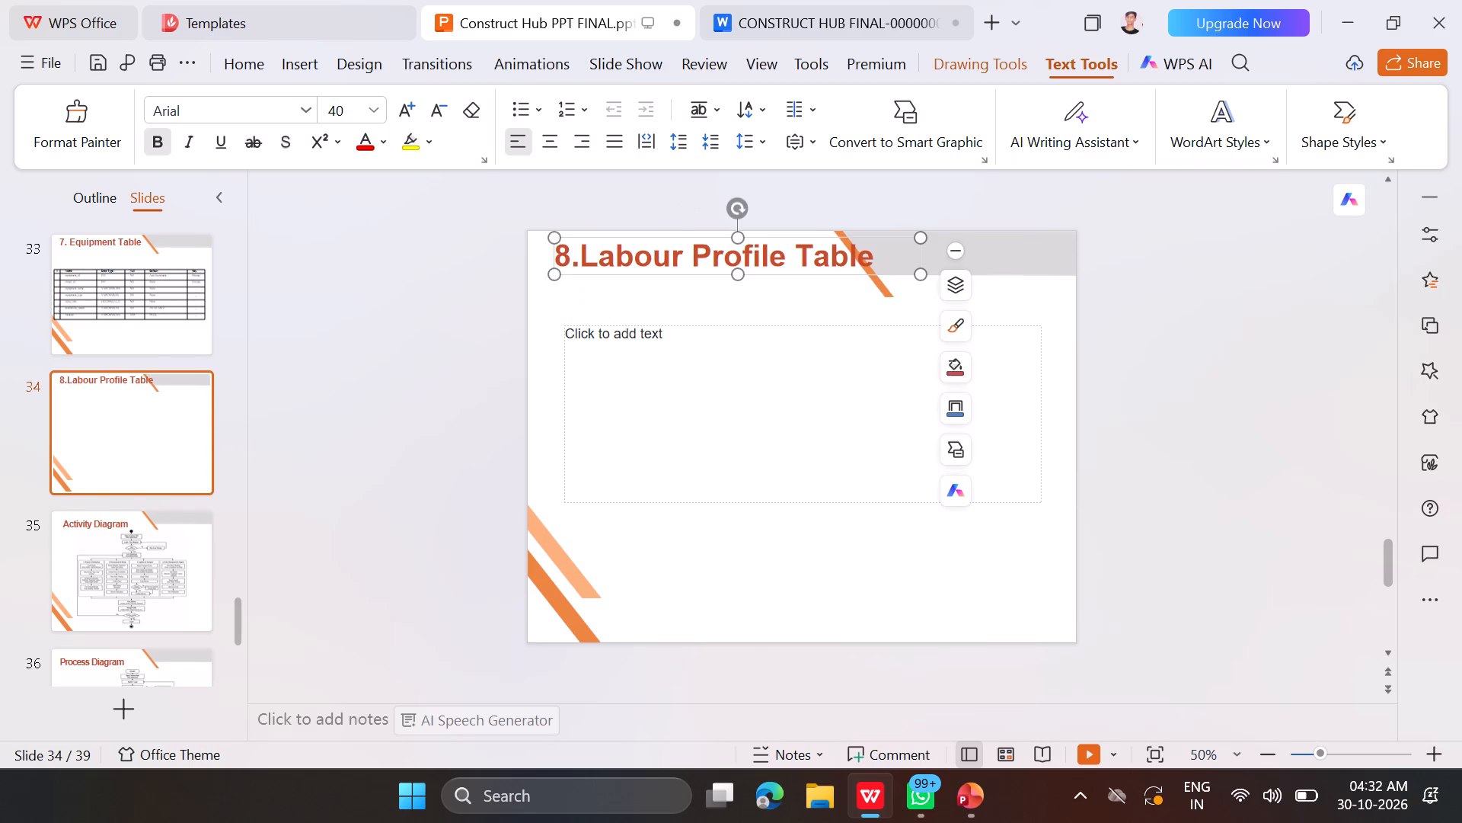
Copy the Labour Profile Table specification (Table 4.10) from the report and paste it onto slide 34.
{"action": "left_click", "coordinate": [777, 405]}
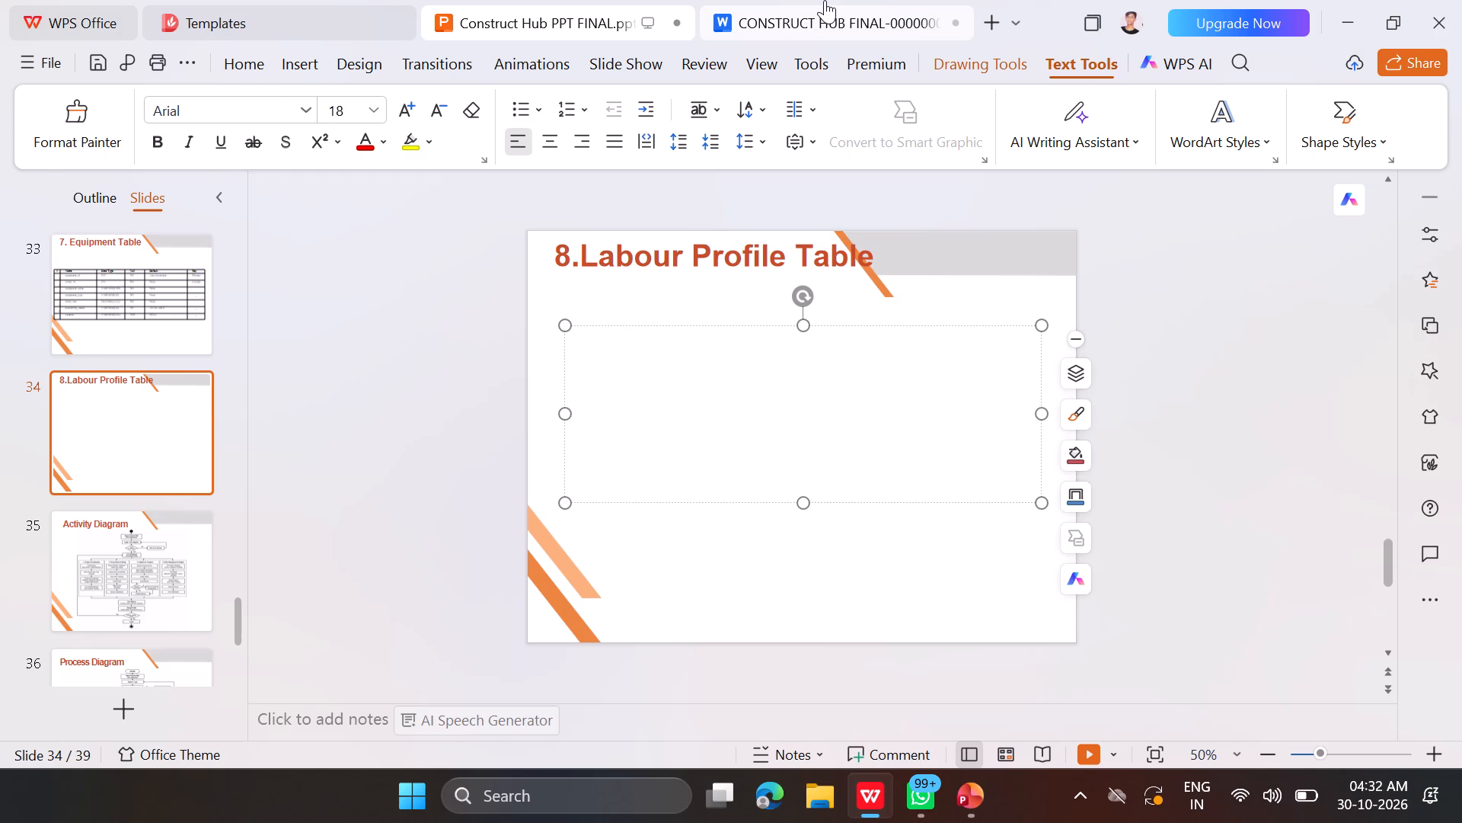
{"action": "left_click", "coordinate": [825, 0]}
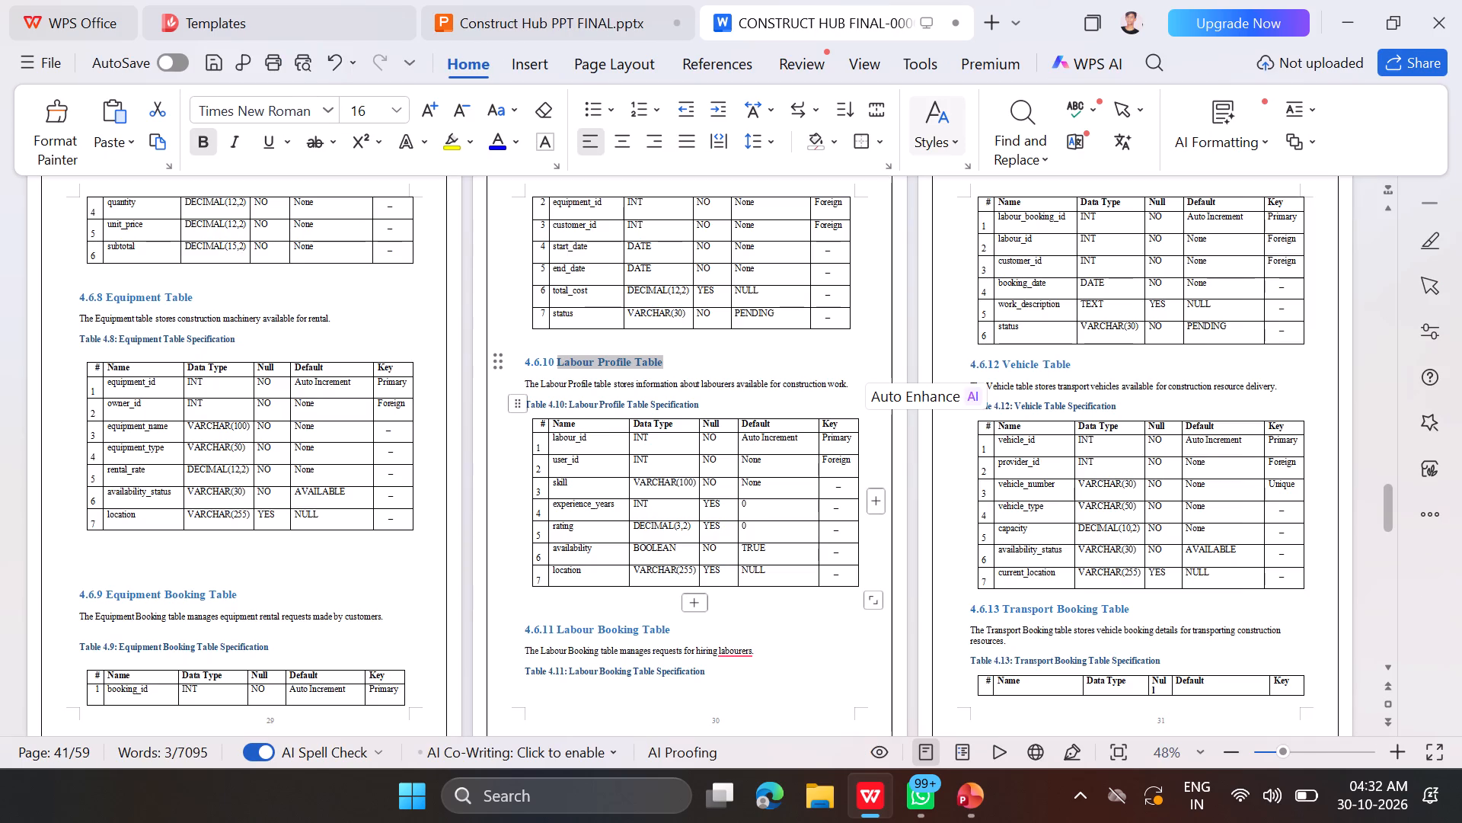
{"action": "left_click_drag", "start_coordinate": [843, 574], "coordinate": [534, 423]}
{"action": "key", "text": "ctrl+c"}
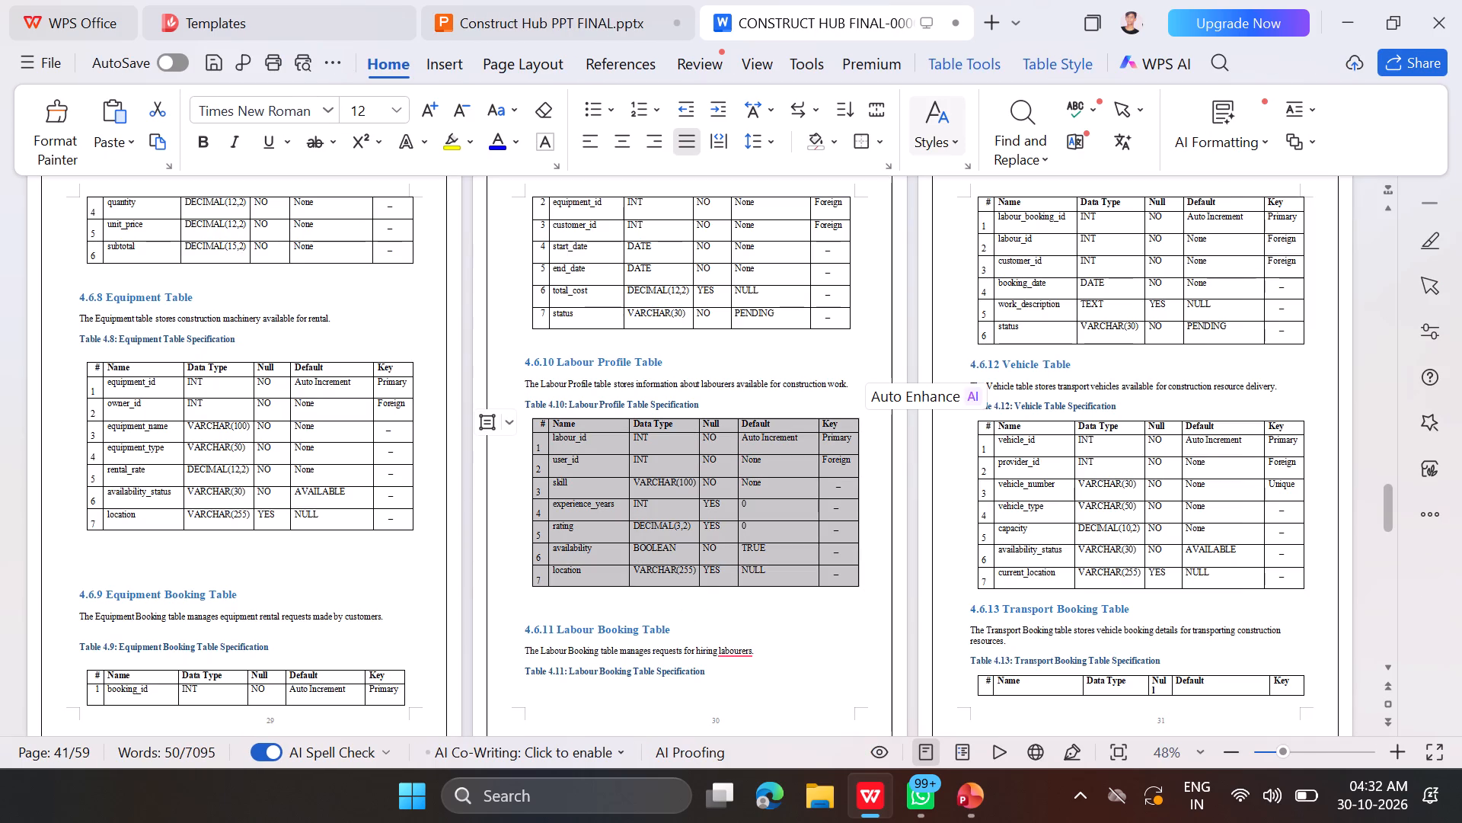
{"action": "left_click", "coordinate": [512, 8]}
{"action": "key", "text": "ctrl+v"}
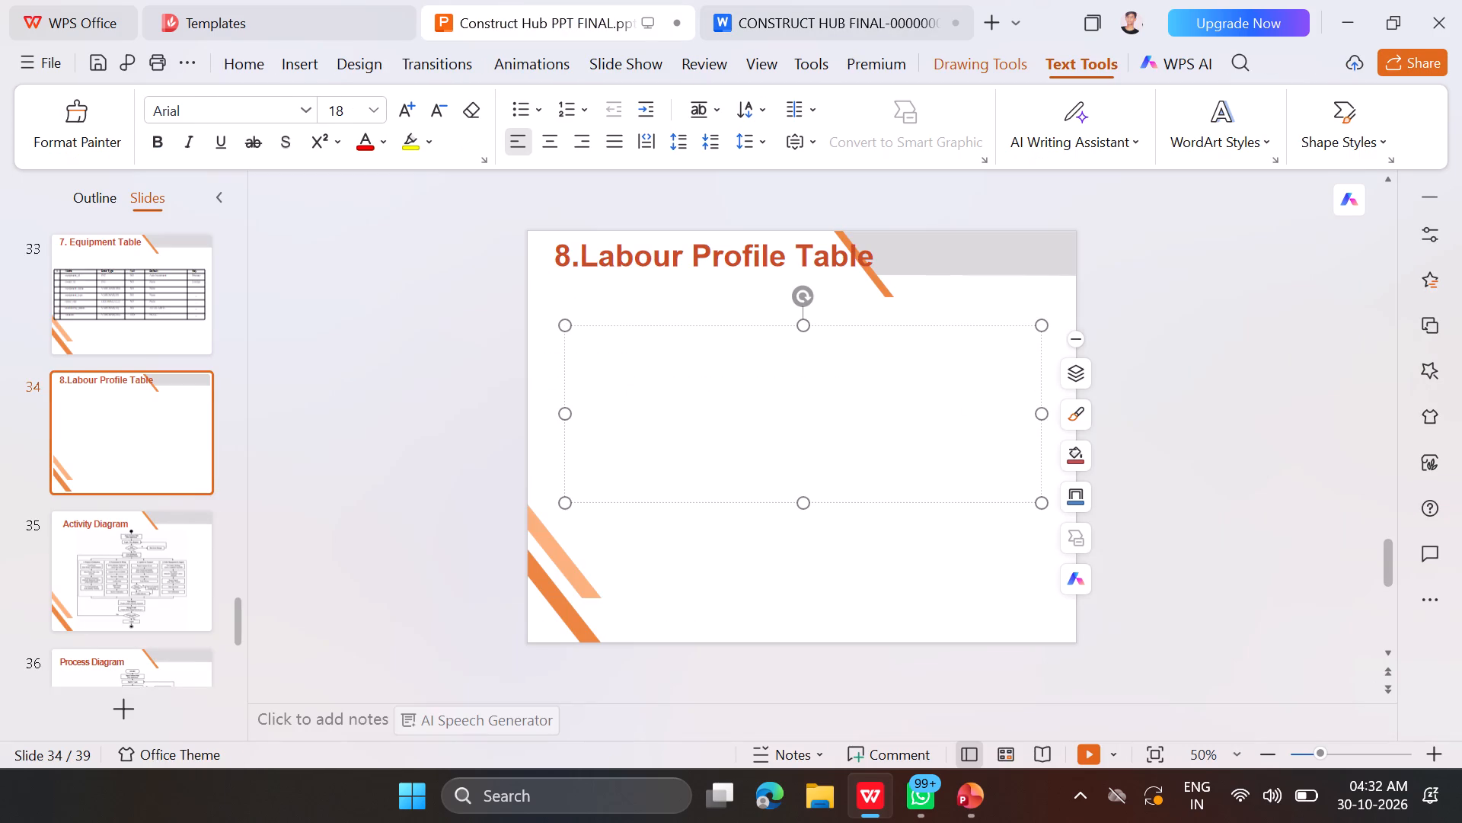
Blank out the content placeholder behind the pasted table on slide 34.
{"action": "left_click", "coordinate": [589, 399]}
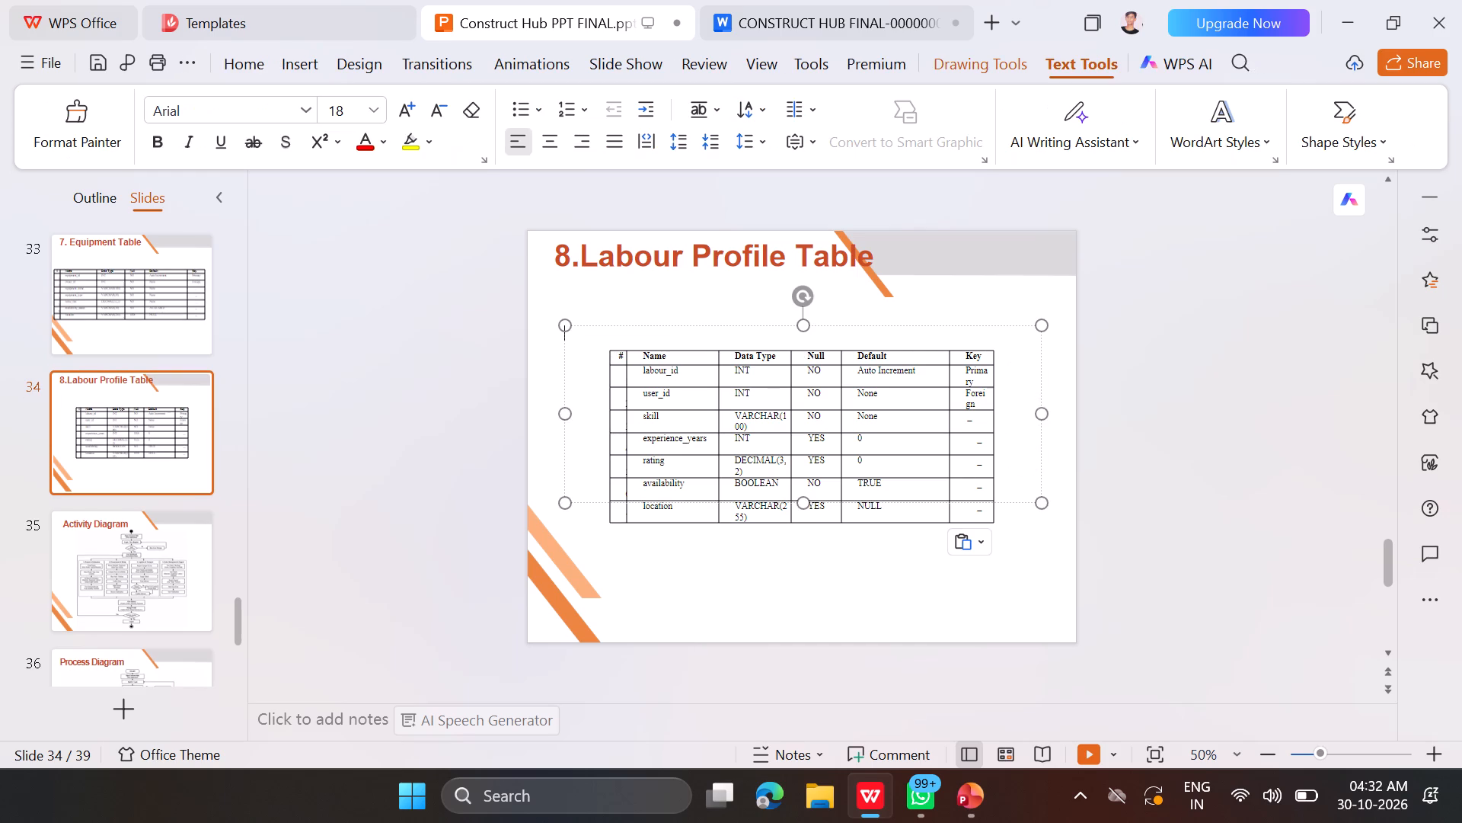
{"action": "key", "text": "space"}
Widen the labour profile specification table on slide 34 on both sides so its cell text fits on single lines.
{"action": "left_click", "coordinate": [615, 428]}
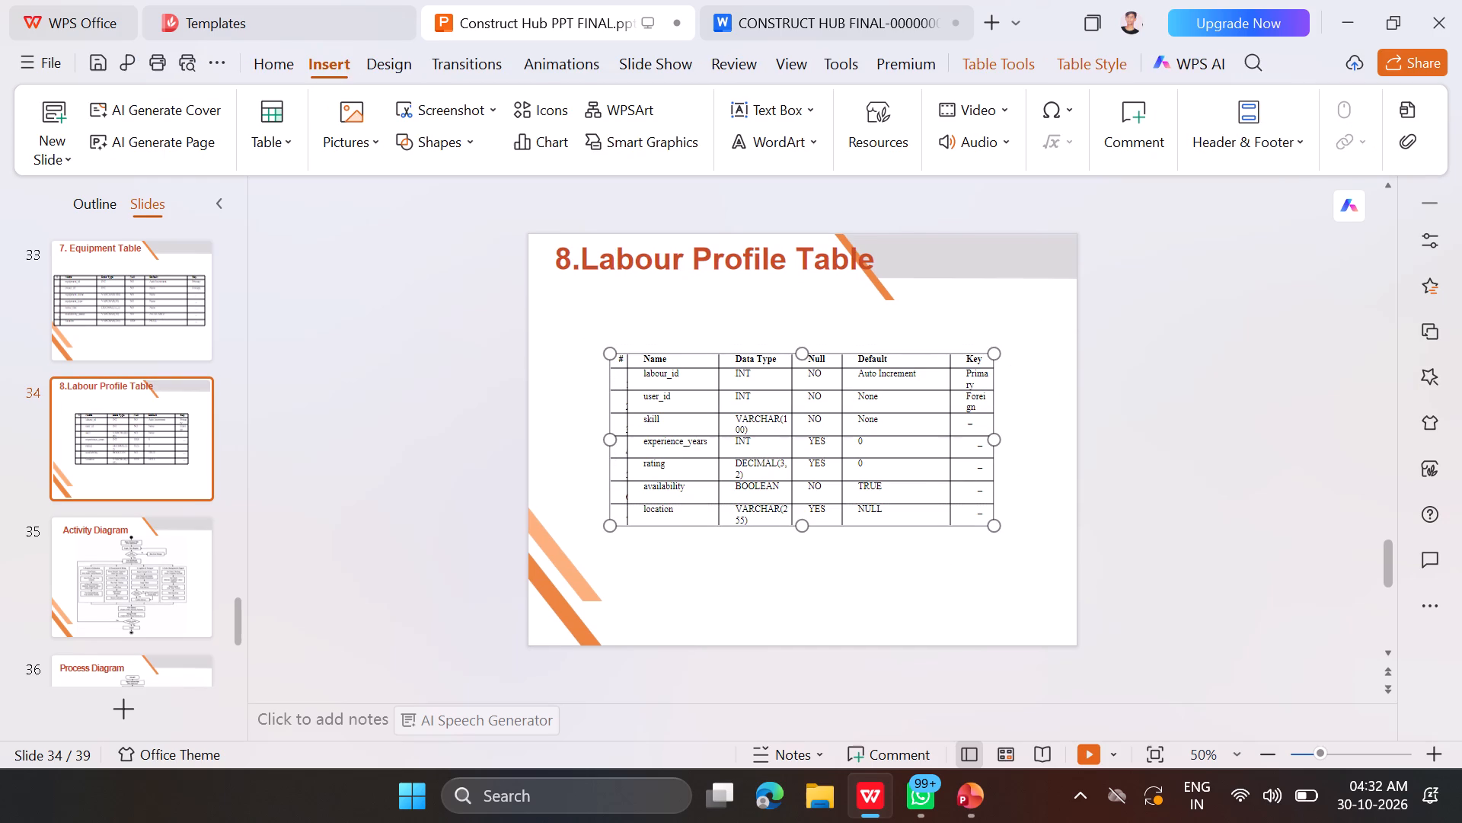
{"action": "left_click_drag", "start_coordinate": [613, 443], "coordinate": [574, 440]}
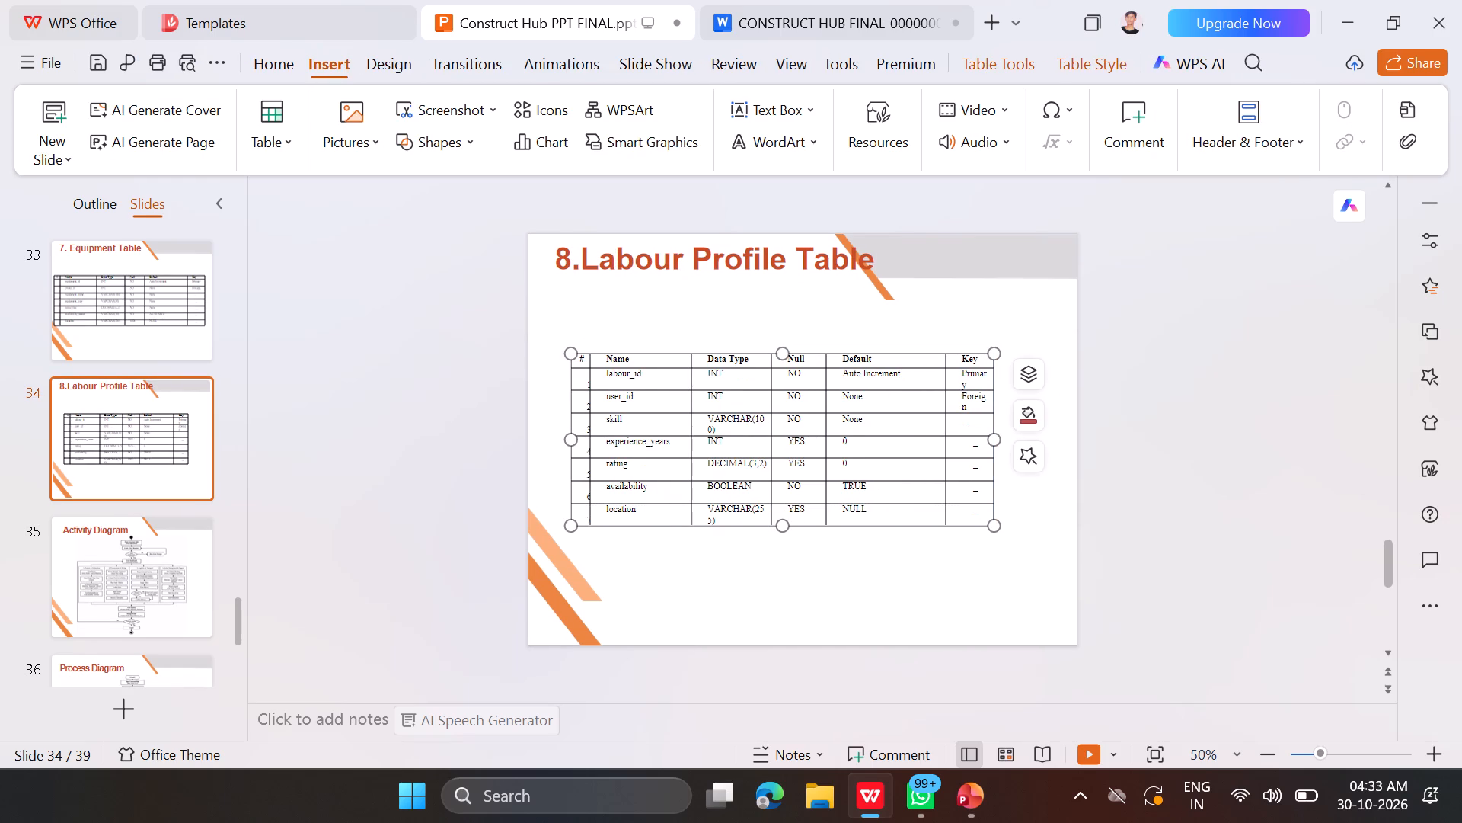
{"action": "left_click_drag", "start_coordinate": [998, 440], "coordinate": [1030, 450]}
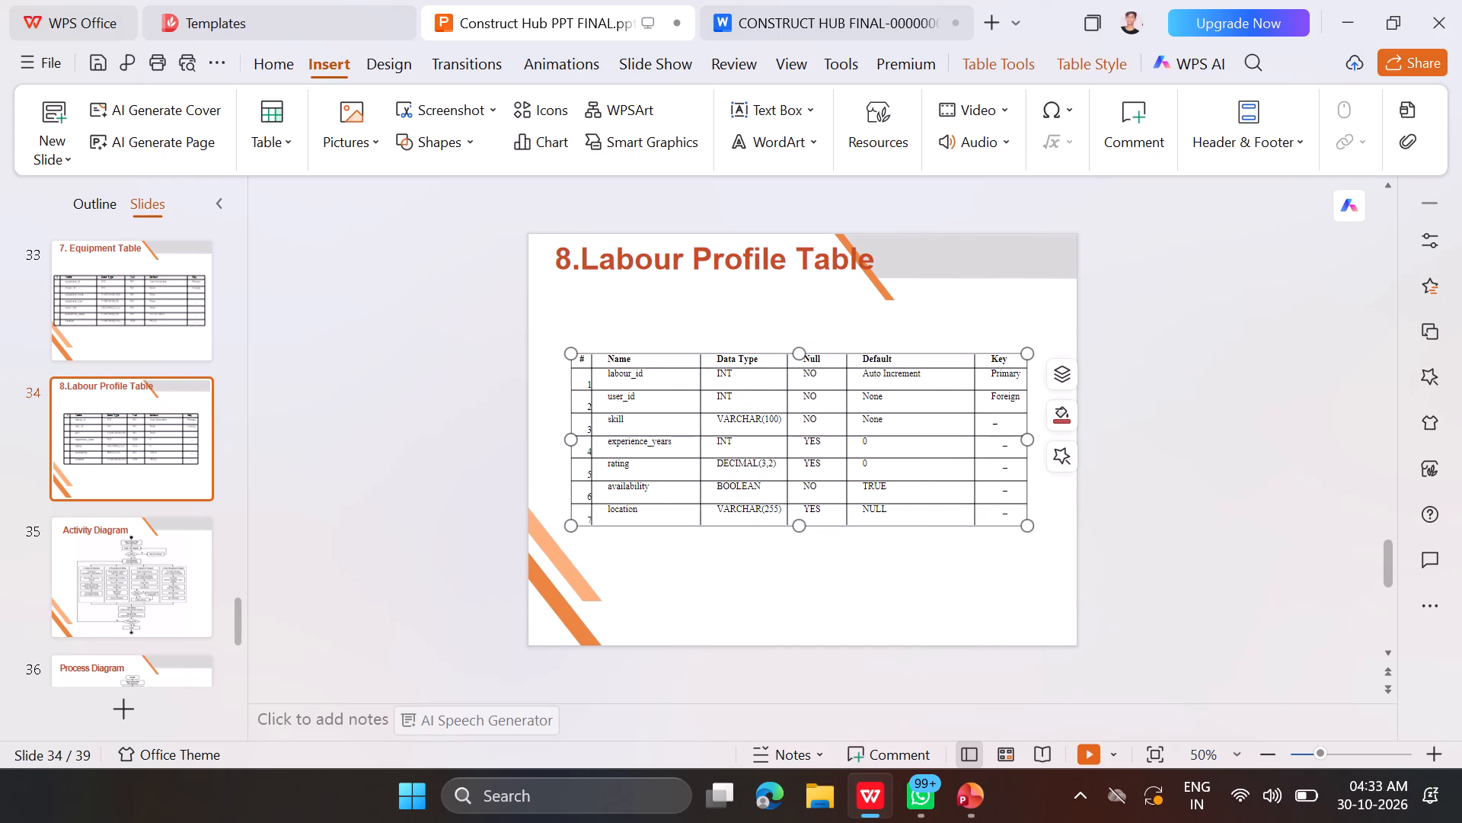
Copy the heading text "Vehicle Table" of section 4.6.12 in the report.
{"action": "left_click", "coordinate": [793, 27]}
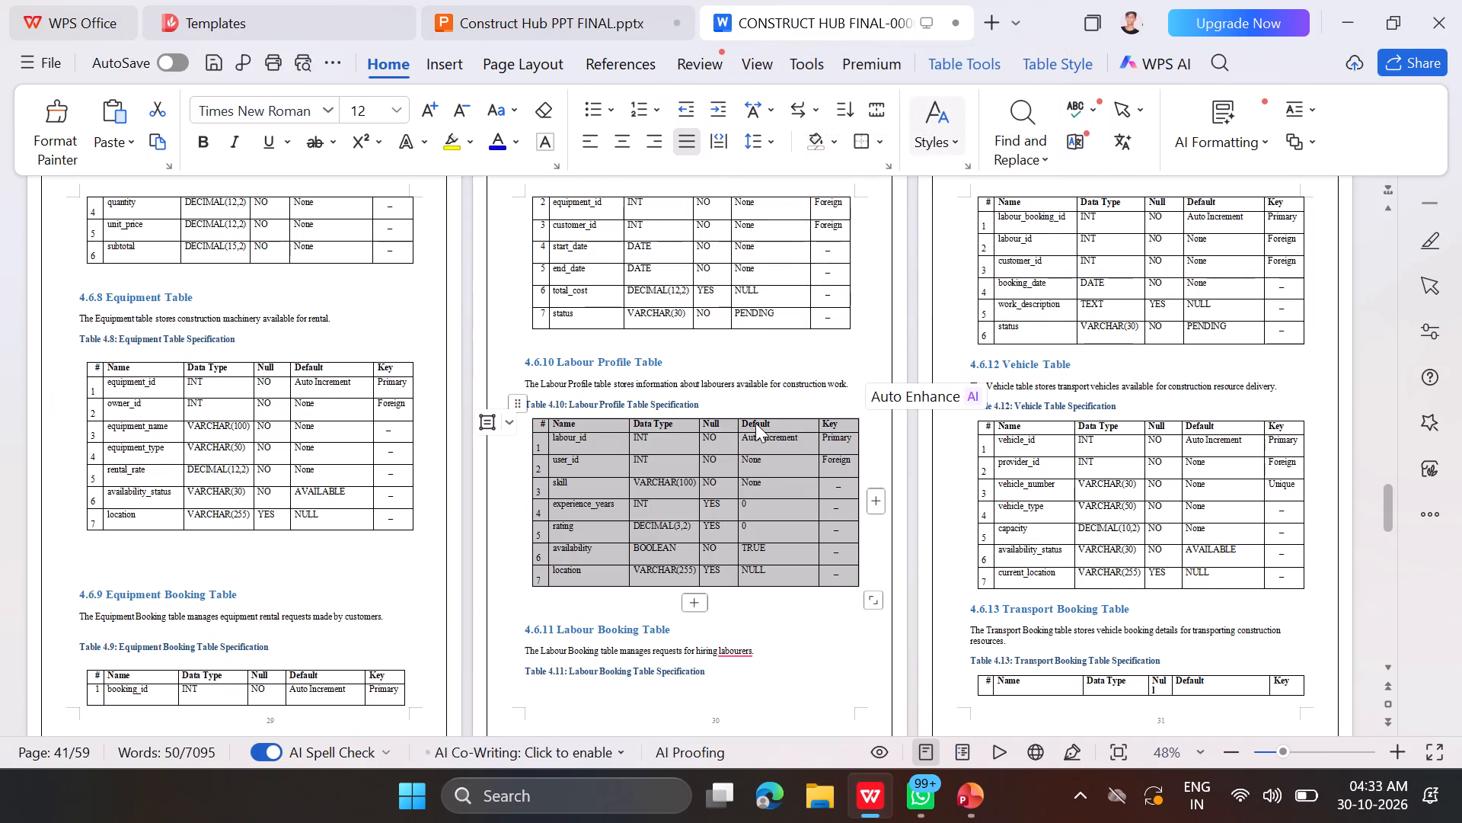
{"action": "scroll", "coordinate": [755, 423], "scroll_direction": "up", "scroll_amount": 1}
{"action": "left_click_drag", "start_coordinate": [1081, 383], "coordinate": [995, 386]}
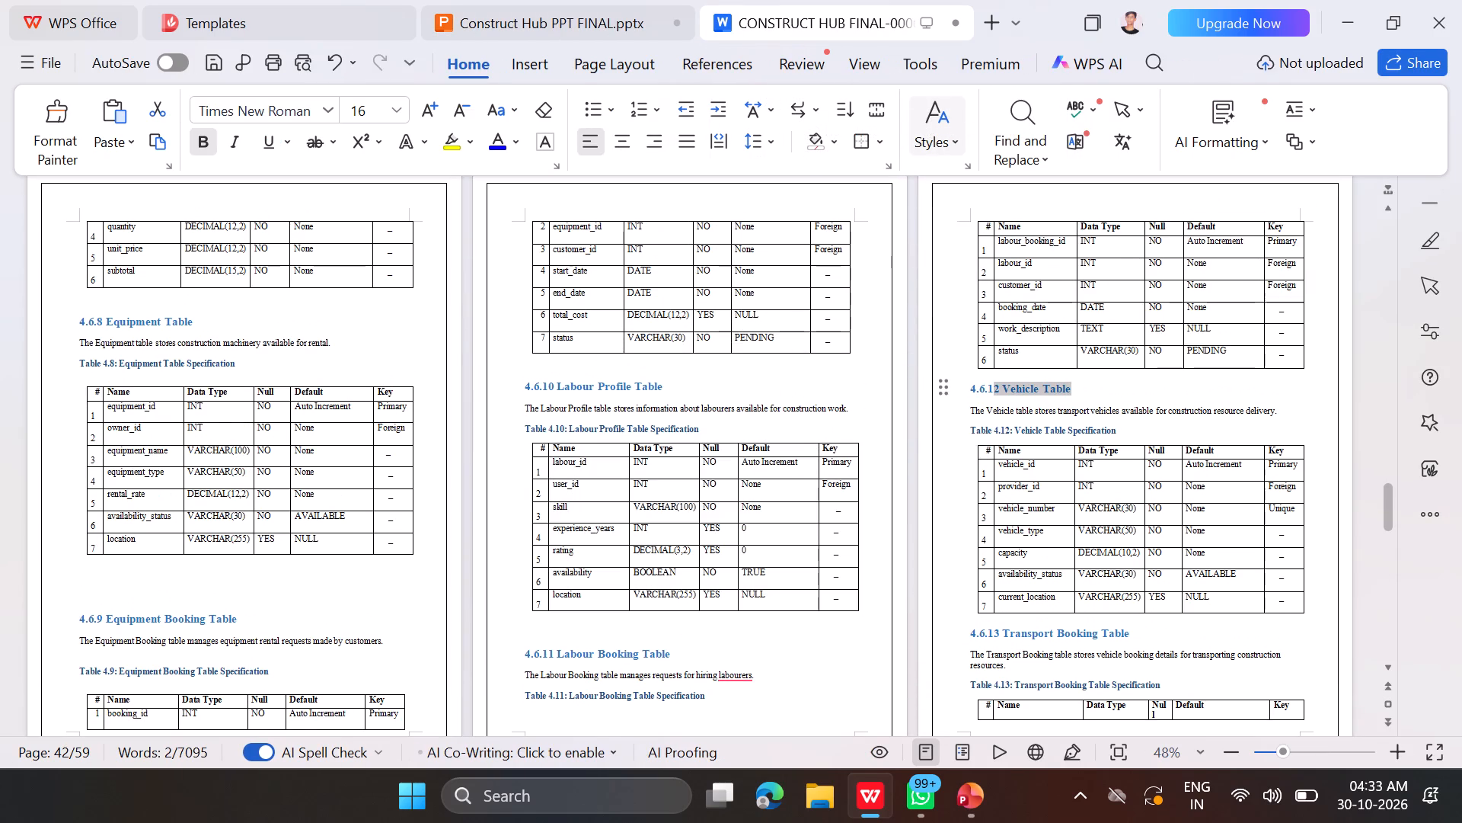
{"action": "left_click_drag", "start_coordinate": [995, 386], "coordinate": [1001, 386]}
{"action": "key", "text": "ctrl+c"}
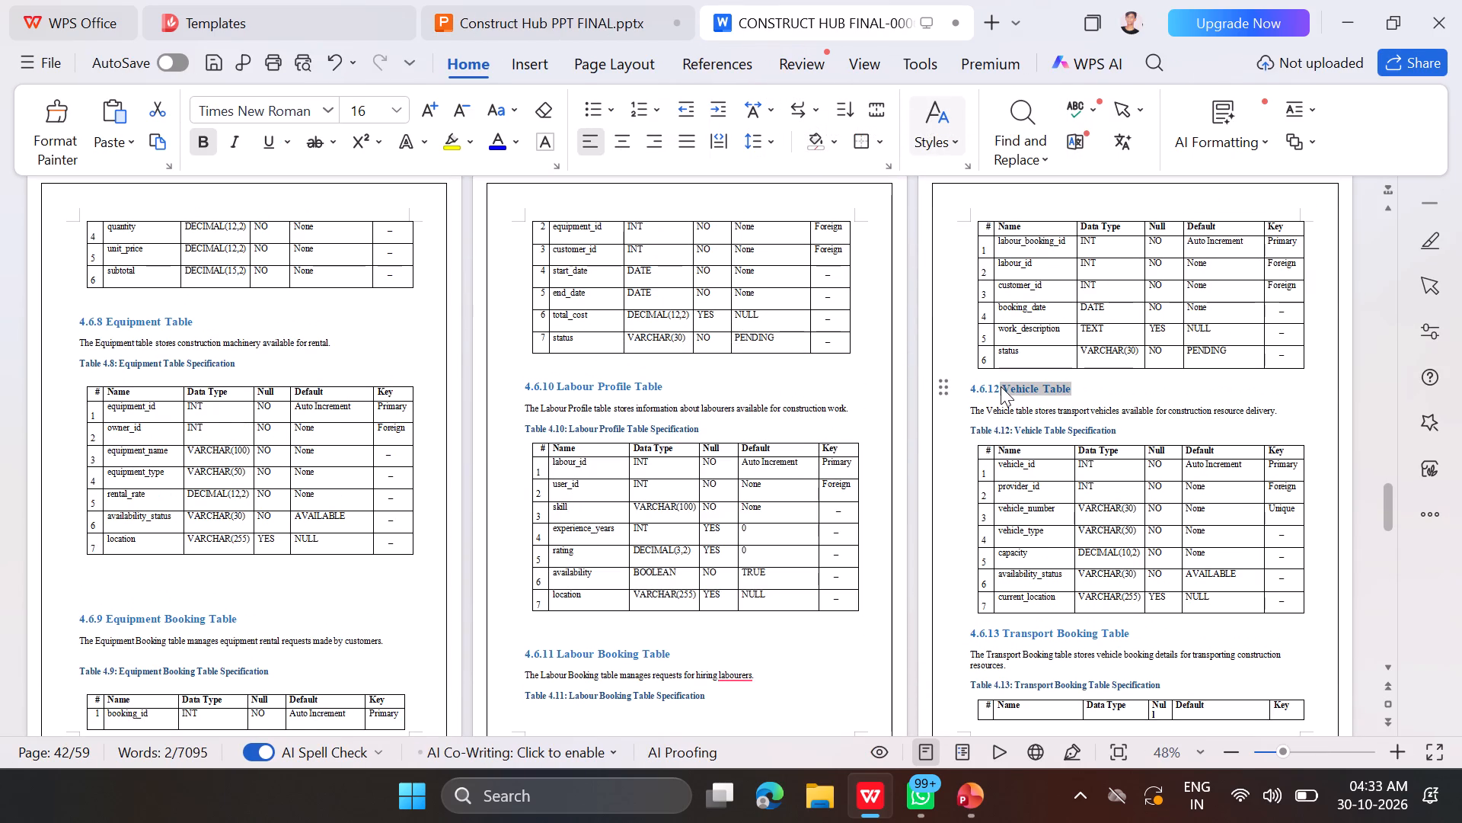
Add a Title and Content slide after slide 34 in the presentation and title it "9. Vehicle Table".
{"action": "left_click", "coordinate": [599, 2]}
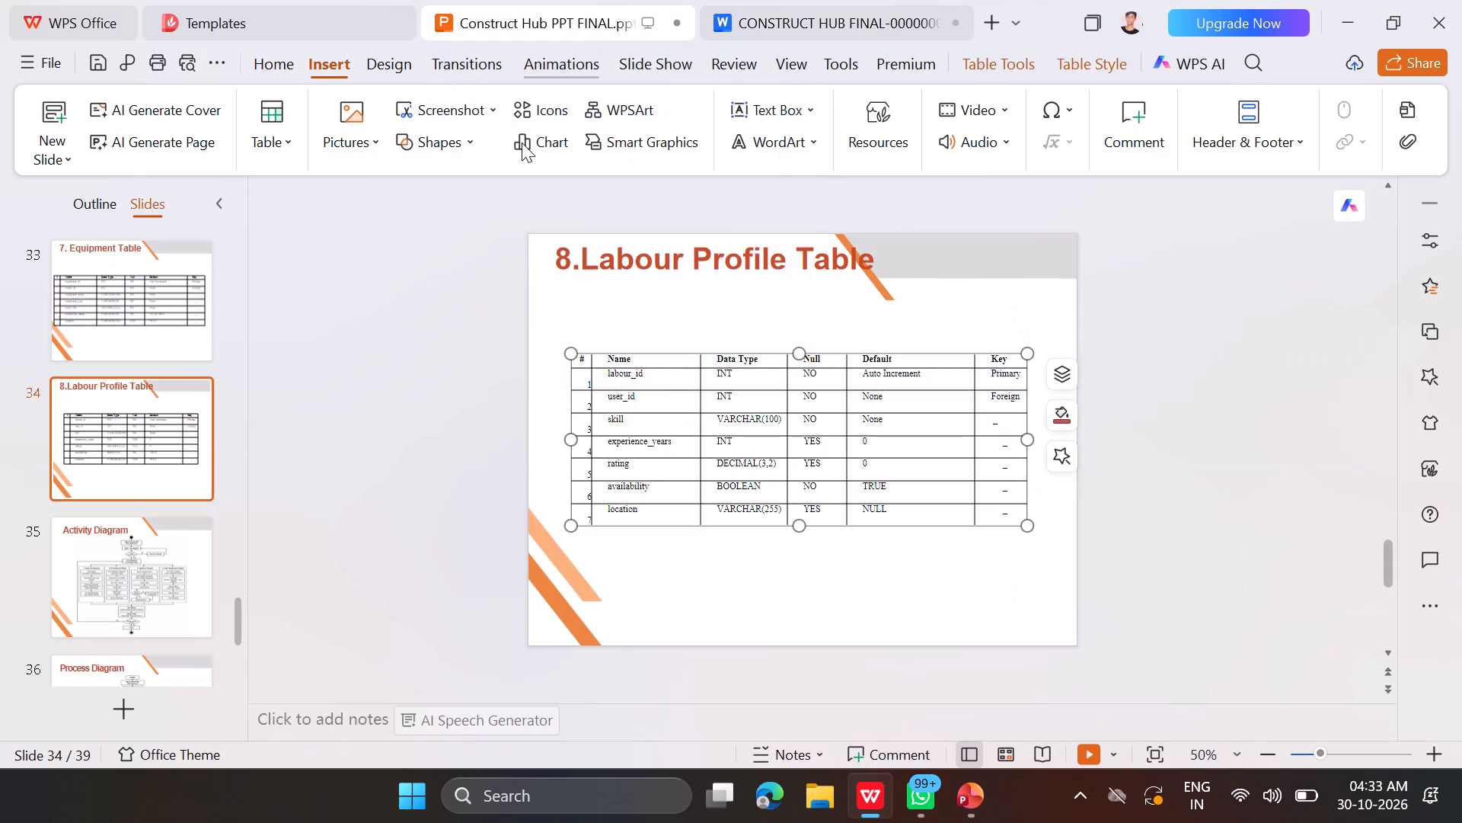
{"action": "left_click", "coordinate": [46, 160]}
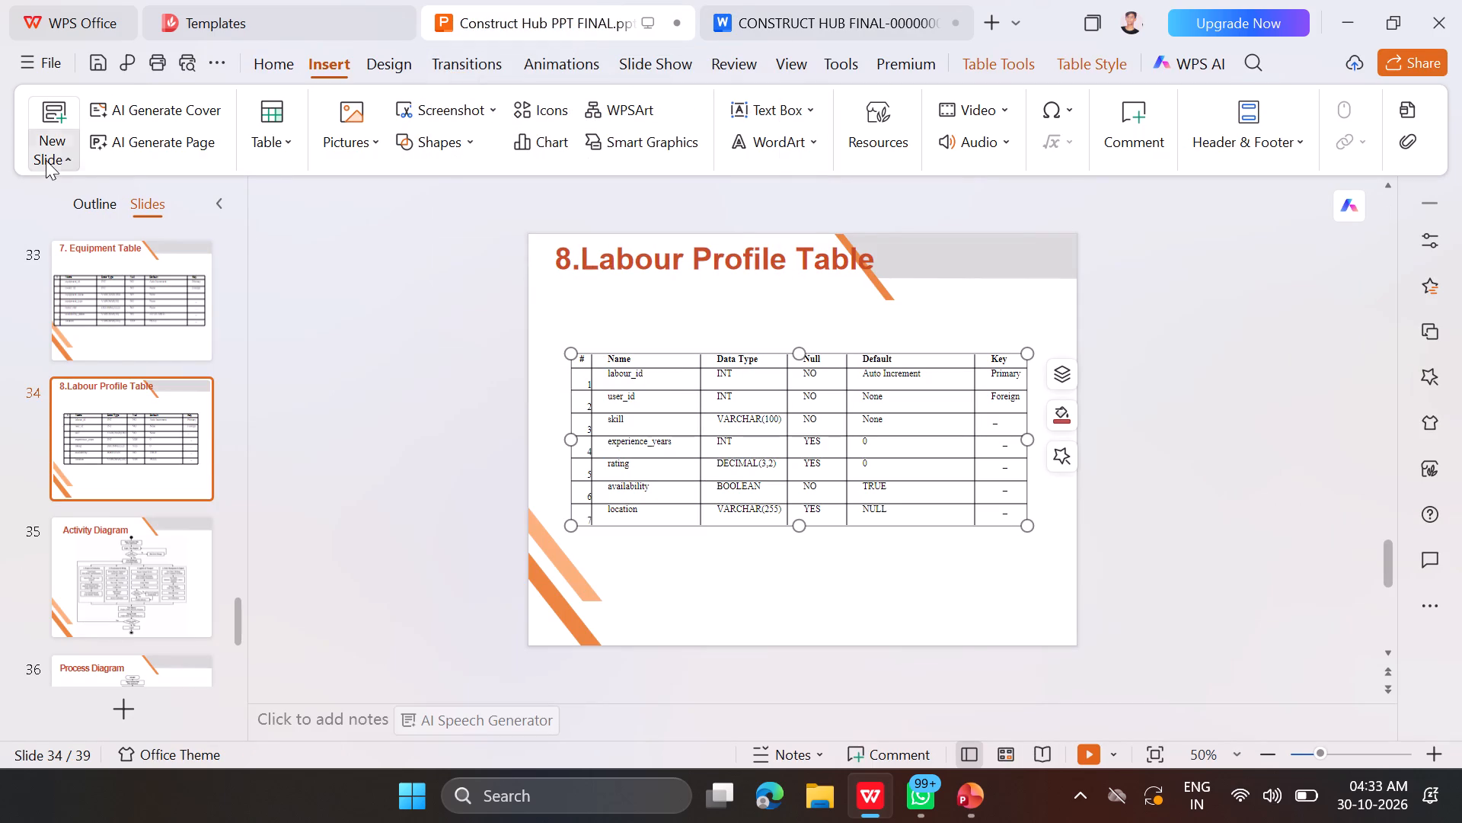
{"action": "left_click", "coordinate": [508, 155]}
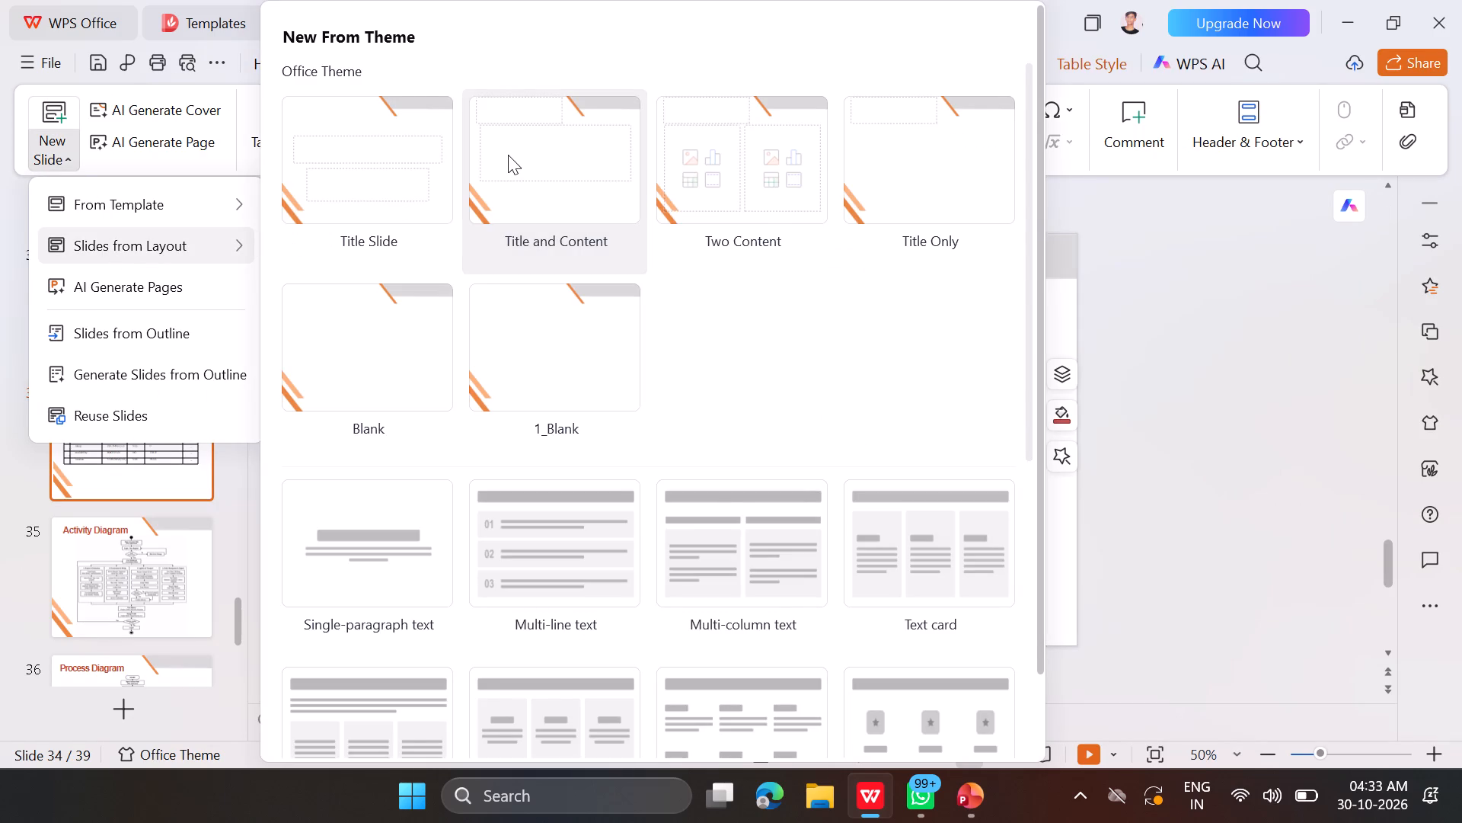
{"action": "left_click", "coordinate": [720, 275]}
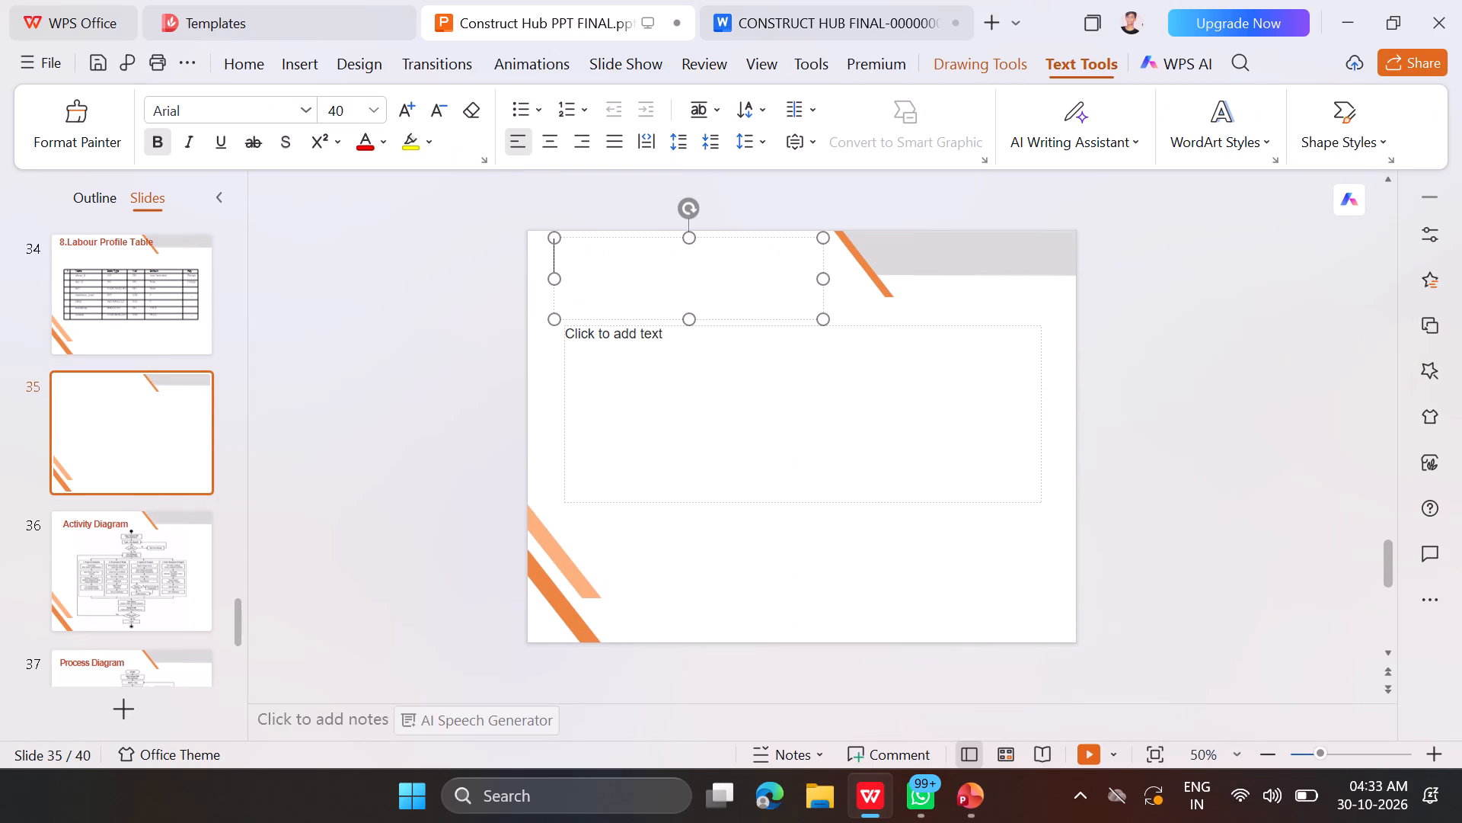
{"action": "type", "text": "9."}
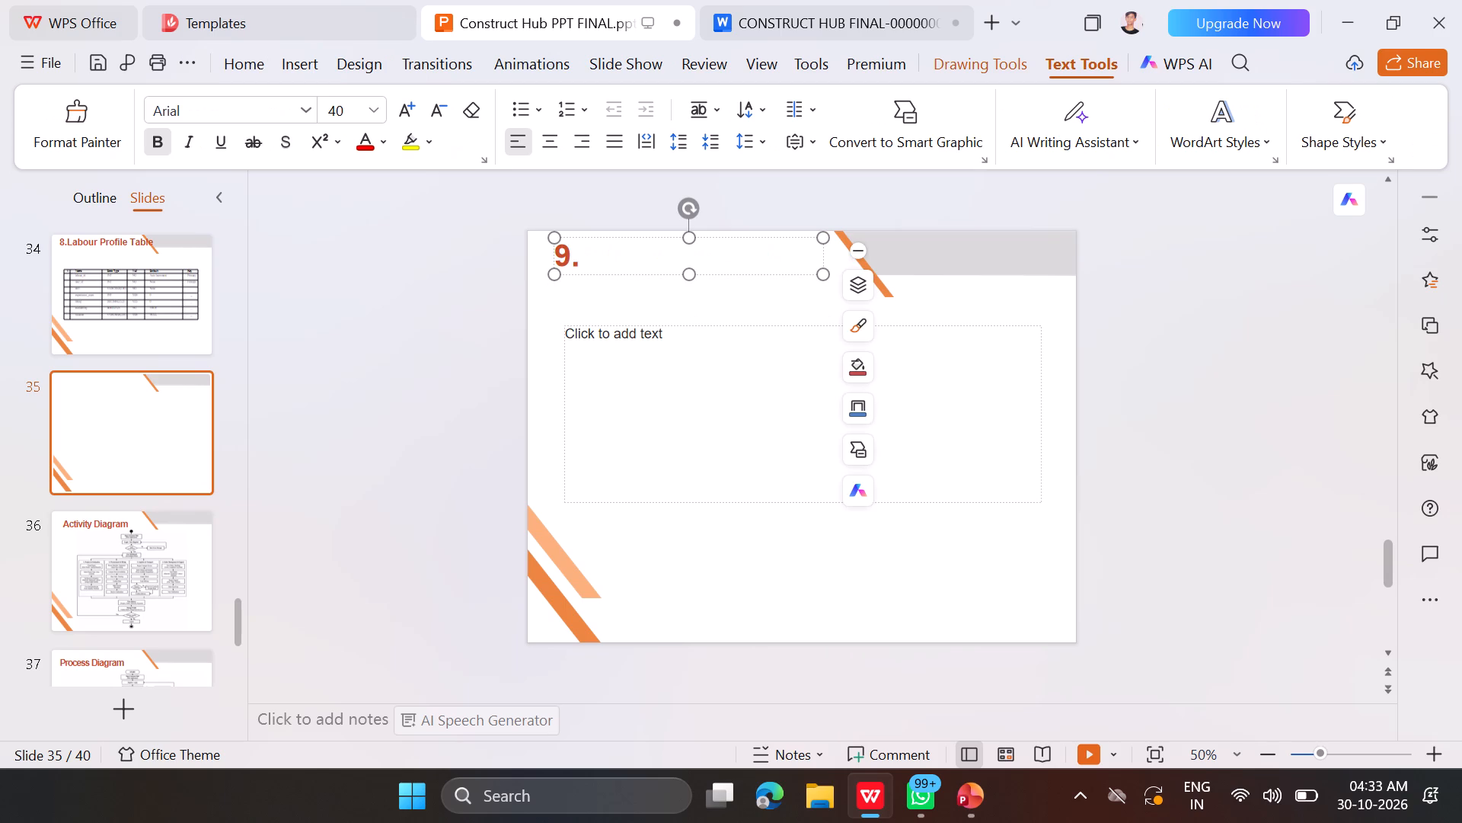
{"action": "key", "text": "ctrl+v"}
Copy the Vehicle Table specification (Table 4.12) from the report and paste it onto slide 35.
{"action": "left_click", "coordinate": [720, 360]}
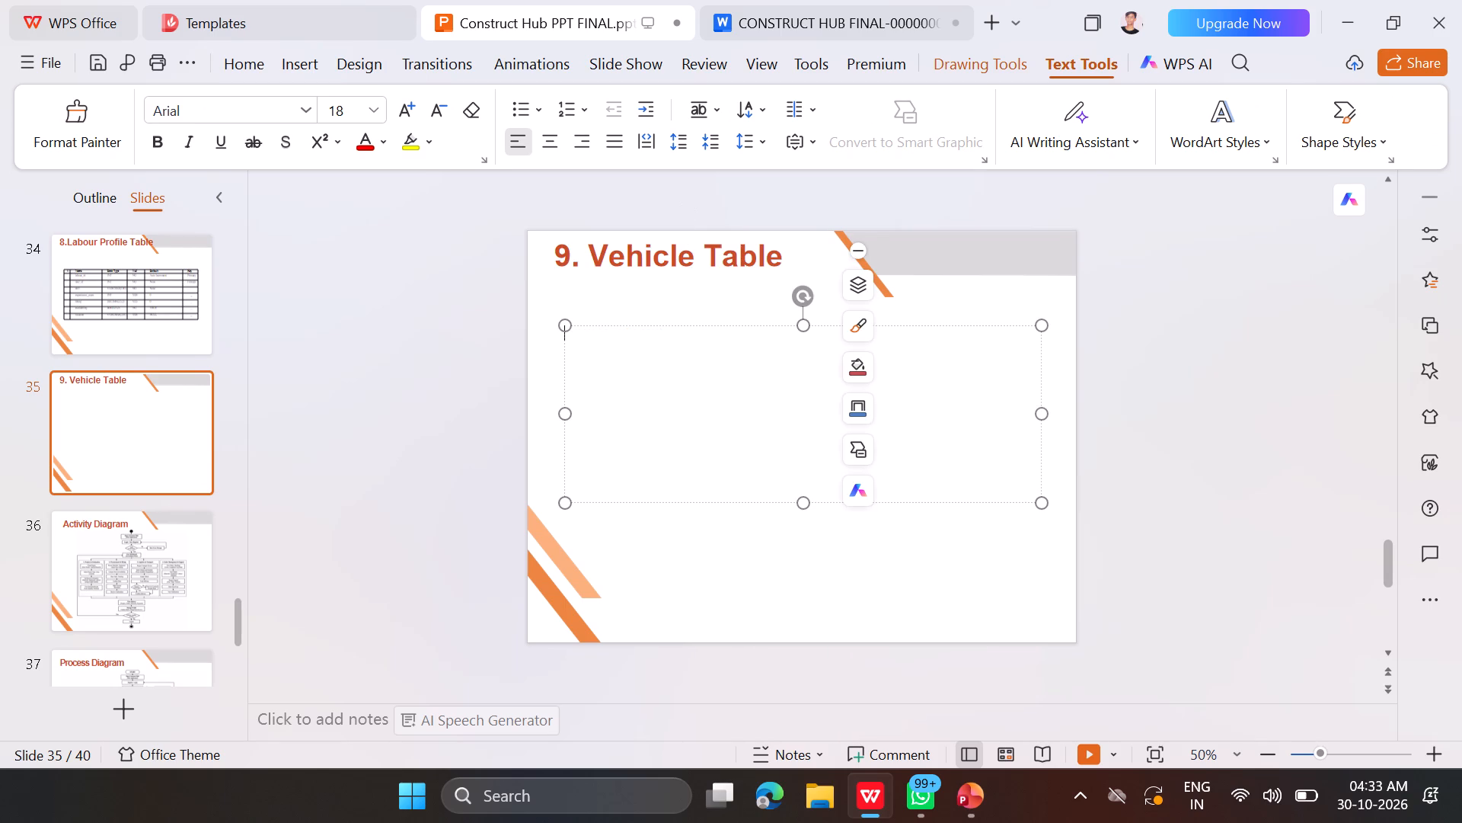
{"action": "left_click", "coordinate": [799, 32]}
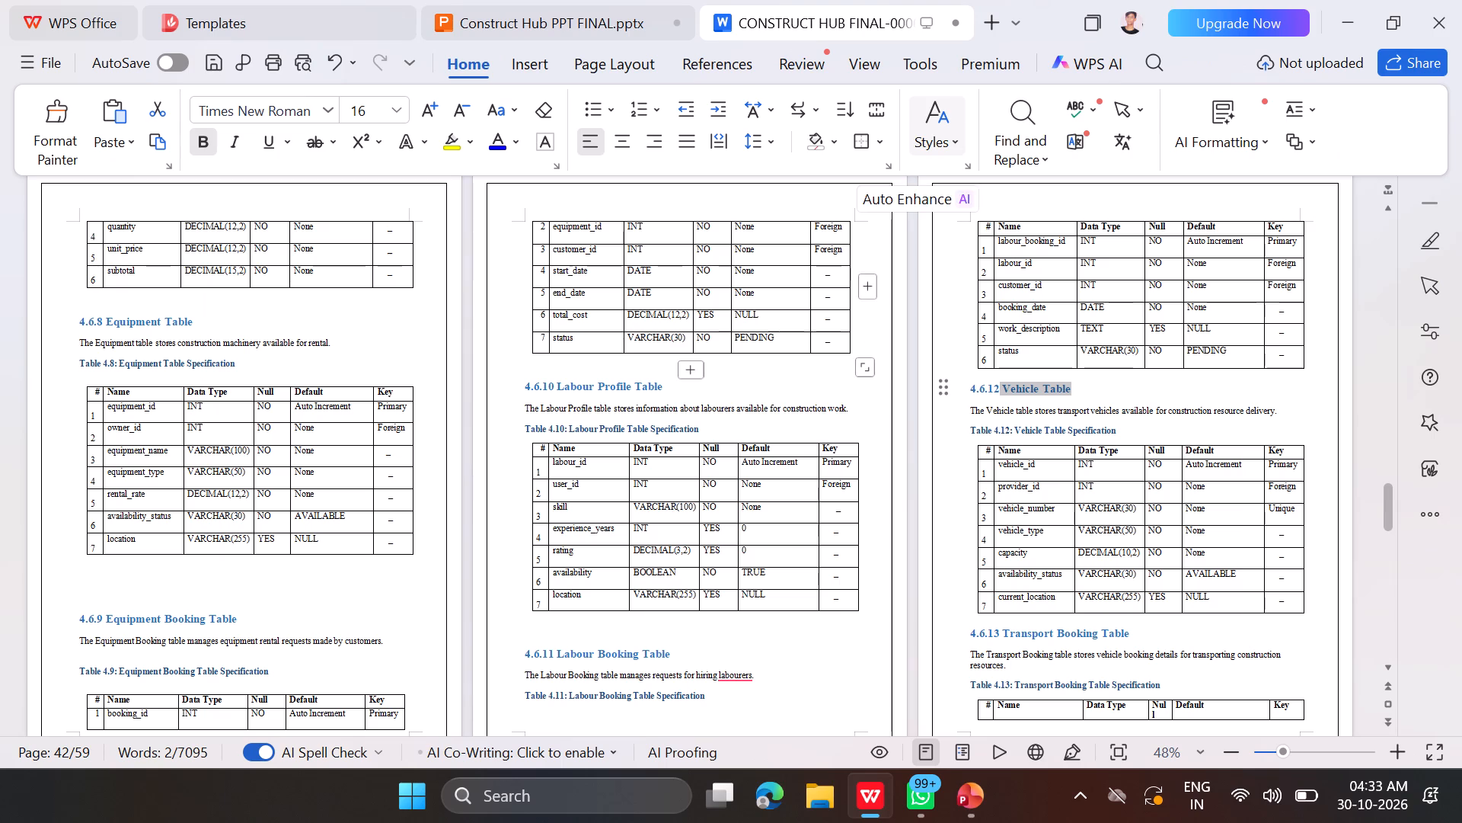
{"action": "left_click_drag", "start_coordinate": [1288, 597], "coordinate": [1077, 511]}
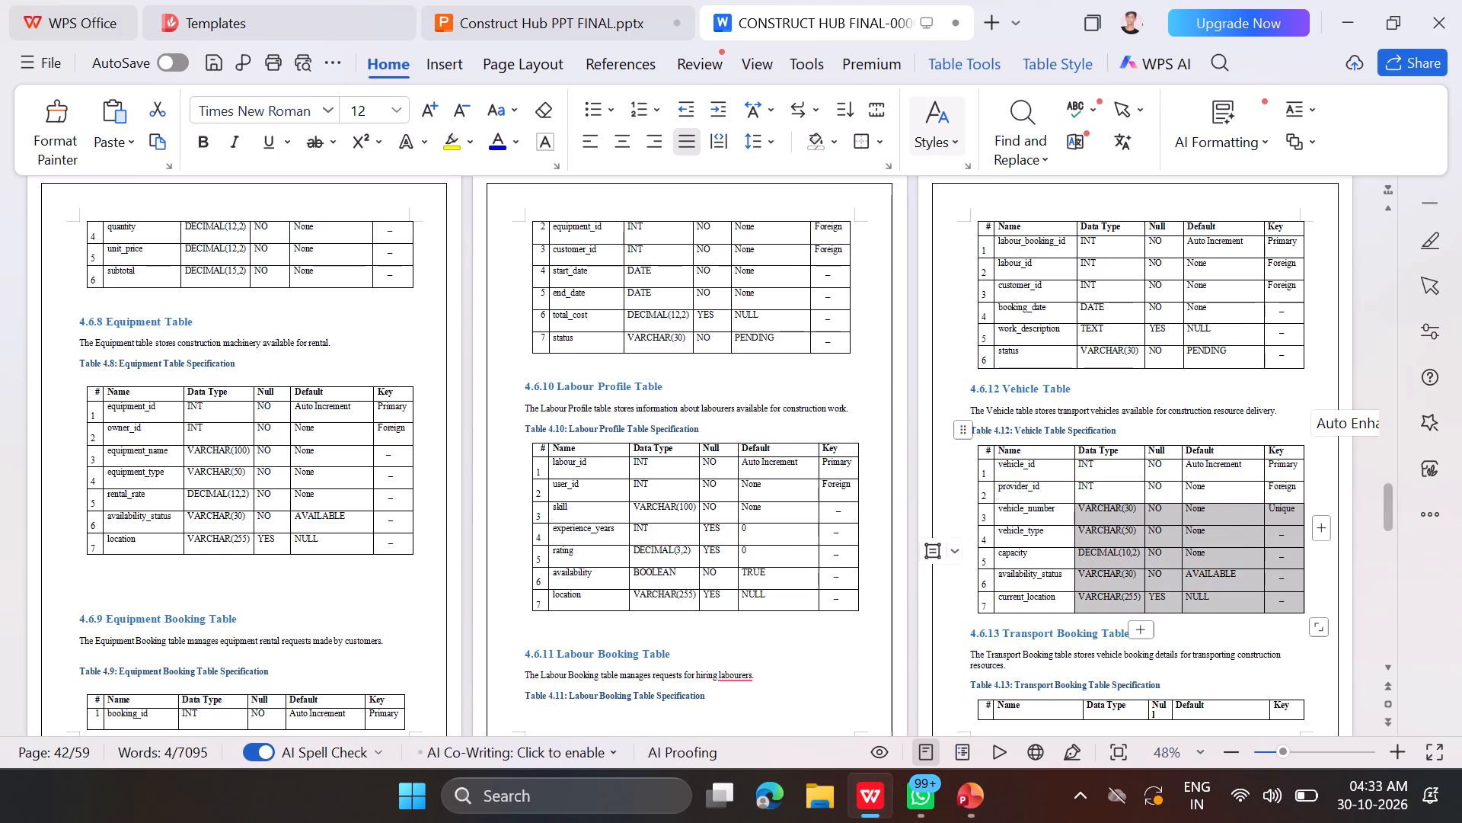
{"action": "left_click_drag", "start_coordinate": [1077, 511], "coordinate": [982, 460]}
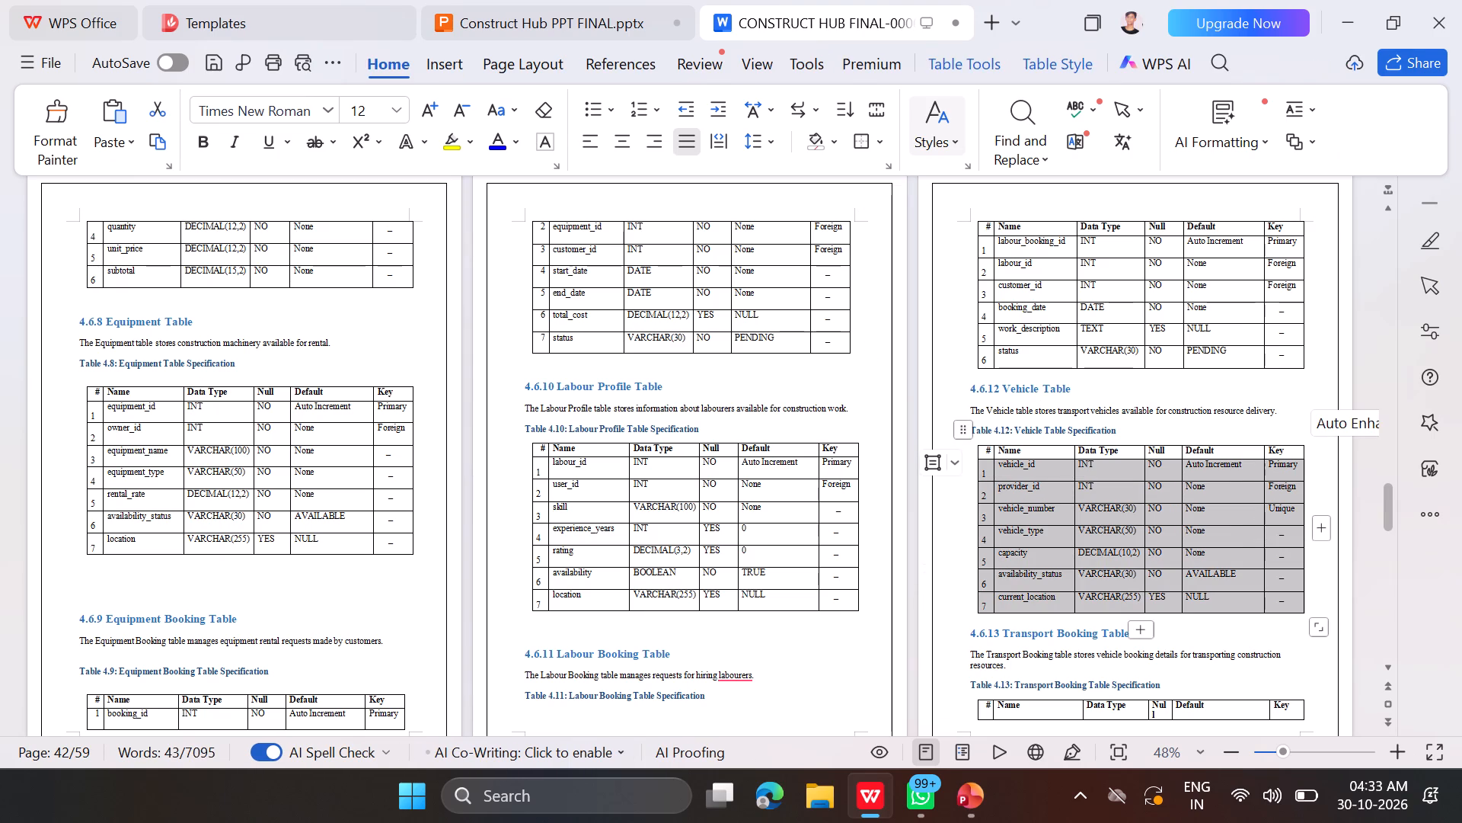
{"action": "left_click_drag", "start_coordinate": [982, 460], "coordinate": [981, 456]}
{"action": "key", "text": "ctrl+c"}
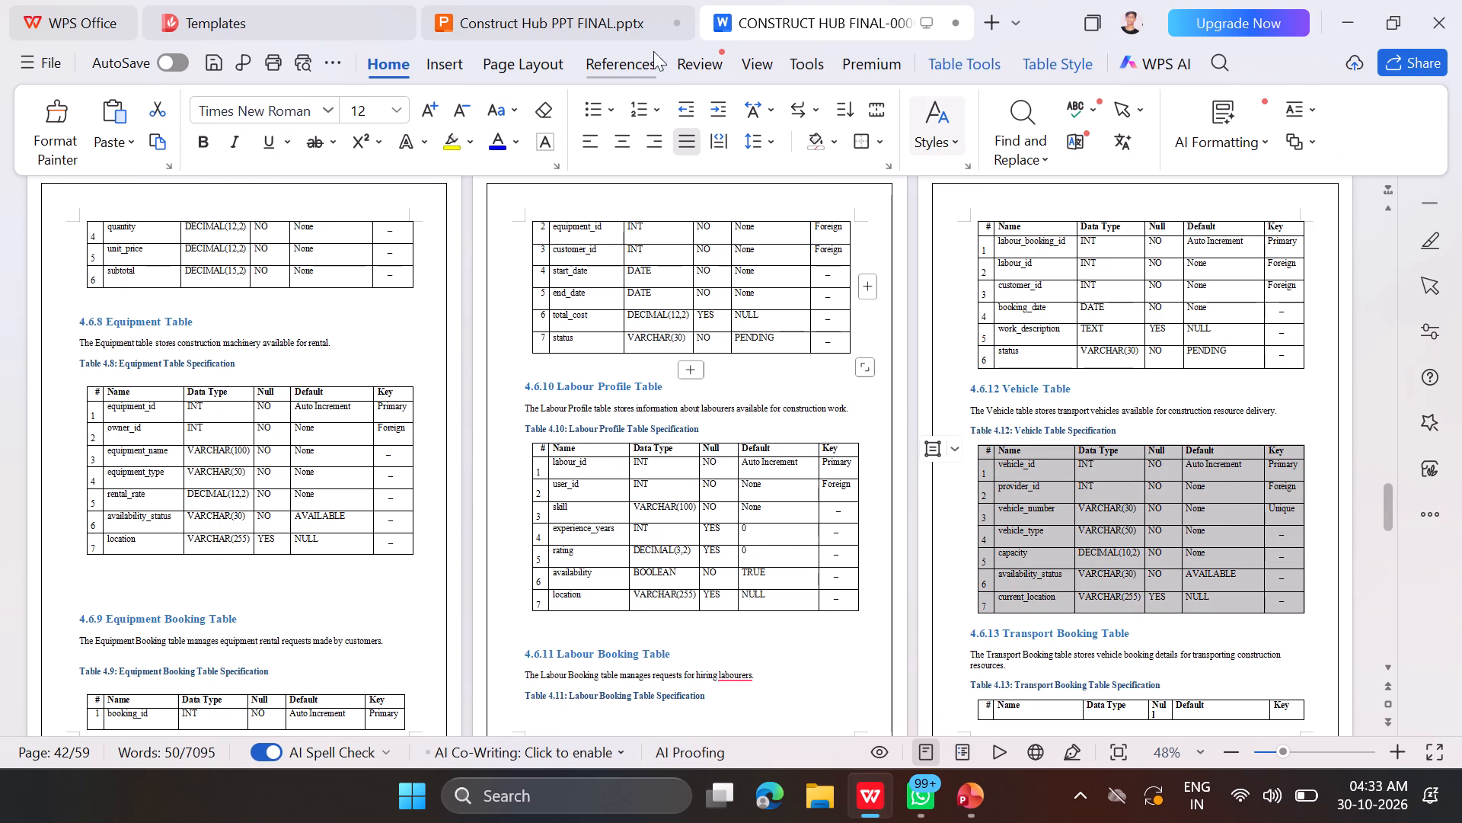
{"action": "left_click", "coordinate": [619, 16]}
{"action": "key", "text": "ctrl+v"}
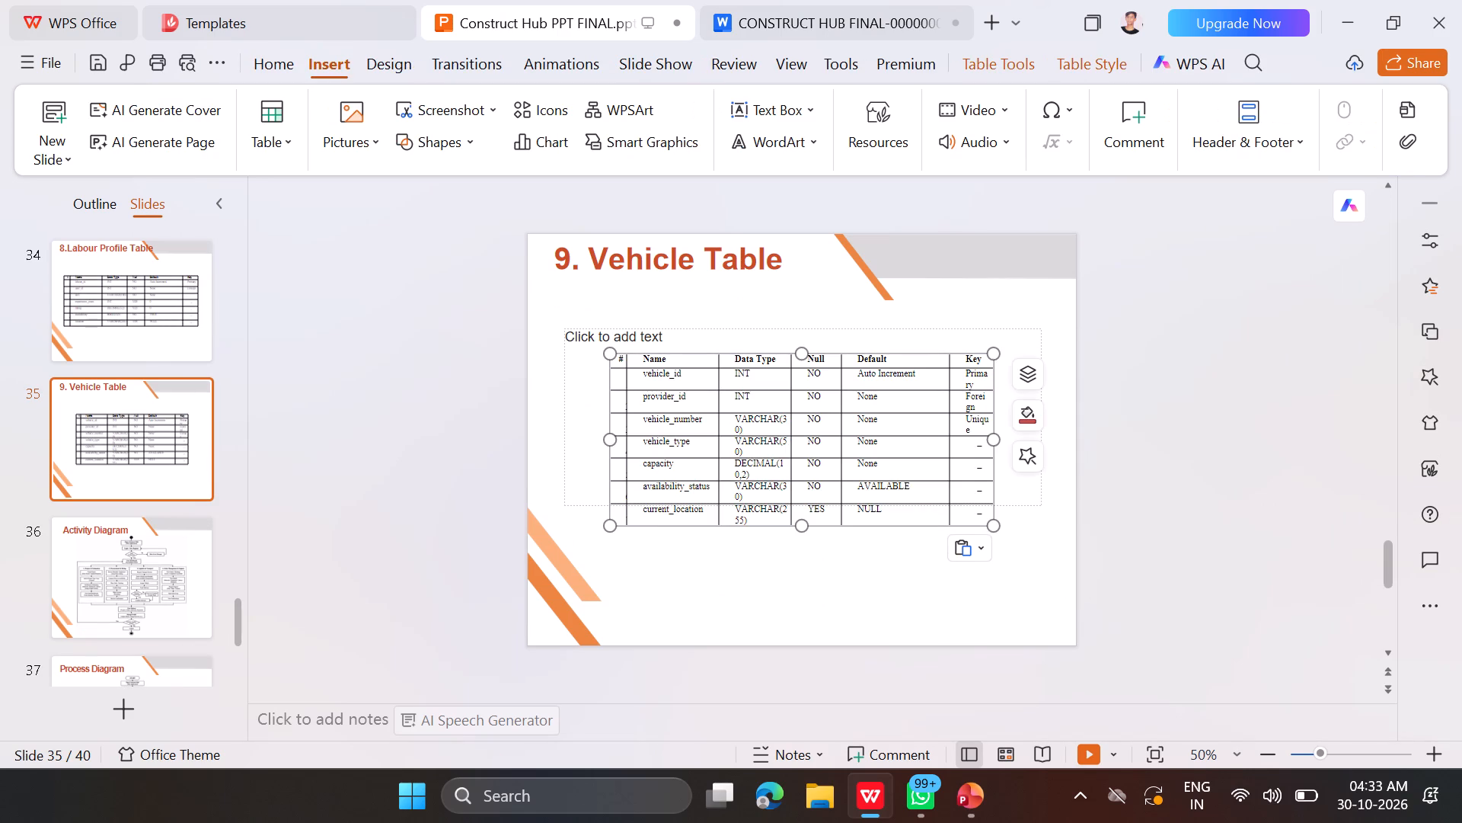
Widen the vehicle specification table on slide 35 by extending its left side toward the slide's edge.
{"action": "left_click_drag", "start_coordinate": [608, 436], "coordinate": [551, 424]}
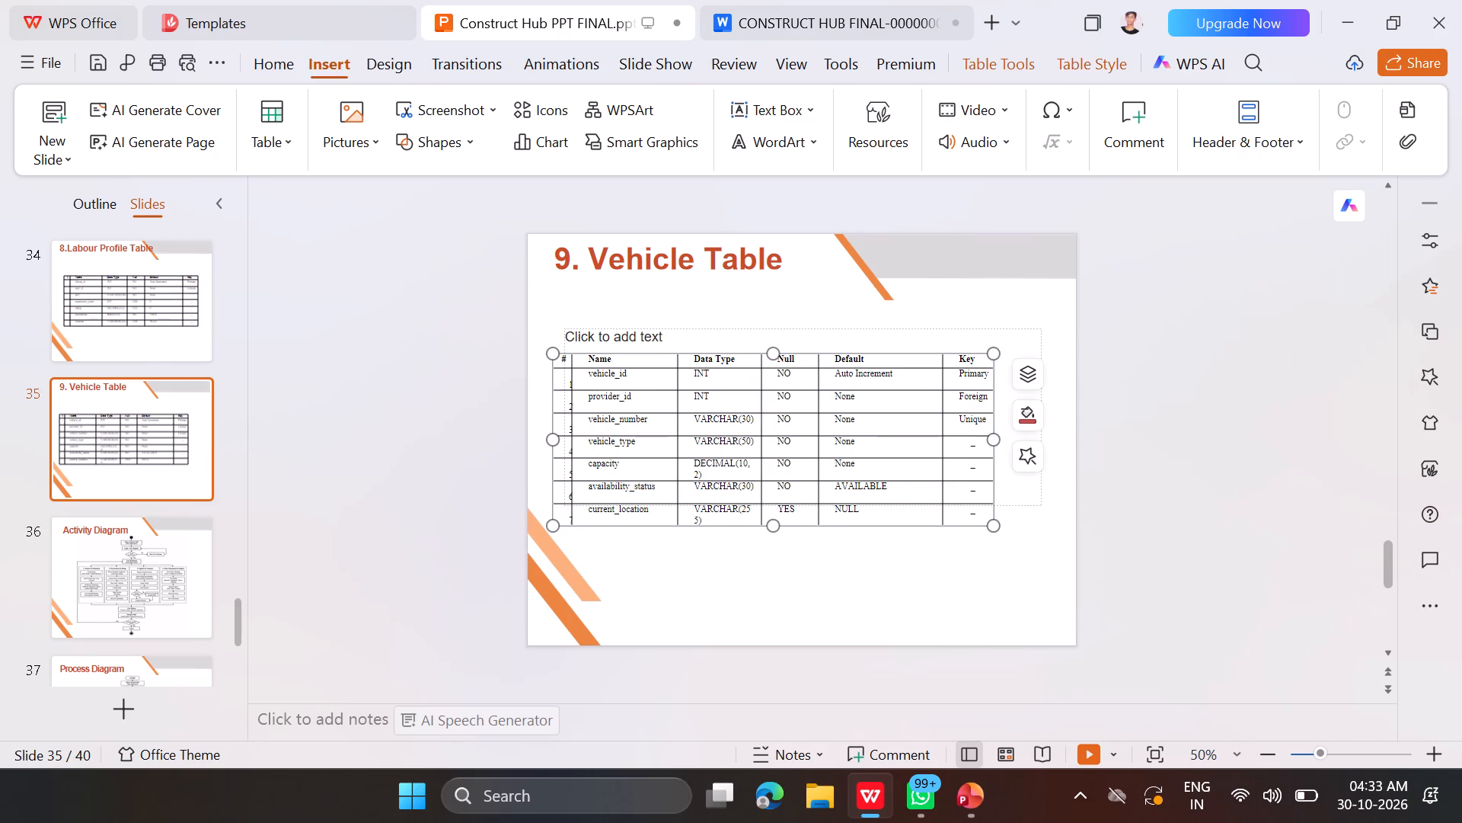
{"action": "left_click", "coordinate": [889, 586]}
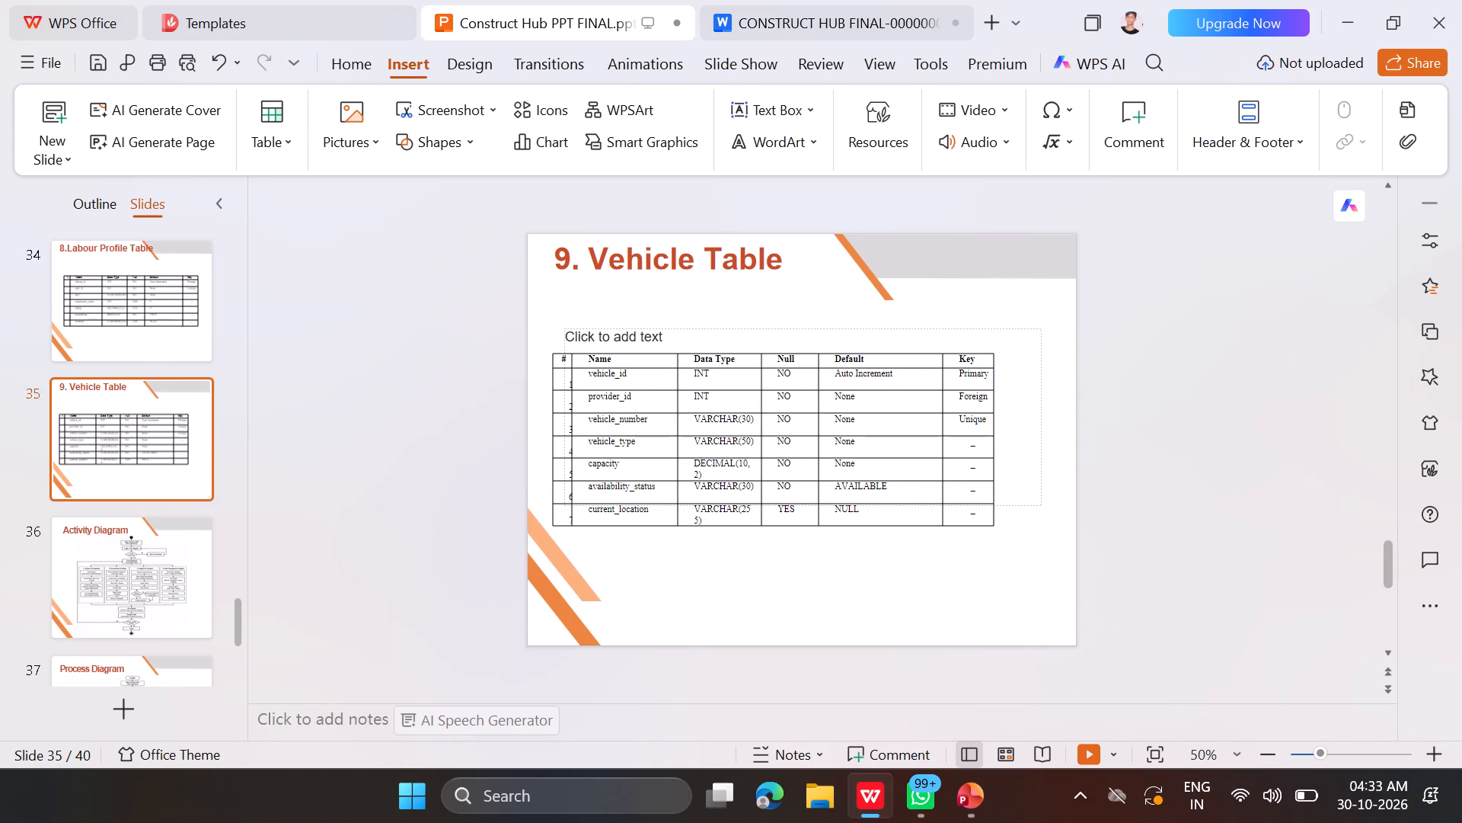
Widen the vehicle specification table on slide 35 by extending its right side toward the slide's edge.
{"action": "left_click", "coordinate": [976, 447]}
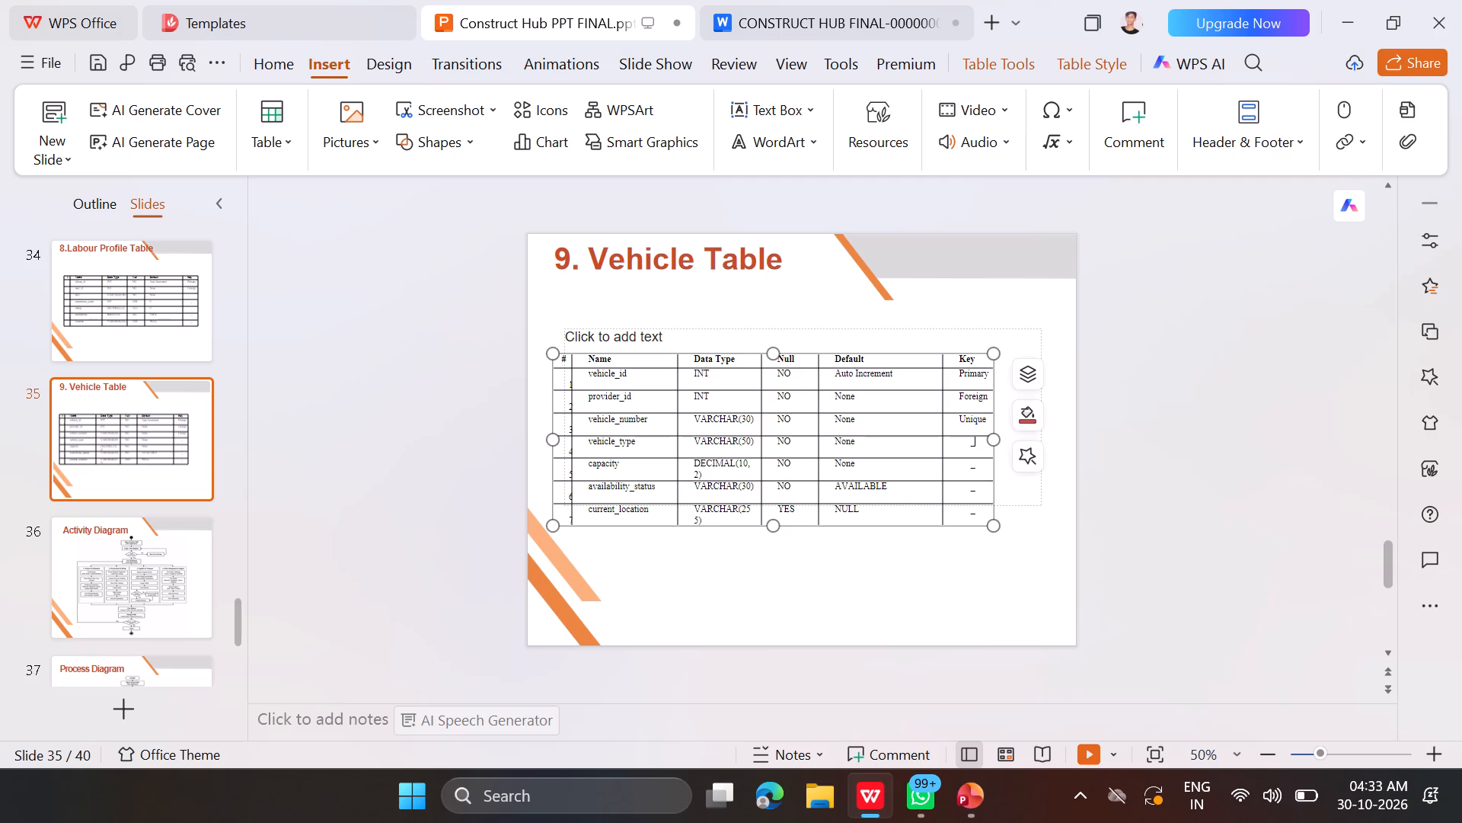
{"action": "left_click_drag", "start_coordinate": [992, 445], "coordinate": [1045, 446]}
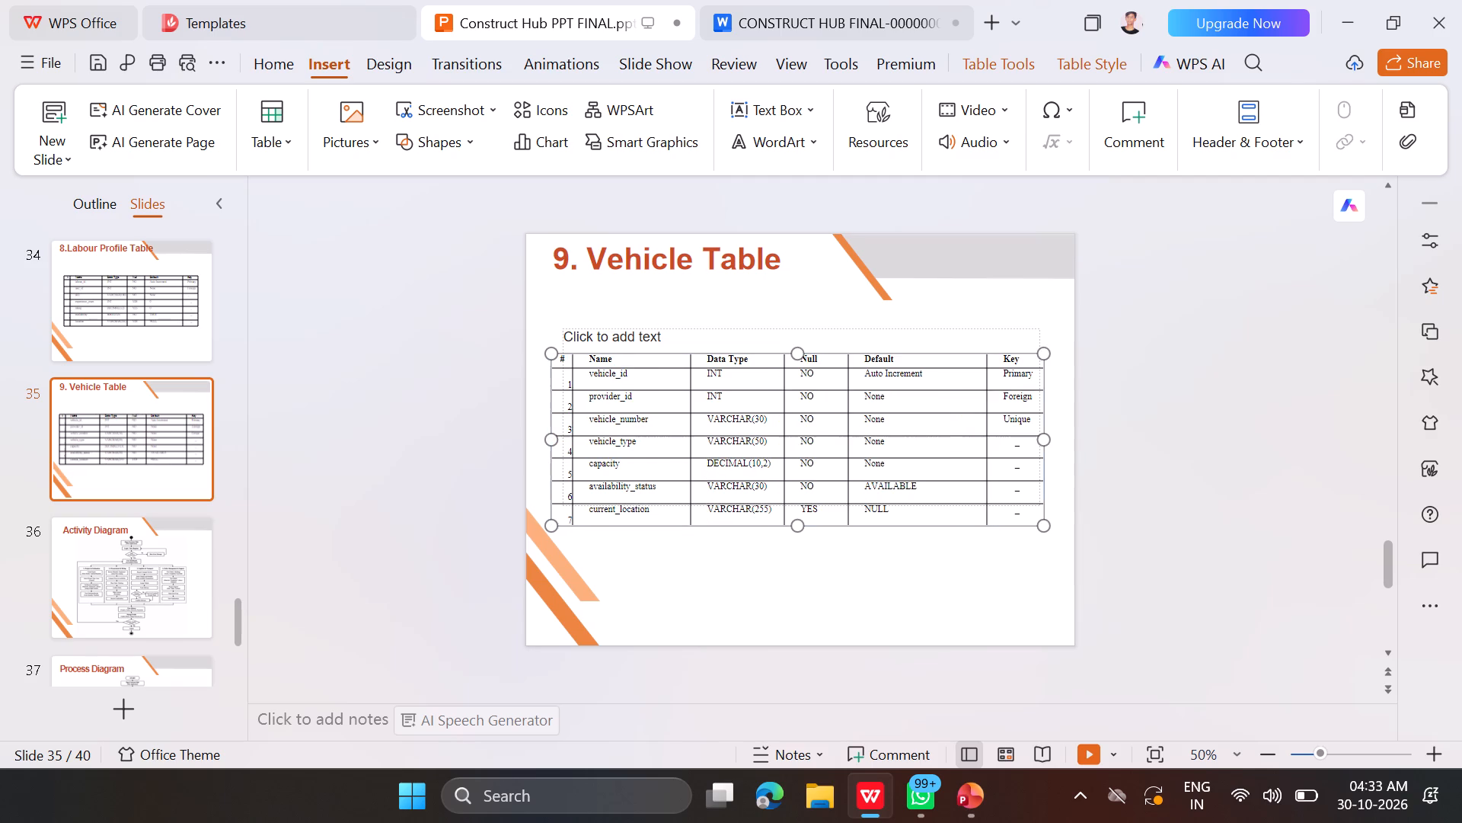
Copy the heading text "Payment Table" of section 4.6.15 in the report.
{"action": "left_click", "coordinate": [795, 14]}
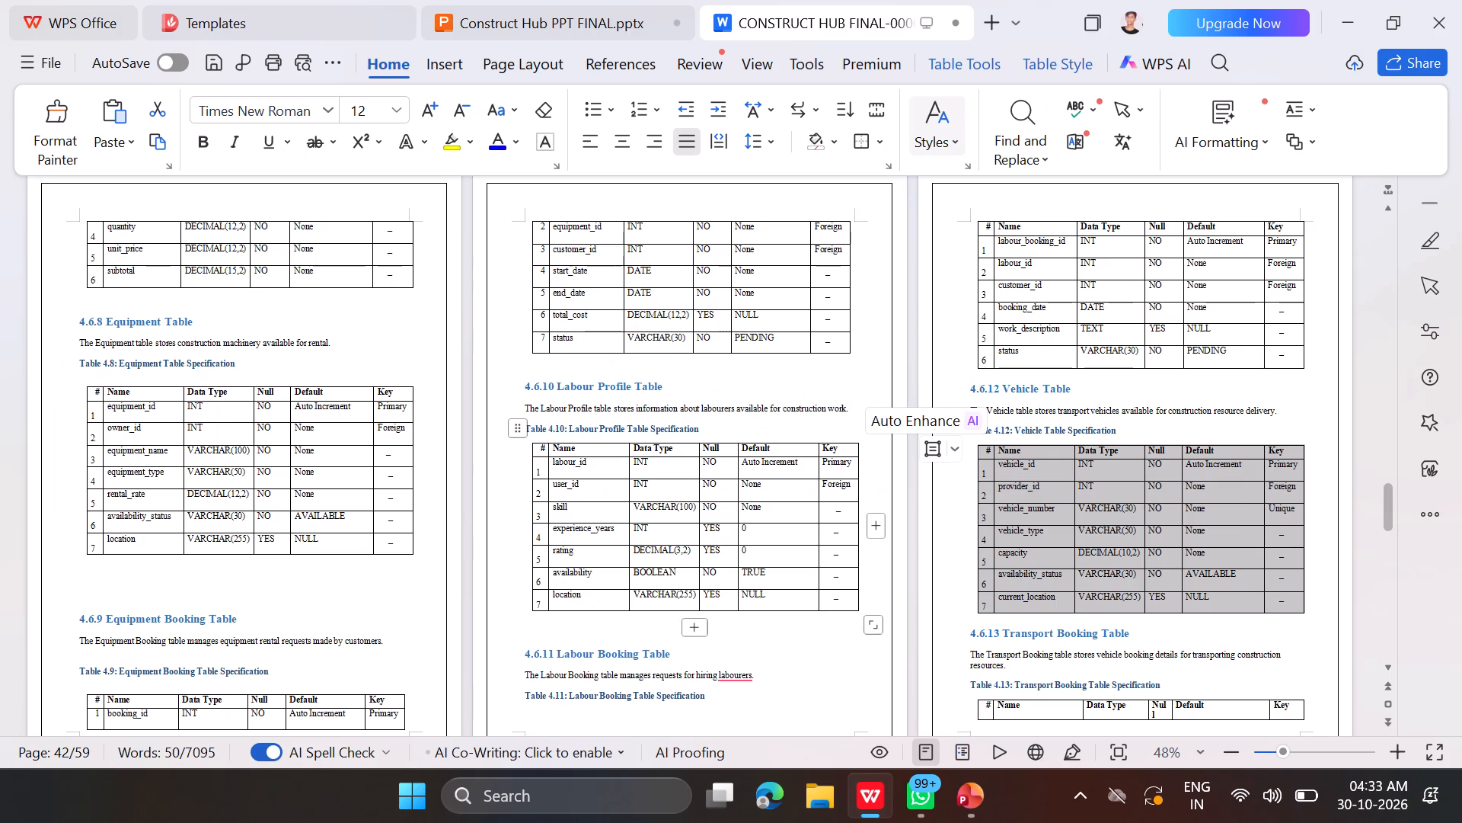
{"action": "scroll", "coordinate": [849, 536], "scroll_direction": "down", "scroll_amount": 4}
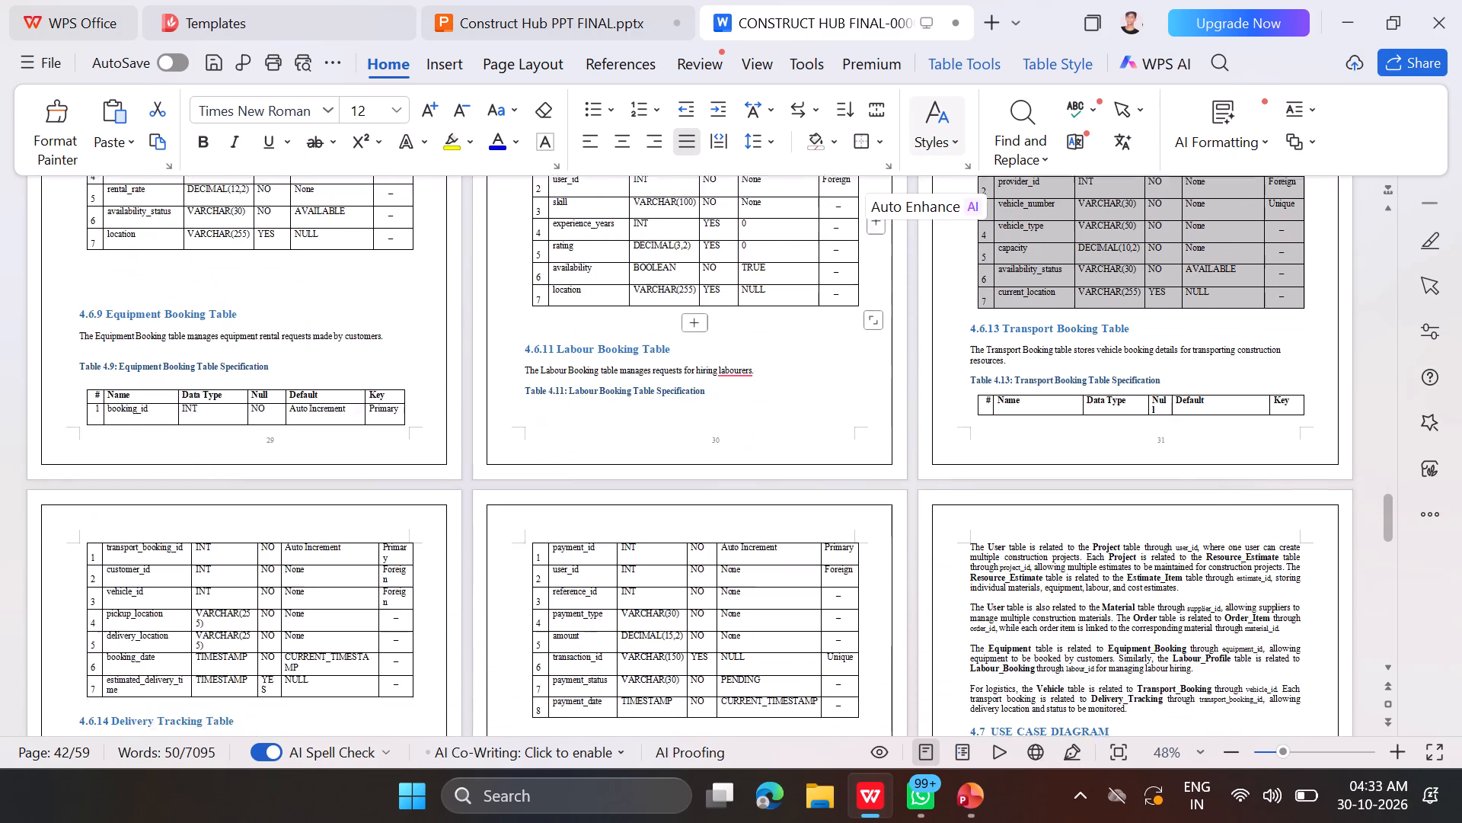
{"action": "scroll", "coordinate": [849, 536], "scroll_direction": "down", "scroll_amount": 3}
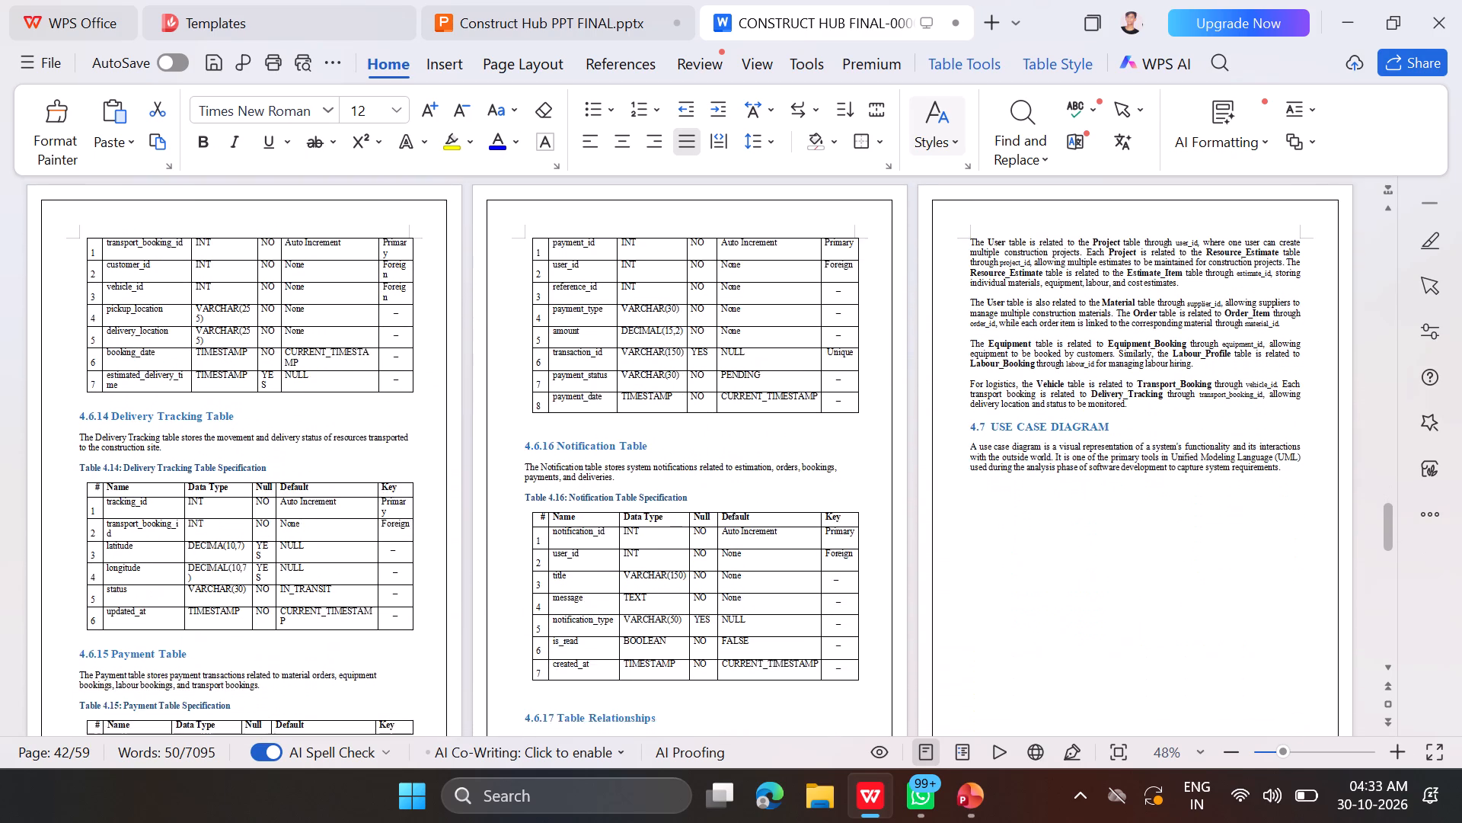
{"action": "scroll", "coordinate": [849, 536], "scroll_direction": "down", "scroll_amount": 1}
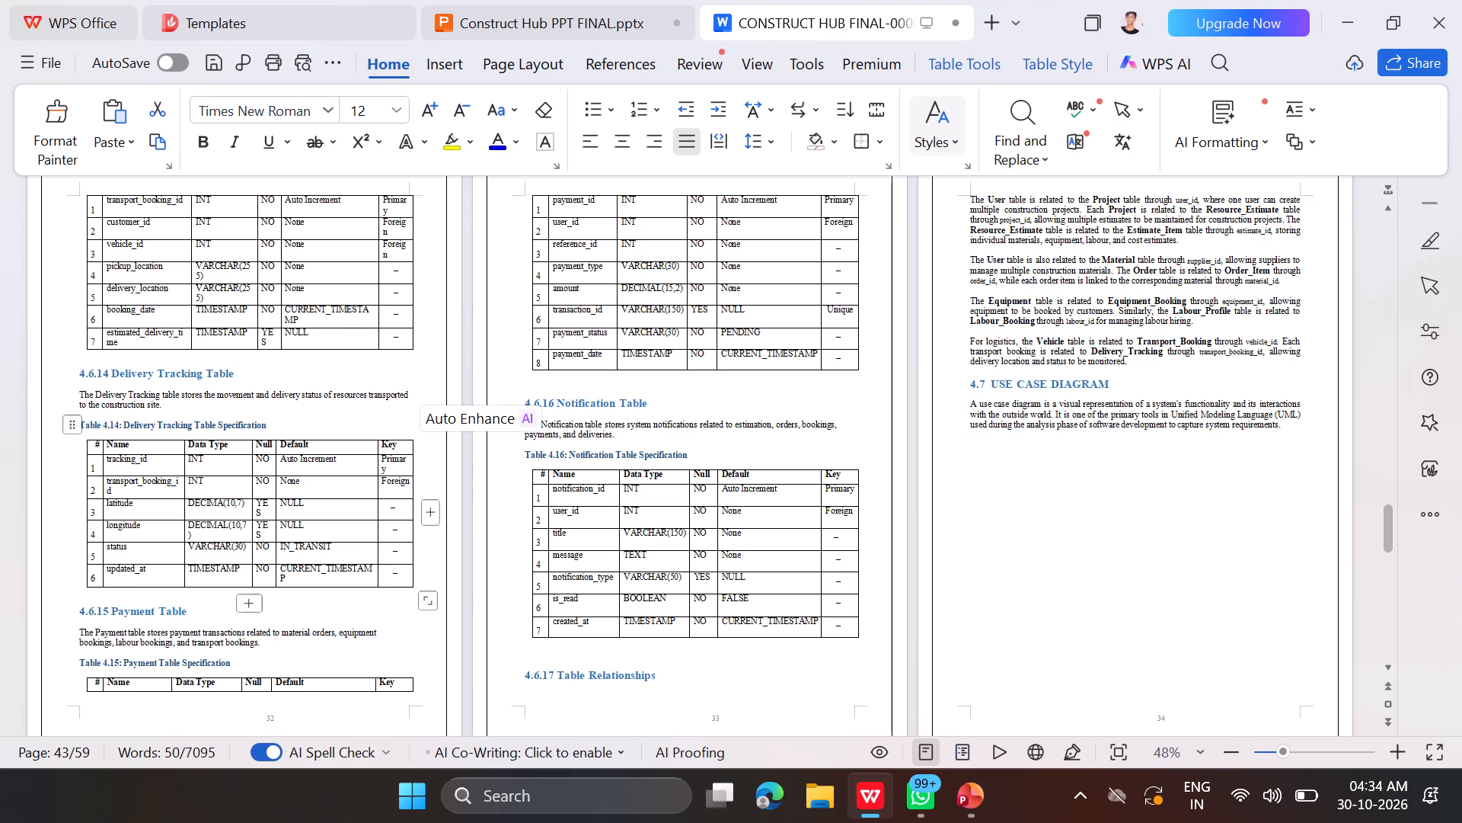
{"action": "scroll", "coordinate": [388, 473], "scroll_direction": "down", "scroll_amount": 1}
{"action": "left_click_drag", "start_coordinate": [190, 548], "coordinate": [147, 540]}
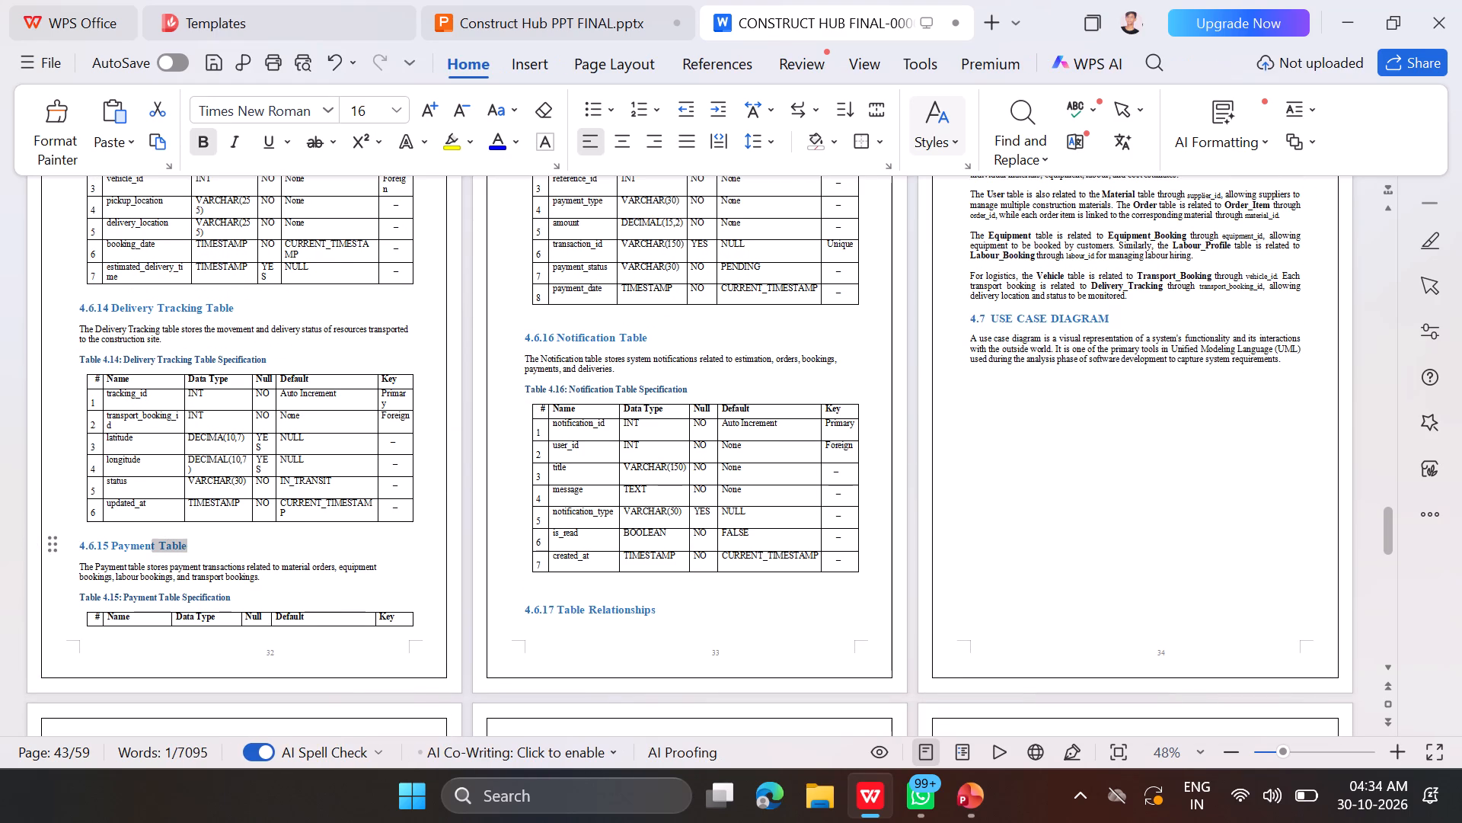
{"action": "left_click_drag", "start_coordinate": [147, 540], "coordinate": [111, 541]}
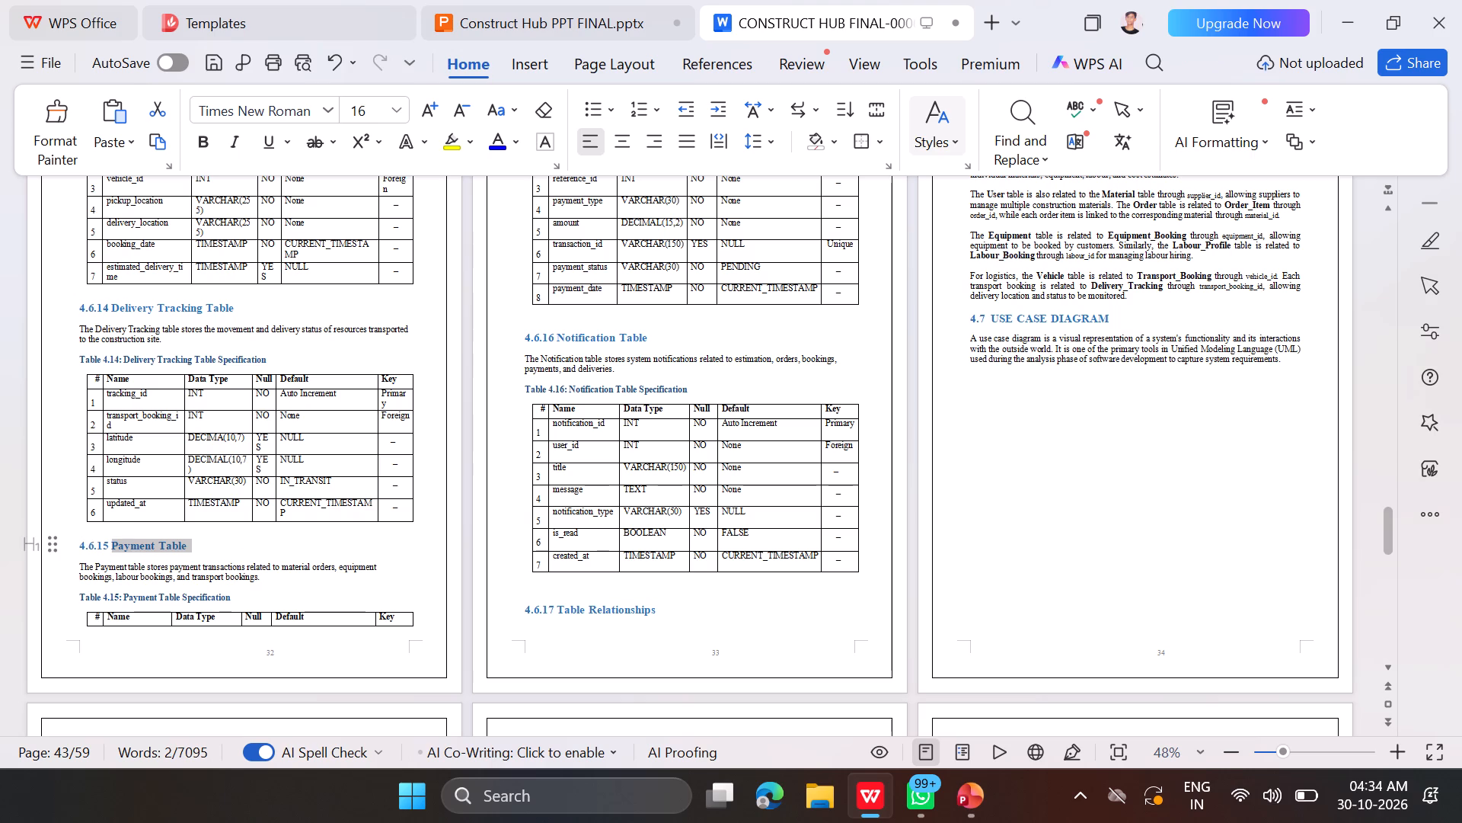
{"action": "key", "text": "ctrl+c"}
Add a Title and Content slide after slide 35 in the presentation and title it "10.Payment Table".
{"action": "left_click", "coordinate": [551, 17]}
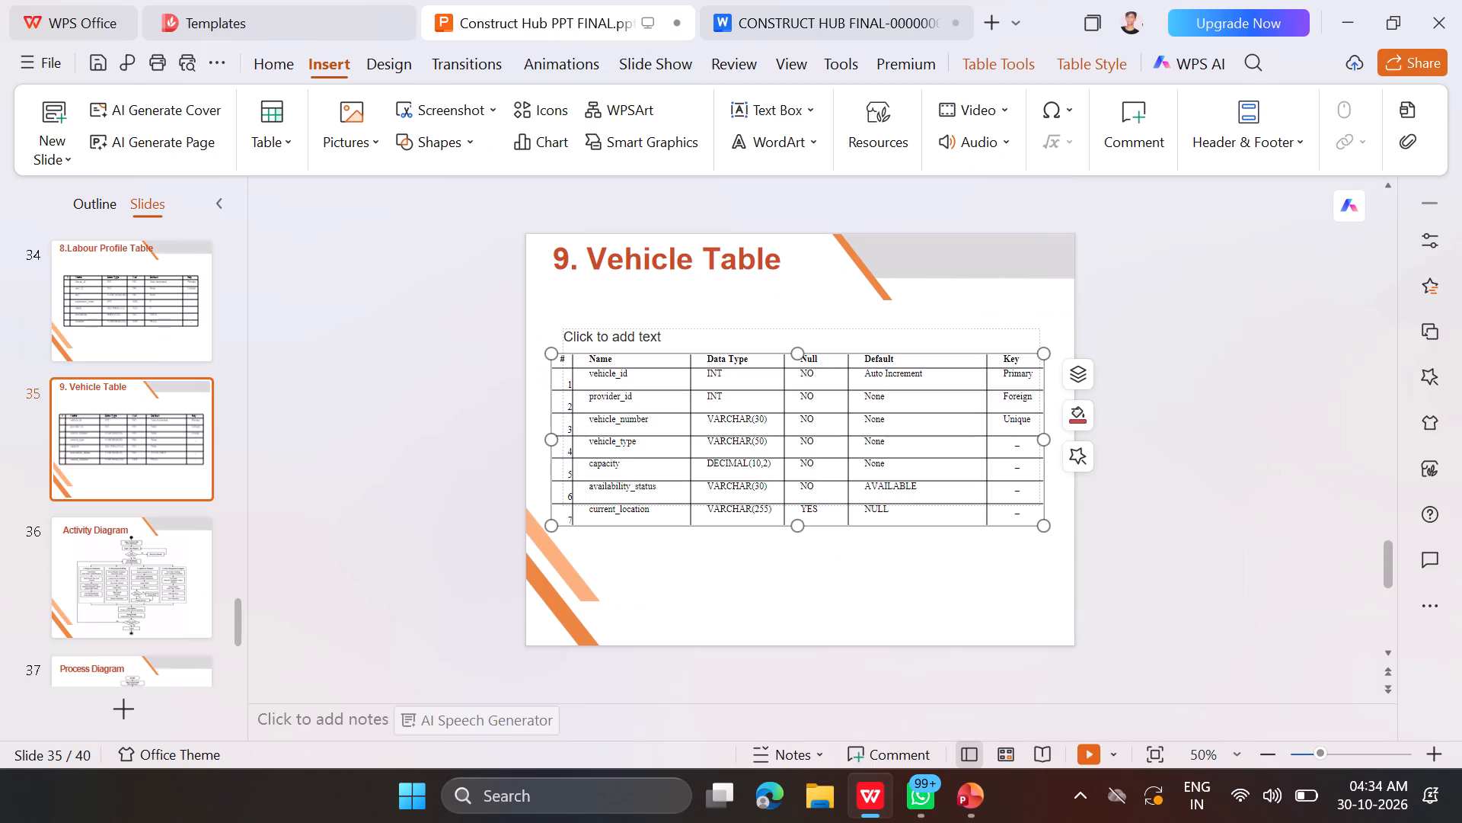
{"action": "left_click", "coordinate": [754, 552]}
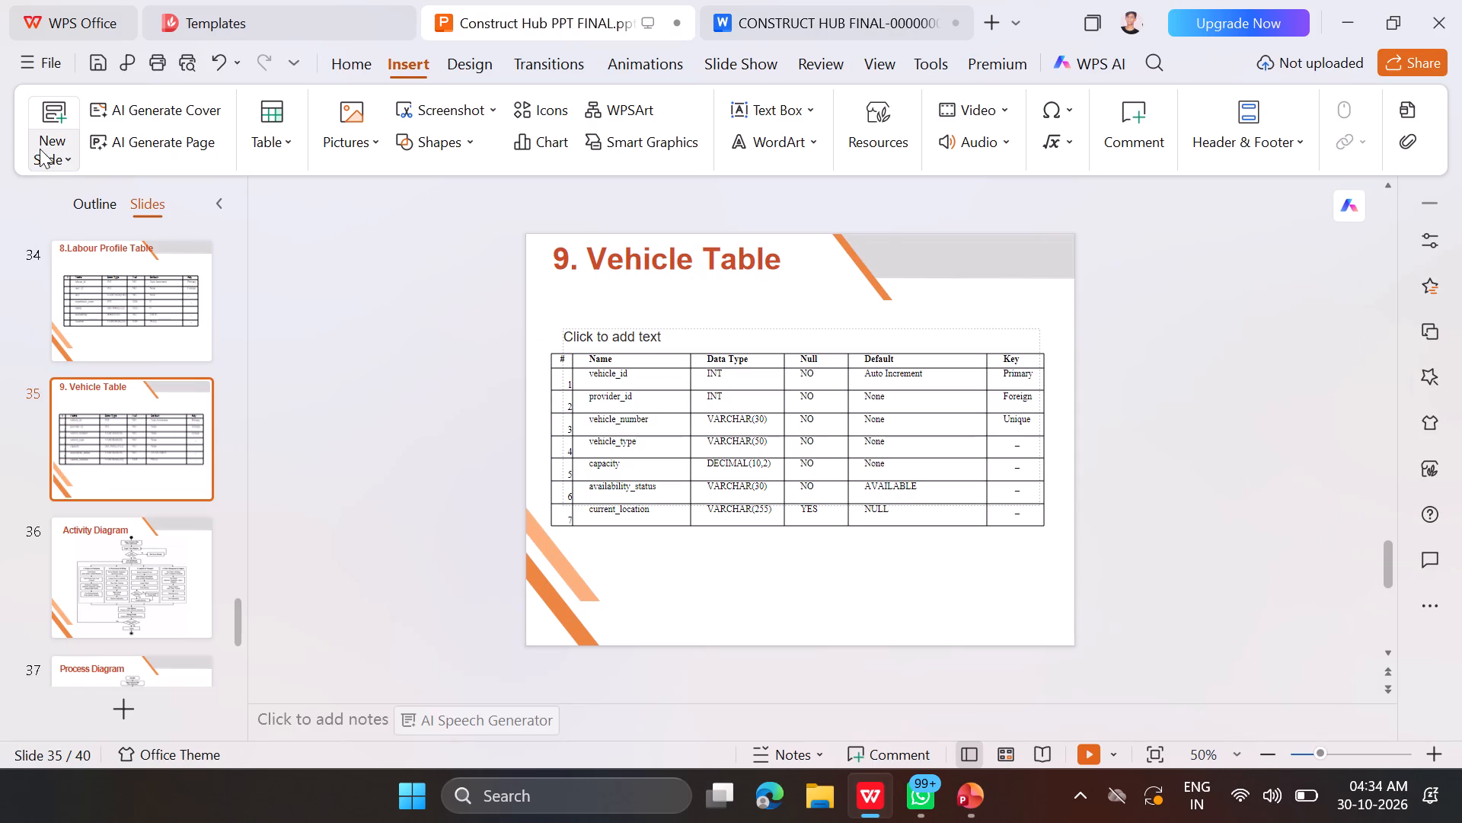
{"action": "left_click", "coordinate": [47, 152]}
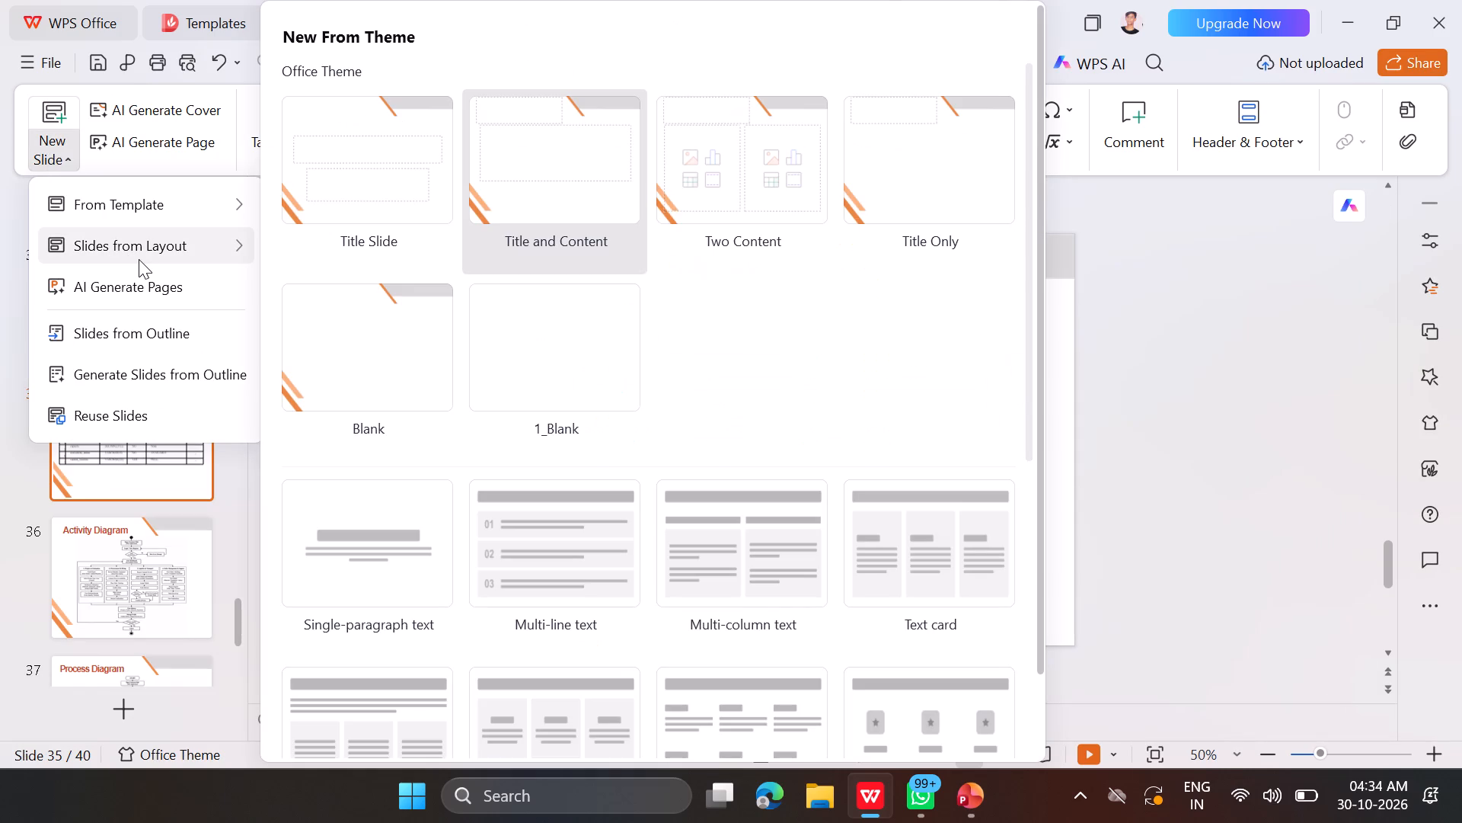
{"action": "left_click", "coordinate": [525, 211]}
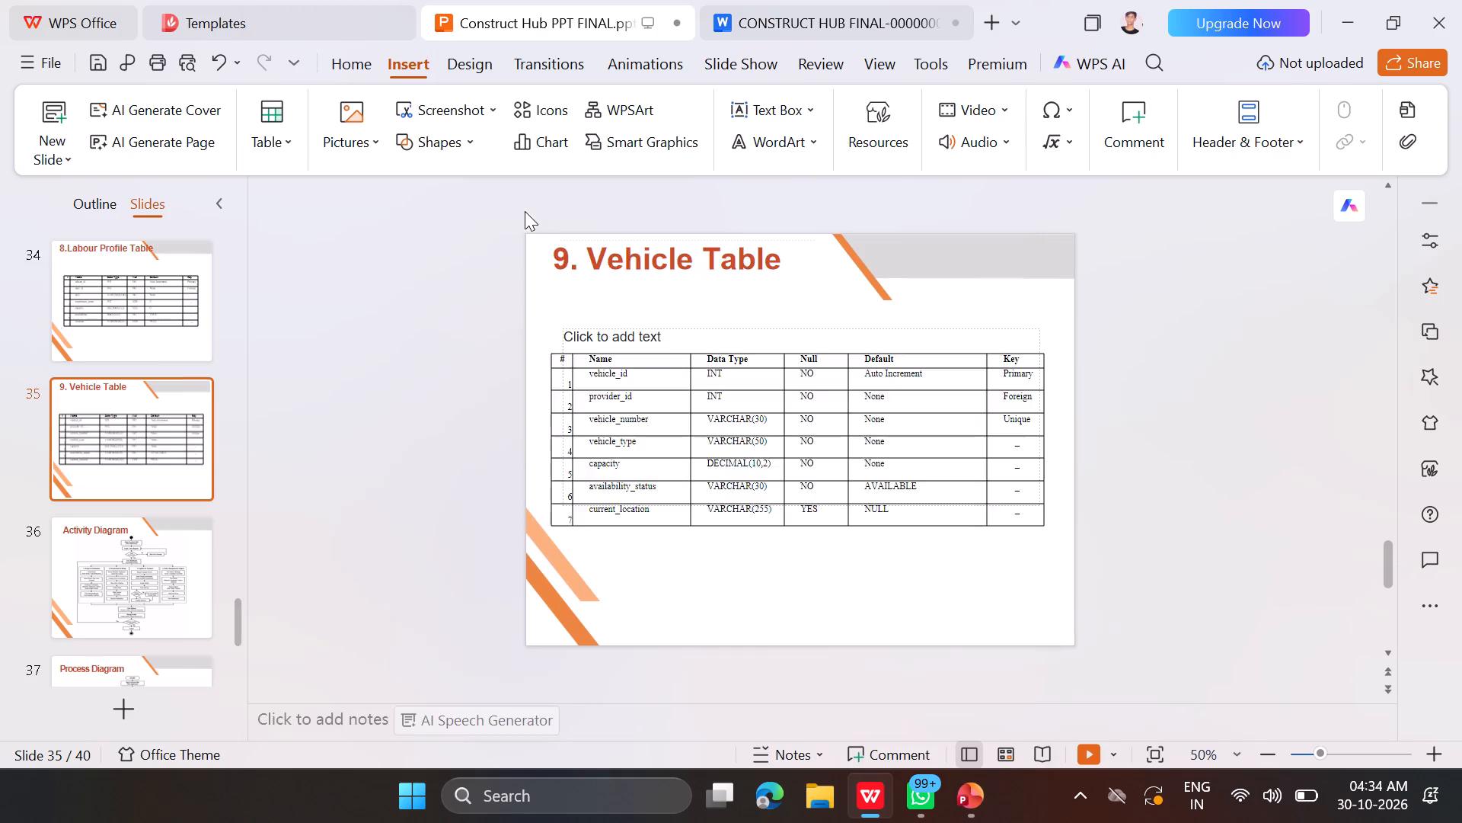
{"action": "left_click", "coordinate": [790, 258]}
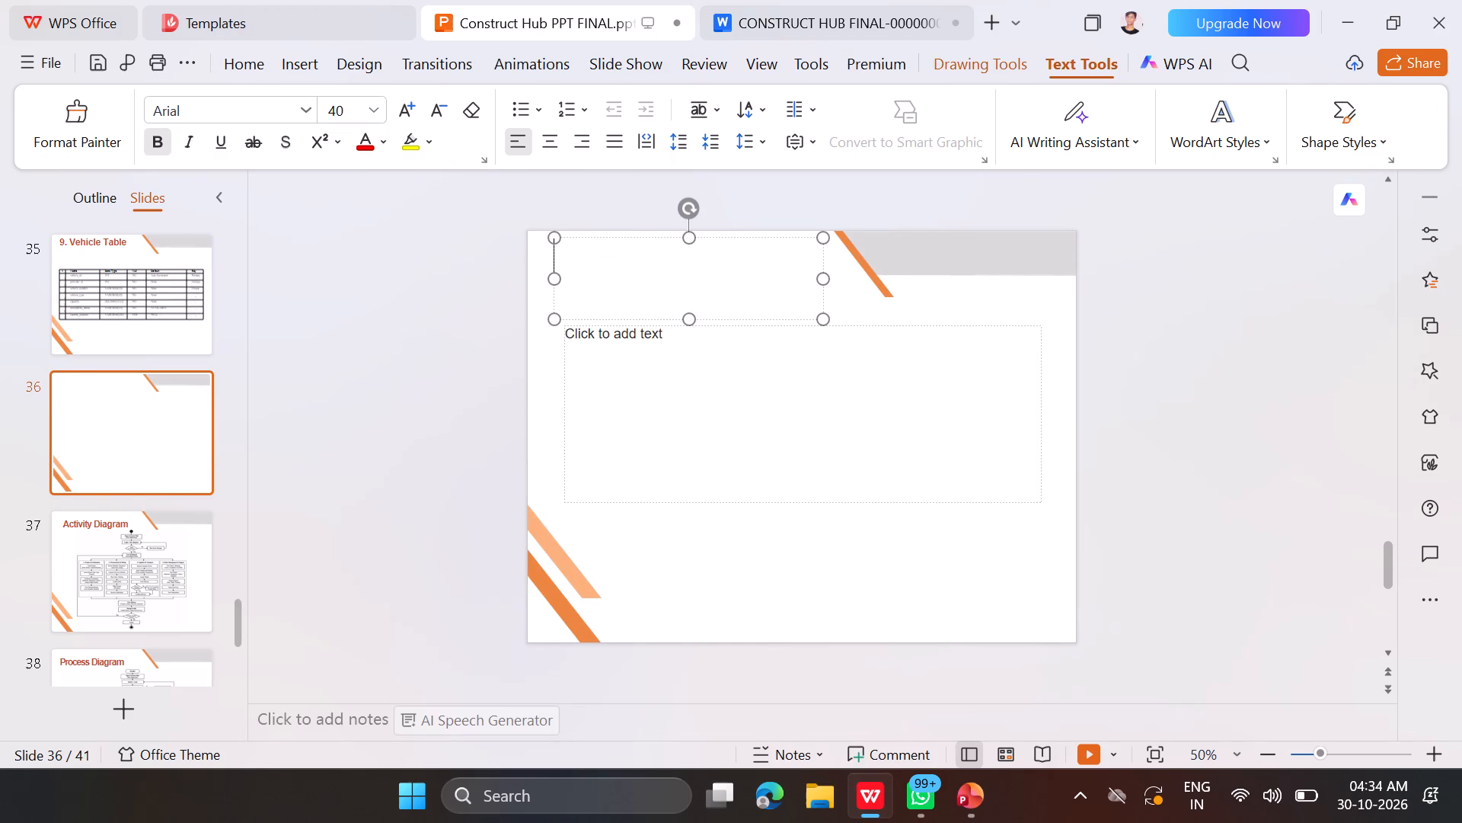
{"action": "type", "text": "10"}
{"action": "key", "text": "period"}
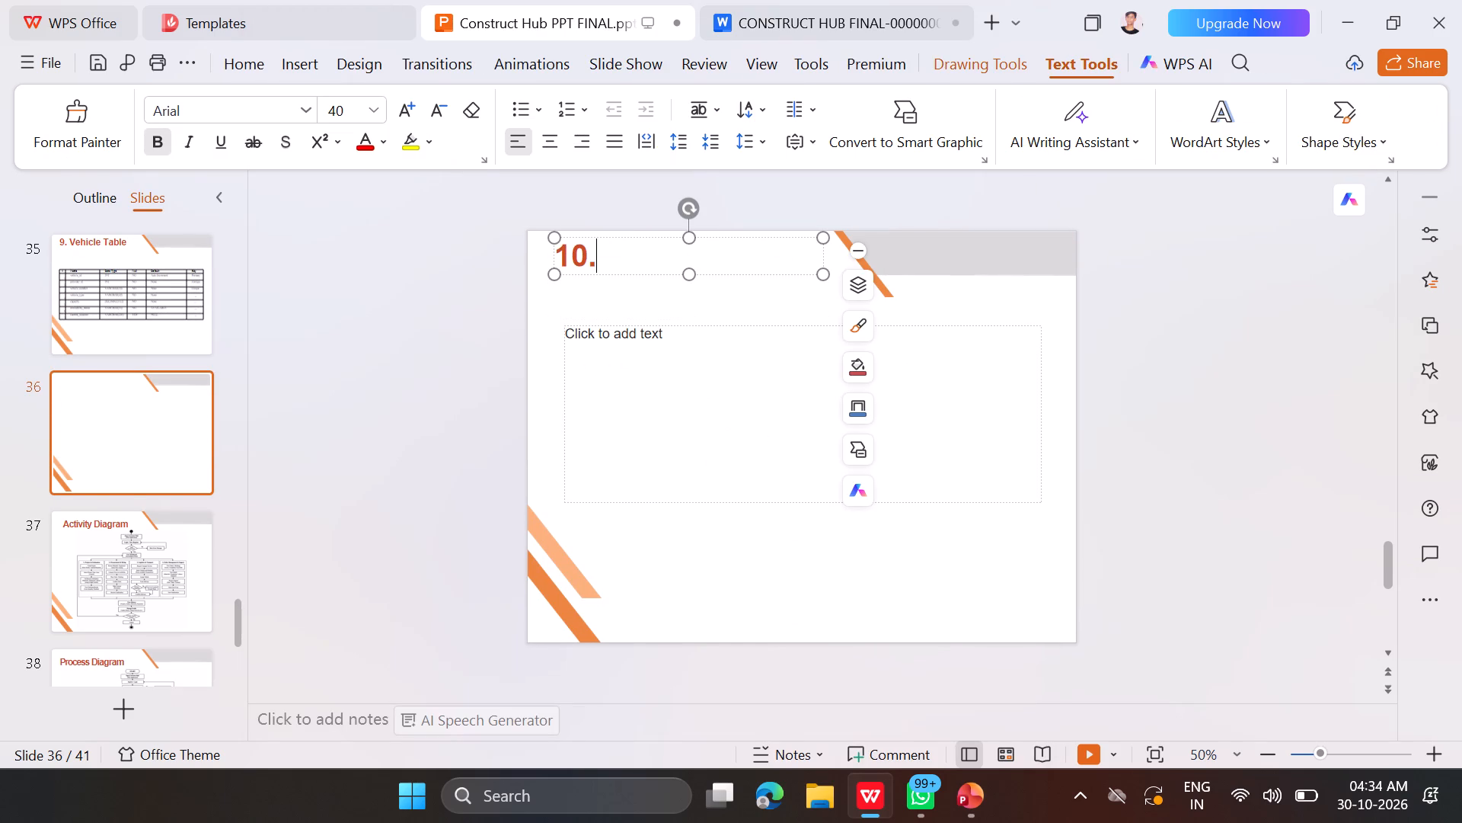
{"action": "key", "text": "ctrl+v"}
Copy the Payment Table specification (Table 4.15), including its header row, from the report and paste it onto slide 36.
{"action": "left_click", "coordinate": [780, 381]}
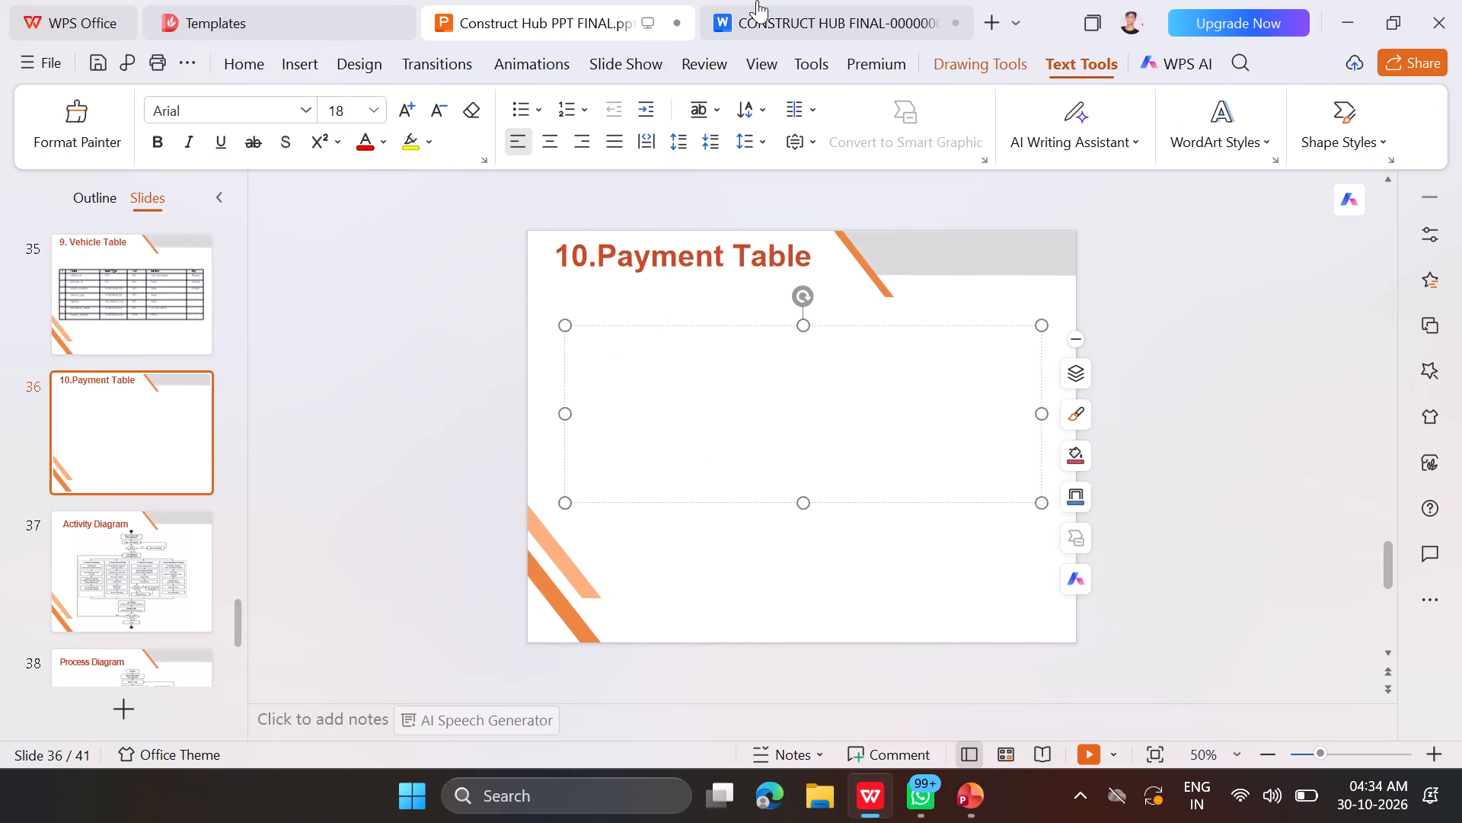
{"action": "left_click", "coordinate": [786, 2]}
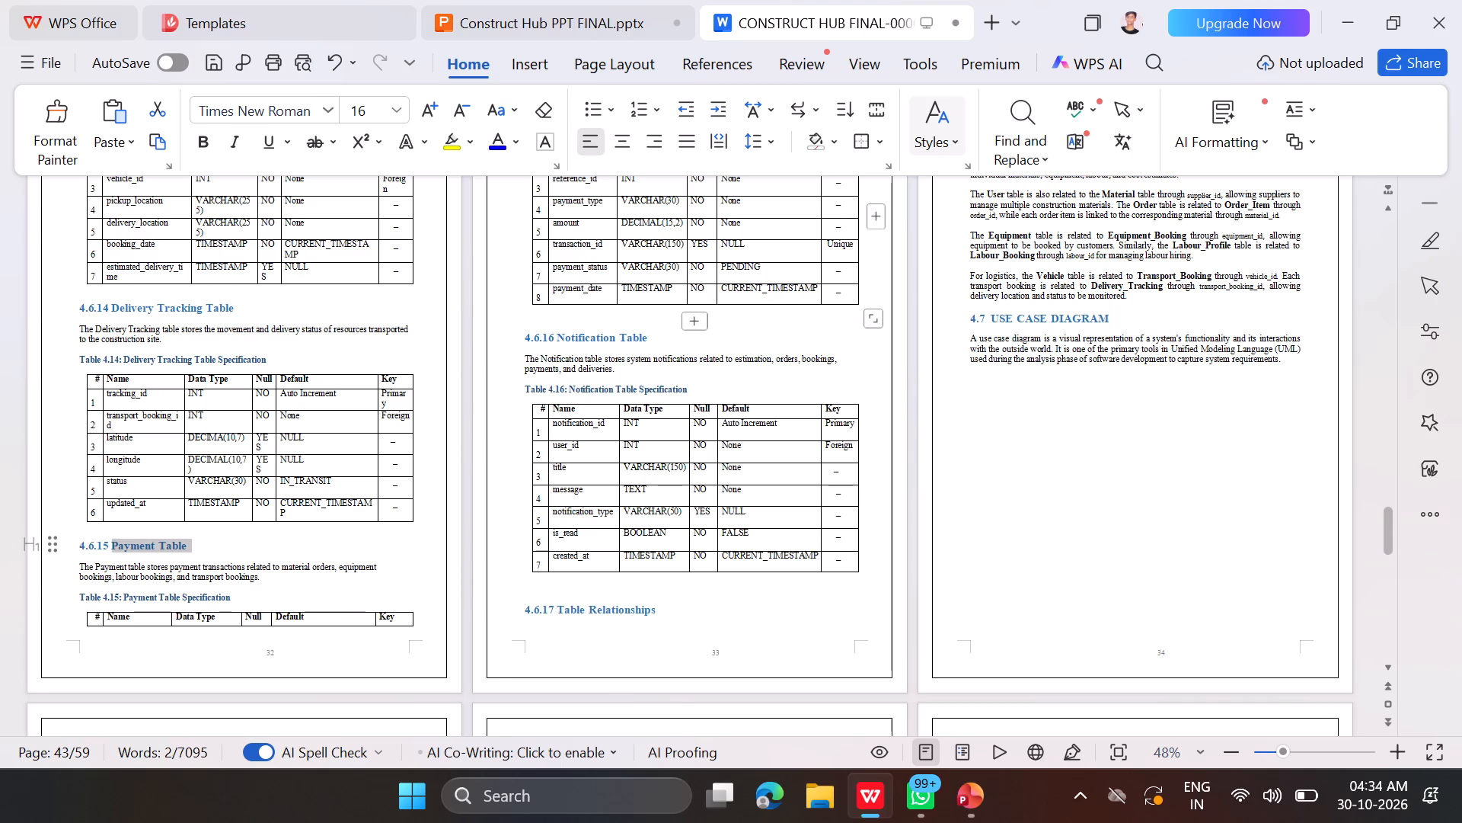
{"action": "left_click_drag", "start_coordinate": [848, 300], "coordinate": [113, 631]}
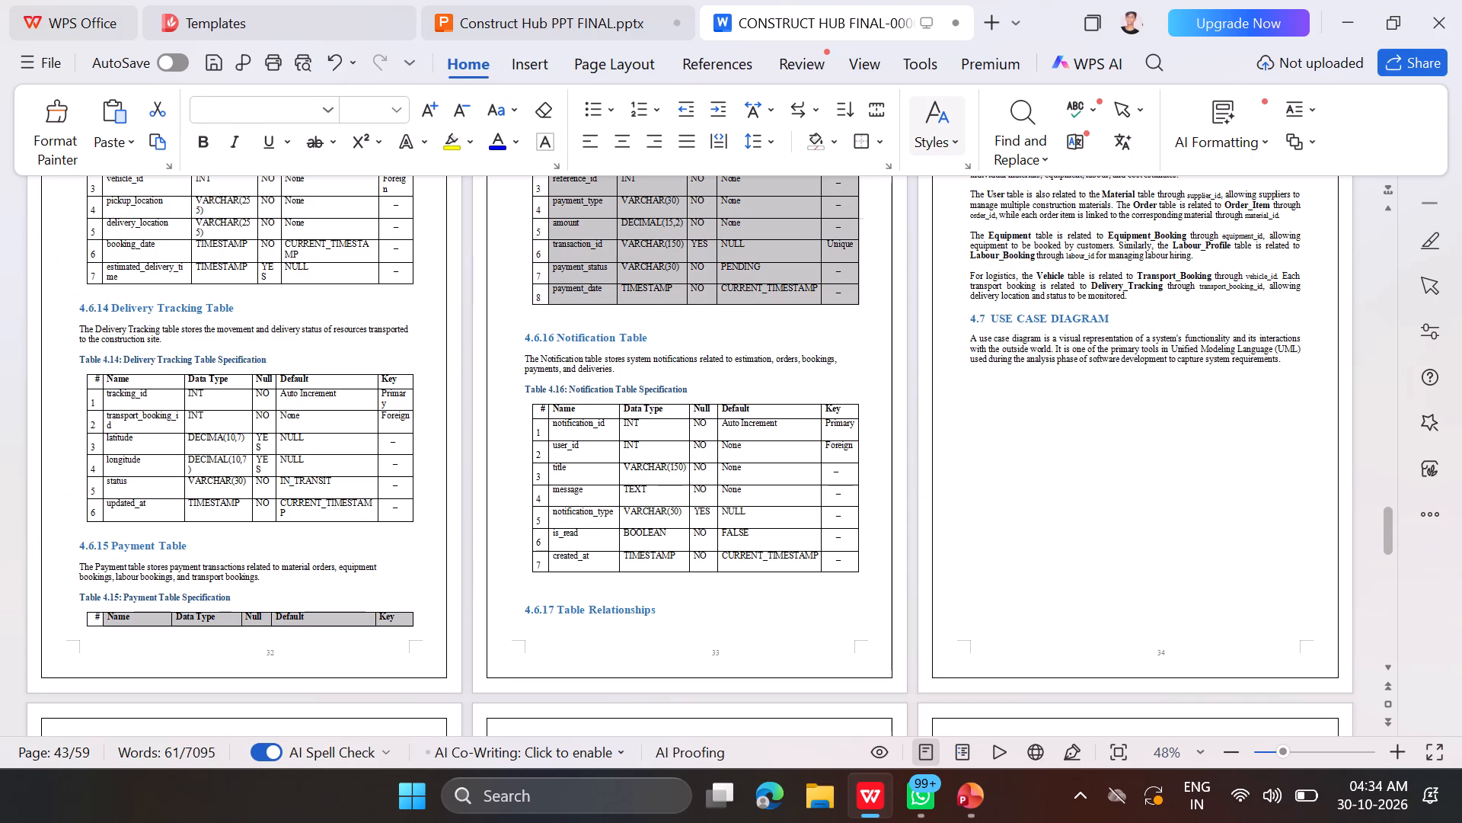
{"action": "left_click_drag", "start_coordinate": [113, 631], "coordinate": [89, 620]}
{"action": "key", "text": "ctrl+c"}
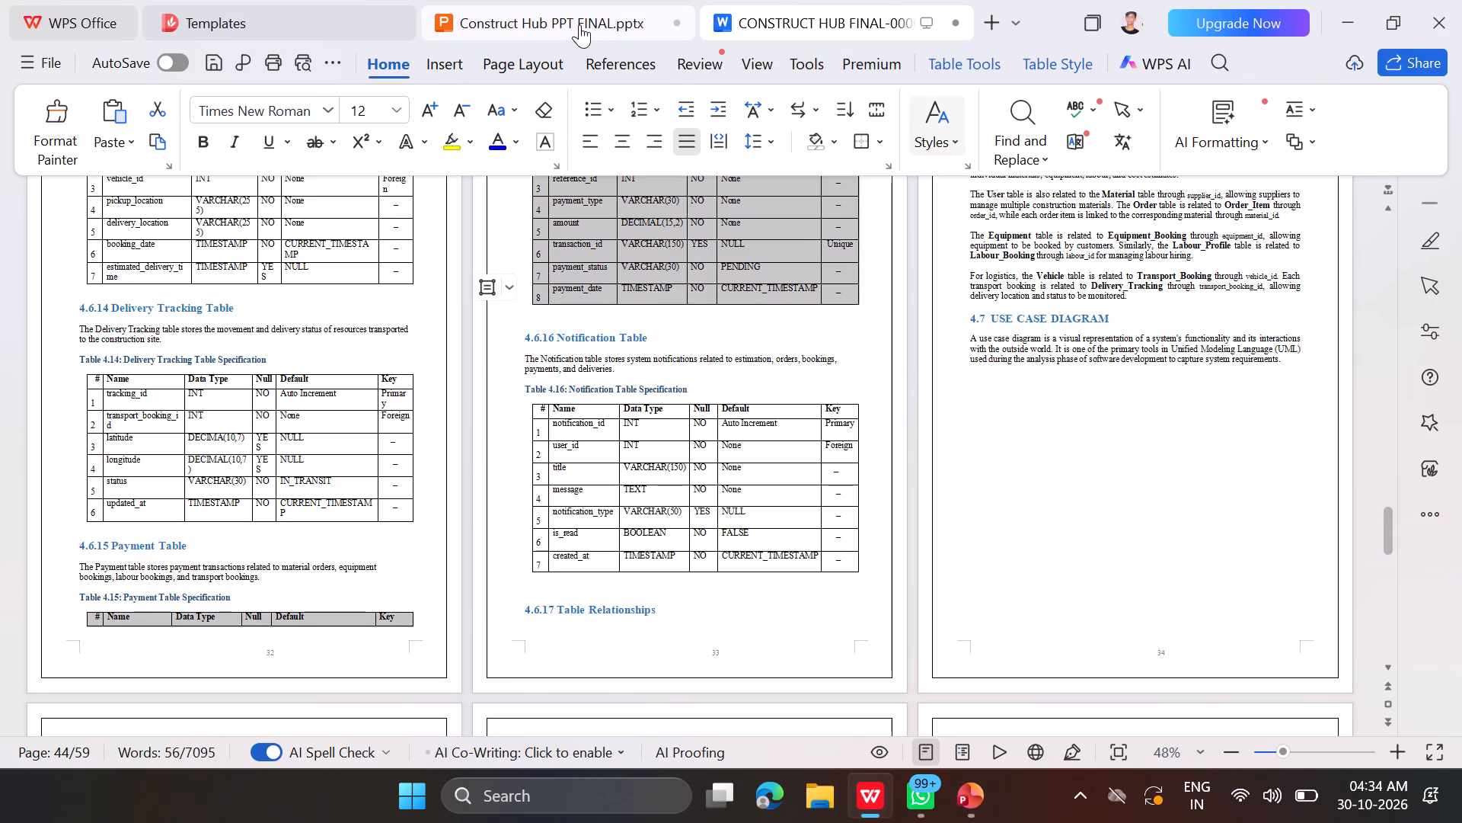
{"action": "left_click", "coordinate": [579, 24]}
{"action": "key", "text": "ctrl+v"}
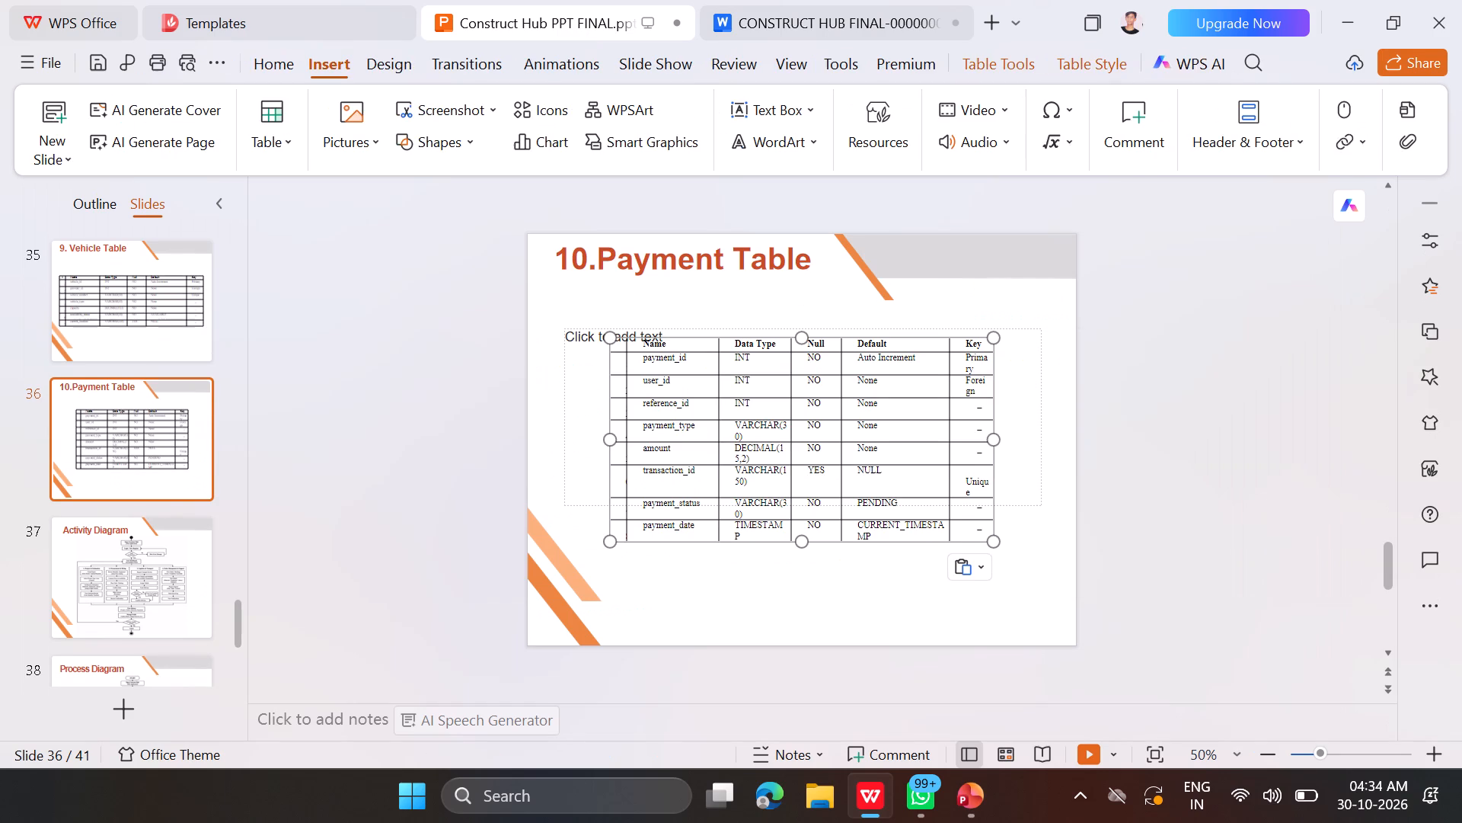
Fill the empty text placeholder behind the payment table on slide 36 with a blank space to remove its prompt text.
{"action": "left_click", "coordinate": [579, 403]}
{"action": "key", "text": "space"}
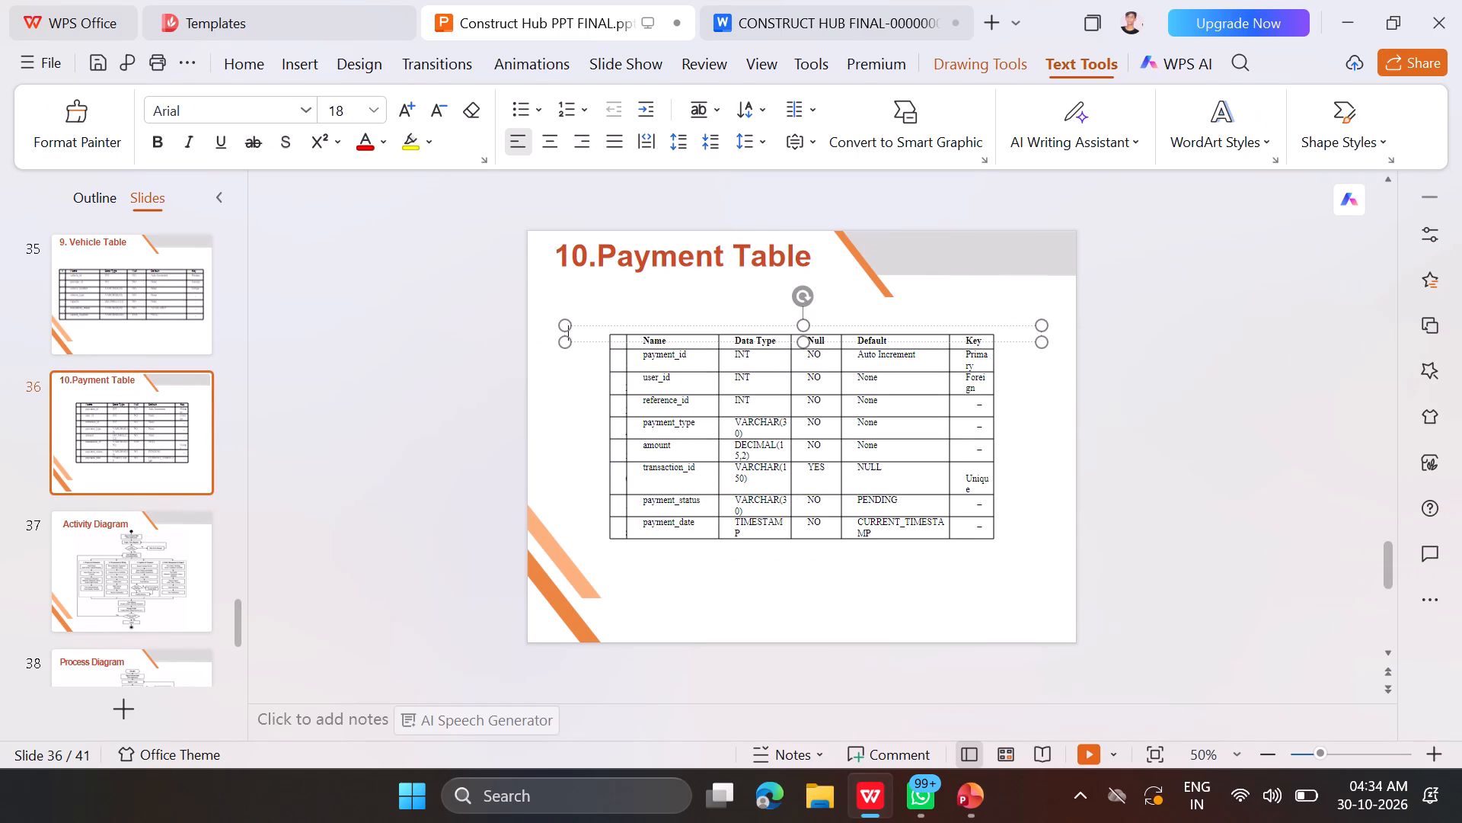
{"action": "scroll", "coordinate": [579, 403], "scroll_direction": "up", "scroll_amount": 1}
{"action": "scroll", "coordinate": [579, 403], "scroll_direction": "down", "scroll_amount": 1}
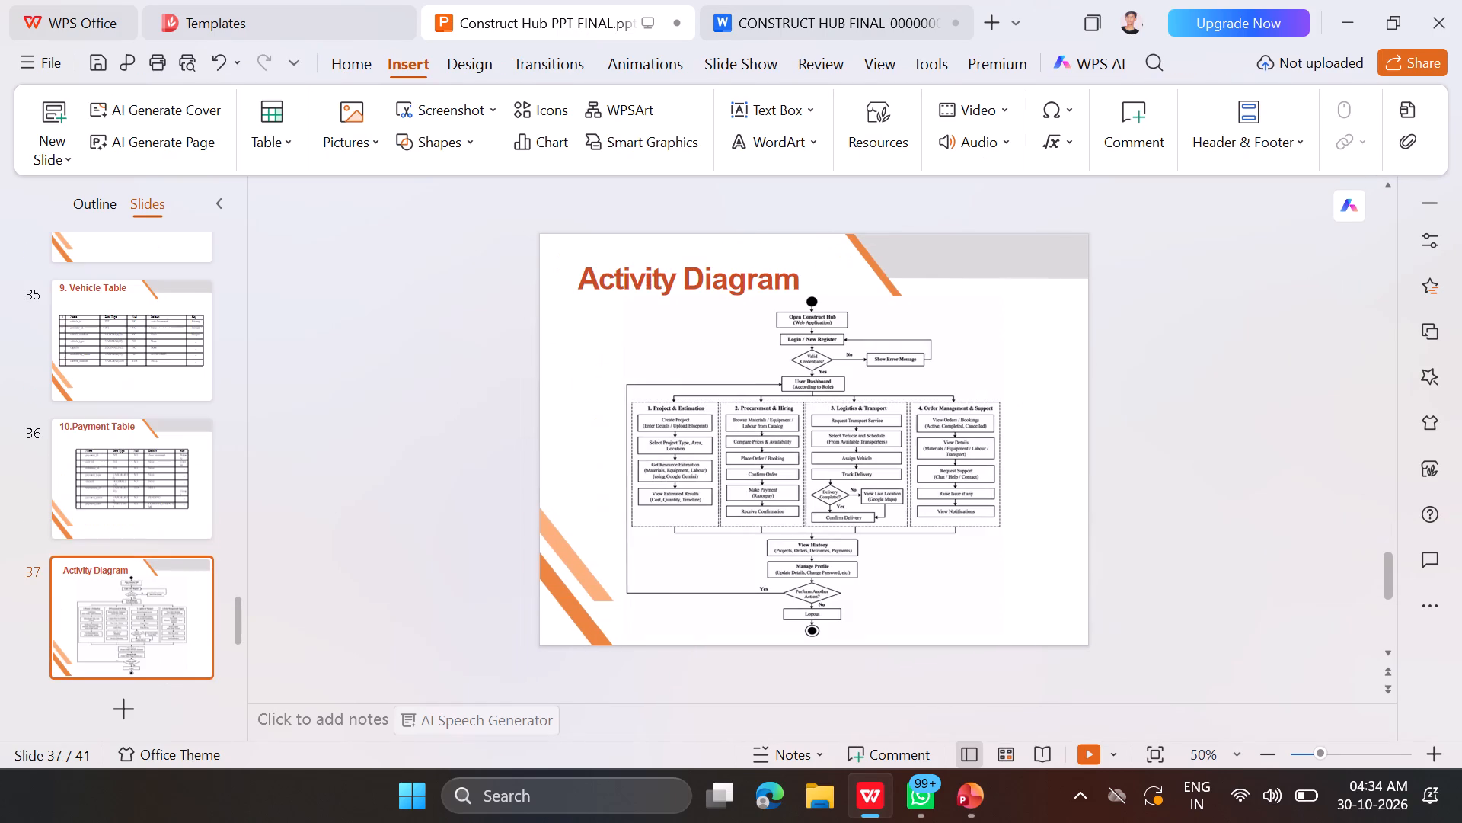
{"action": "scroll", "coordinate": [579, 403], "scroll_direction": "up", "scroll_amount": 1}
{"action": "scroll", "coordinate": [579, 403], "scroll_direction": "down", "scroll_amount": 1}
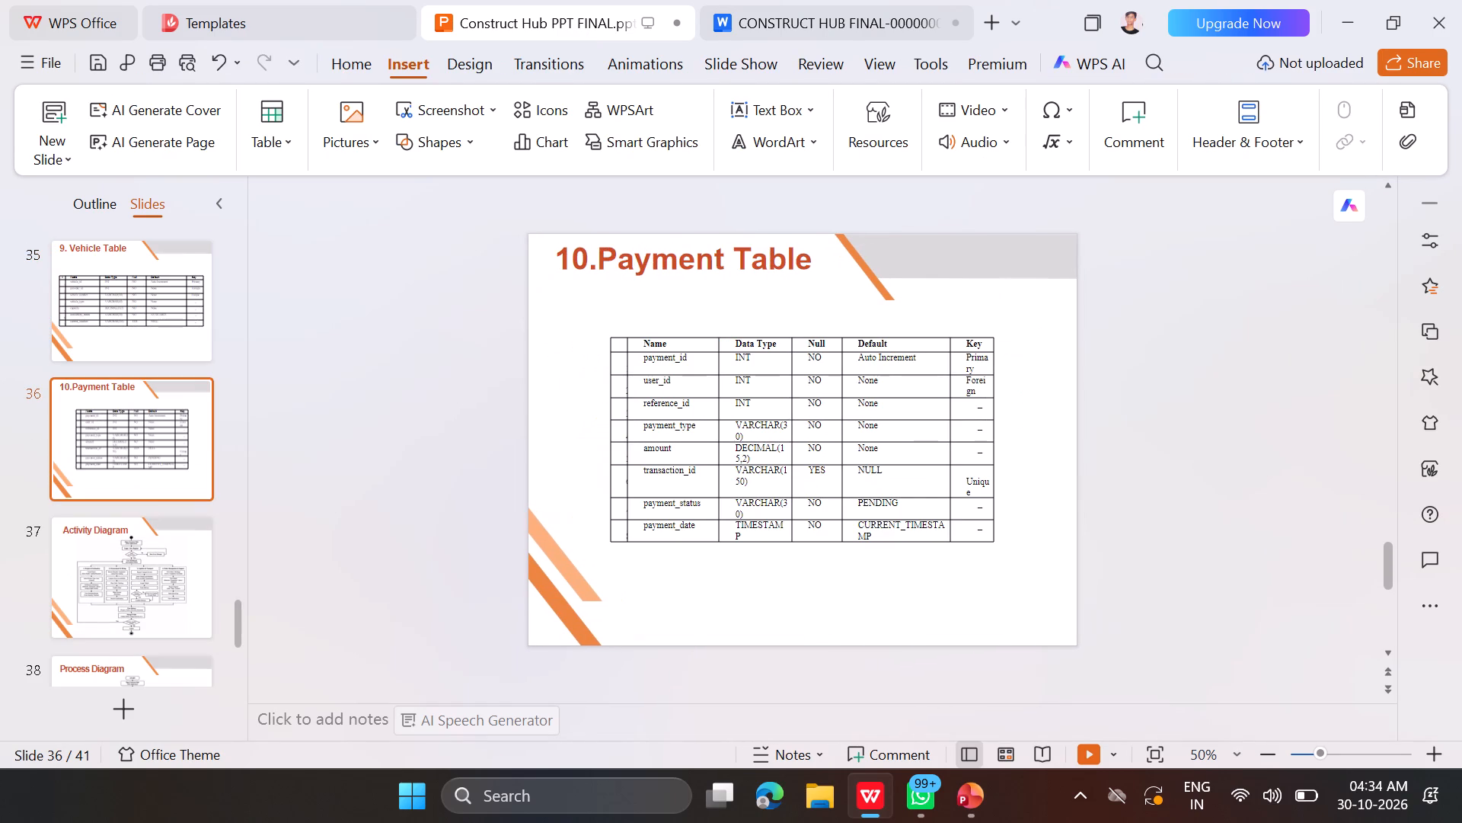
Copy the heading text "Notification Table" of section 4.6.16 in the report.
{"action": "left_click", "coordinate": [819, 28]}
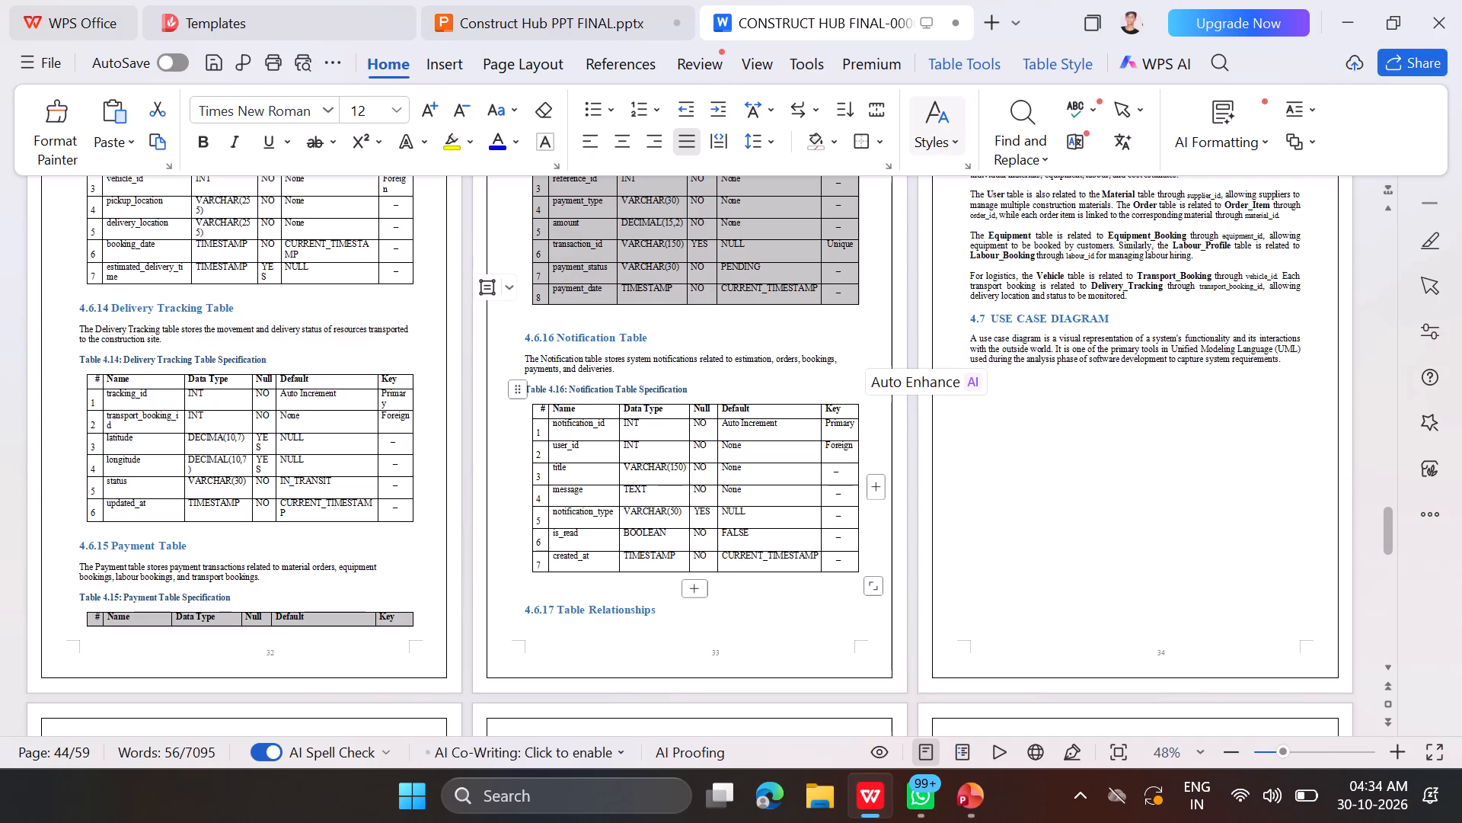
{"action": "left_click_drag", "start_coordinate": [681, 340], "coordinate": [651, 340]}
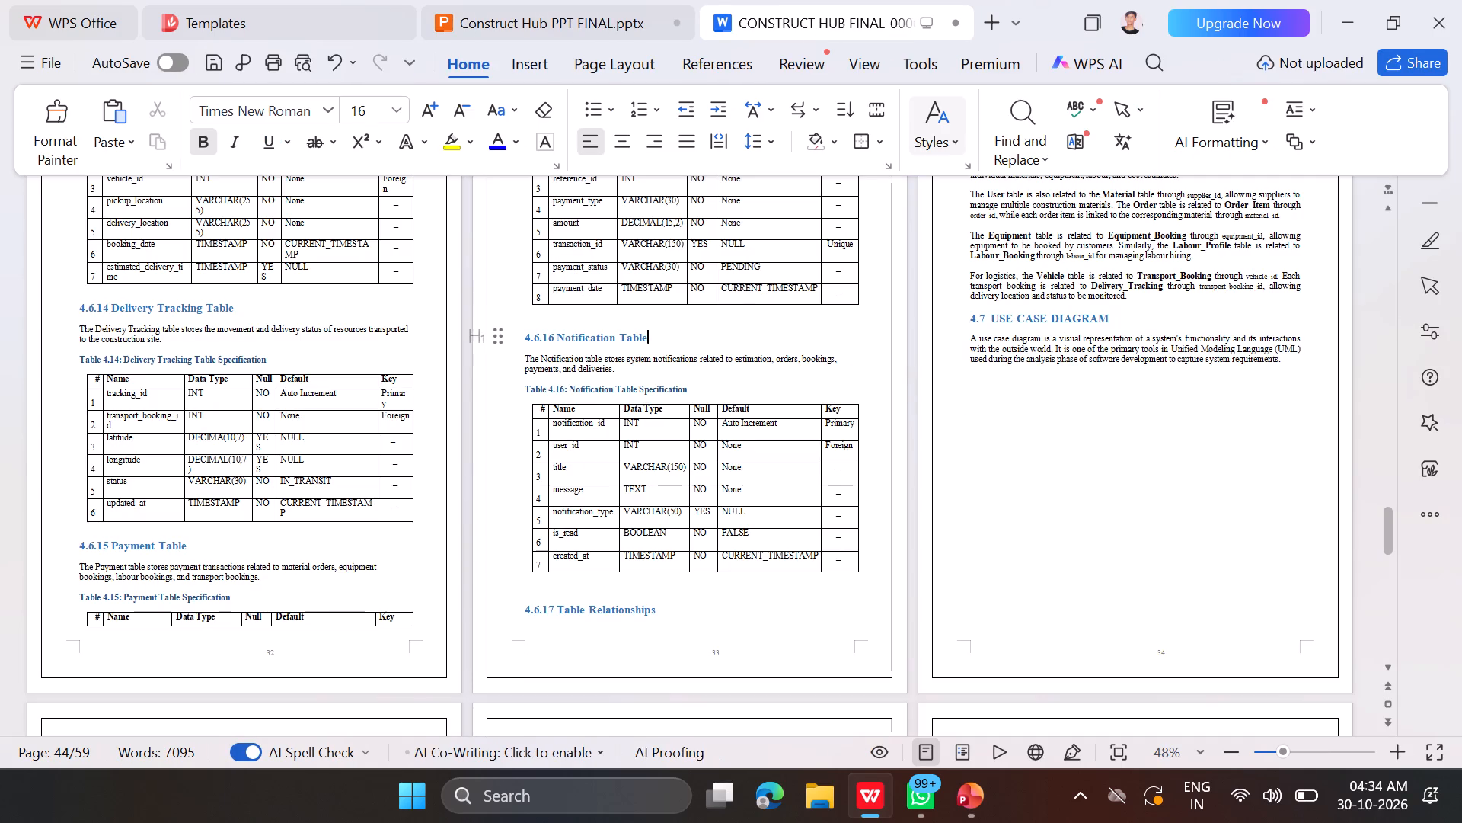
{"action": "left_click_drag", "start_coordinate": [651, 340], "coordinate": [555, 337]}
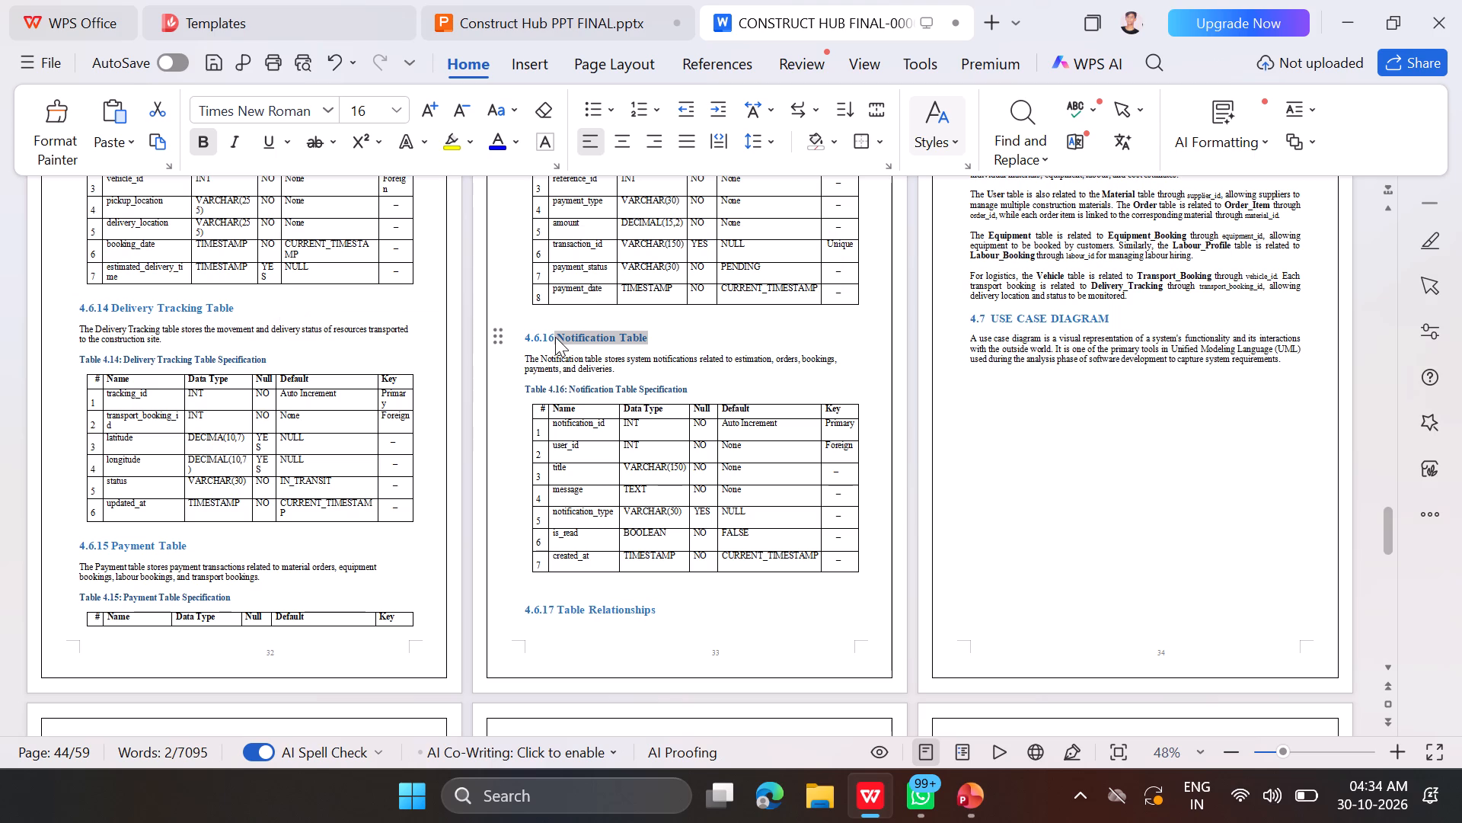
{"action": "key", "text": "ctrl+c"}
Add a Title and Content slide after slide 36 in the presentation and title it "11. Notification Table".
{"action": "left_click", "coordinate": [630, 2]}
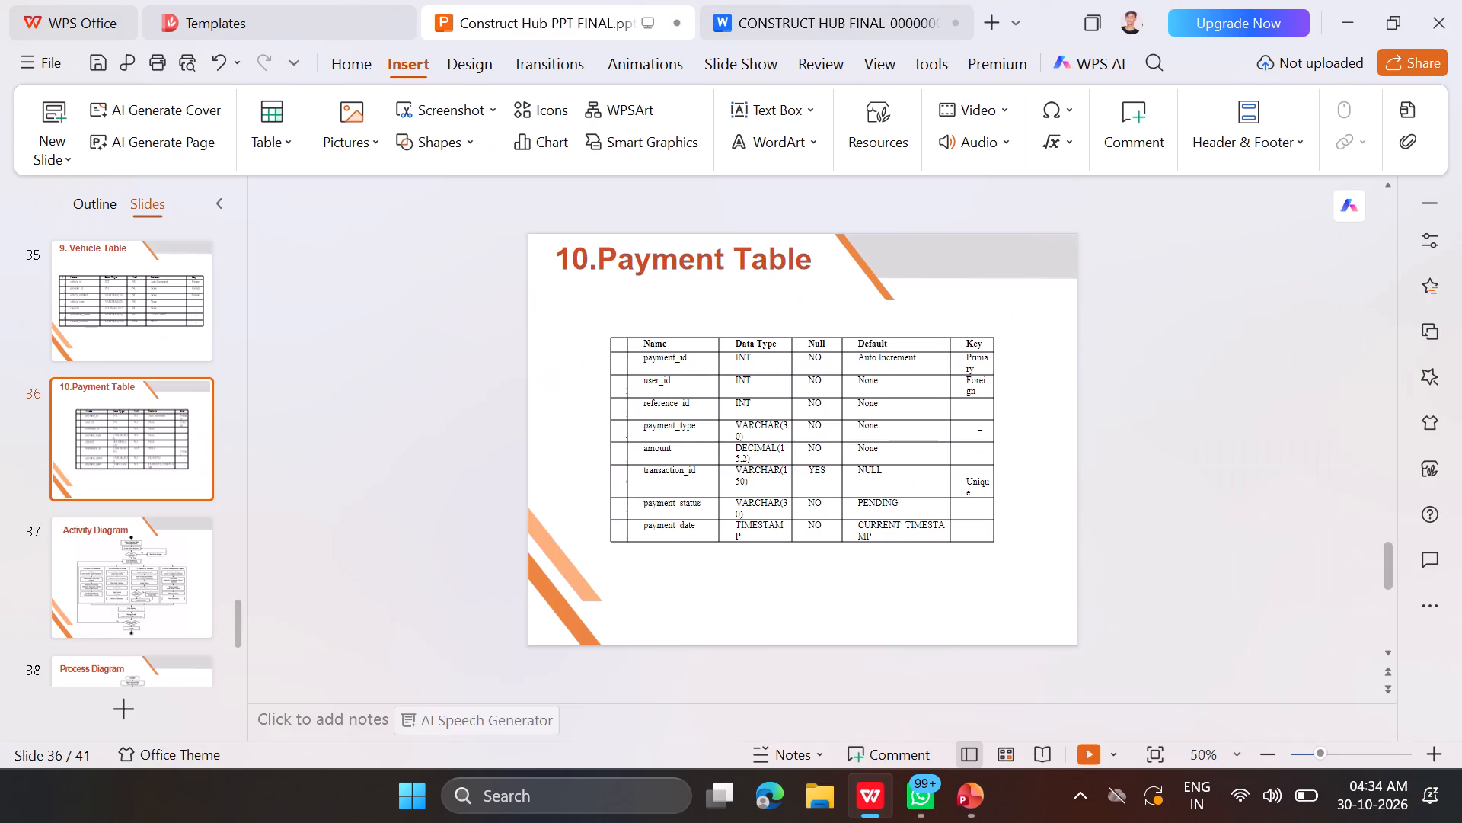
{"action": "left_click", "coordinate": [43, 155]}
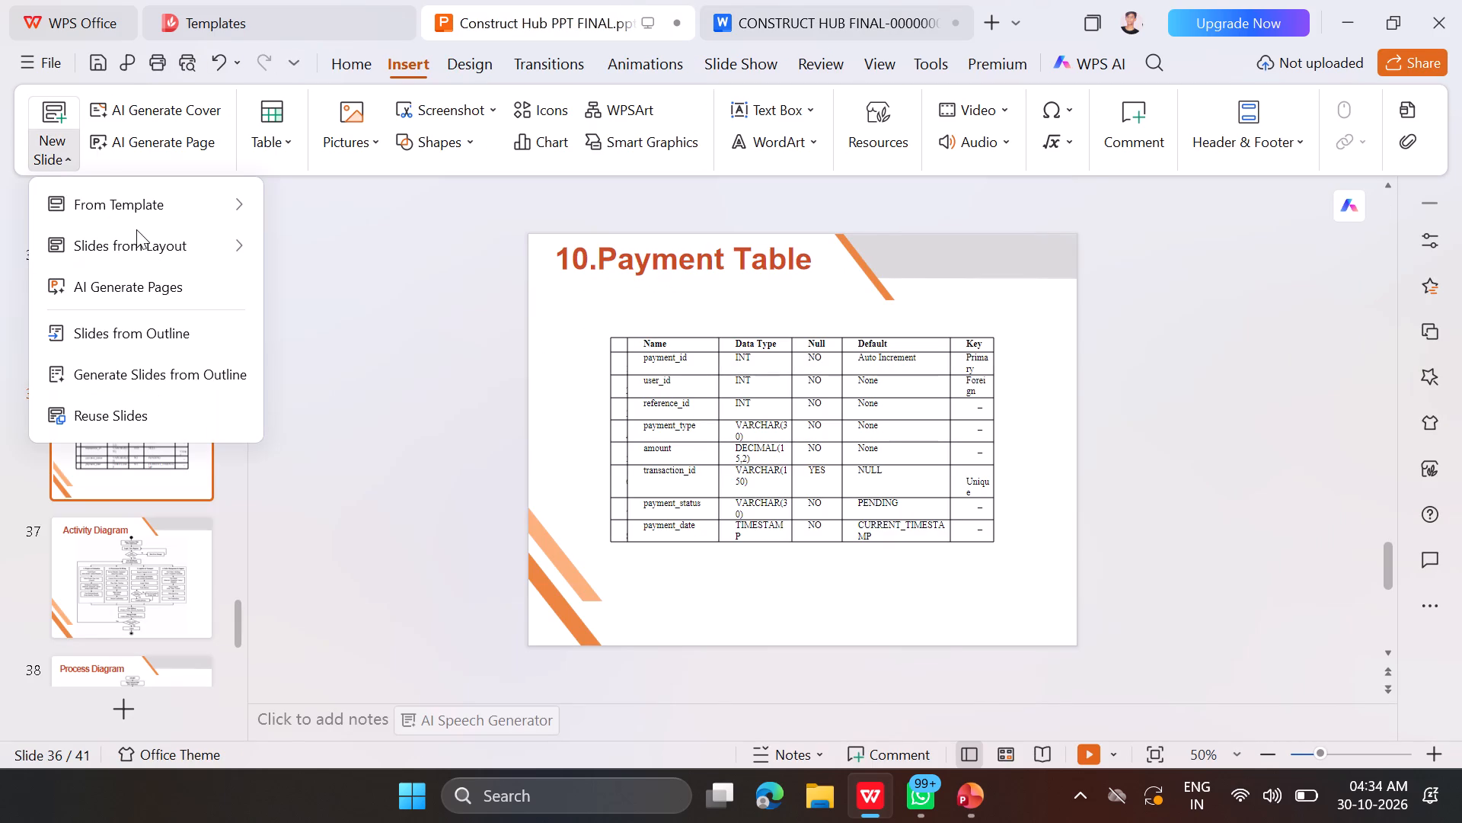
{"action": "left_click", "coordinate": [518, 193]}
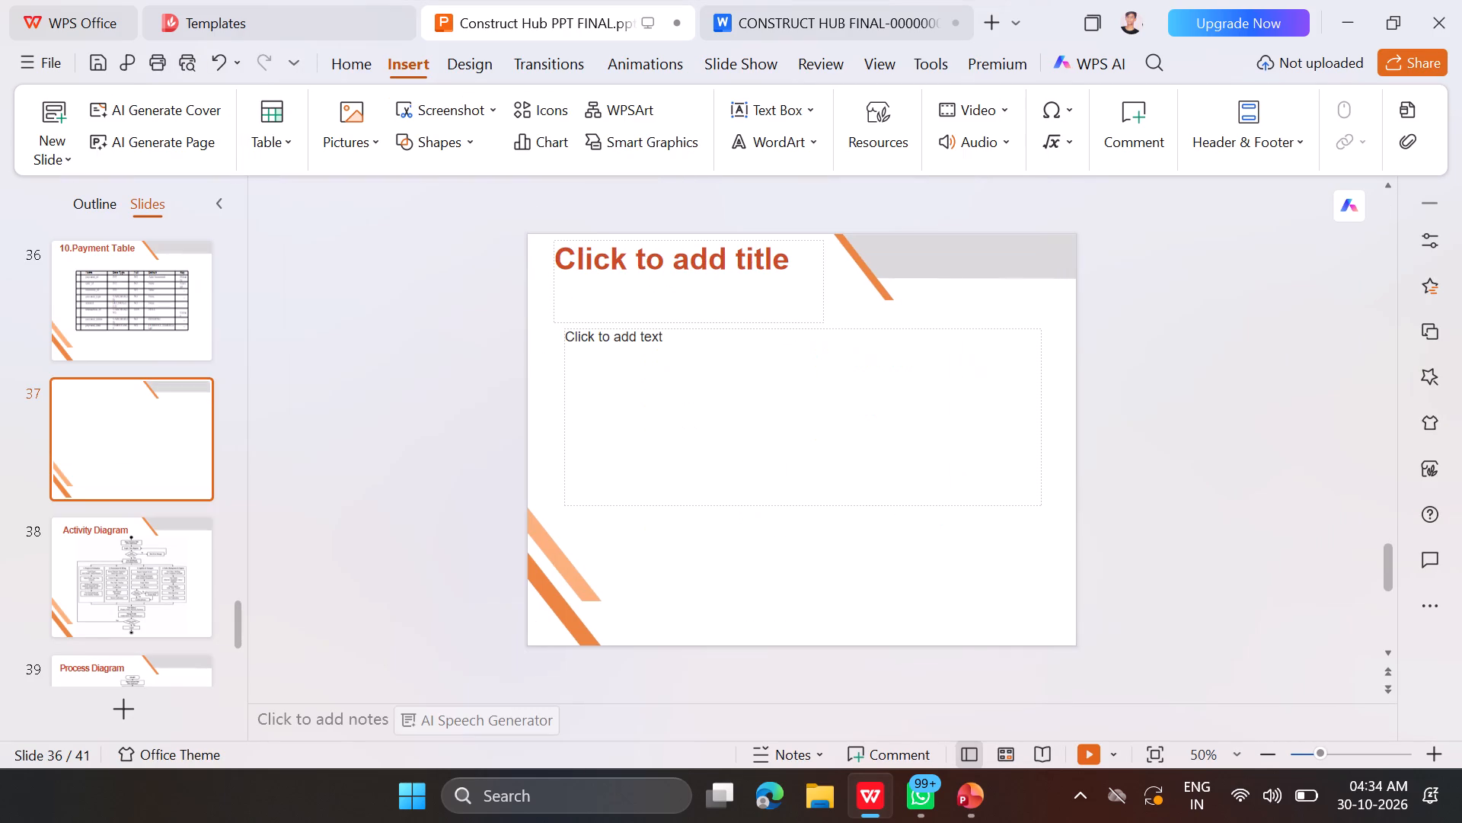
{"action": "left_click", "coordinate": [800, 261]}
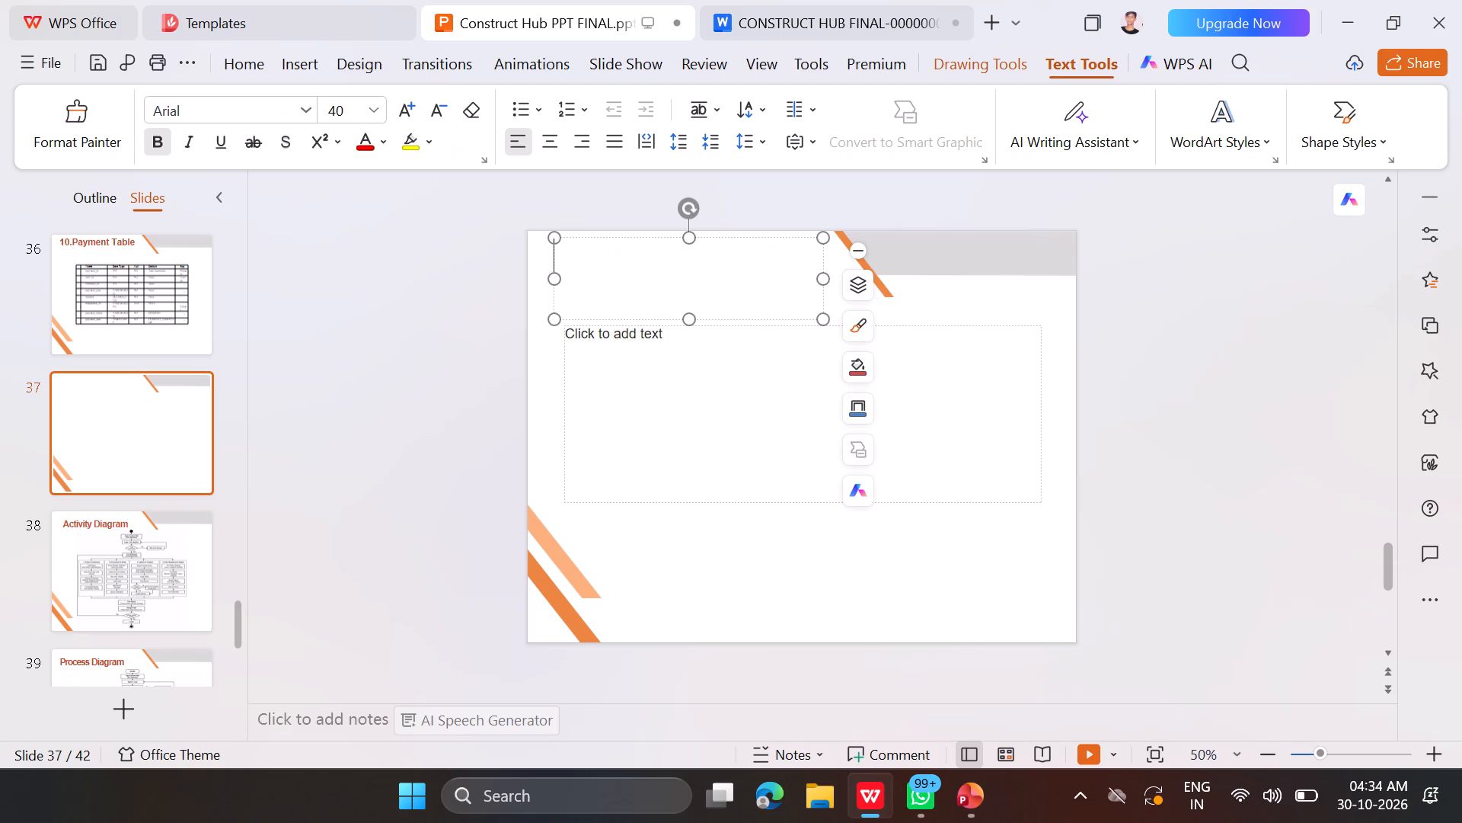
{"action": "type", "text": "11"}
{"action": "key", "text": "period"}
{"action": "key", "text": "ctrl+v"}
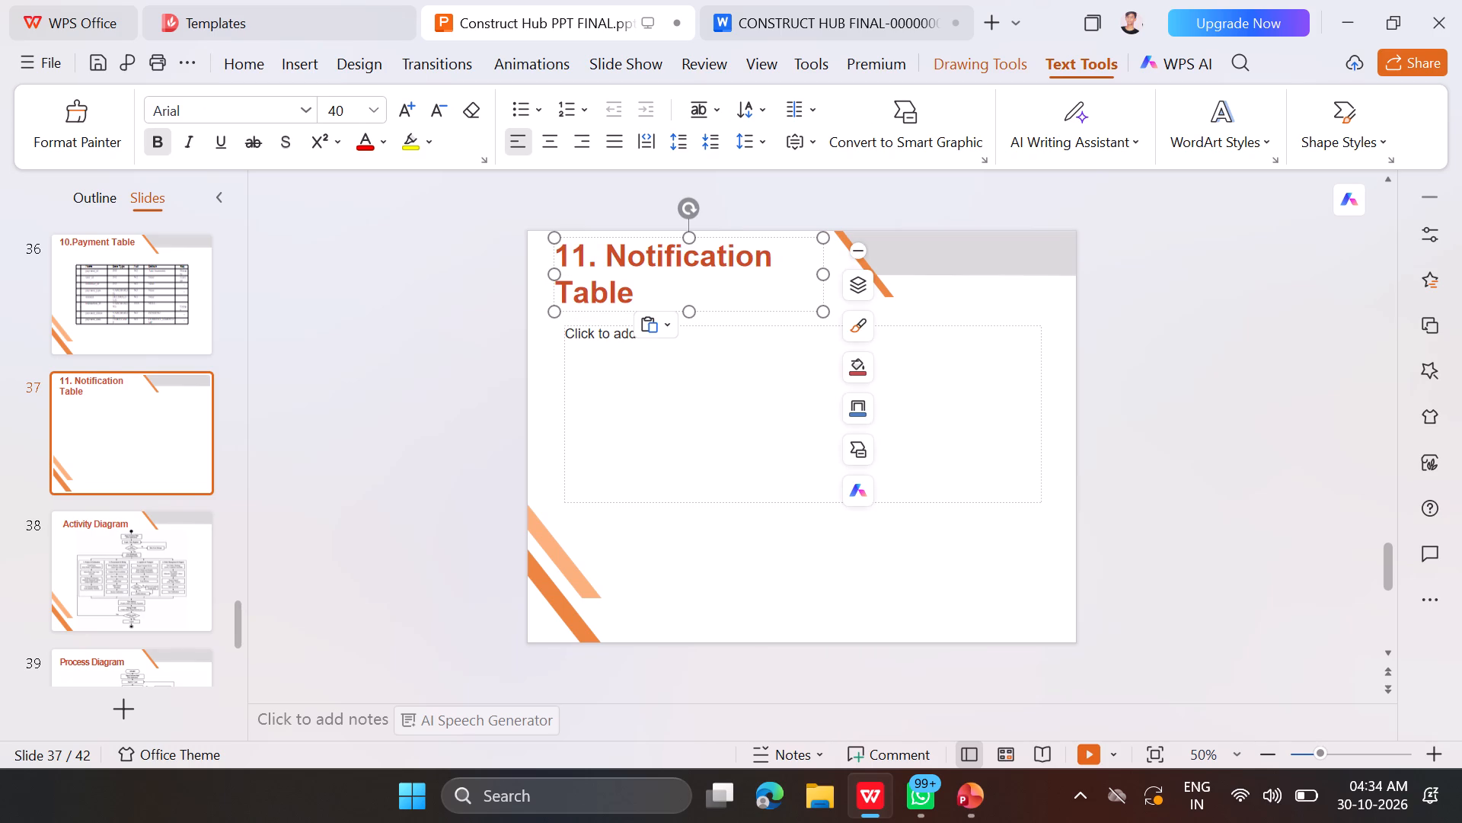
Widen the title box on slide 37 so that "11. Notification Table" fits on one line.
{"action": "left_click_drag", "start_coordinate": [822, 280], "coordinate": [899, 280]}
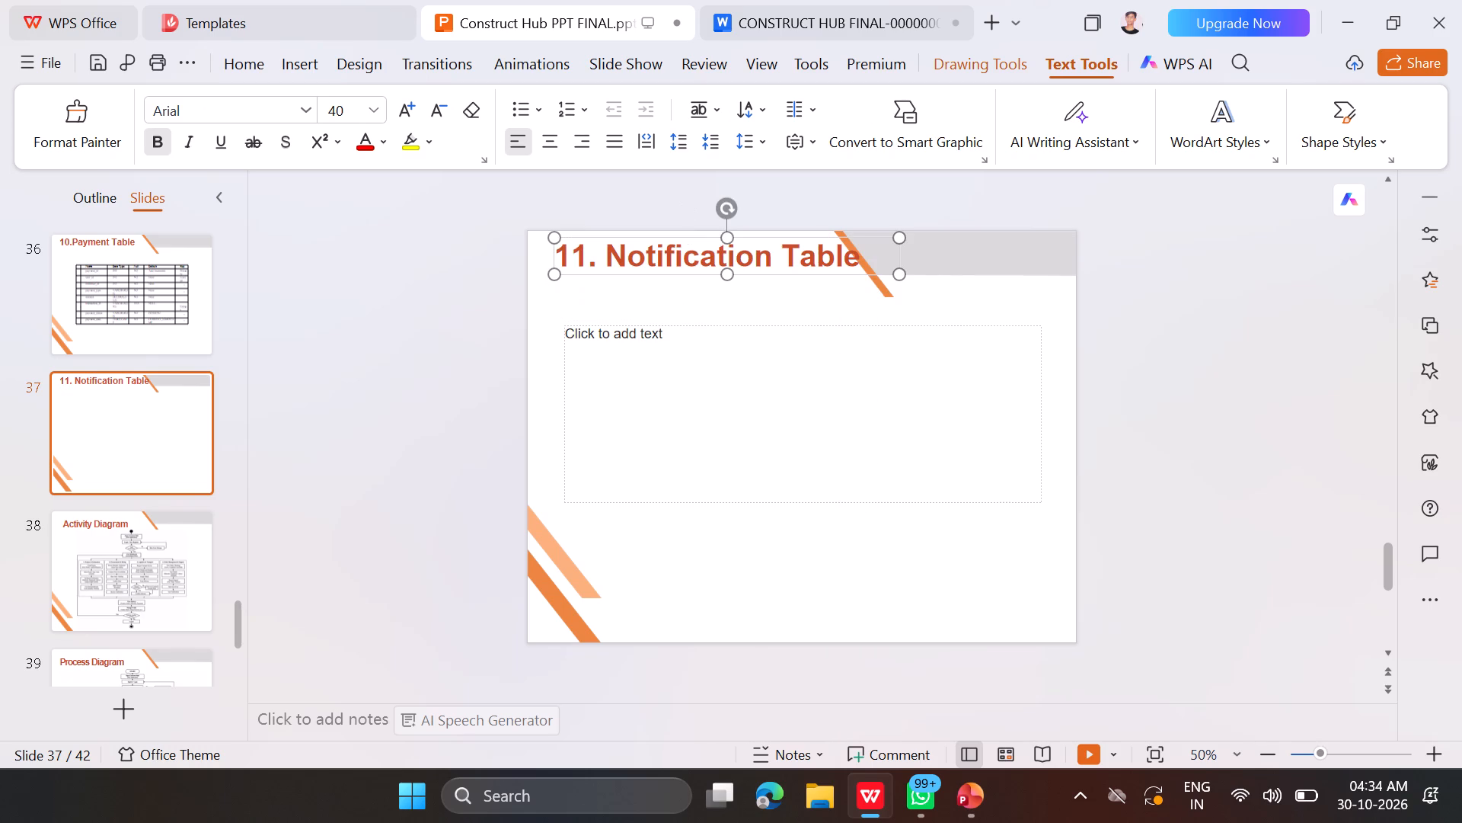
{"action": "left_click", "coordinate": [1198, 337]}
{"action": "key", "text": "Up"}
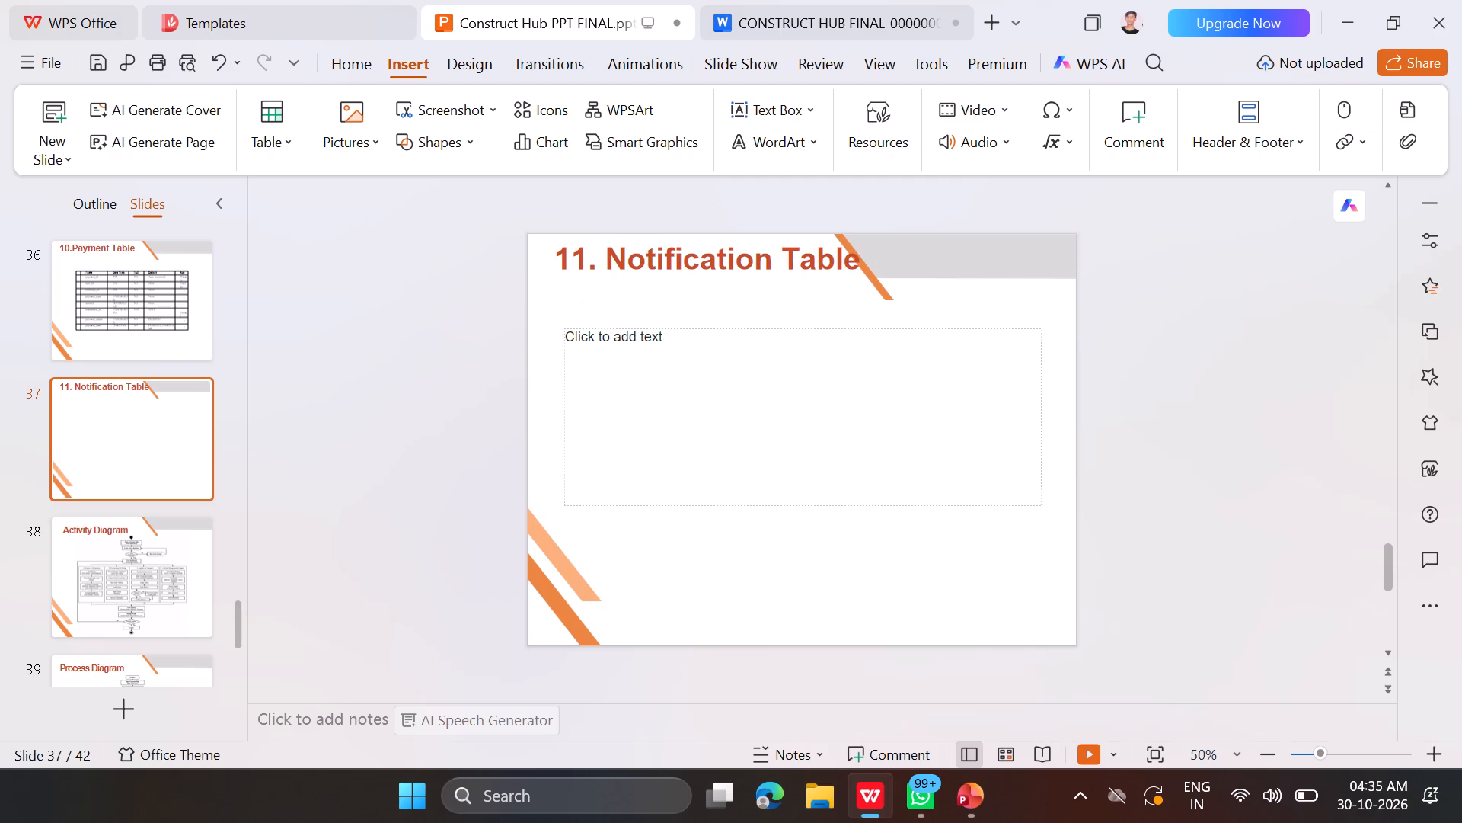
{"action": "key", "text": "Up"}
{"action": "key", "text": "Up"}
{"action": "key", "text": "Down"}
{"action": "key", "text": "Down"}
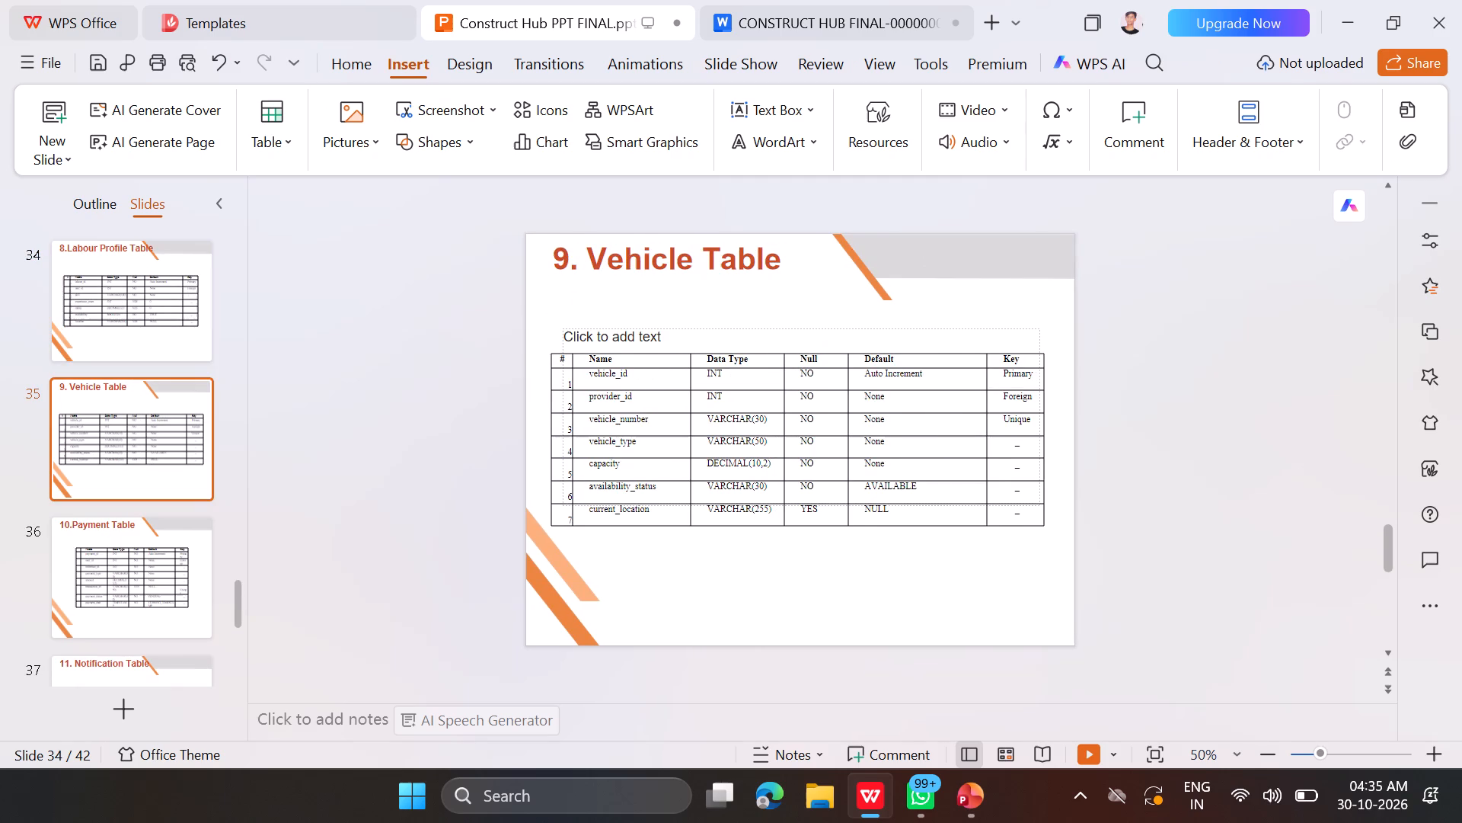
Copy the Notification Table specification (Table 4.16) from the report and paste it on slide 37, filling the empty text placeholder with a blank space.
{"action": "left_click", "coordinate": [790, 0]}
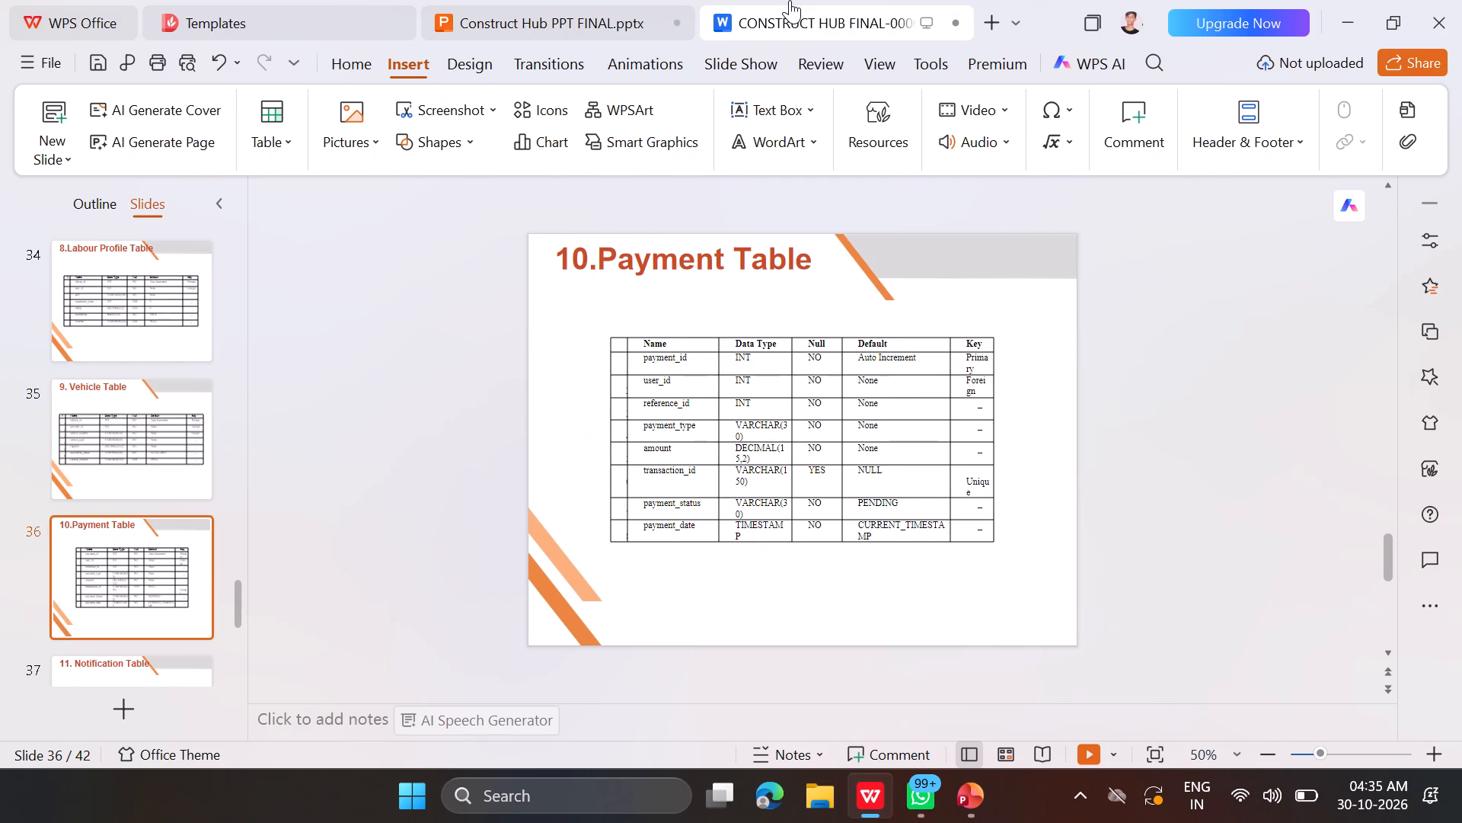
{"action": "left_click_drag", "start_coordinate": [851, 566], "coordinate": [552, 410]}
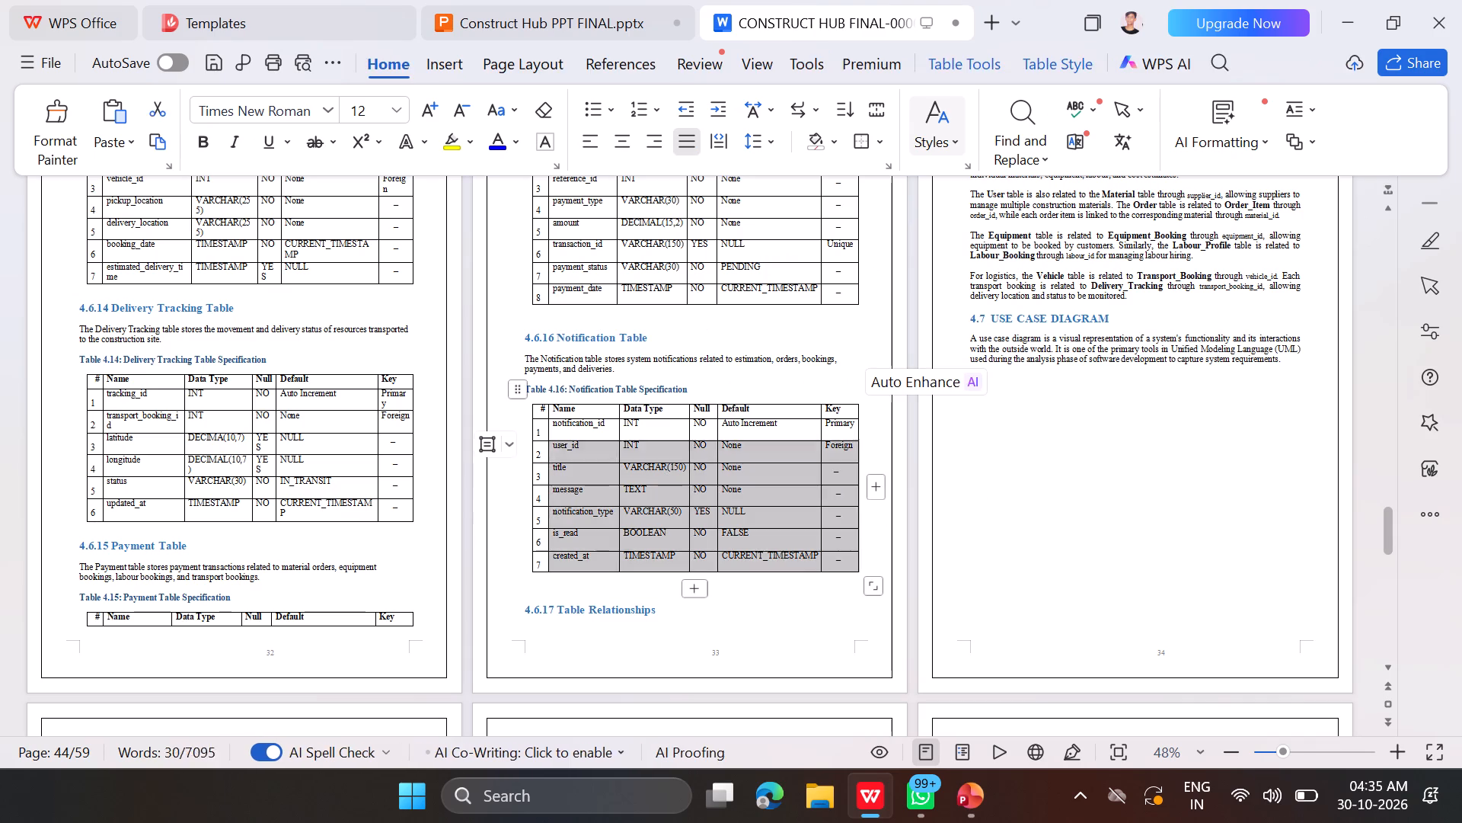
{"action": "left_click_drag", "start_coordinate": [552, 410], "coordinate": [541, 409]}
{"action": "key", "text": "ctrl+c"}
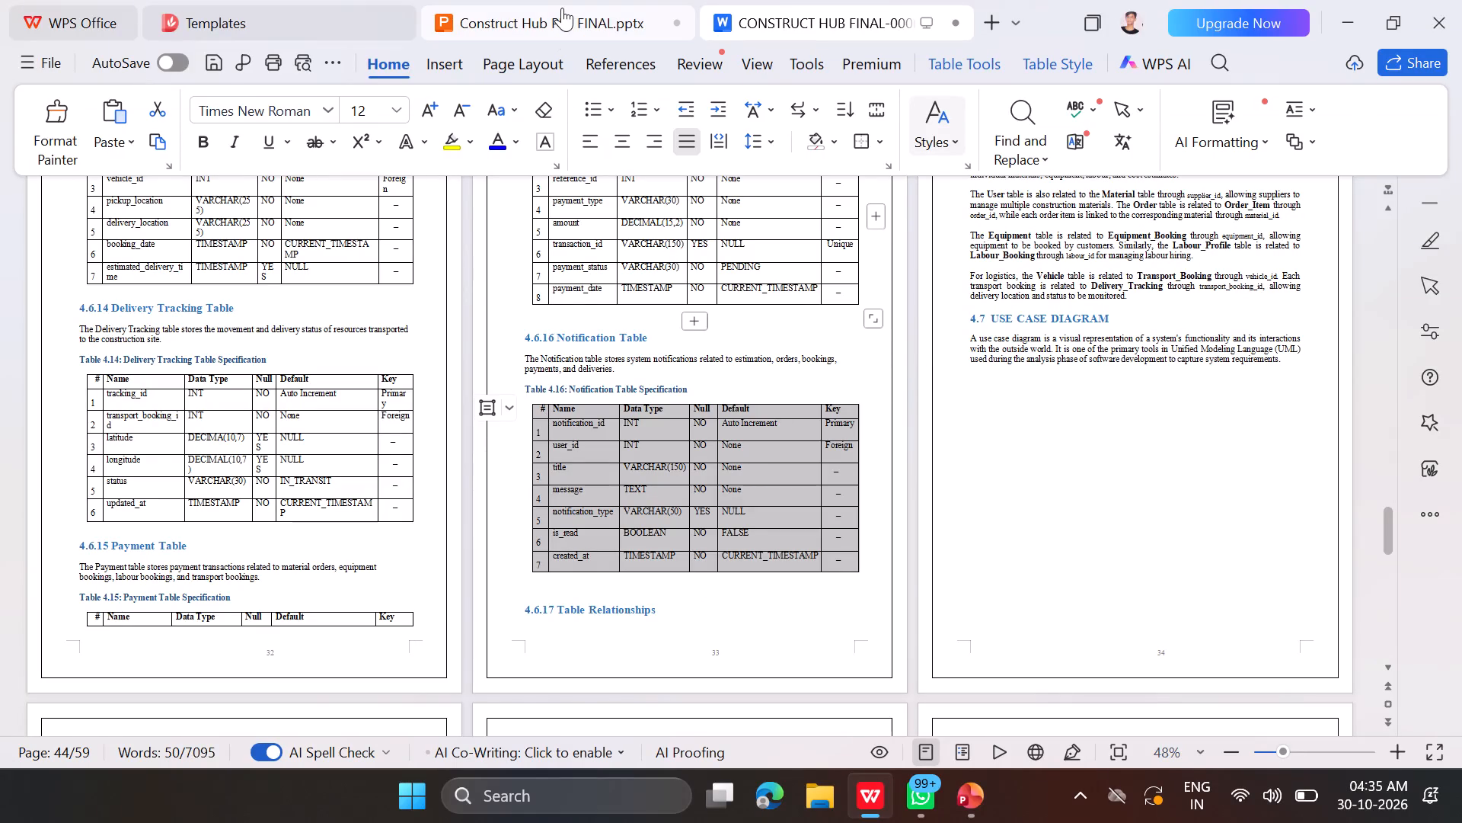
{"action": "left_click", "coordinate": [562, 8]}
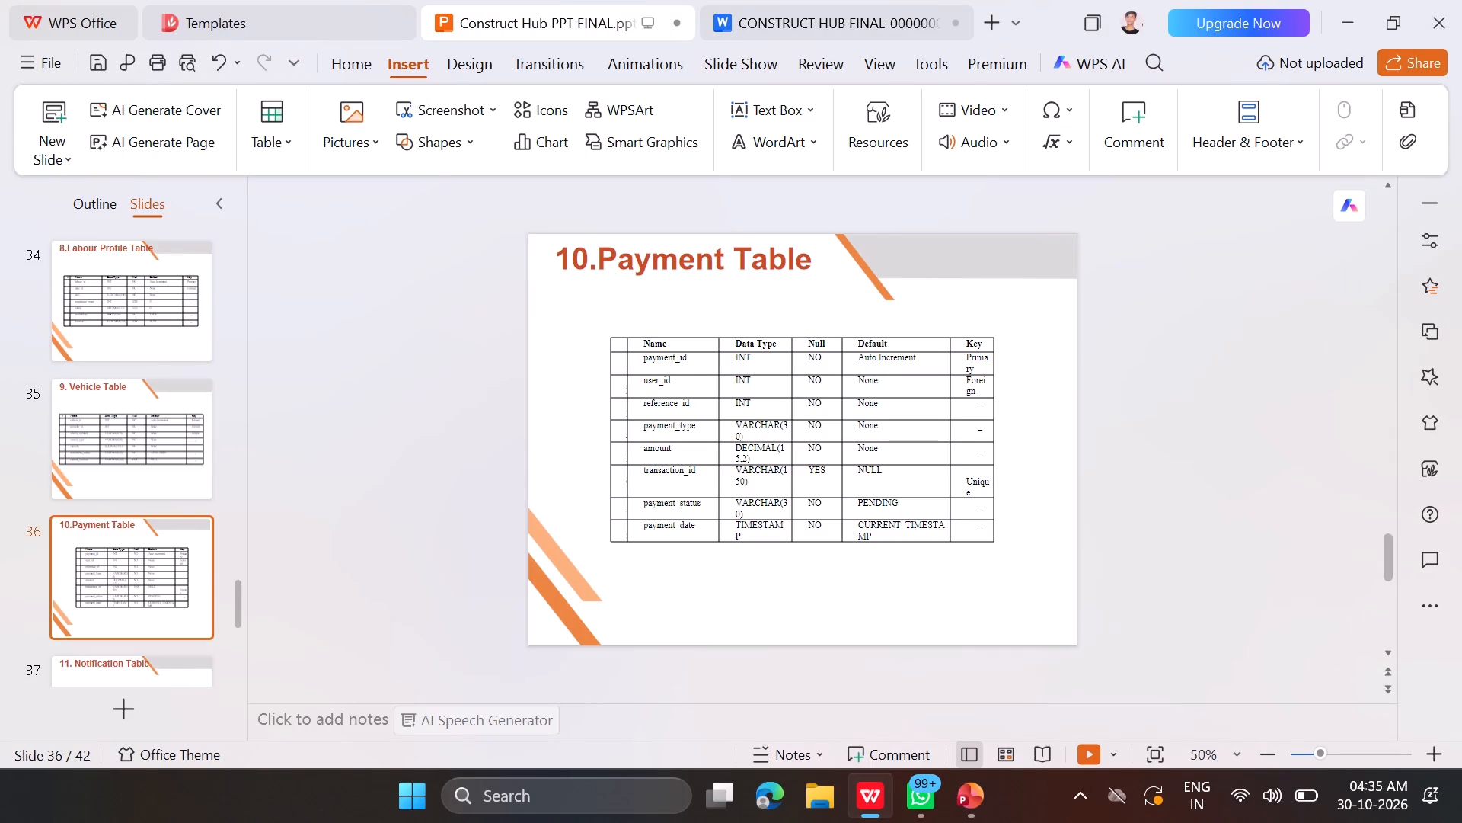
{"action": "key", "text": "Down"}
{"action": "left_click", "coordinate": [828, 472]}
{"action": "key", "text": "space"}
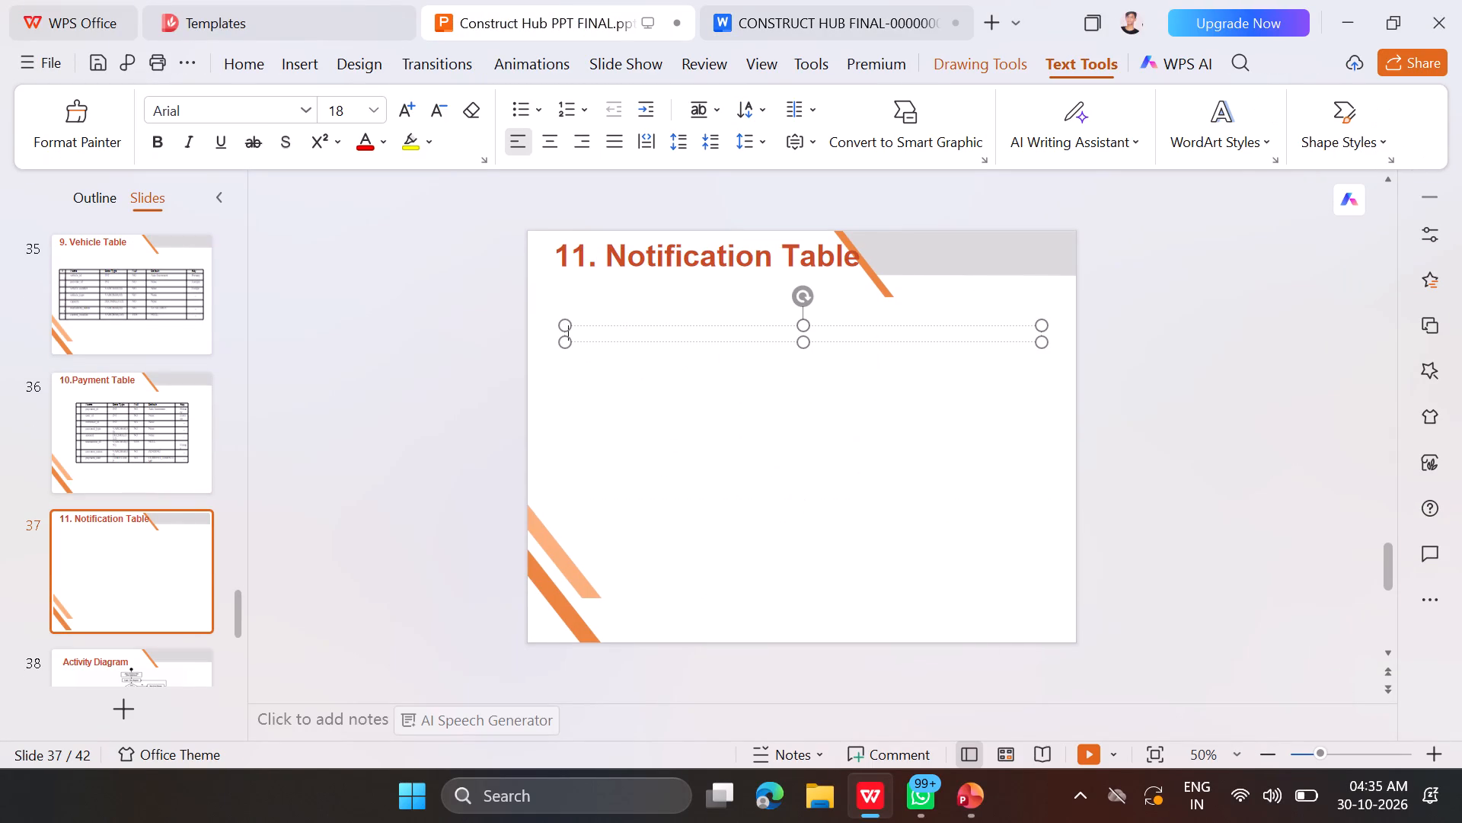
{"action": "key", "text": "ctrl+v"}
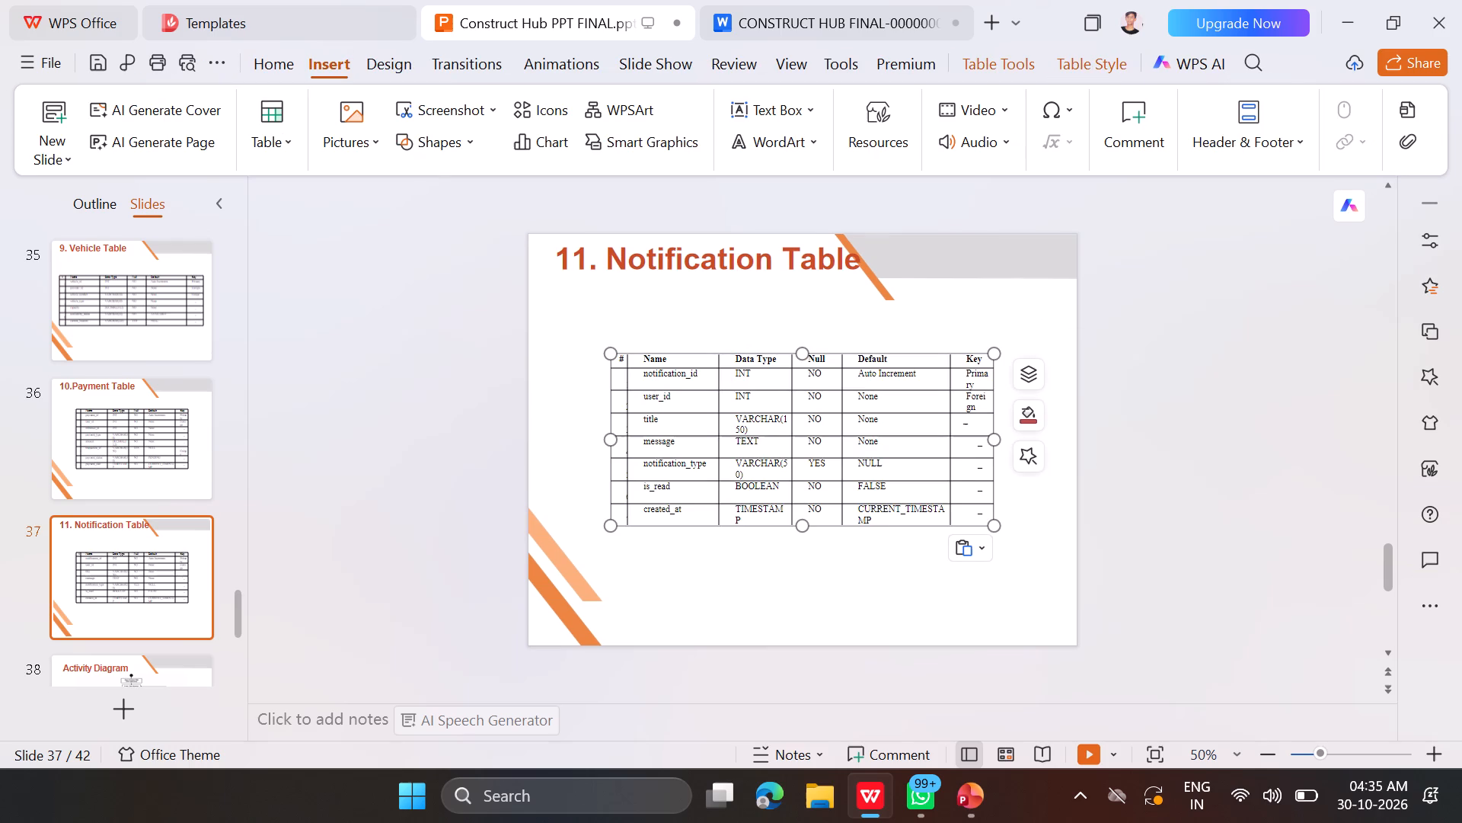
Widen the notification table on slide 37 on both sides so that it spans nearly the full slide width.
{"action": "left_click_drag", "start_coordinate": [1001, 442], "coordinate": [1055, 438]}
{"action": "left_click_drag", "start_coordinate": [613, 444], "coordinate": [597, 442]}
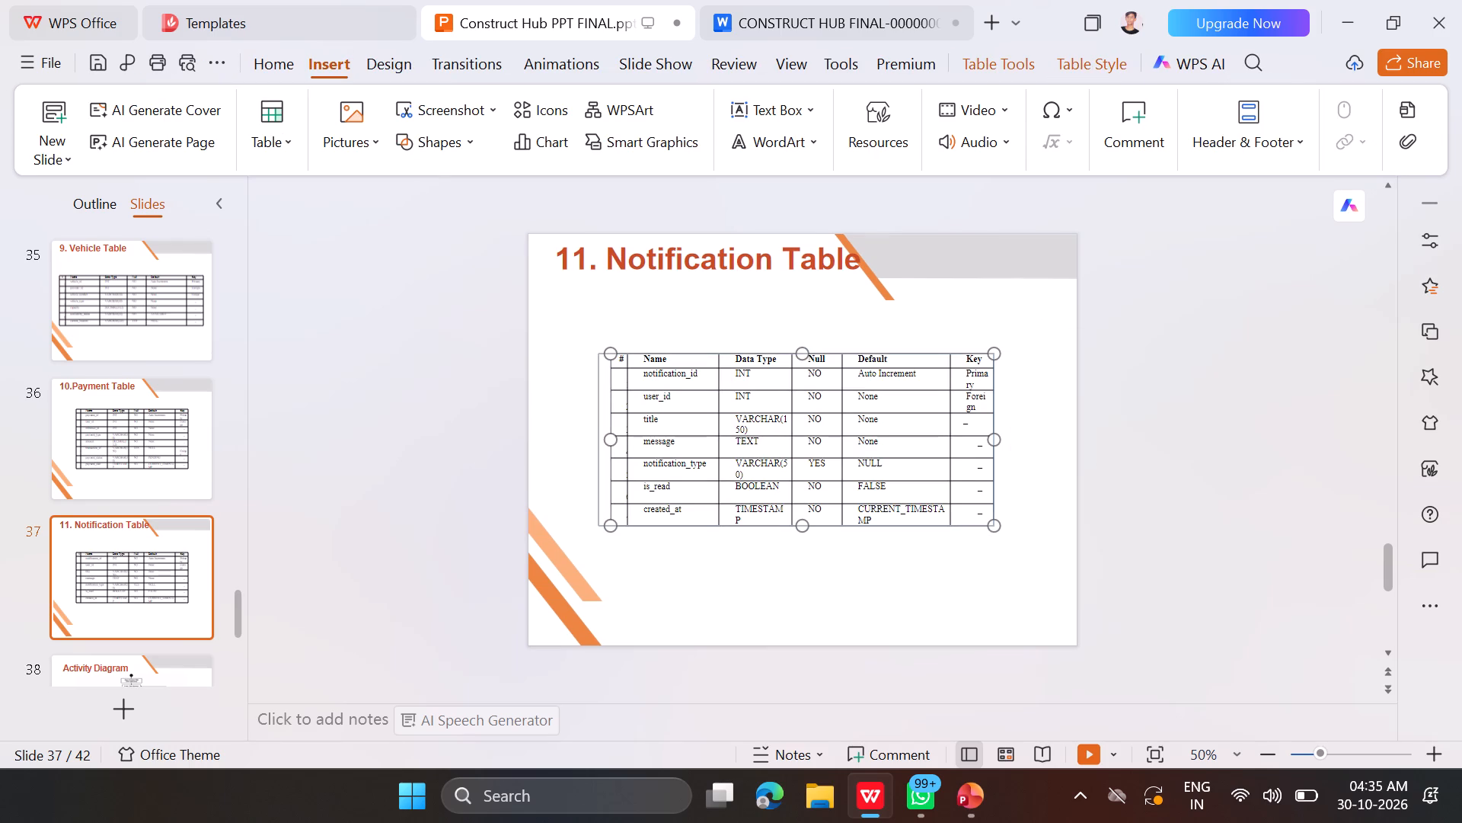
{"action": "left_click_drag", "start_coordinate": [597, 442], "coordinate": [540, 445]}
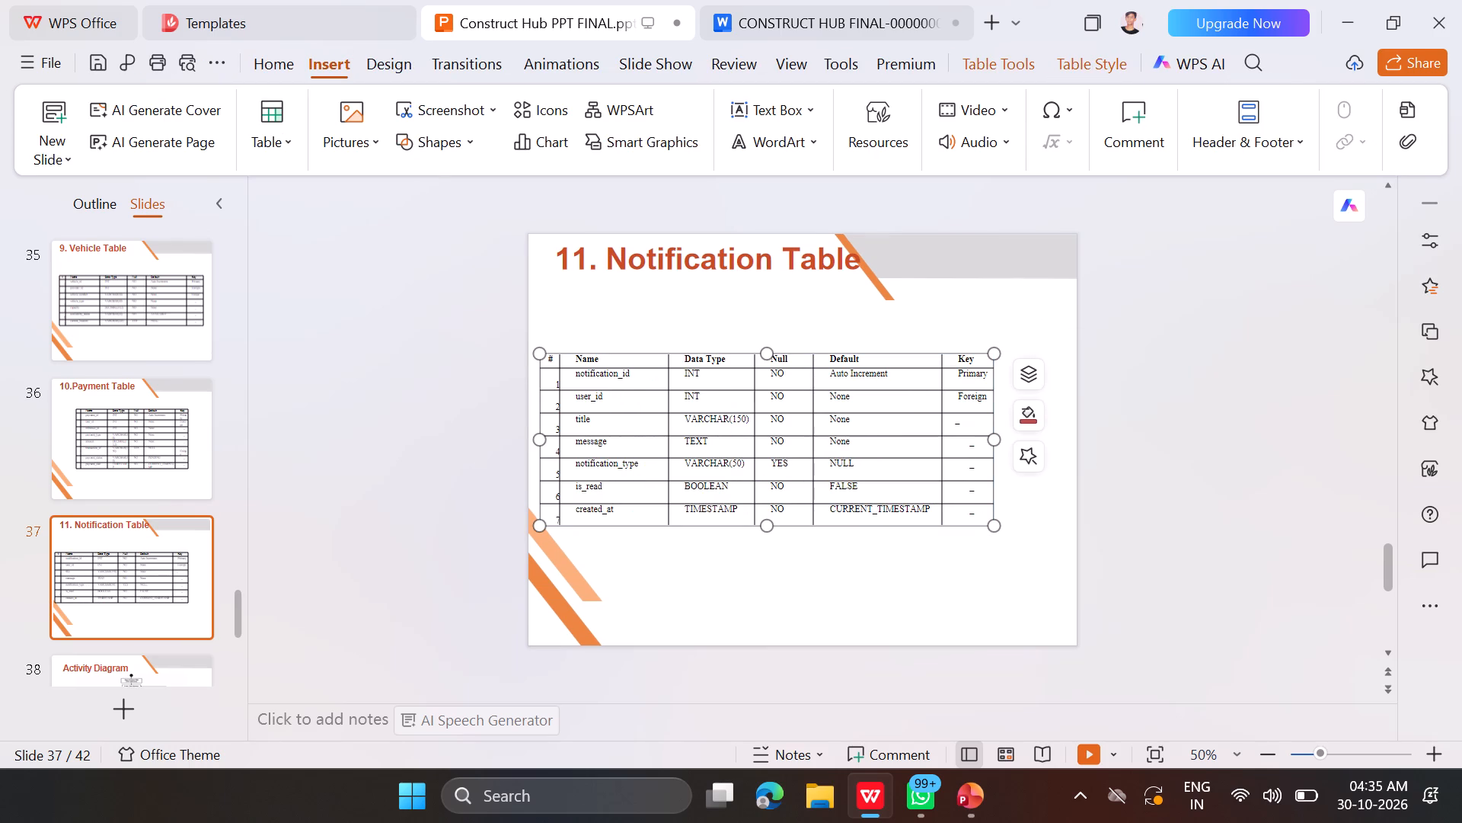
{"action": "left_click_drag", "start_coordinate": [994, 439], "coordinate": [1061, 442]}
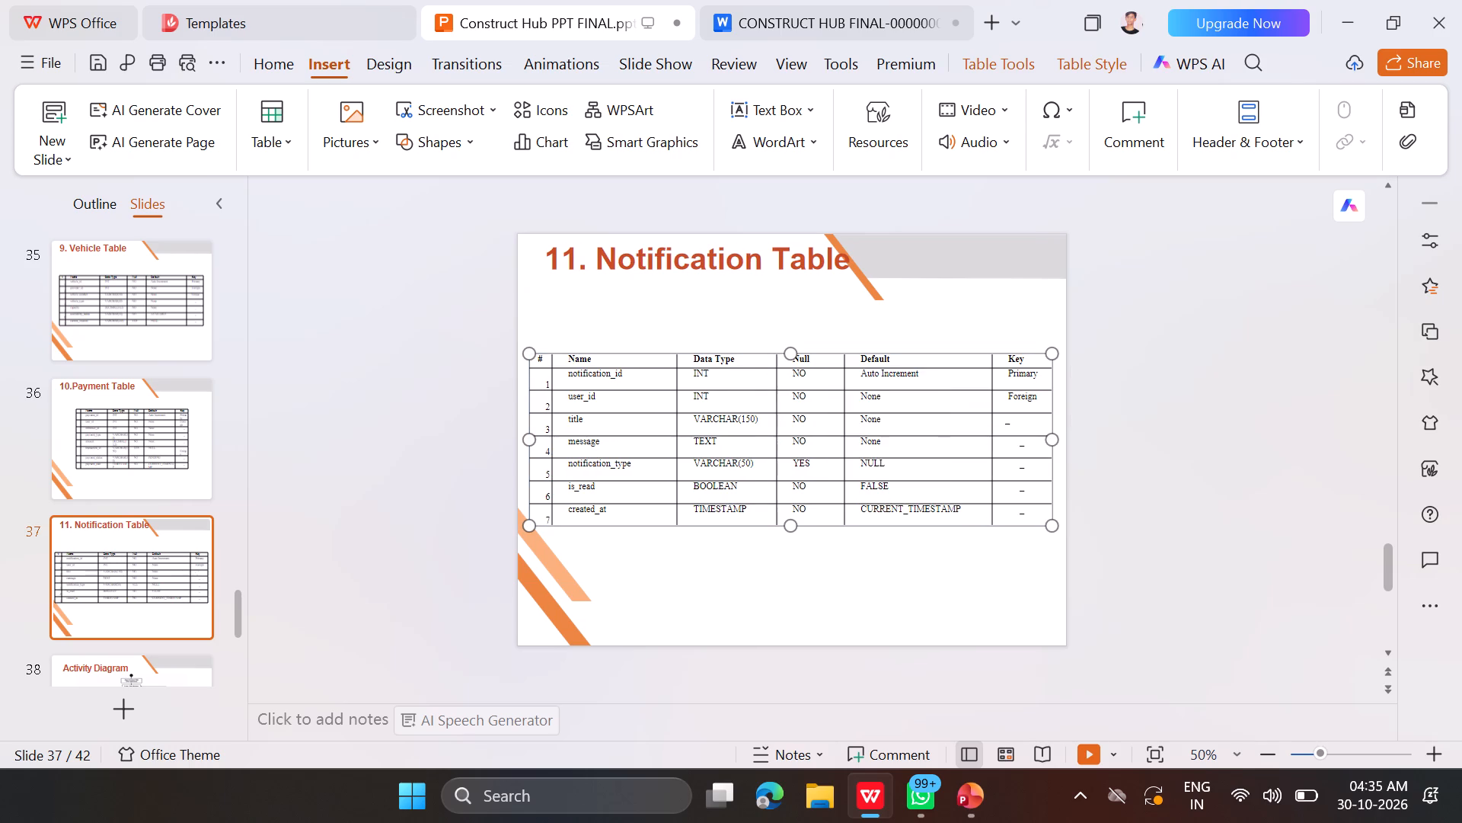
{"action": "left_click", "coordinate": [1144, 543]}
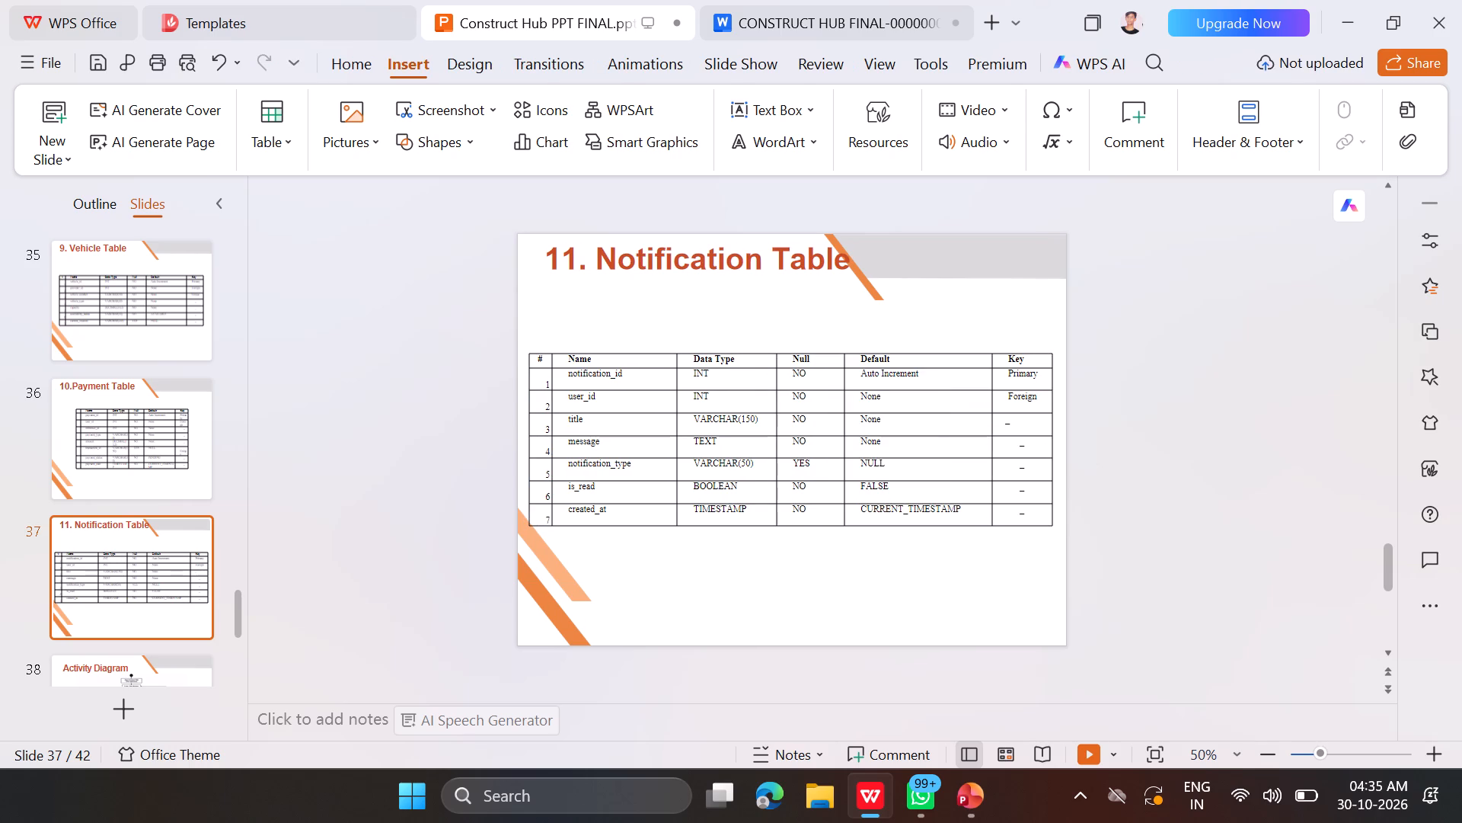
Check the report content after the Notification Table, and review the presentation's diagram slides and table slides back to slide 29.
{"action": "left_click", "coordinate": [801, 5]}
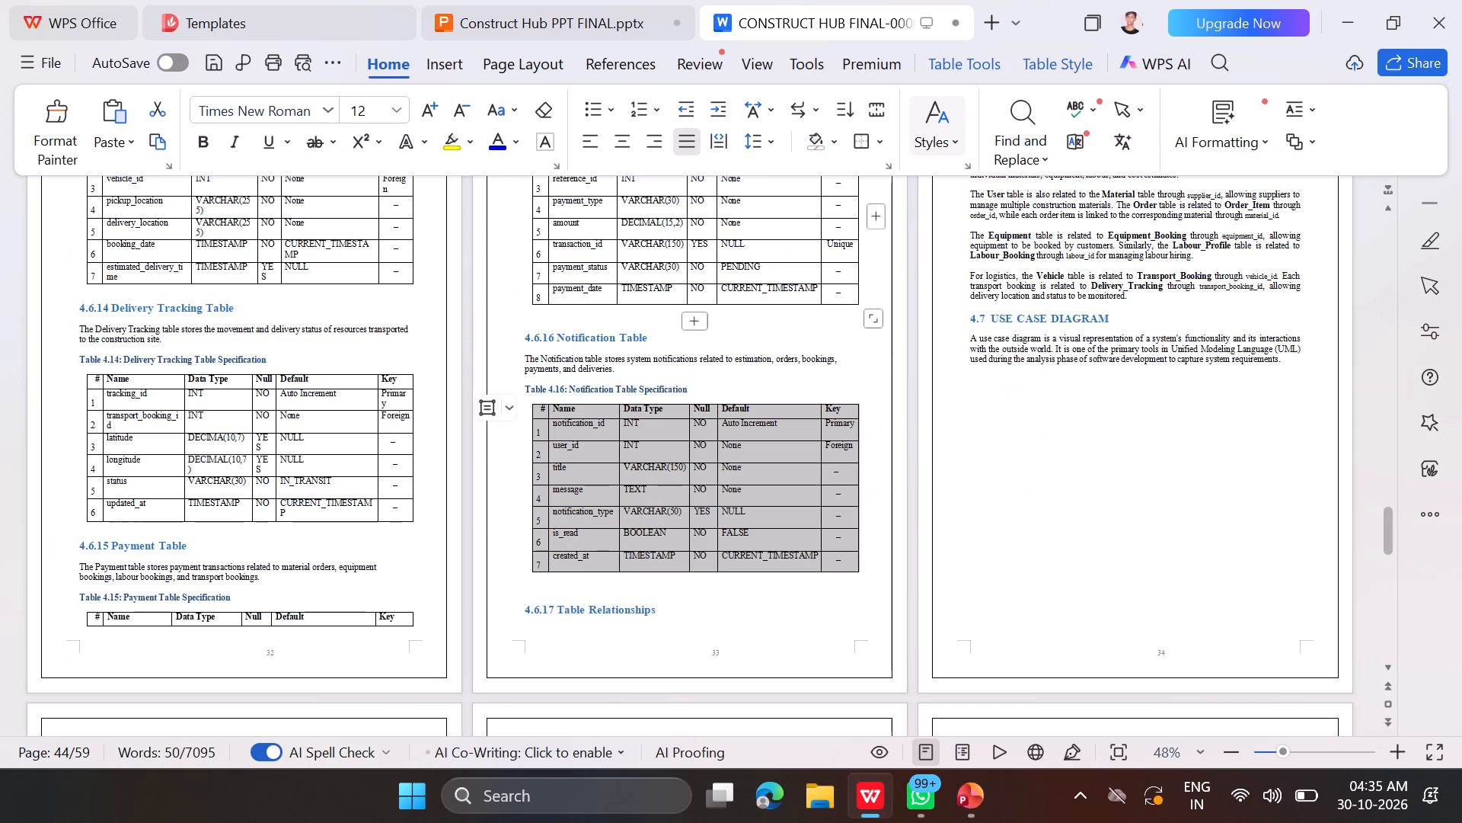
{"action": "left_click", "coordinate": [1016, 522]}
{"action": "scroll", "coordinate": [1016, 522], "scroll_direction": "up", "scroll_amount": 1}
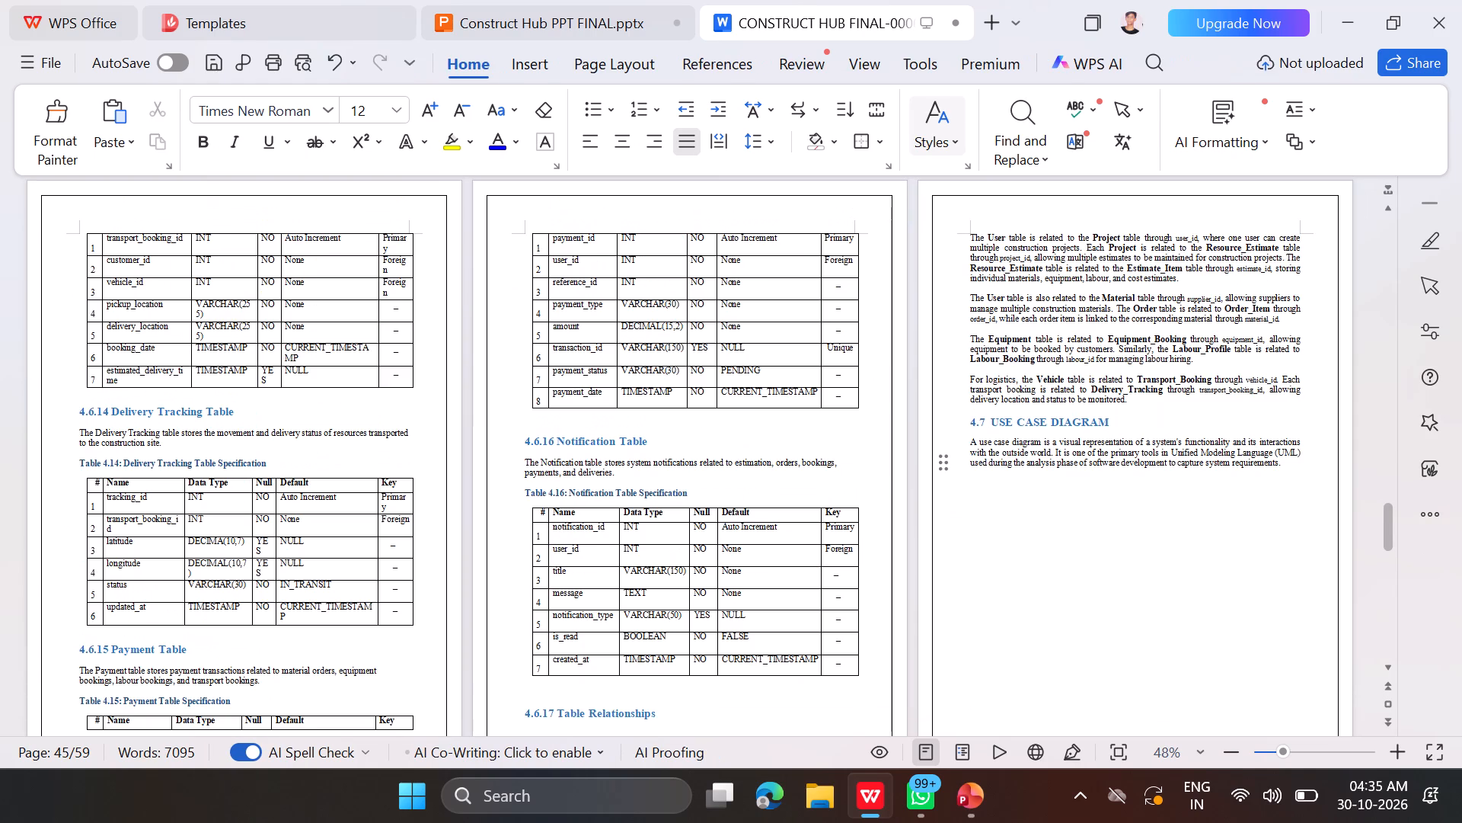
{"action": "scroll", "coordinate": [1016, 522], "scroll_direction": "down", "scroll_amount": 4}
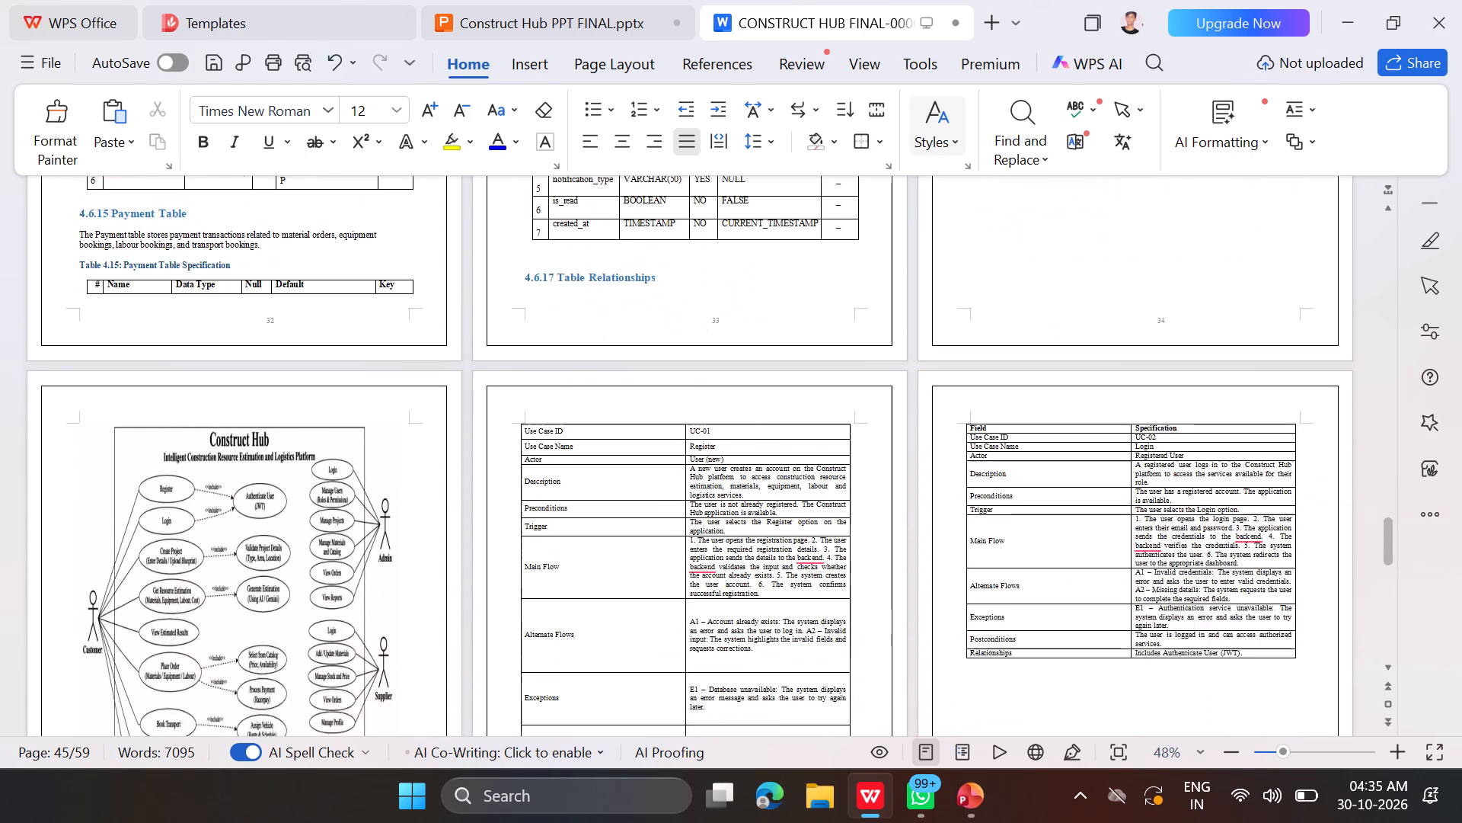
{"action": "left_click", "coordinate": [556, 0]}
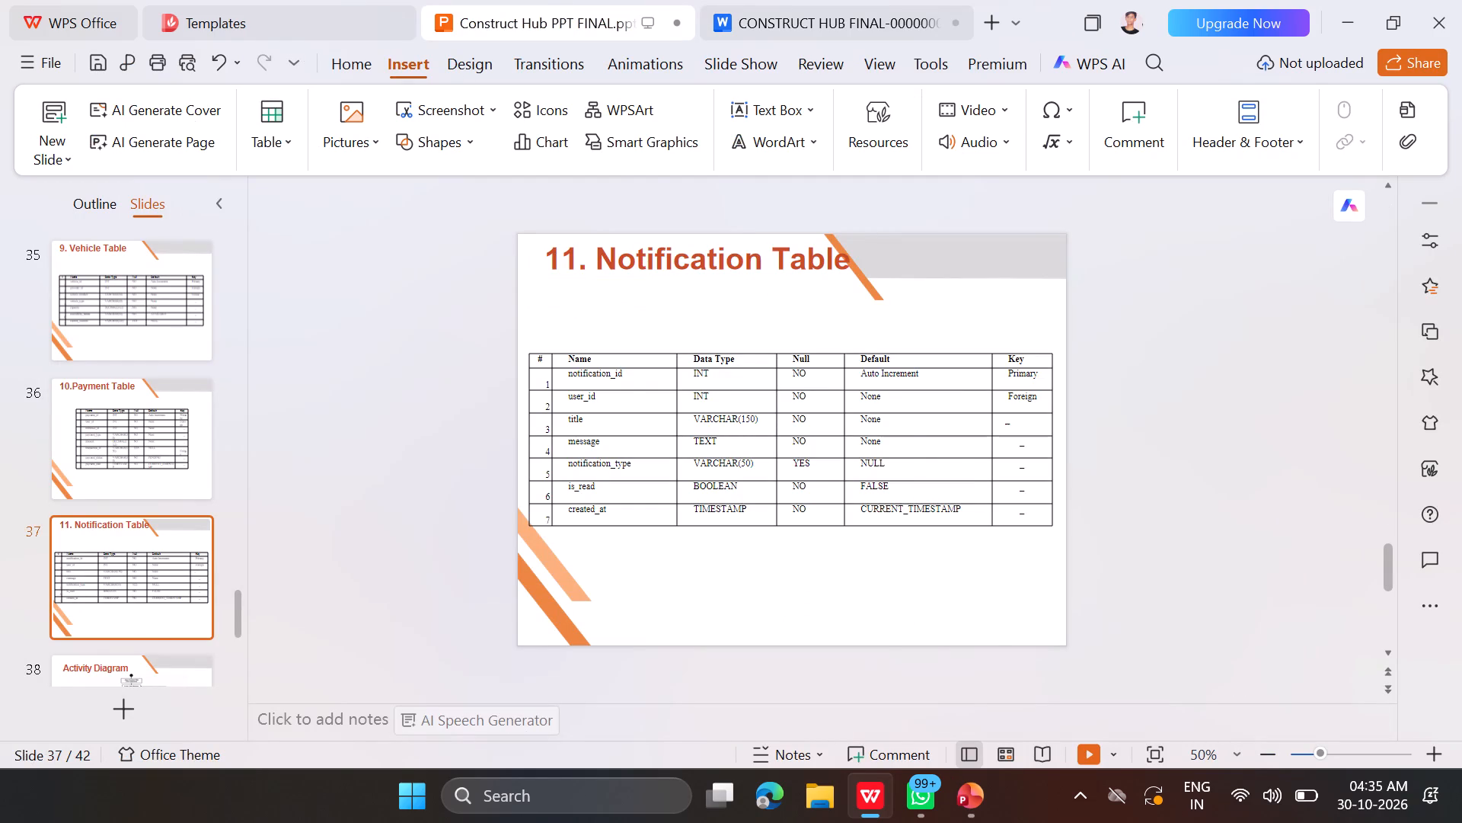
{"action": "key", "text": "Down"}
{"action": "key", "text": "Down"}
{"action": "key", "text": "Down"}
{"action": "key", "text": "Down"}
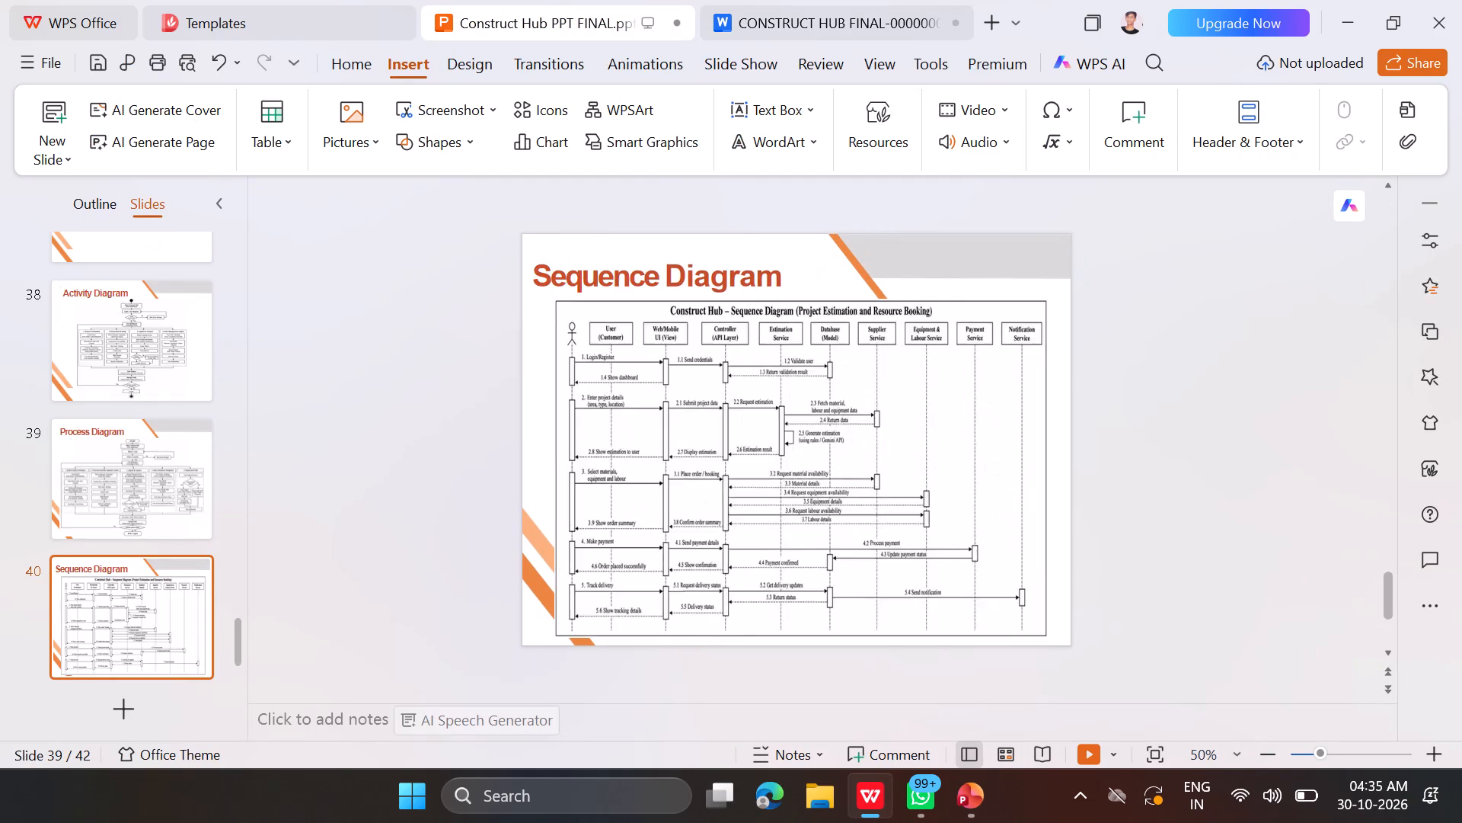
{"action": "key", "text": "Down"}
{"action": "key", "text": "Up"}
{"action": "key", "text": "Up"}
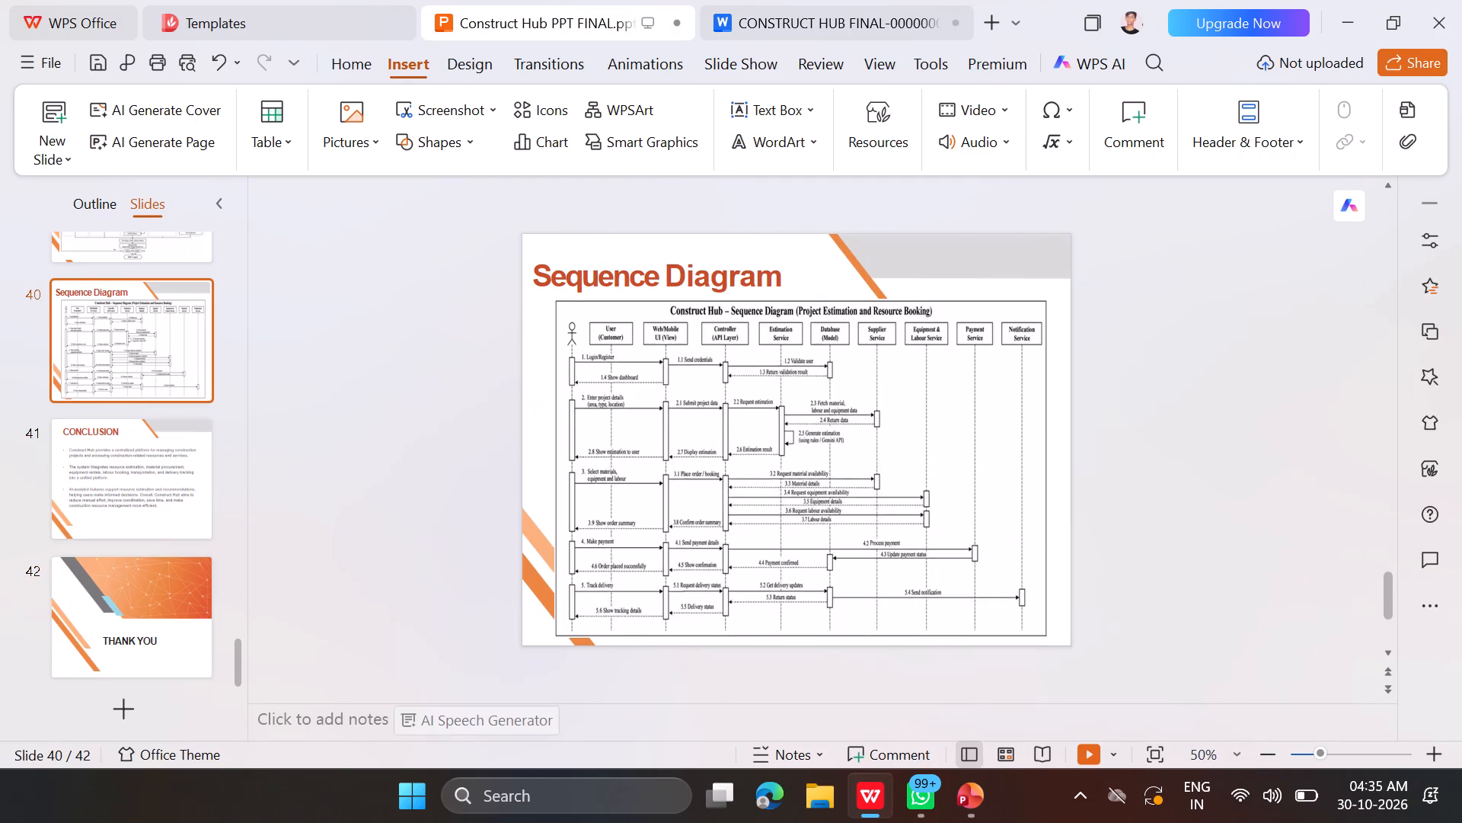
{"action": "key", "text": "Down"}
{"action": "key", "text": "Up"}
{"action": "key", "text": "Up"}
{"action": "key", "text": "Up"}
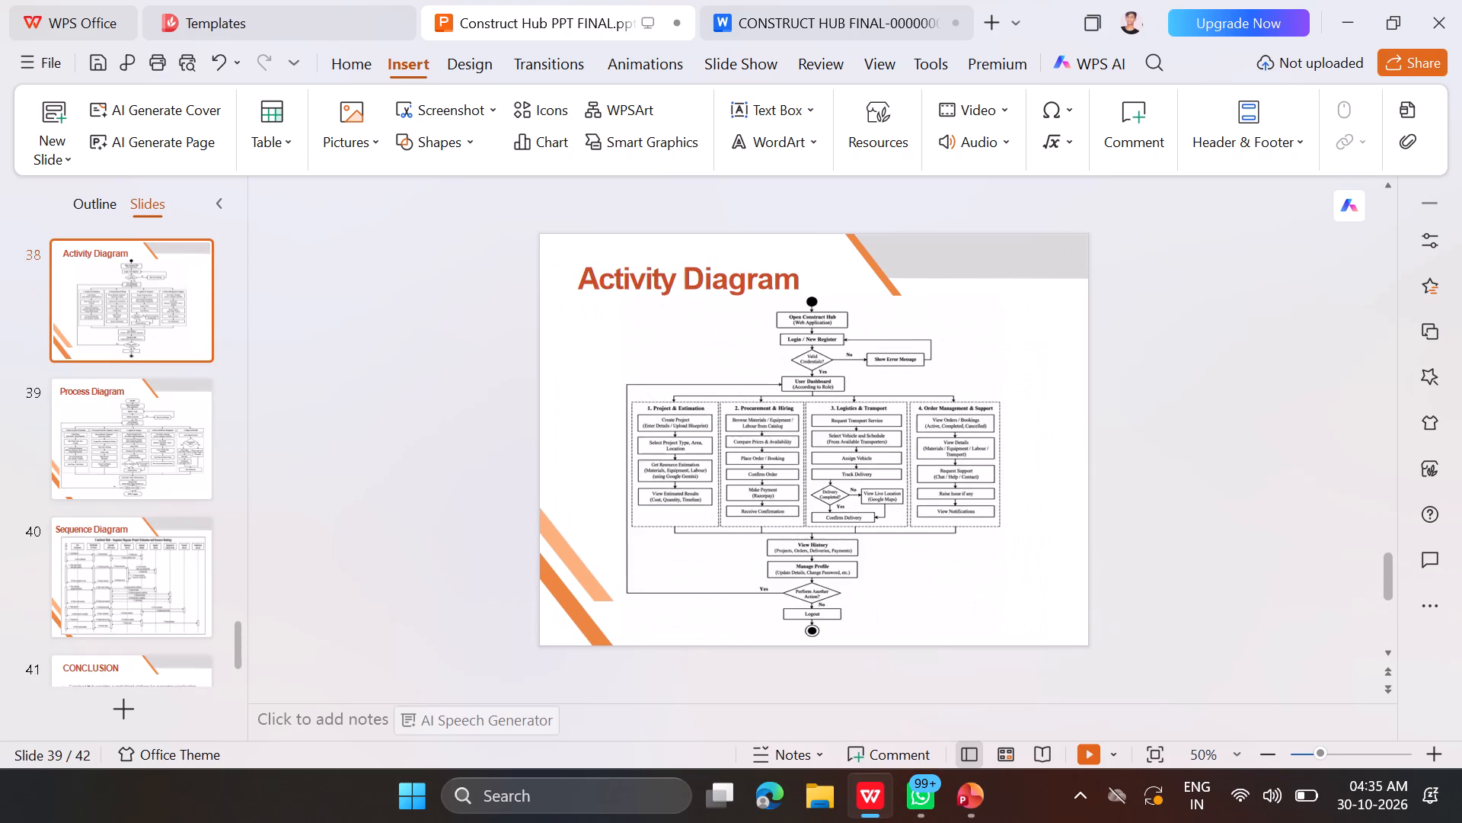
{"action": "key", "text": "Up"}
{"action": "key", "text": "Up"}
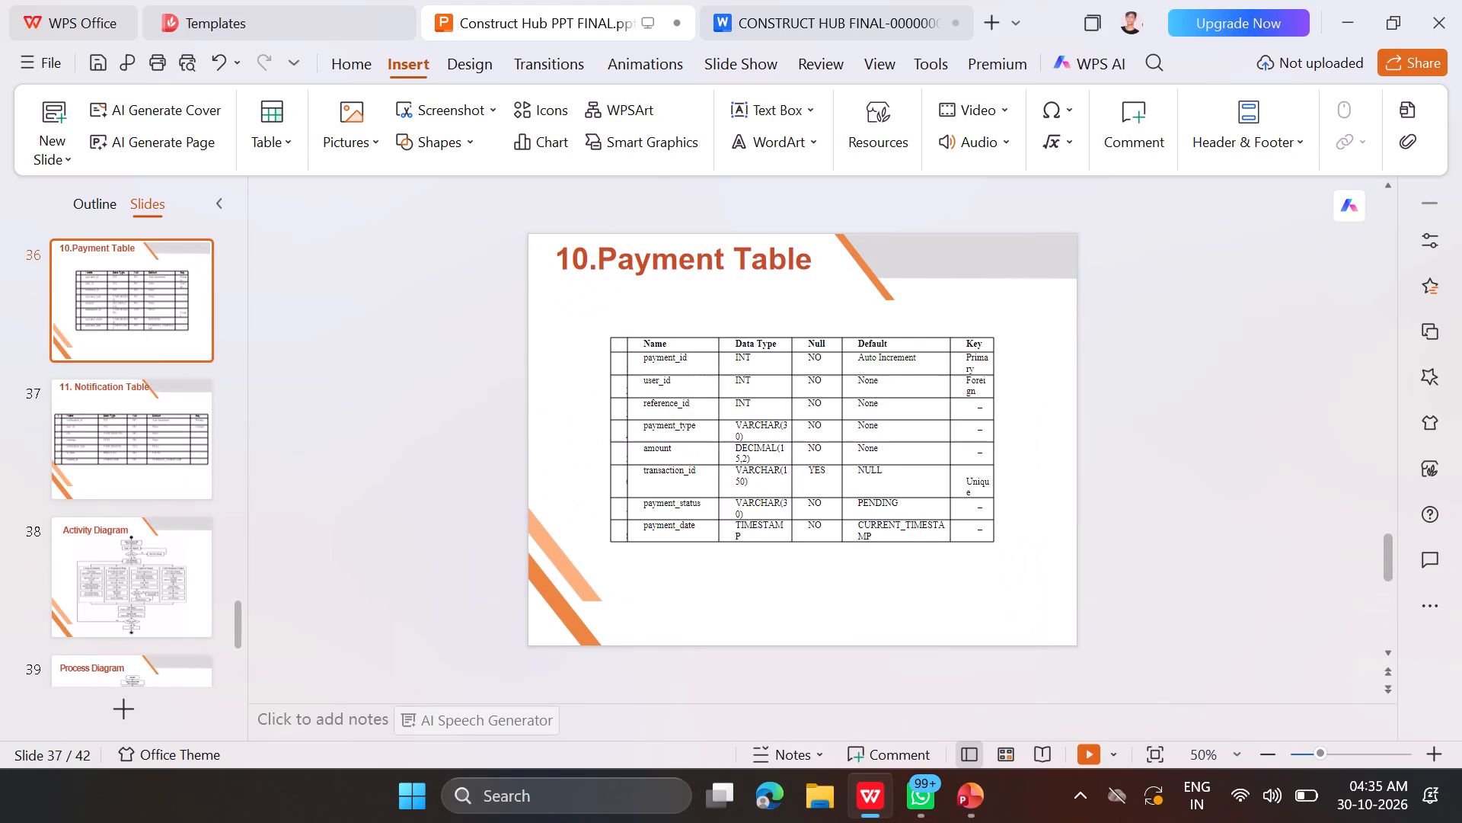
{"action": "key", "text": "Up"}
{"action": "key", "text": "Up"}
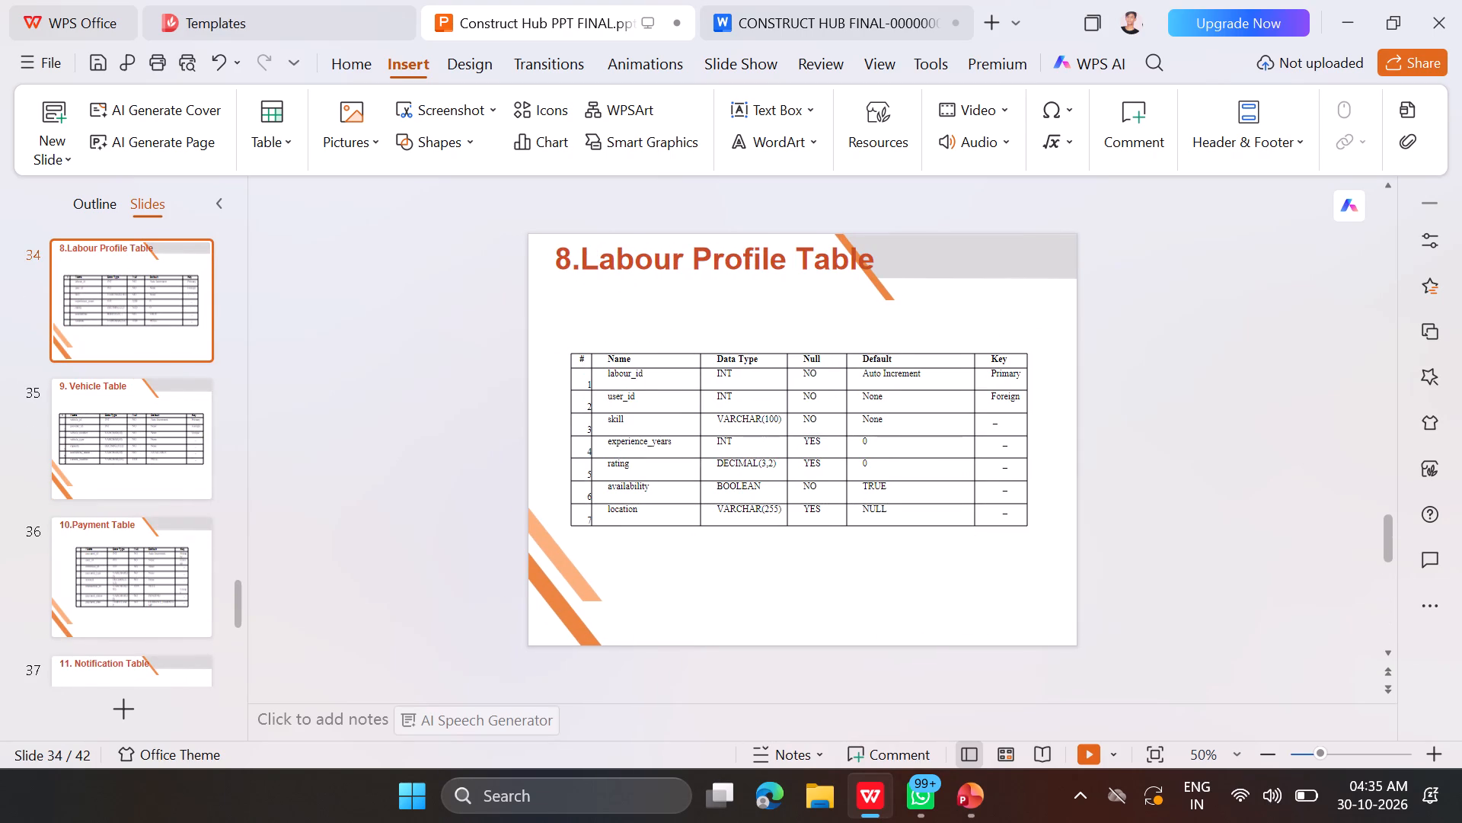
{"action": "key", "text": "Up"}
{"action": "key", "text": "Up"}
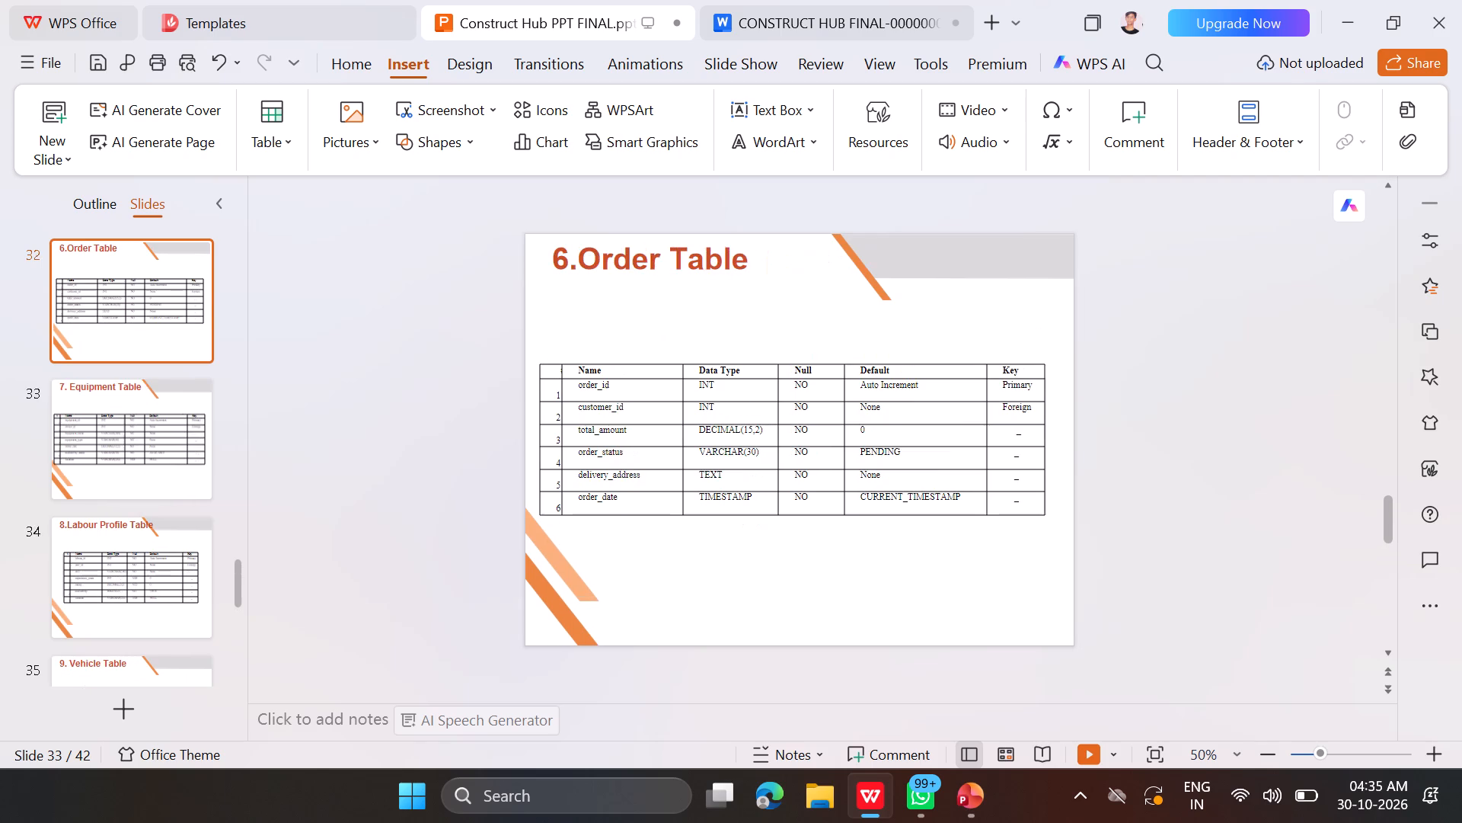
{"action": "key", "text": "Up"}
{"action": "key", "text": "Up"}
{"action": "key", "text": "Up"}
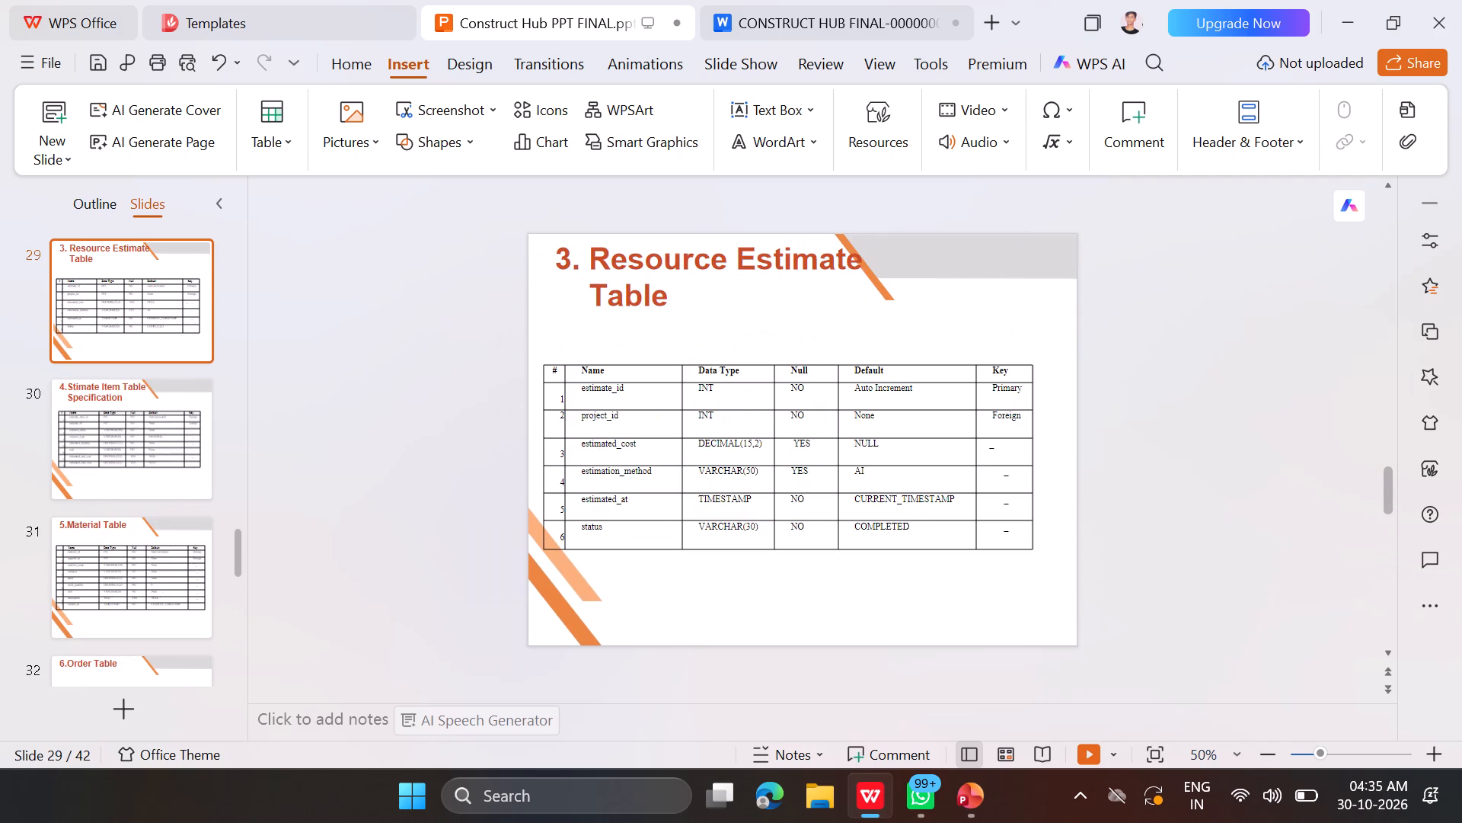
{"action": "key", "text": "Down"}
{"action": "key", "text": "Up"}
Correct the misspelled first word in slide 30's title so that it reads "4.Estimate Item Table Specification".
{"action": "key", "text": "Down"}
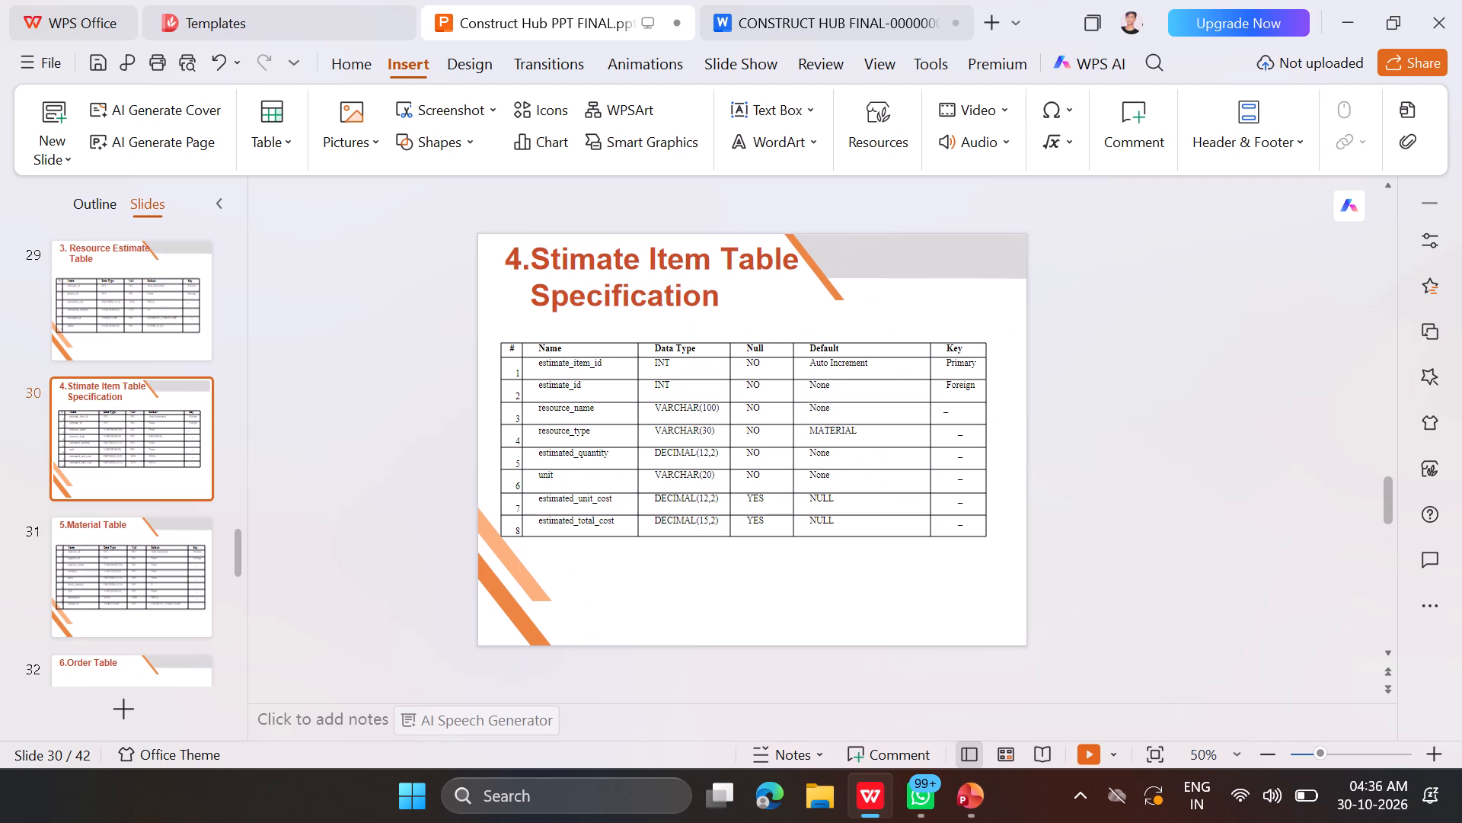
{"action": "left_click", "coordinate": [540, 260]}
{"action": "key", "text": "shift+e"}
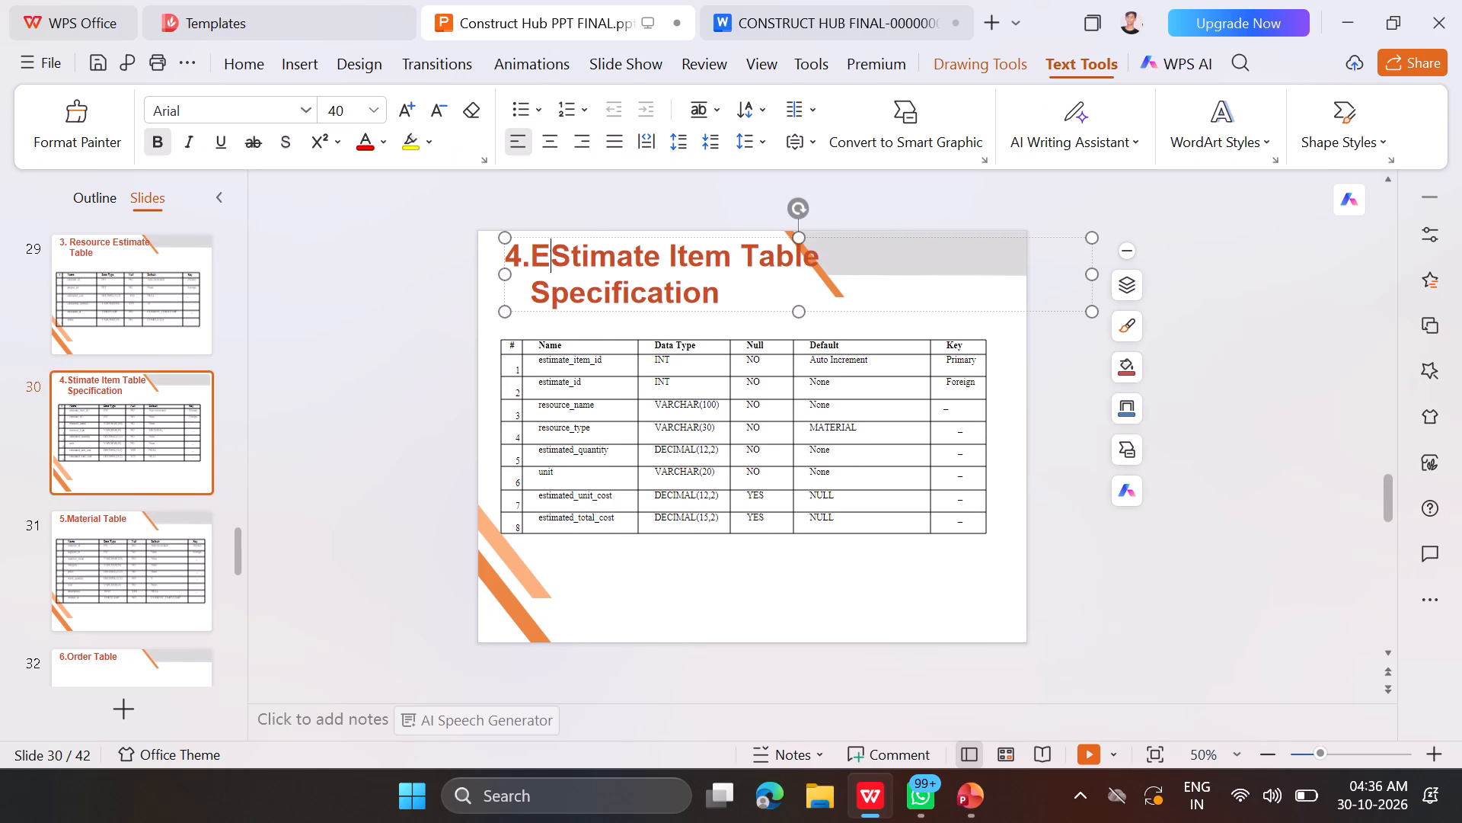
{"action": "key", "text": "Right"}
{"action": "key", "text": "BackSpace"}
{"action": "key", "text": "s"}
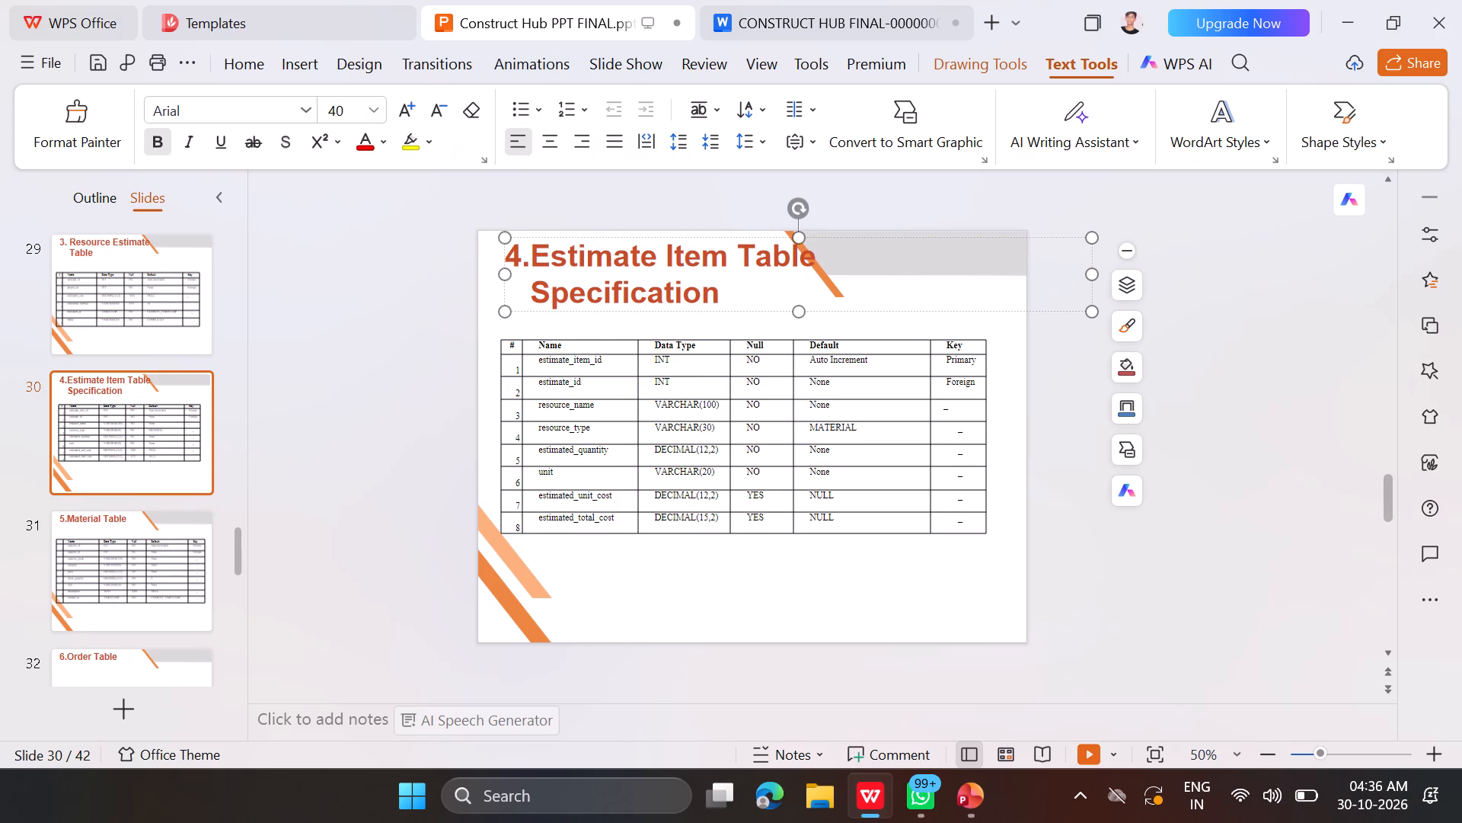
{"action": "left_click", "coordinate": [1176, 333]}
Review the Table Design slides from "1.User Table" on slide 27 through the diagram slides to the end of the presentation.
{"action": "key", "text": "Up"}
{"action": "key", "text": "Up"}
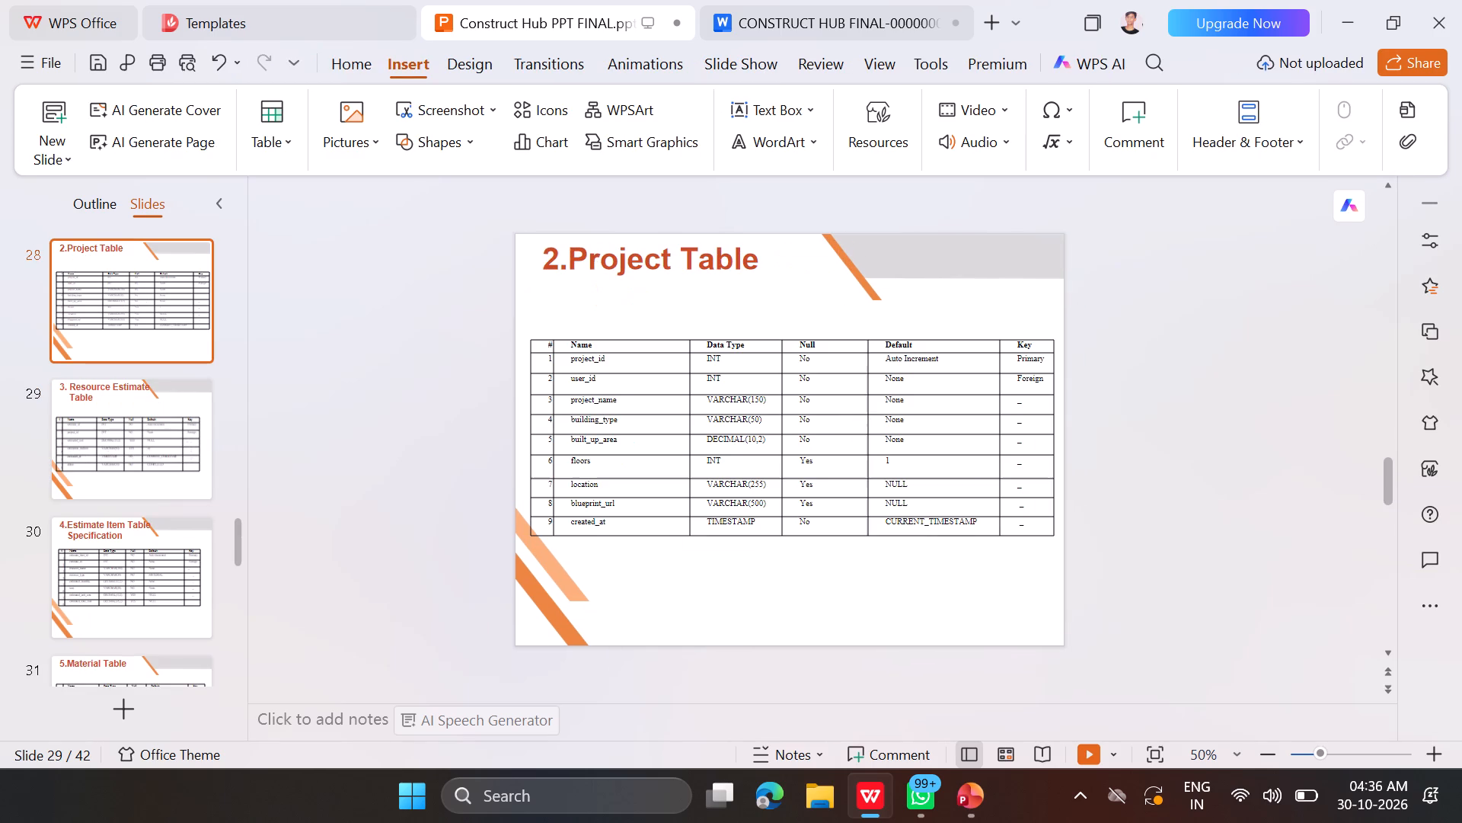
{"action": "key", "text": "Up"}
{"action": "key", "text": "Up"}
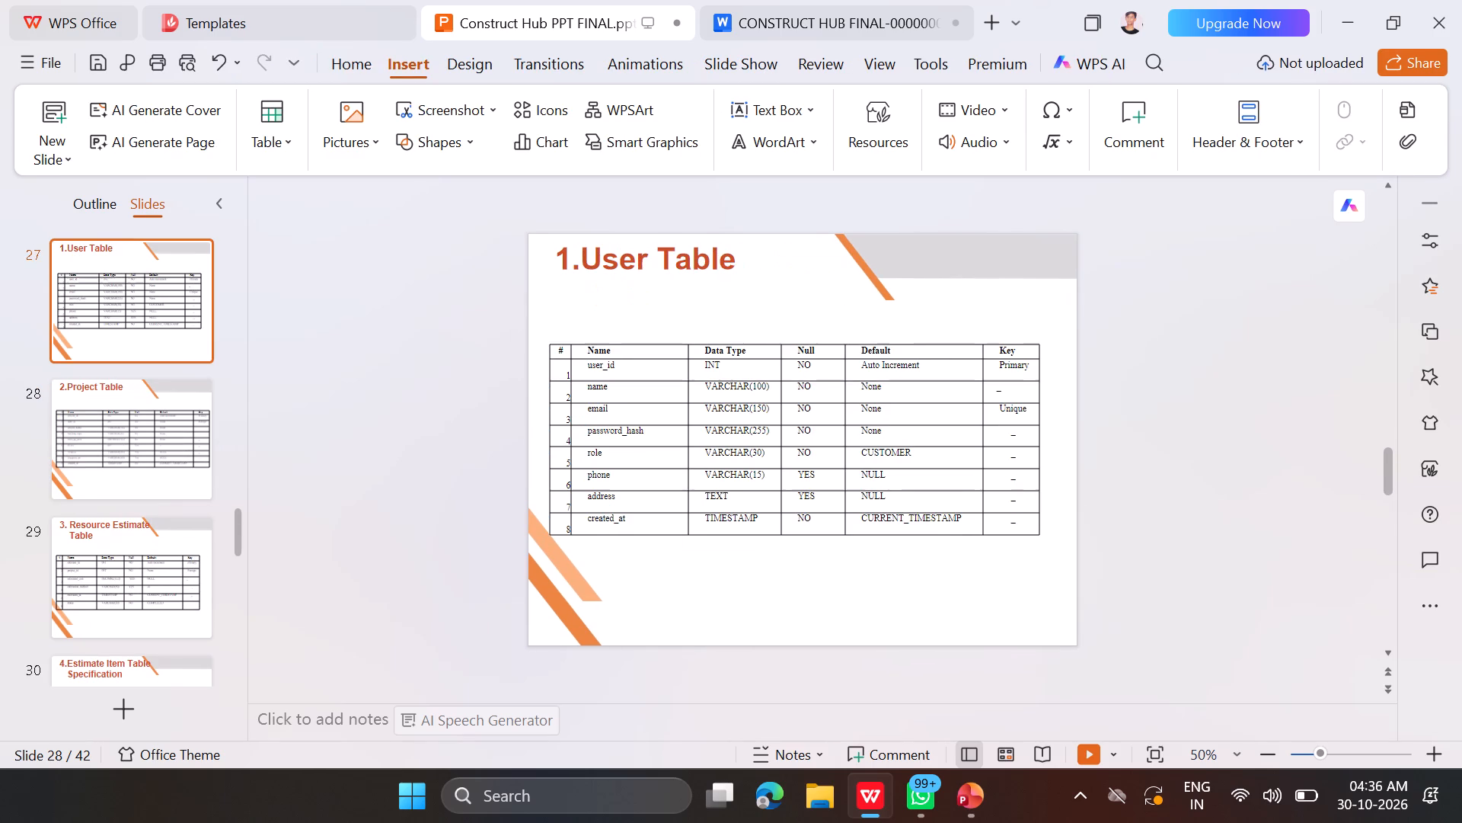
{"action": "key", "text": "Down"}
{"action": "key", "text": "Down"}
{"action": "key", "text": "Down"}
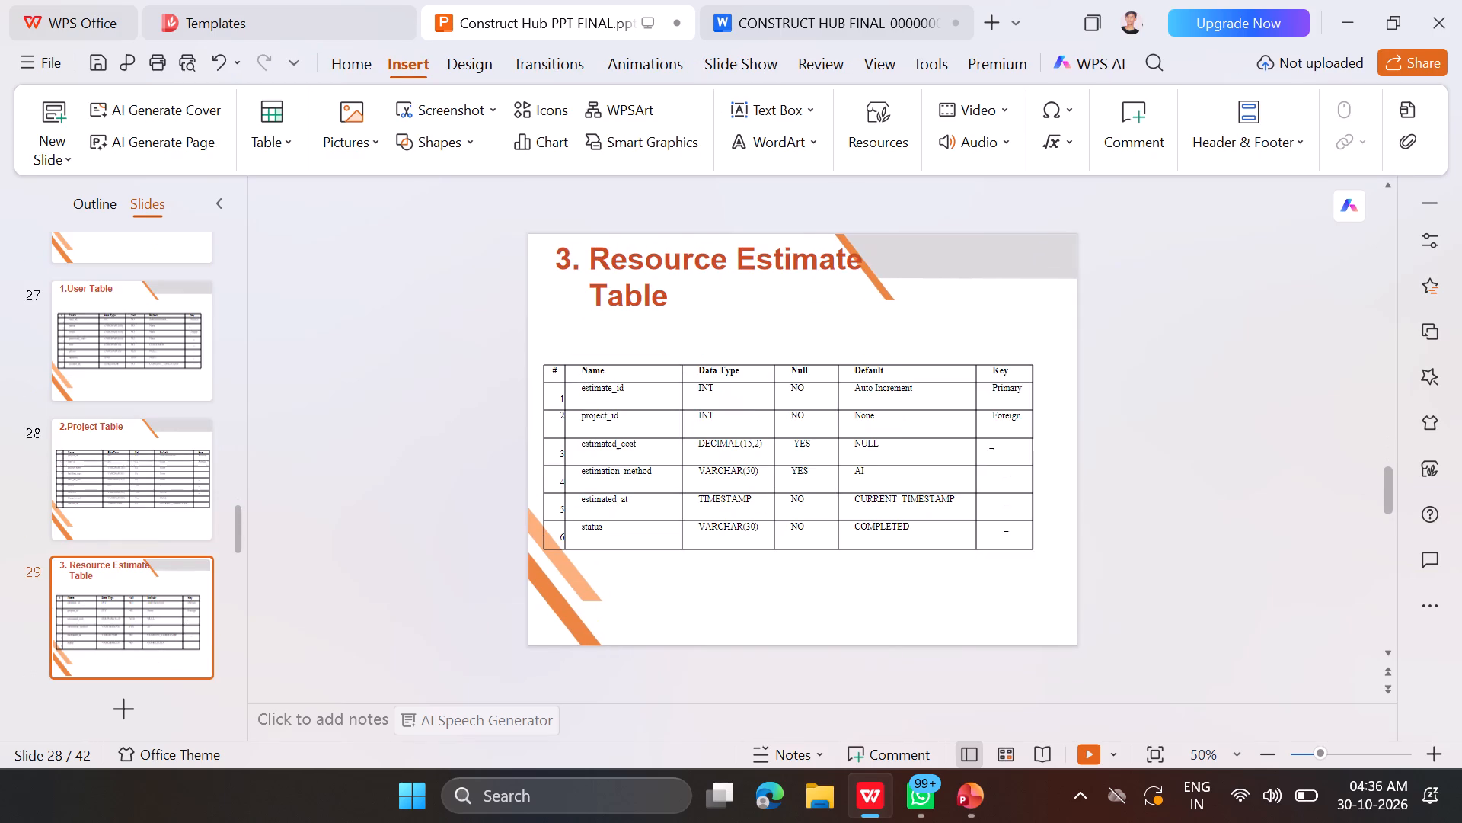
{"action": "key", "text": "Down"}
{"action": "key", "text": "Down"}
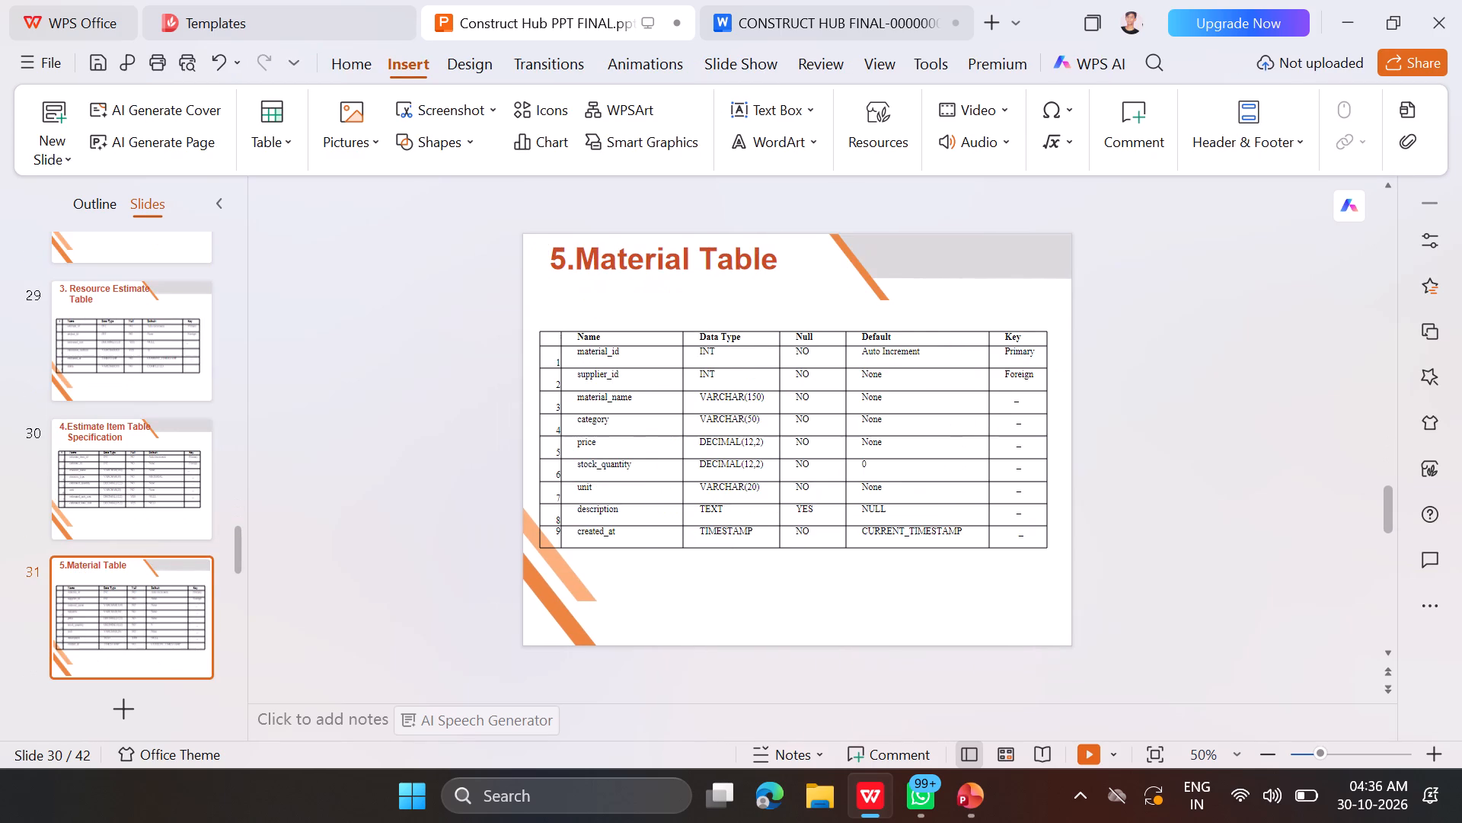
{"action": "key", "text": "Down"}
{"action": "key", "text": "Down"}
{"action": "key", "text": "Down"}
{"action": "key", "text": "Down"}
{"action": "key", "text": "Down"}
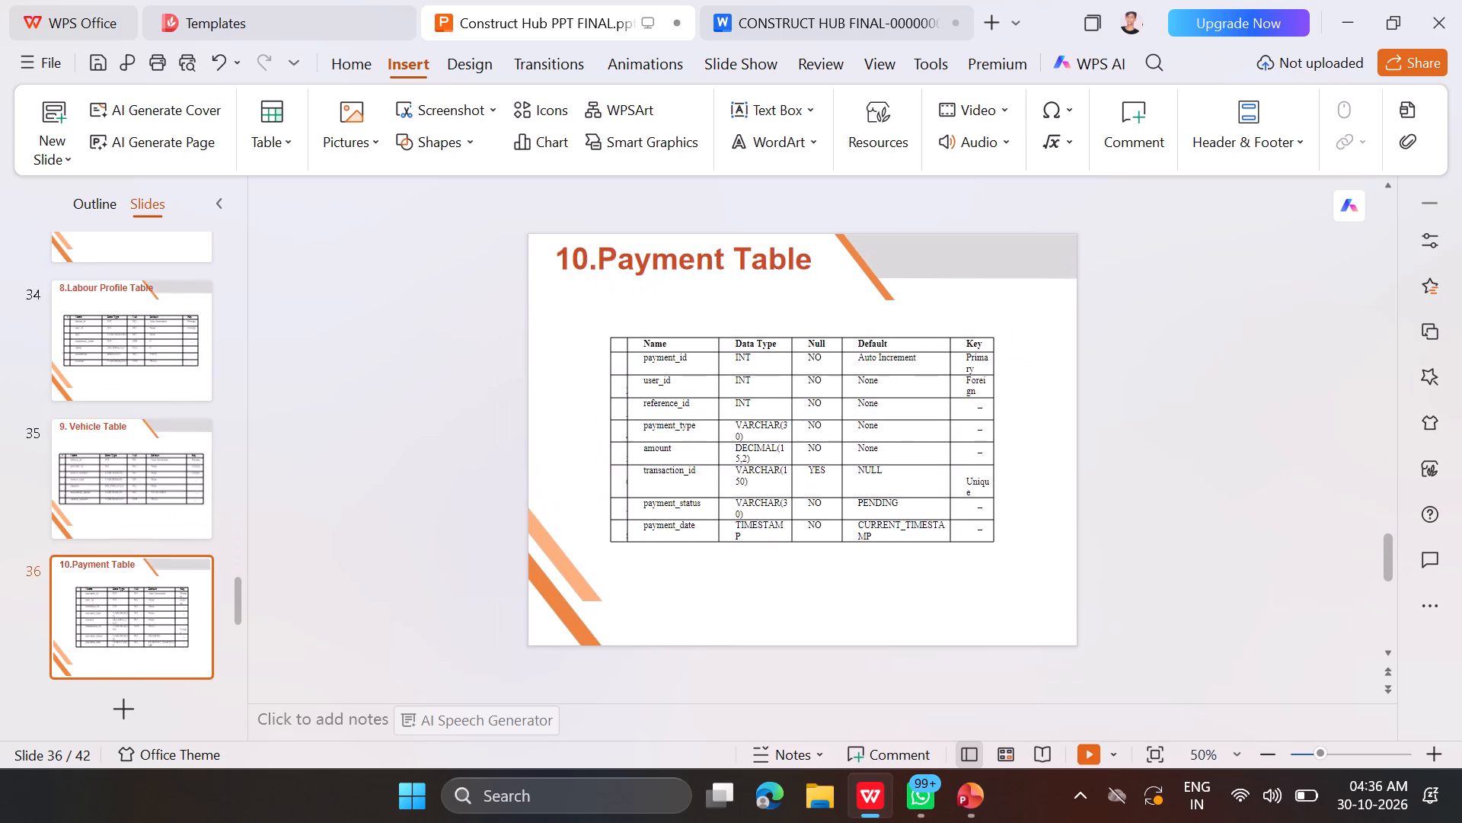
{"action": "key", "text": "Down"}
{"action": "key", "text": "Down"}
{"action": "key", "text": "Down"}
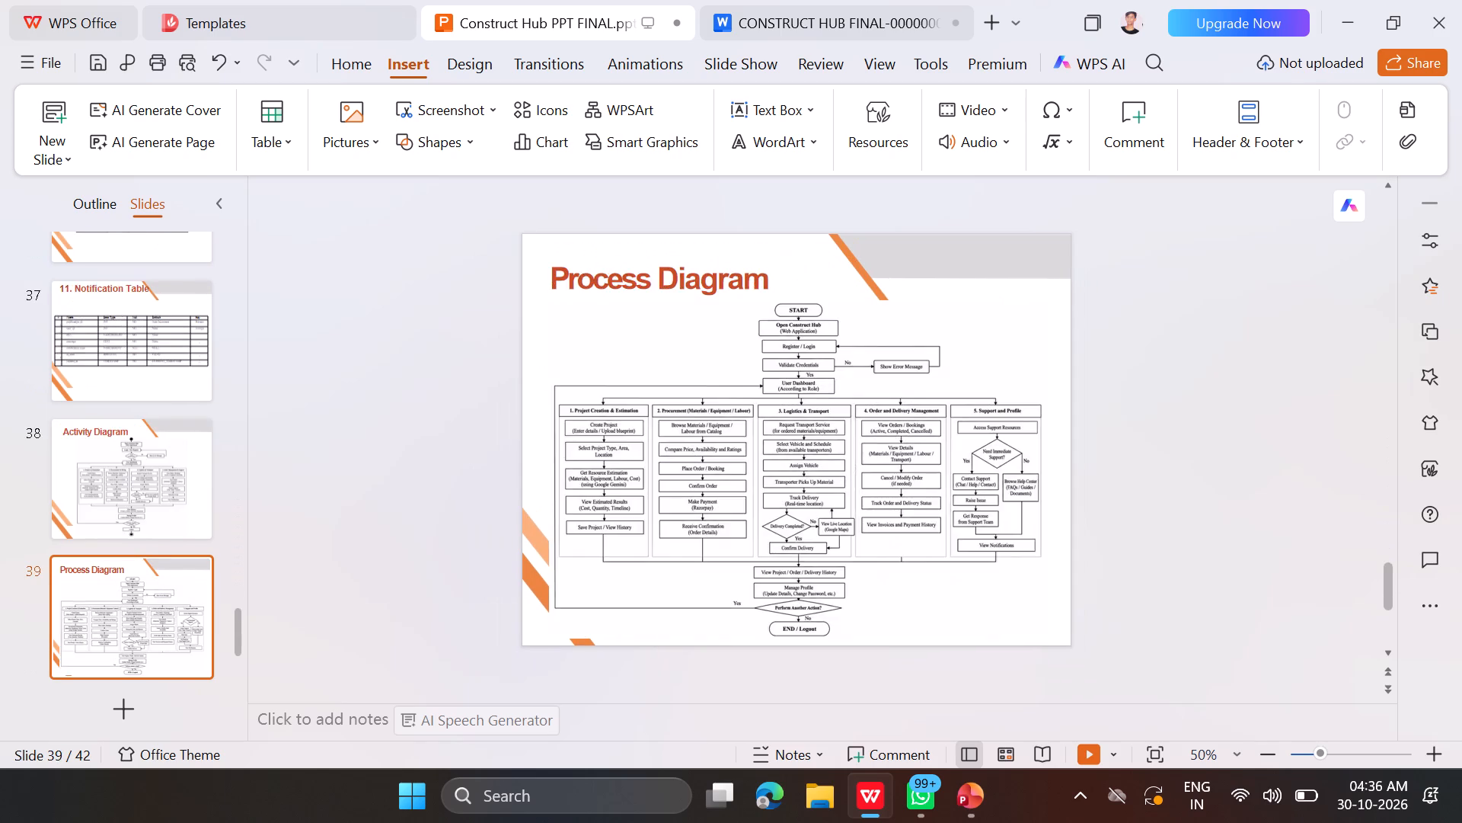
{"action": "key", "text": "Down"}
{"action": "key", "text": "Down"}
{"action": "key", "text": "Down"}
{"action": "key", "text": "Down"}
Review the presentation backwards from its closing slides through the table and use case slides to the USE CASE SPECIFICATIONS divider on slide 15.
{"action": "key", "text": "Up"}
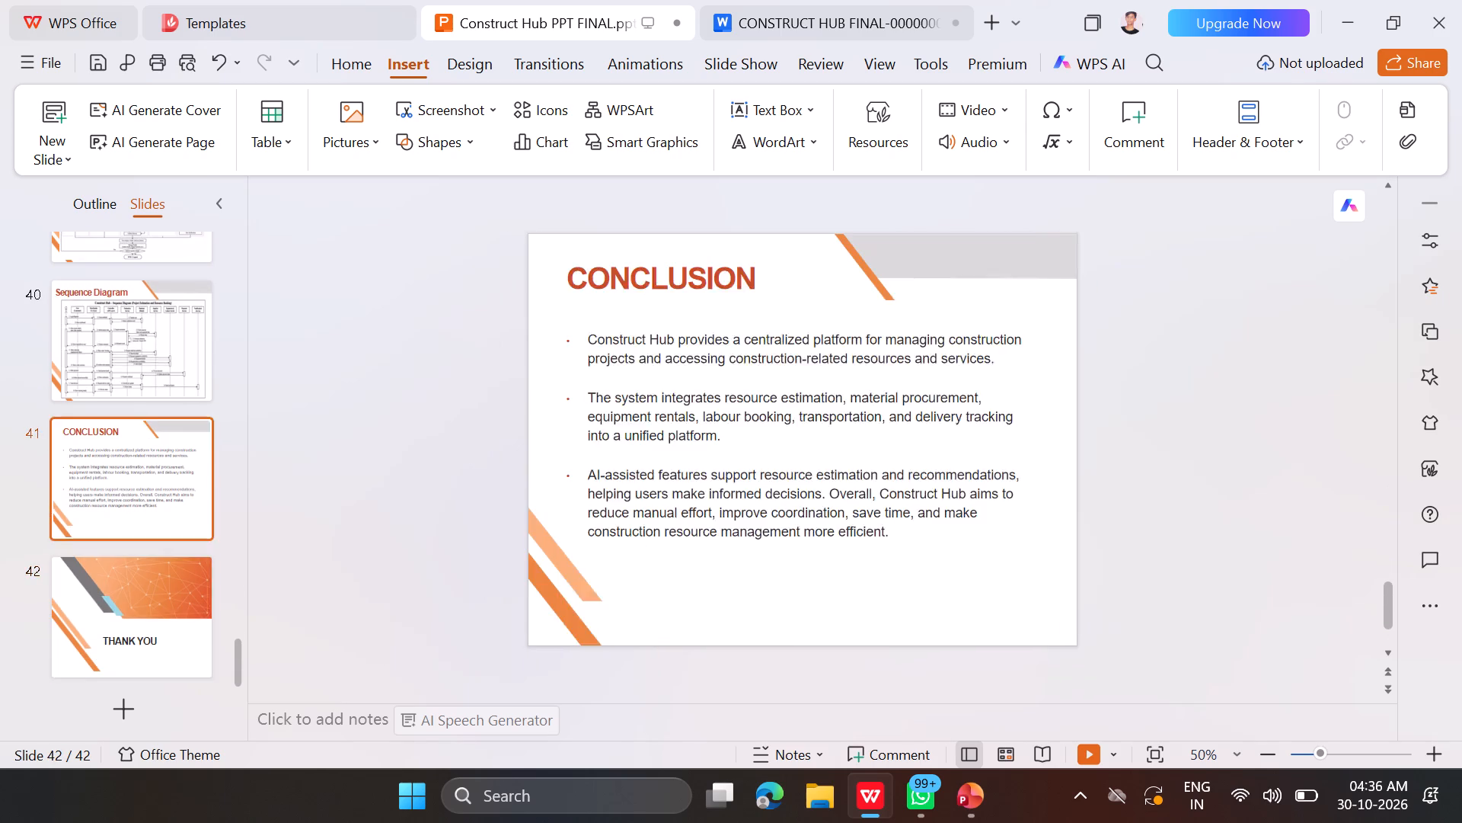
{"action": "key", "text": "Up"}
{"action": "key", "text": "Up"}
{"action": "key", "text": "Up"}
{"action": "key", "text": "Up"}
{"action": "key", "text": "Up"}
{"action": "key", "text": "Up"}
{"action": "key", "text": "Up"}
{"action": "key", "text": "Up"}
{"action": "key", "text": "Up"}
{"action": "key", "text": "Up"}
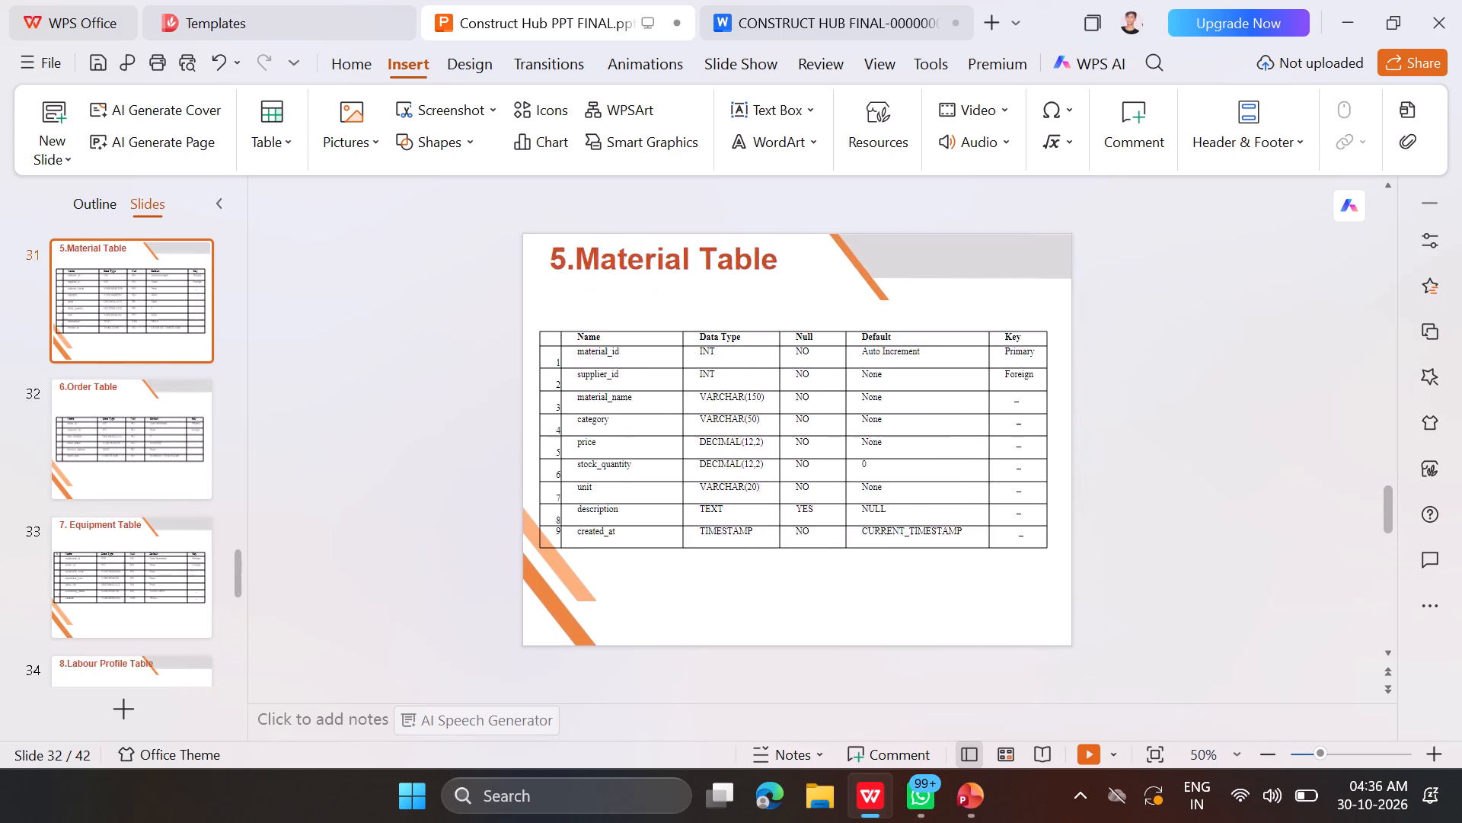
{"action": "key", "text": "Up"}
{"action": "key", "text": "Up"}
{"action": "key", "text": "Up"}
{"action": "key", "text": "Up"}
{"action": "key", "text": "Up"}
{"action": "key", "text": "Up"}
{"action": "key", "text": "Up"}
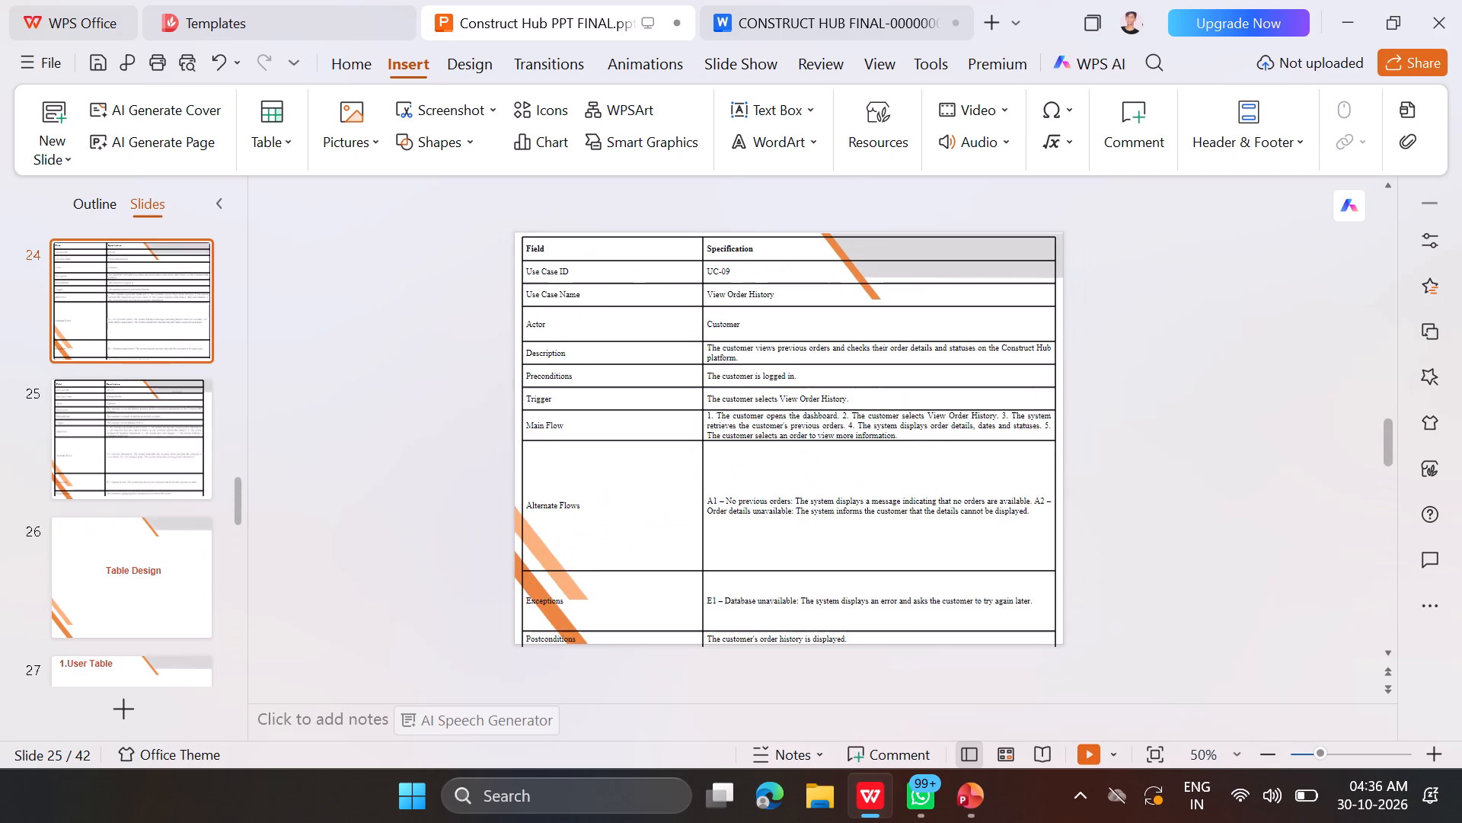
{"action": "key", "text": "Up"}
{"action": "key", "text": "Up"}
{"action": "key", "text": "Up"}
{"action": "key", "text": "Up"}
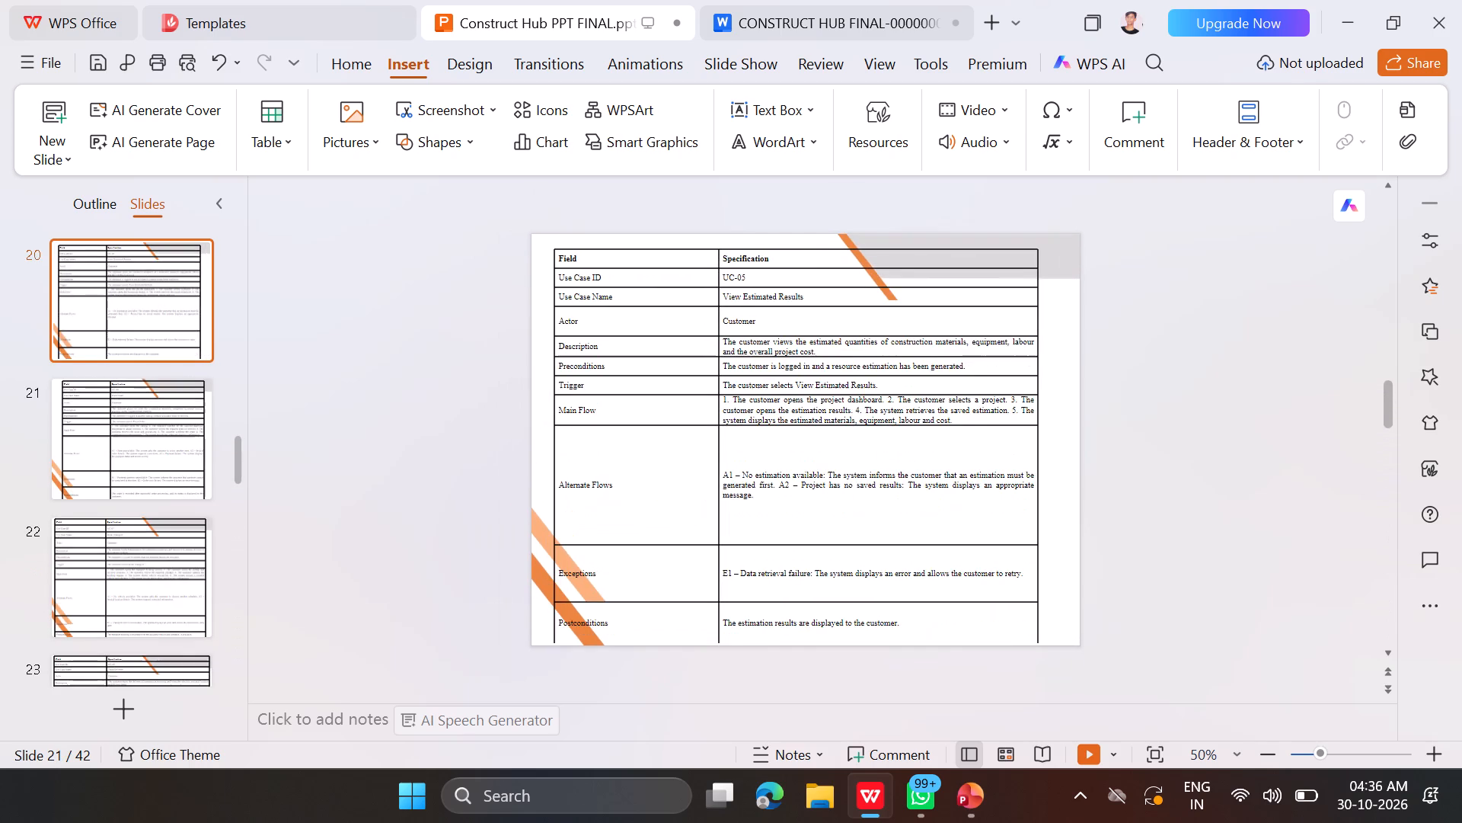
{"action": "key", "text": "Up"}
{"action": "key", "text": "Up"}
{"action": "key", "text": "Up"}
{"action": "key", "text": "Up"}
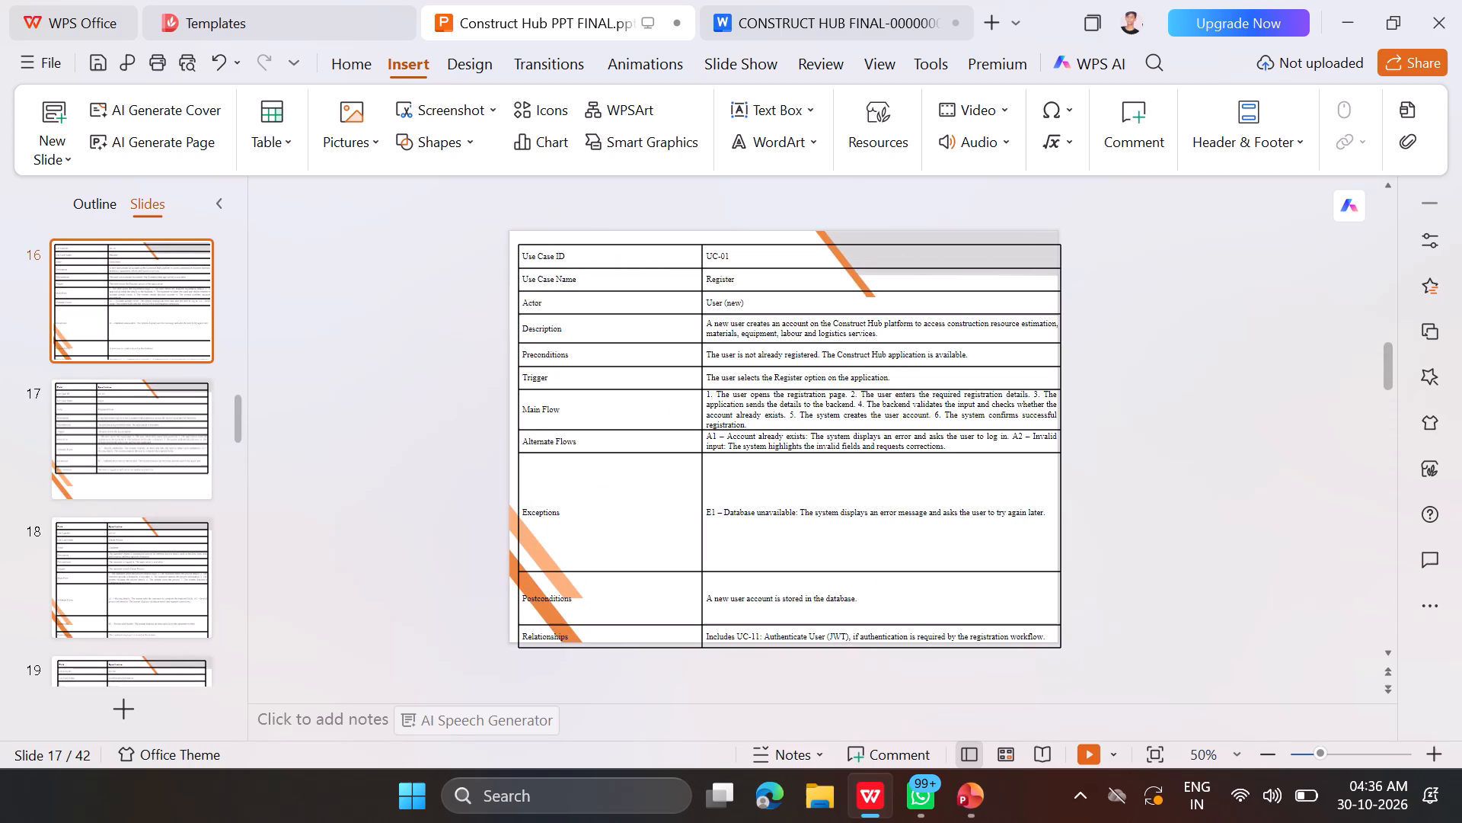
{"action": "key", "text": "Down"}
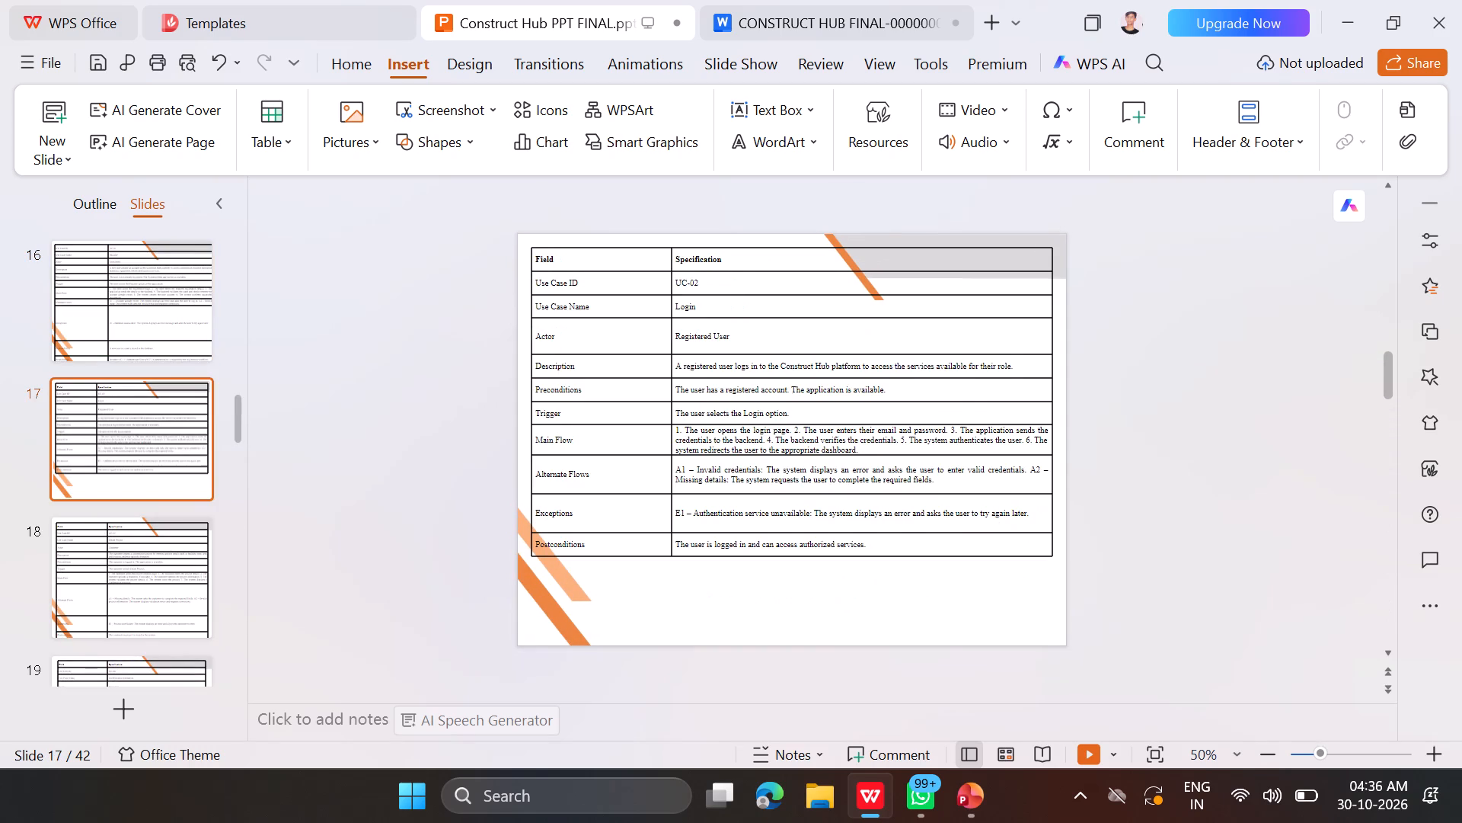
{"action": "key", "text": "Up"}
{"action": "key", "text": "Up"}
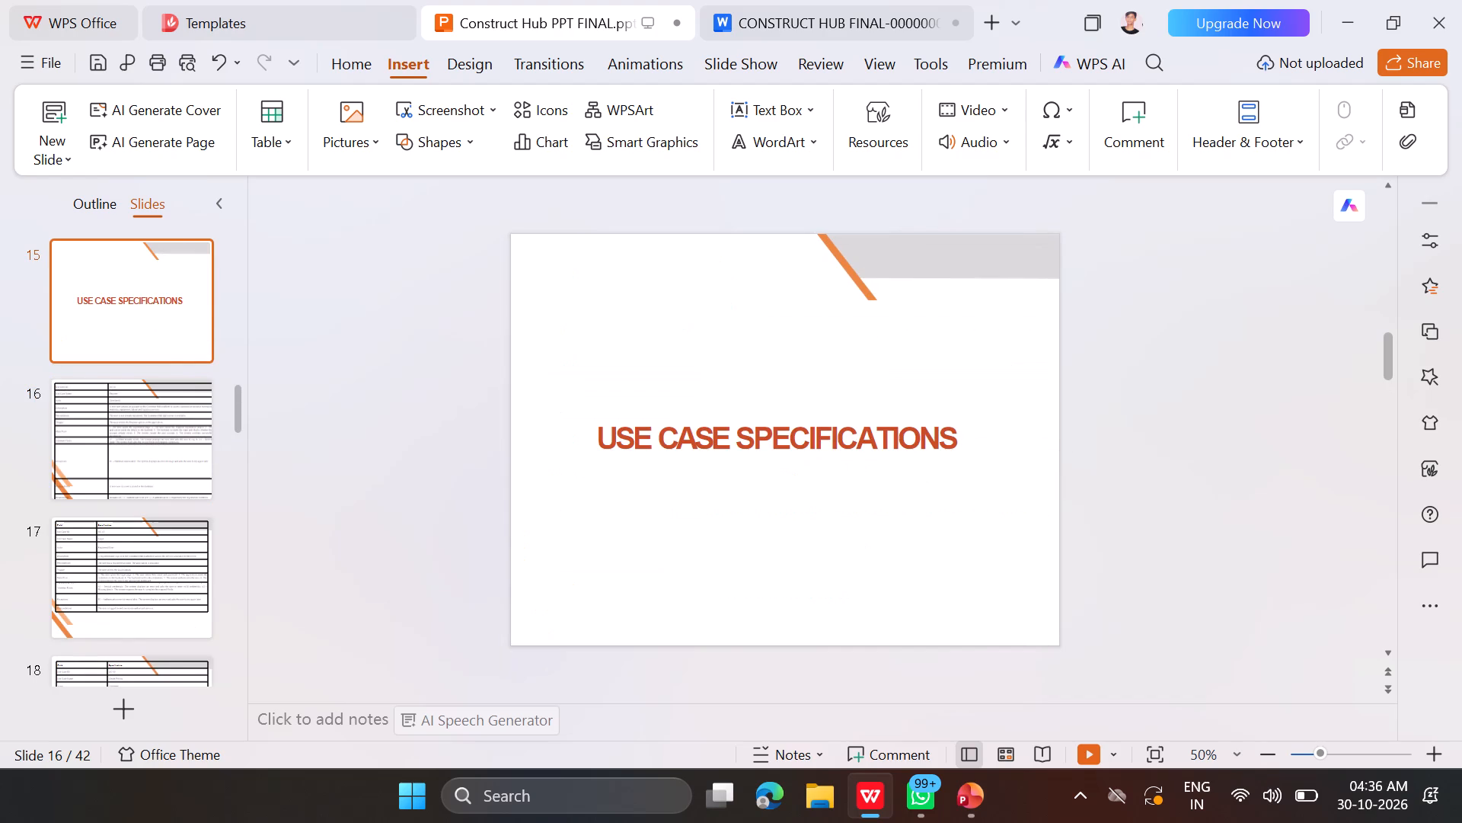
{"action": "key", "text": "Down"}
{"action": "key", "text": "Down"}
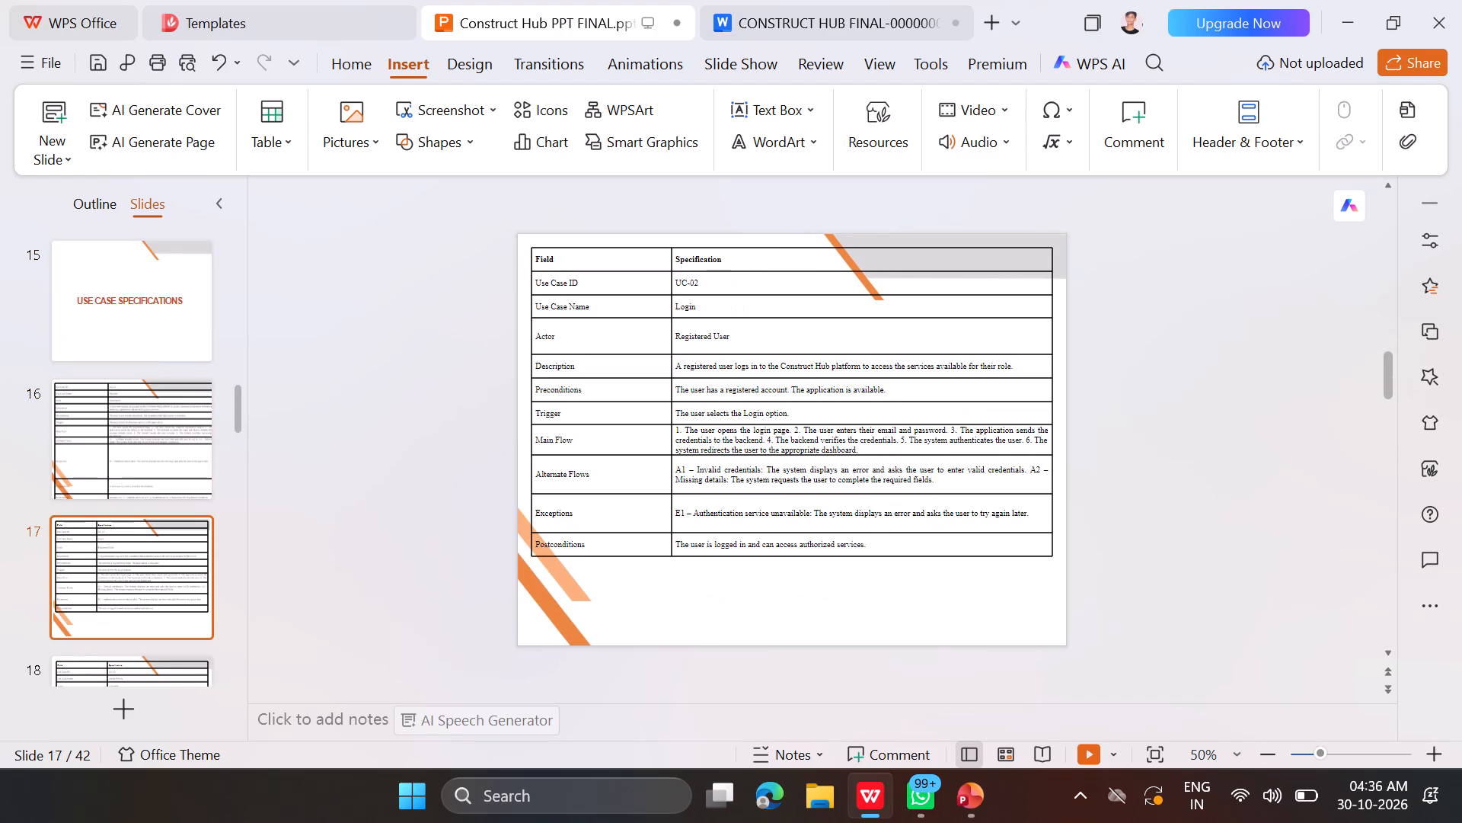
{"action": "key", "text": "Up"}
{"action": "key", "text": "Up"}
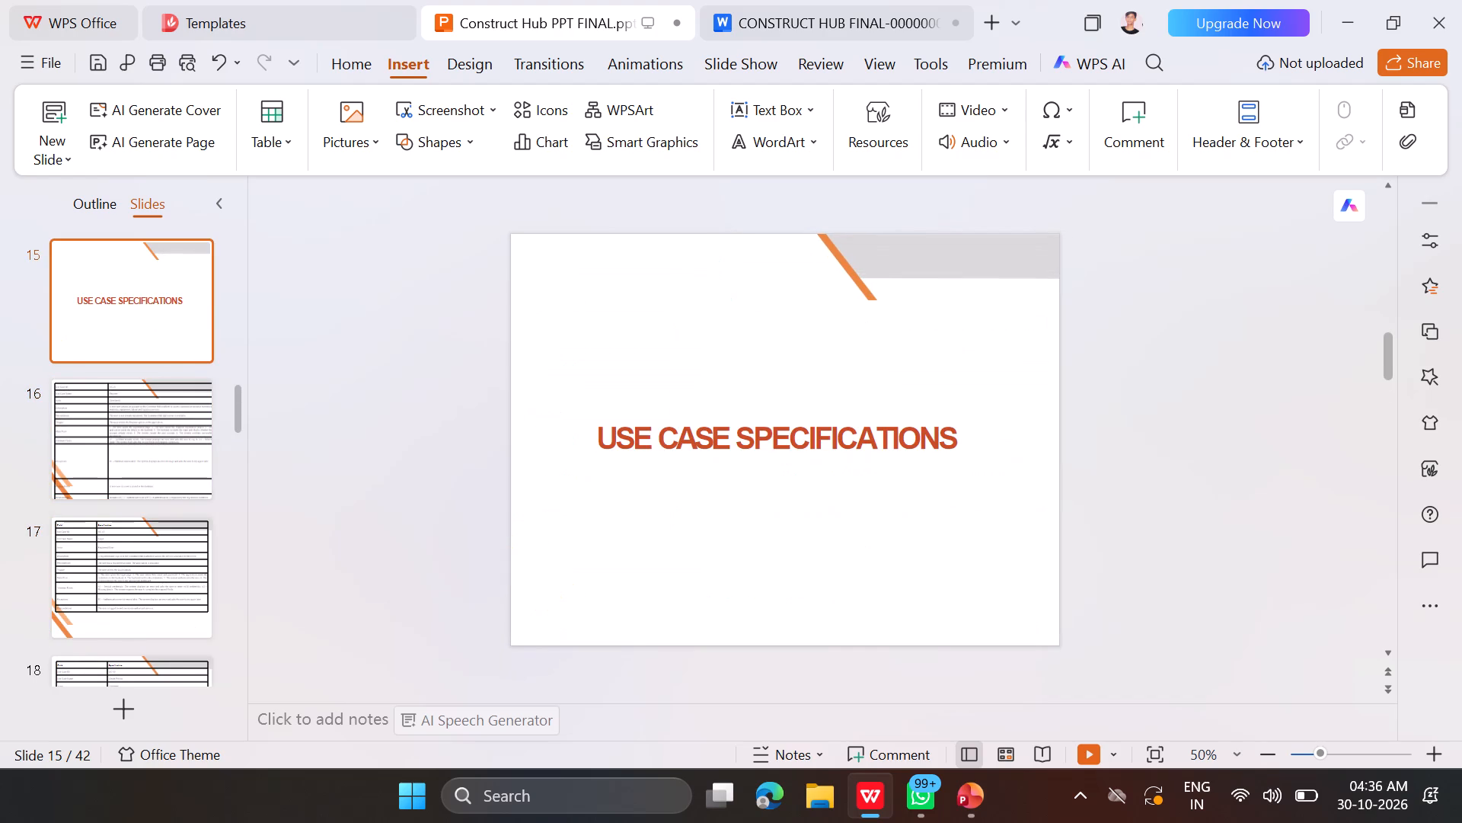
Review the diagram, modules, requirements, scope, objective and introduction slides back to the title slide.
{"action": "key", "text": "Up"}
{"action": "key", "text": "Up"}
{"action": "key", "text": "Up"}
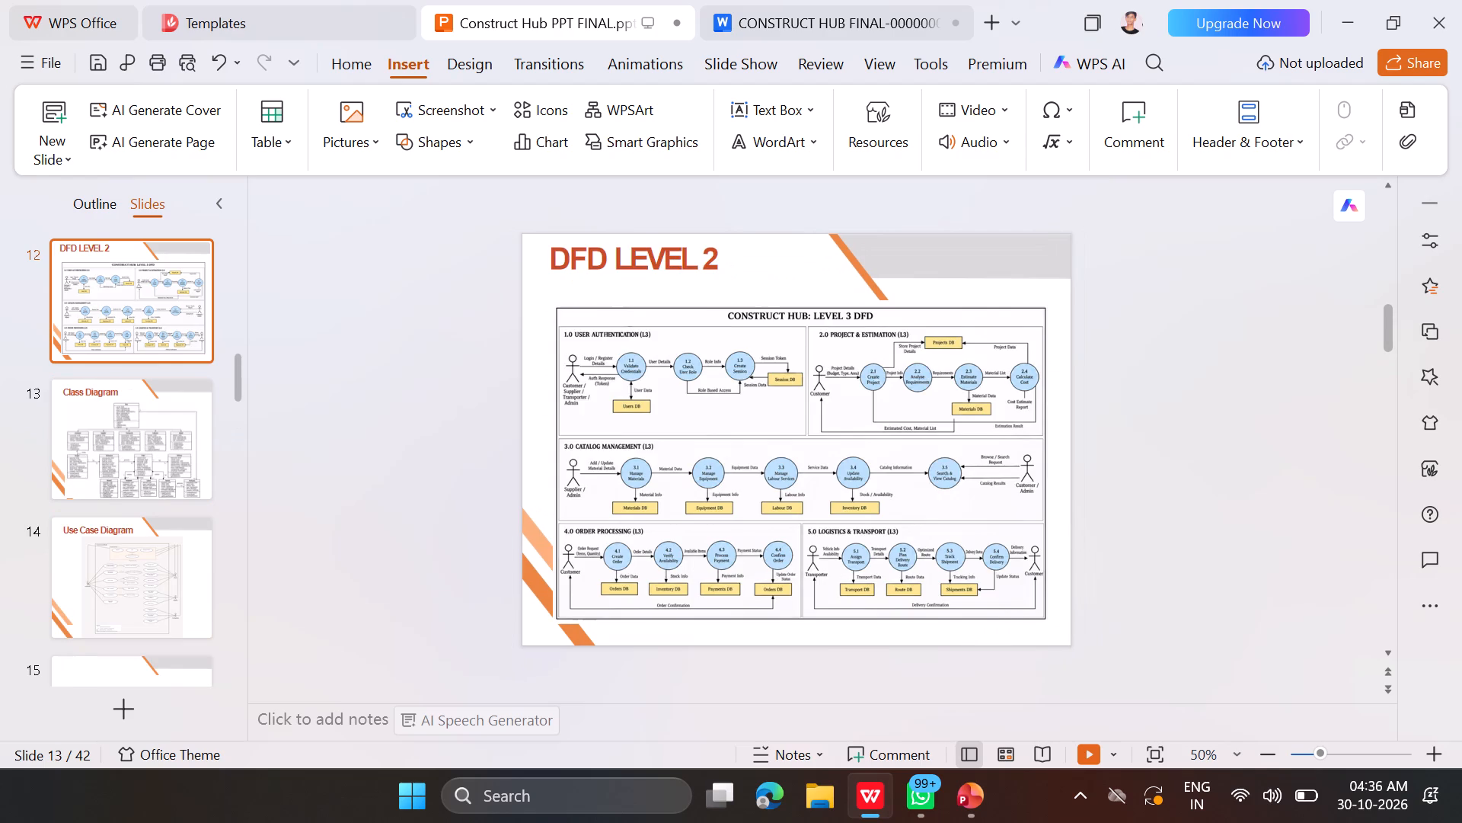
{"action": "key", "text": "Up"}
{"action": "key", "text": "Up"}
{"action": "key", "text": "Up"}
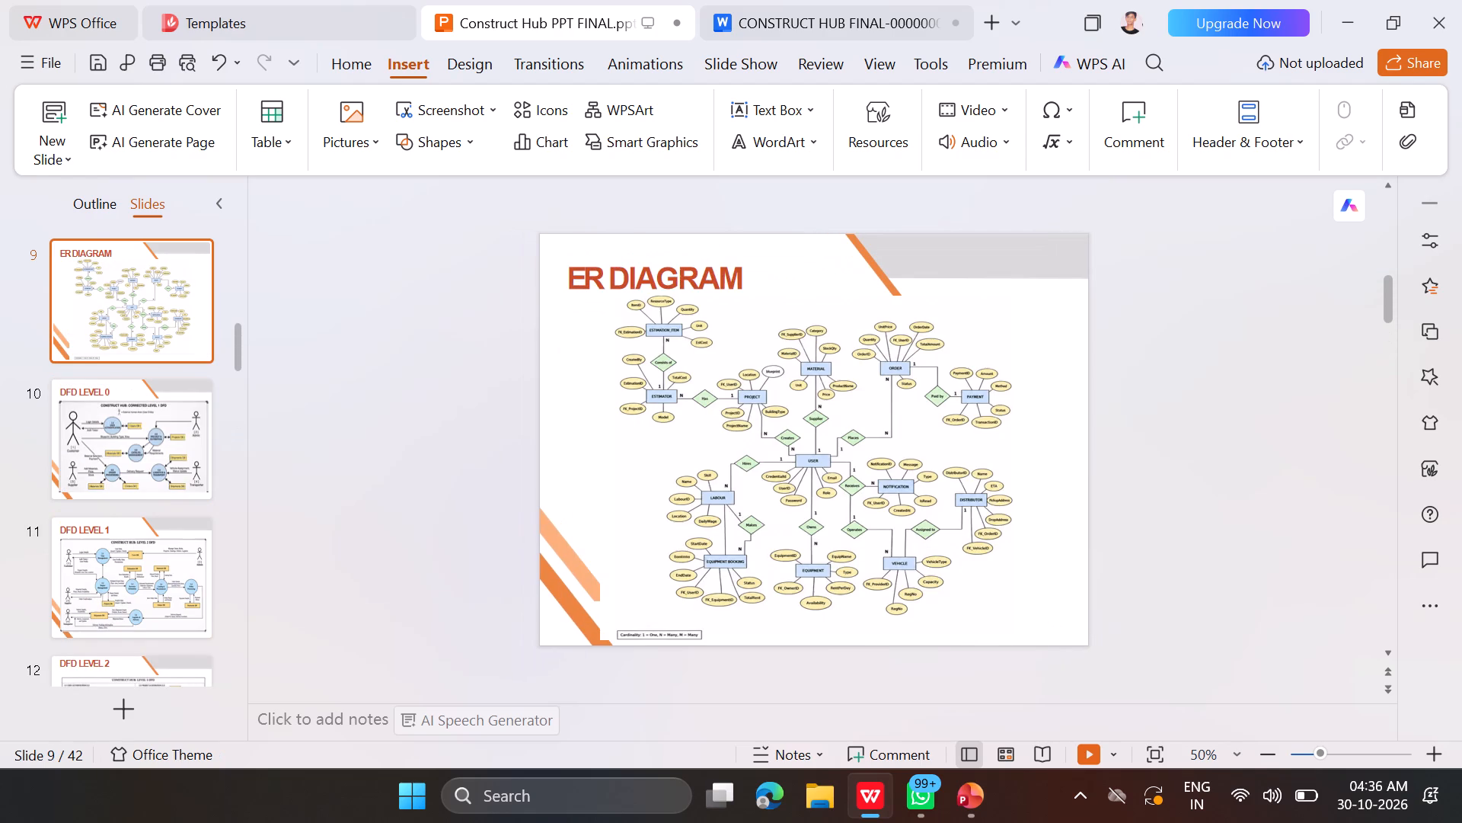
{"action": "key", "text": "Up"}
{"action": "key", "text": "Up"}
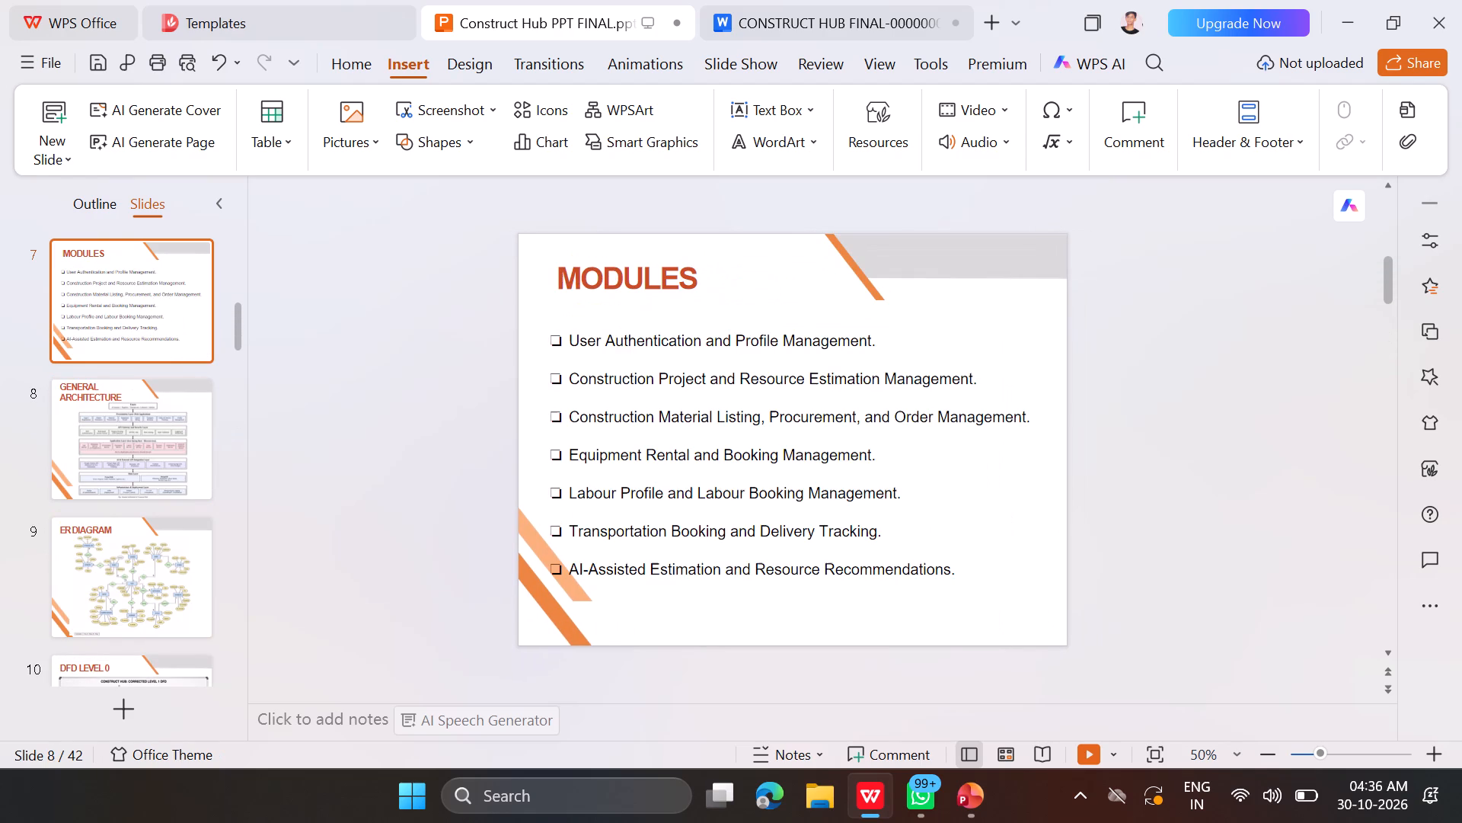
{"action": "key", "text": "Up"}
{"action": "key", "text": "Up"}
{"action": "key", "text": "Up"}
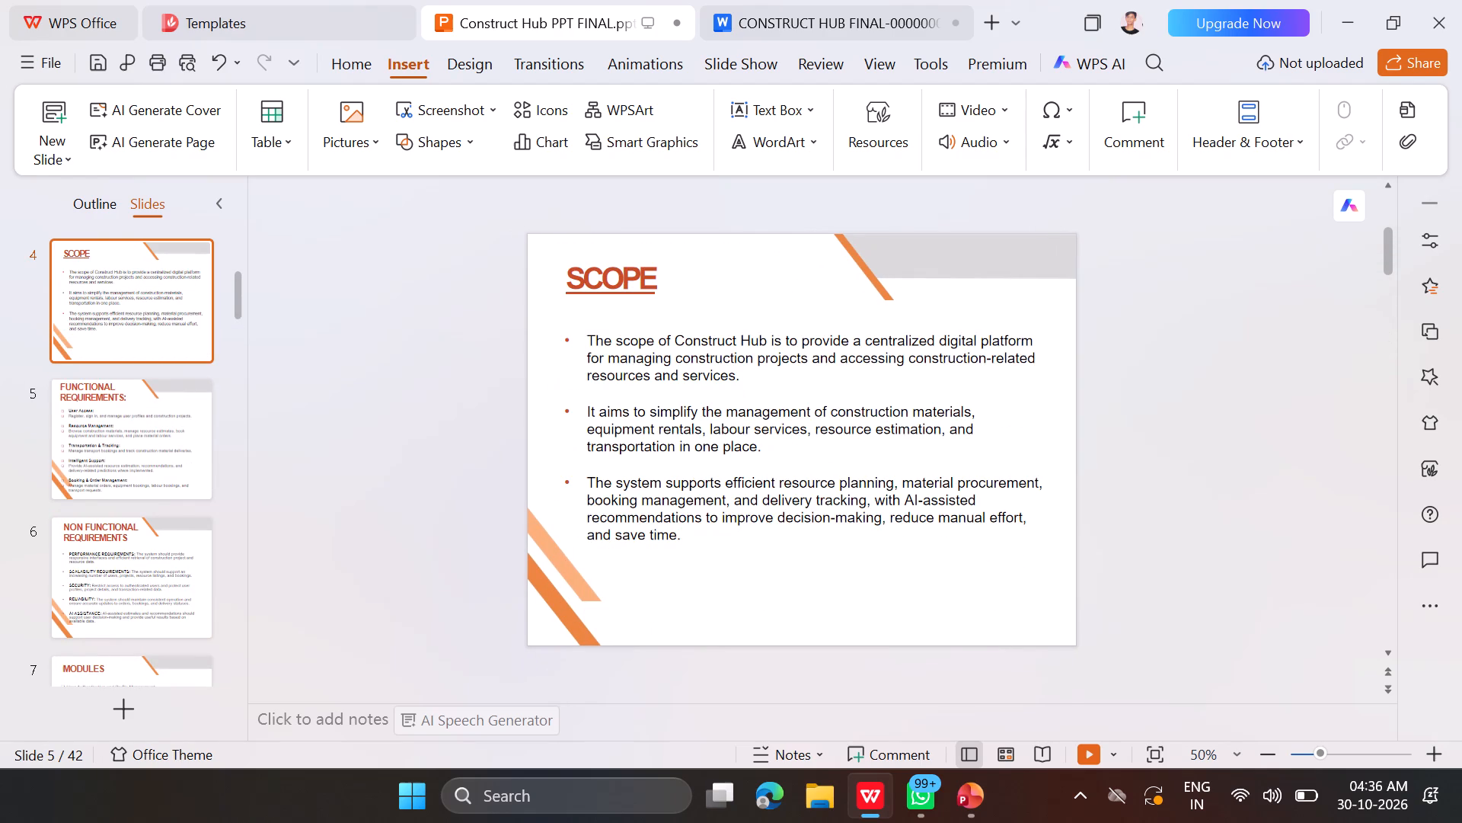
{"action": "key", "text": "Up"}
{"action": "key", "text": "Up"}
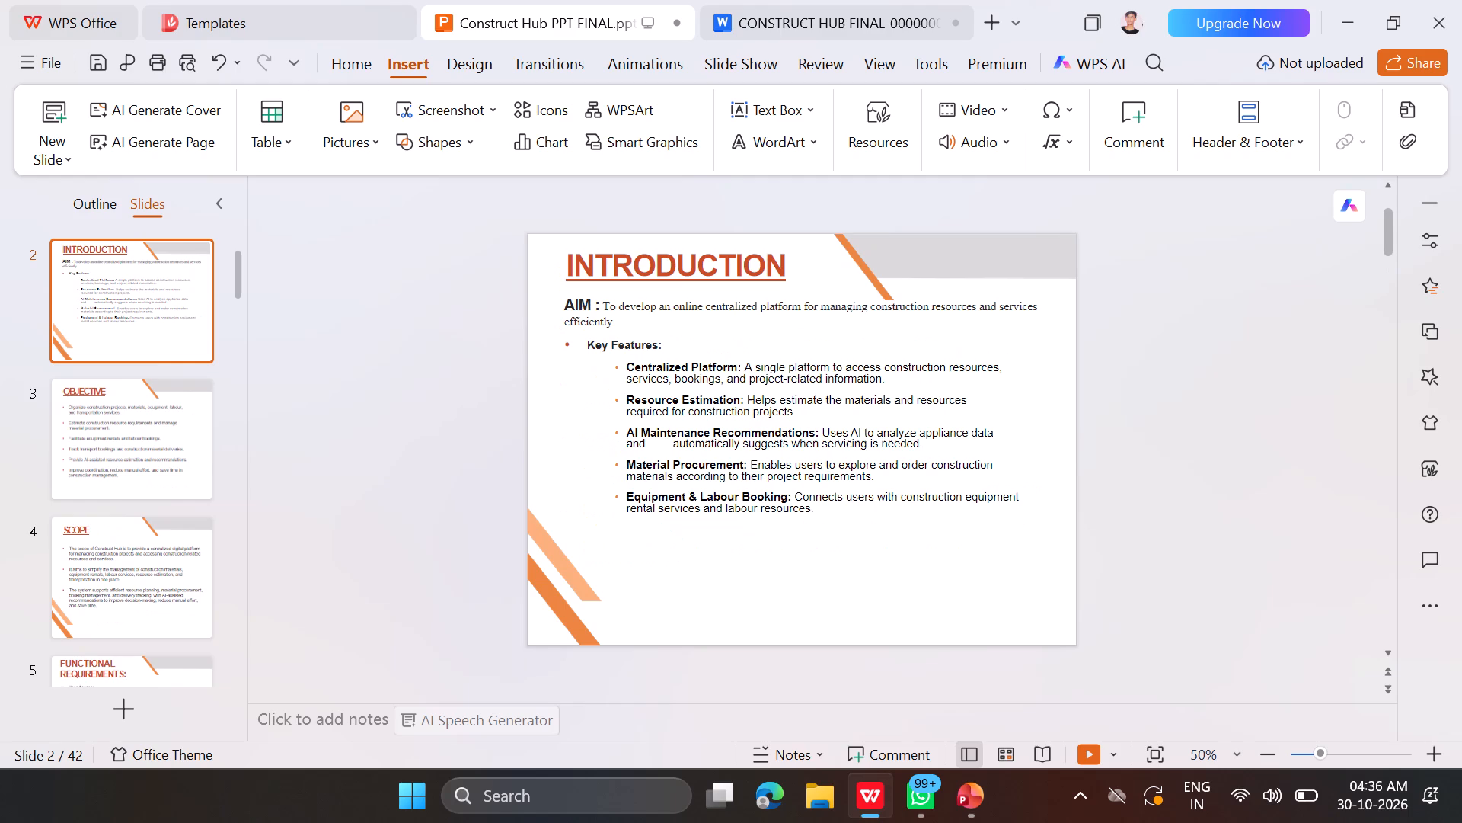
{"action": "key", "text": "Up"}
{"action": "key", "text": "Down"}
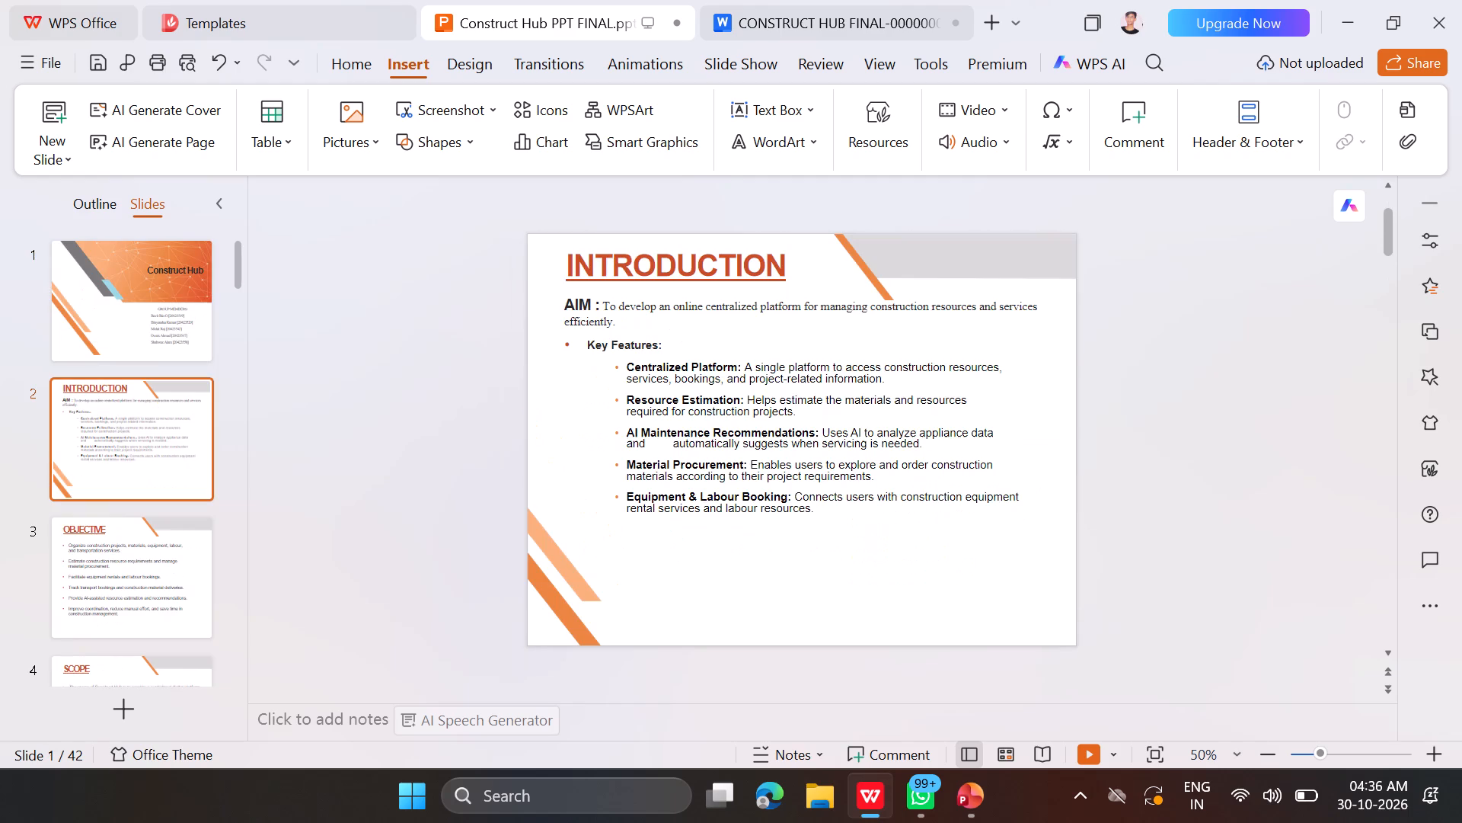
{"action": "key", "text": "Up"}
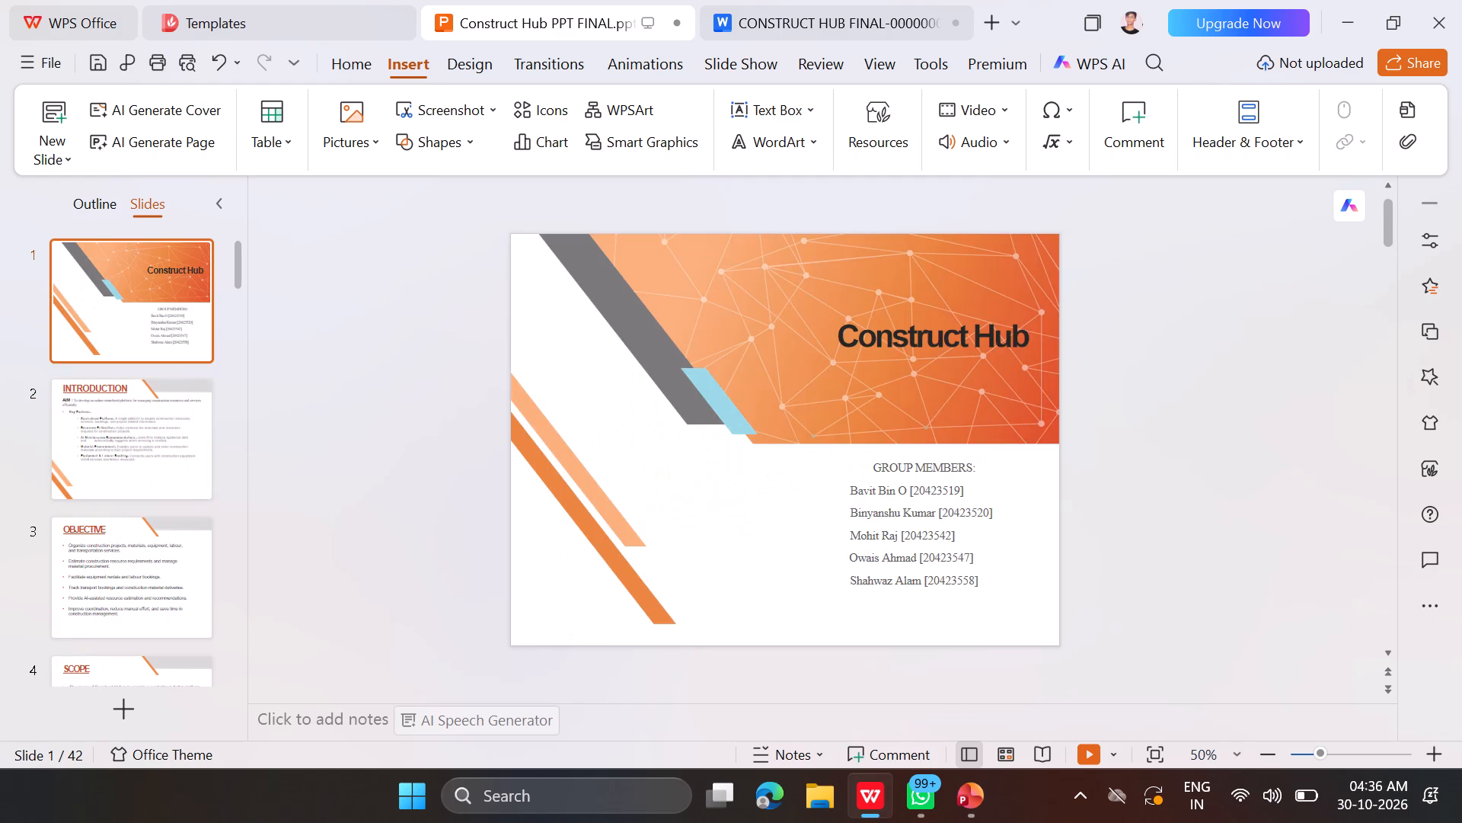
{"action": "key", "text": "Up"}
Go through the slides forward from the title slide to the UC-01 Register table on slide 16.
{"action": "key", "text": "Down"}
{"action": "key", "text": "Down"}
{"action": "key", "text": "Down"}
{"action": "key", "text": "Down"}
{"action": "key", "text": "Down"}
{"action": "key", "text": "Down"}
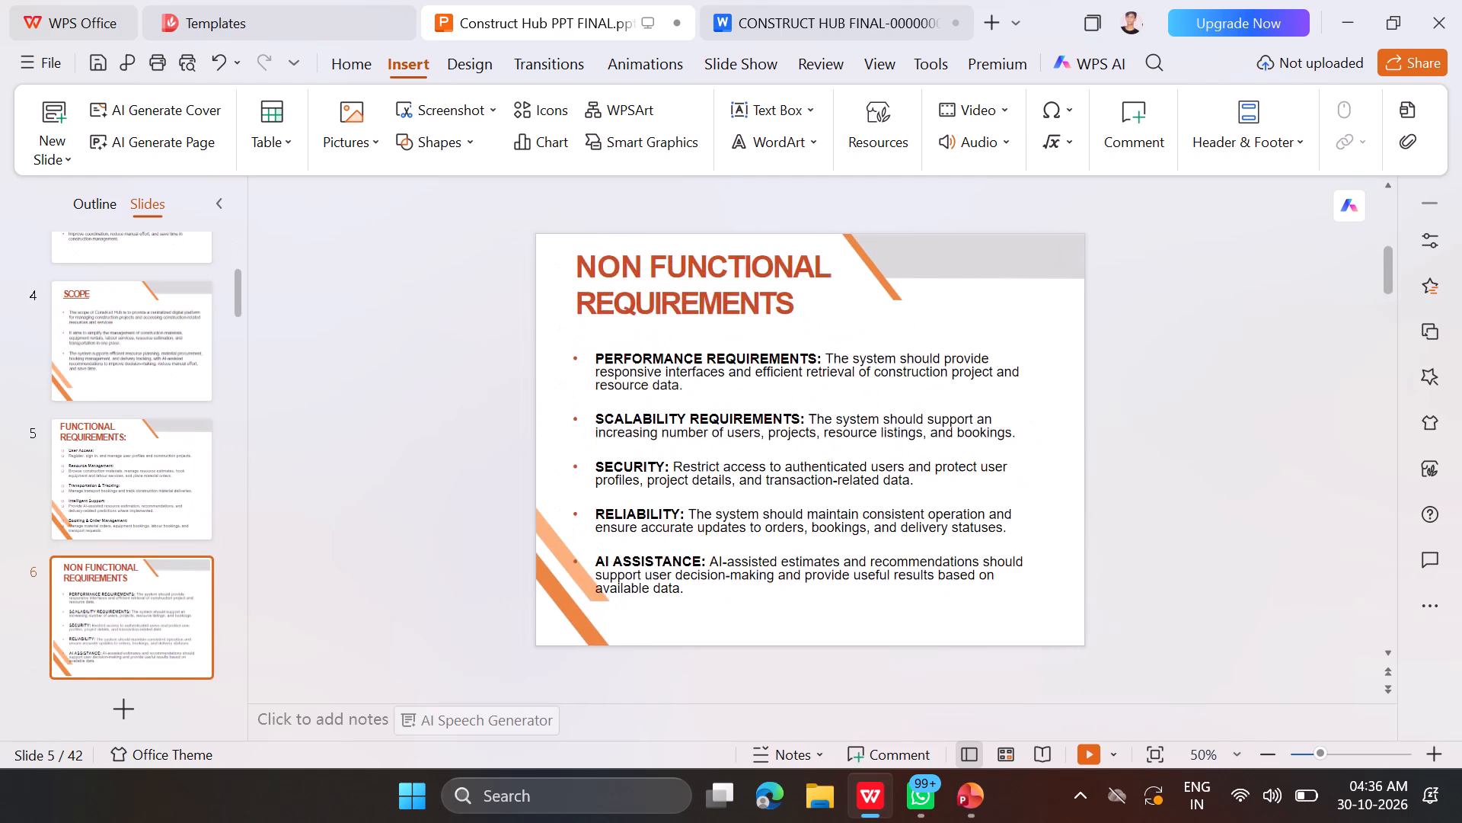
{"action": "key", "text": "Down"}
{"action": "key", "text": "Down"}
{"action": "key", "text": "Down"}
{"action": "key", "text": "Down"}
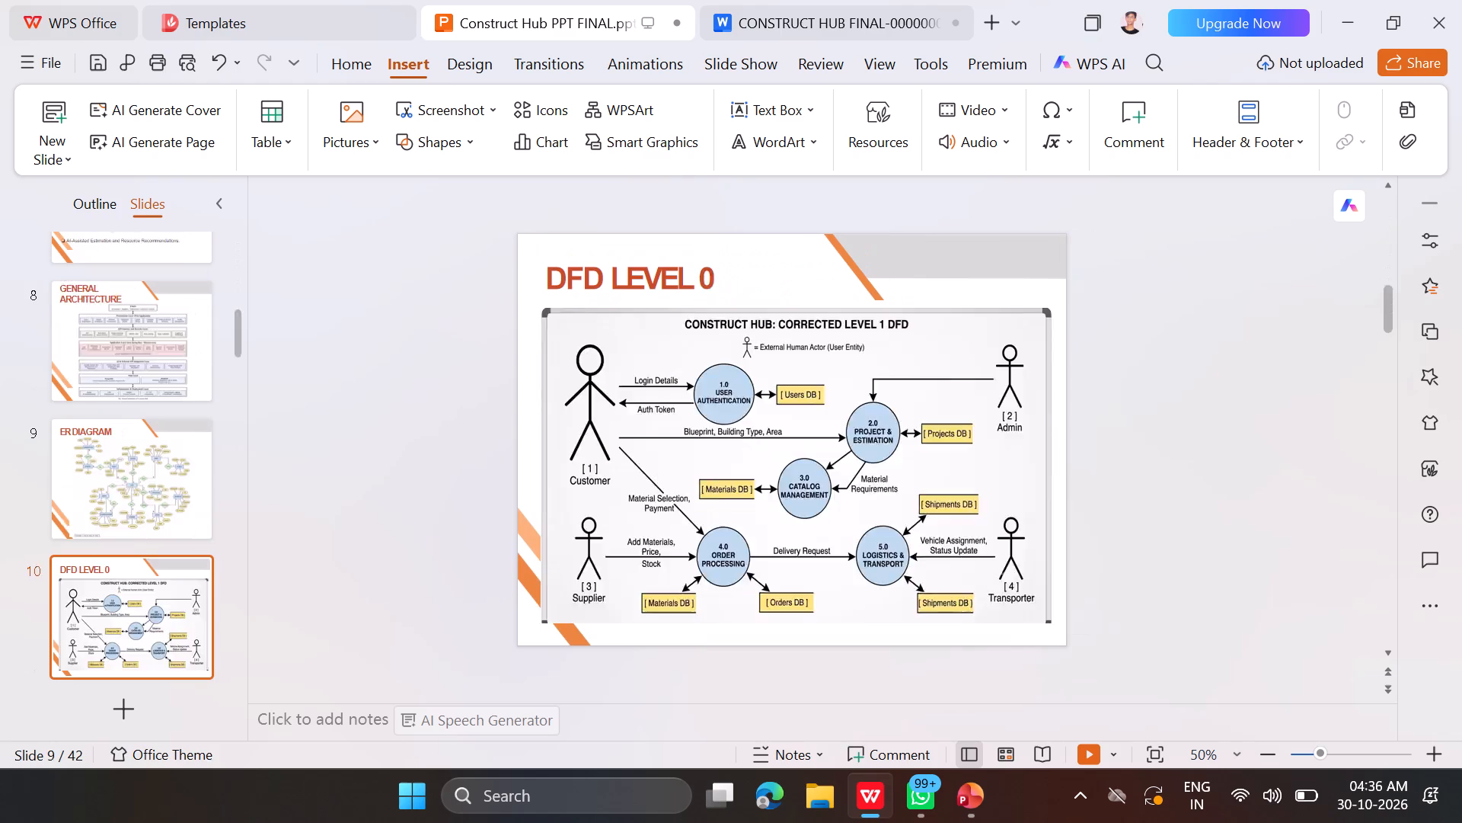
{"action": "key", "text": "Down"}
{"action": "key", "text": "Down"}
{"action": "key", "text": "Down"}
{"action": "key", "text": "Down"}
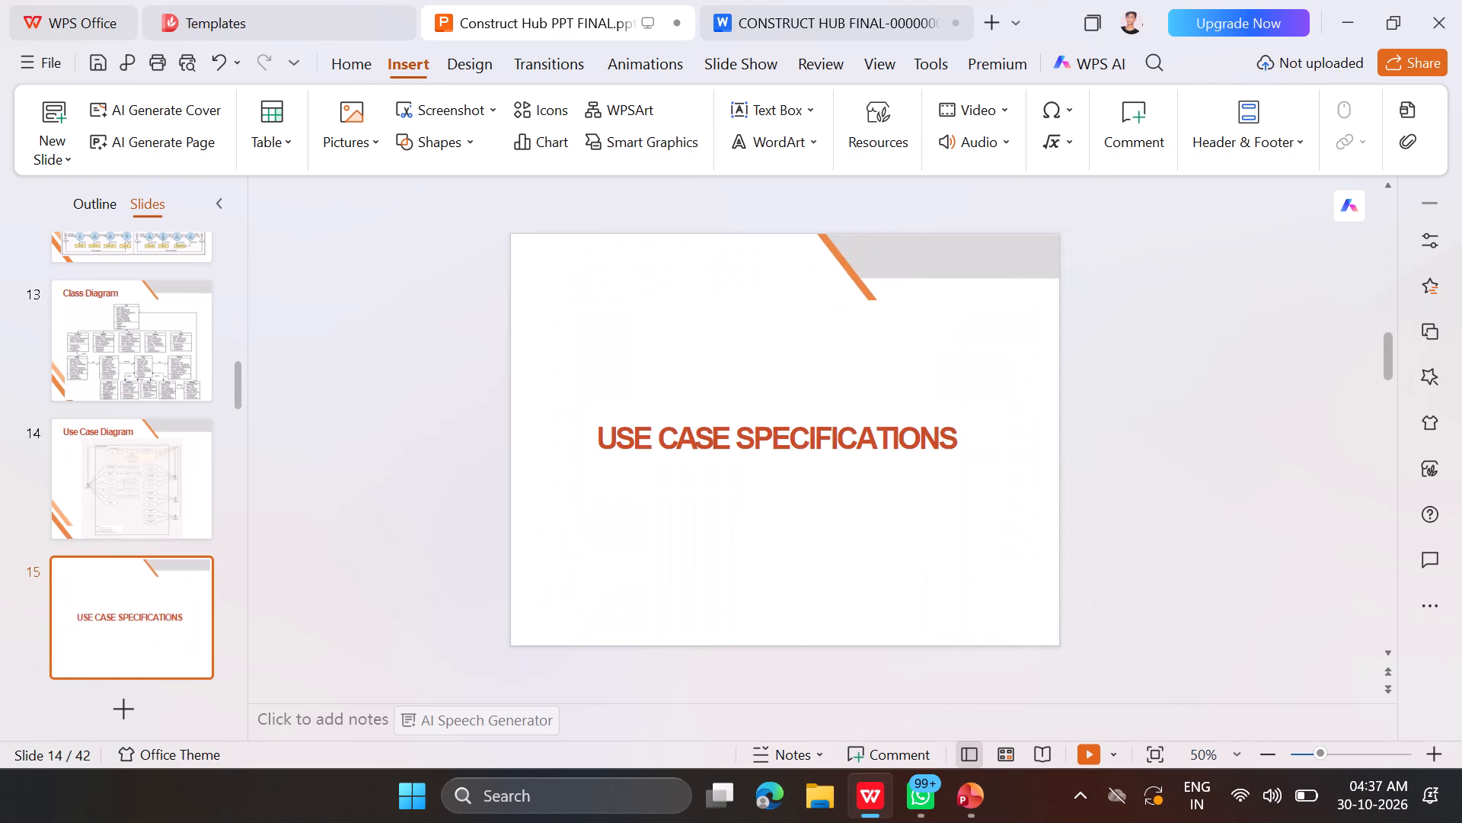
{"action": "key", "text": "Down"}
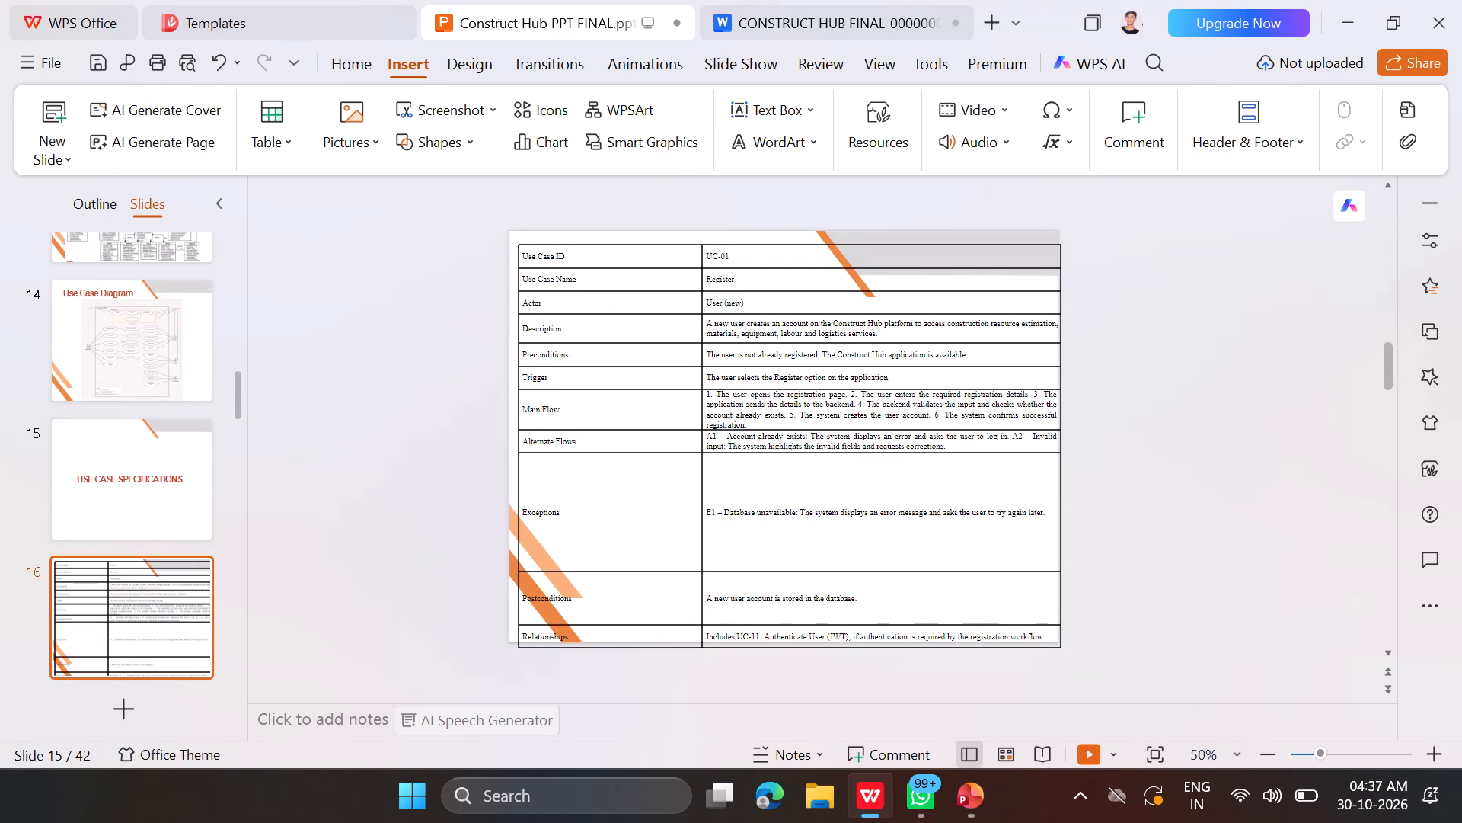
Copy the whole UC-01 Register table, including its Field/Specification header row, from section 4.8 USE CASE SPECIFICATION of the report.
{"action": "left_click", "coordinate": [835, 8]}
{"action": "scroll", "coordinate": [809, 312], "scroll_direction": "up", "scroll_amount": 4}
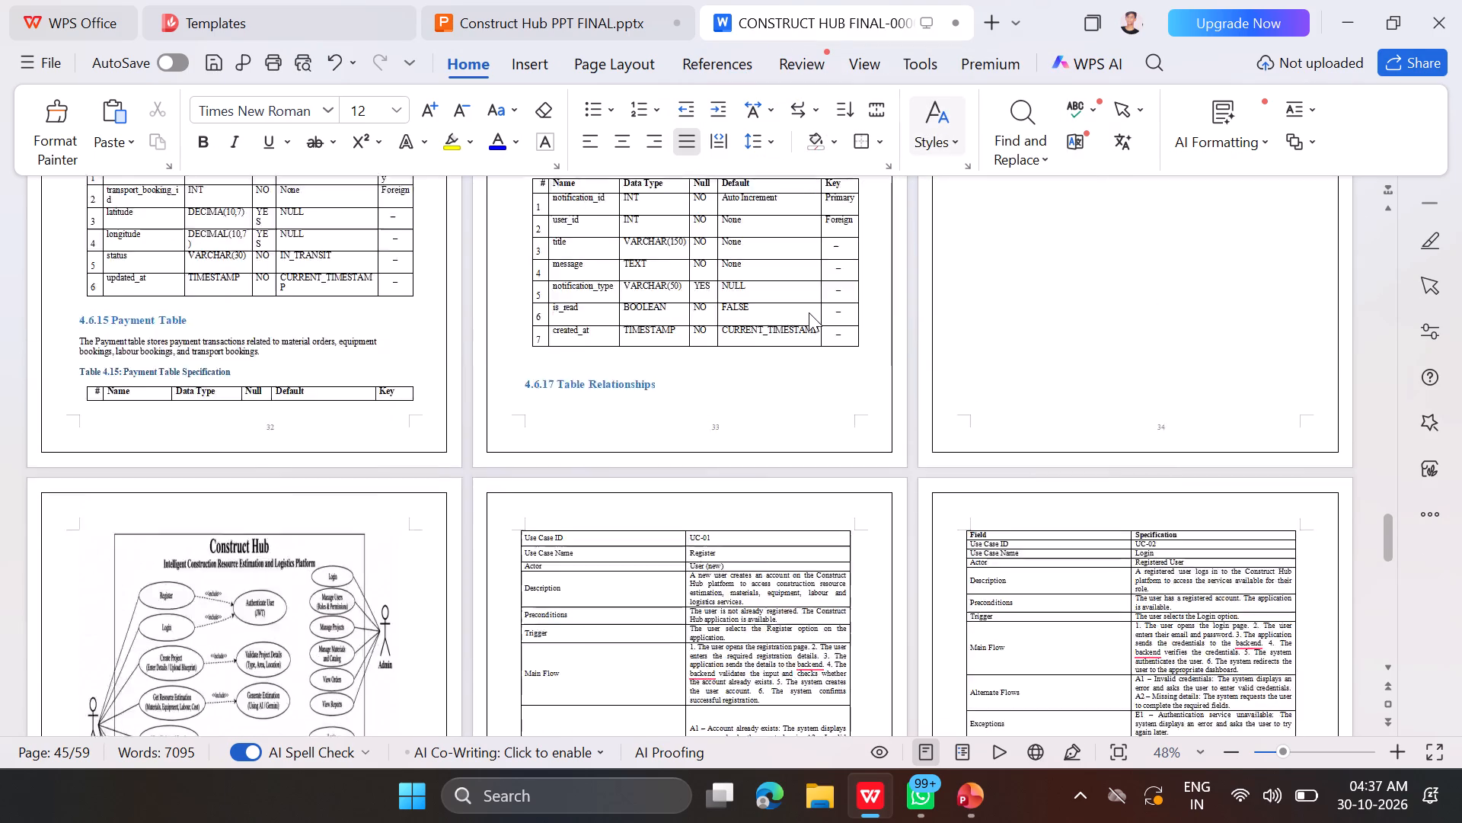
{"action": "scroll", "coordinate": [809, 312], "scroll_direction": "up", "scroll_amount": 7}
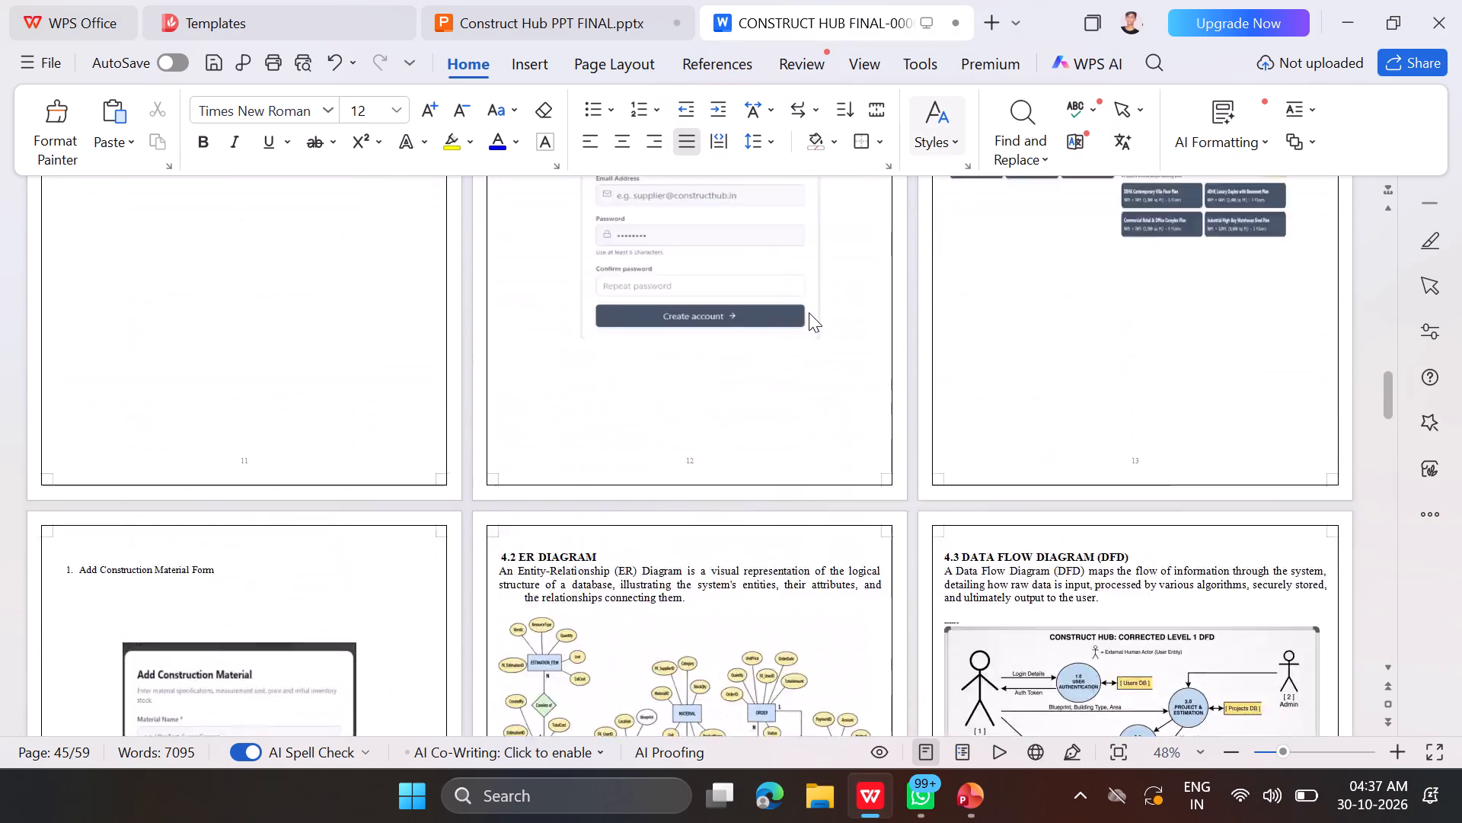
{"action": "scroll", "coordinate": [809, 312], "scroll_direction": "up", "scroll_amount": 6}
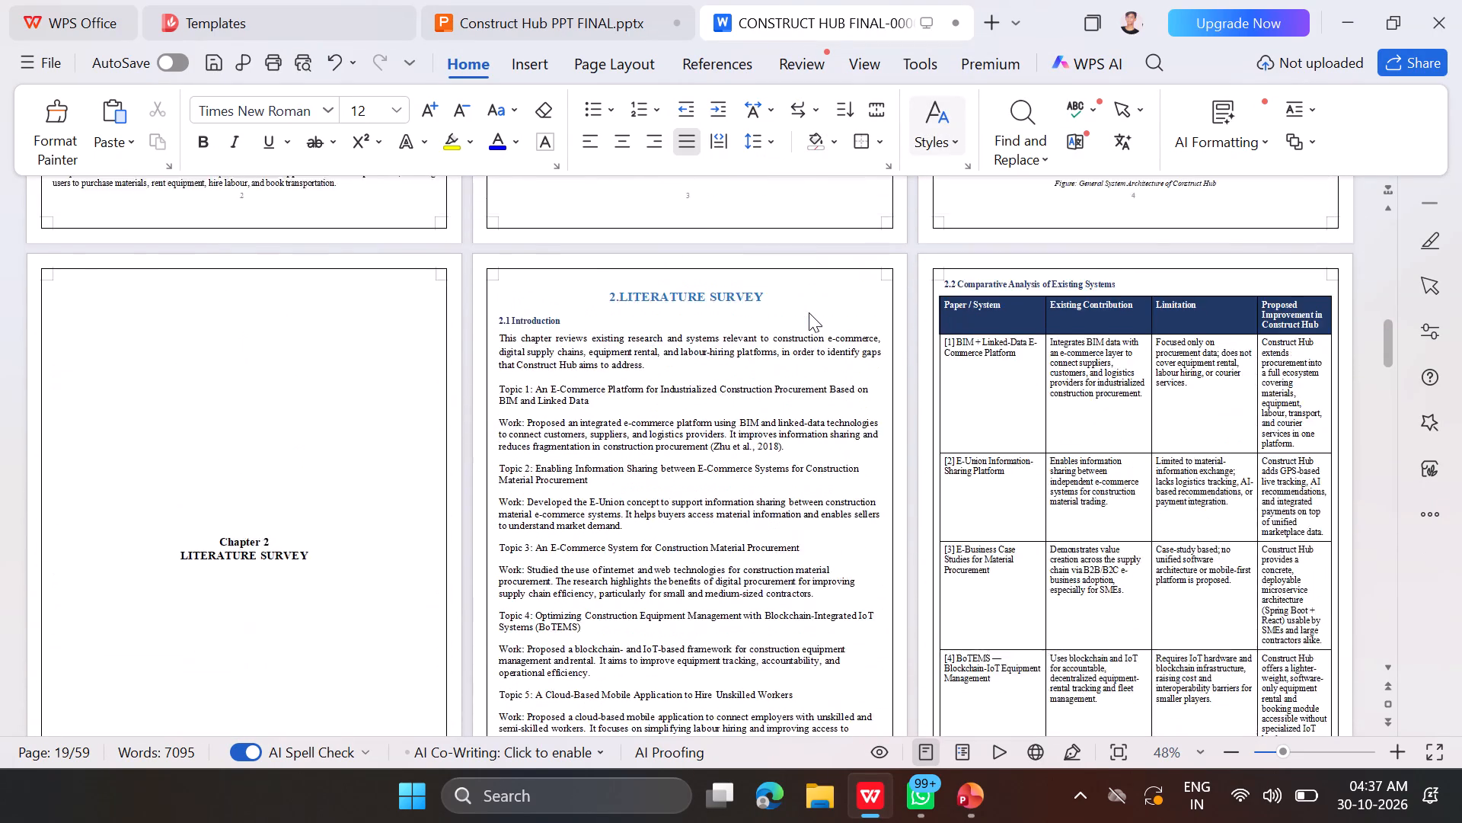
{"action": "scroll", "coordinate": [809, 312], "scroll_direction": "up", "scroll_amount": 1}
{"action": "scroll", "coordinate": [809, 312], "scroll_direction": "down", "scroll_amount": 7}
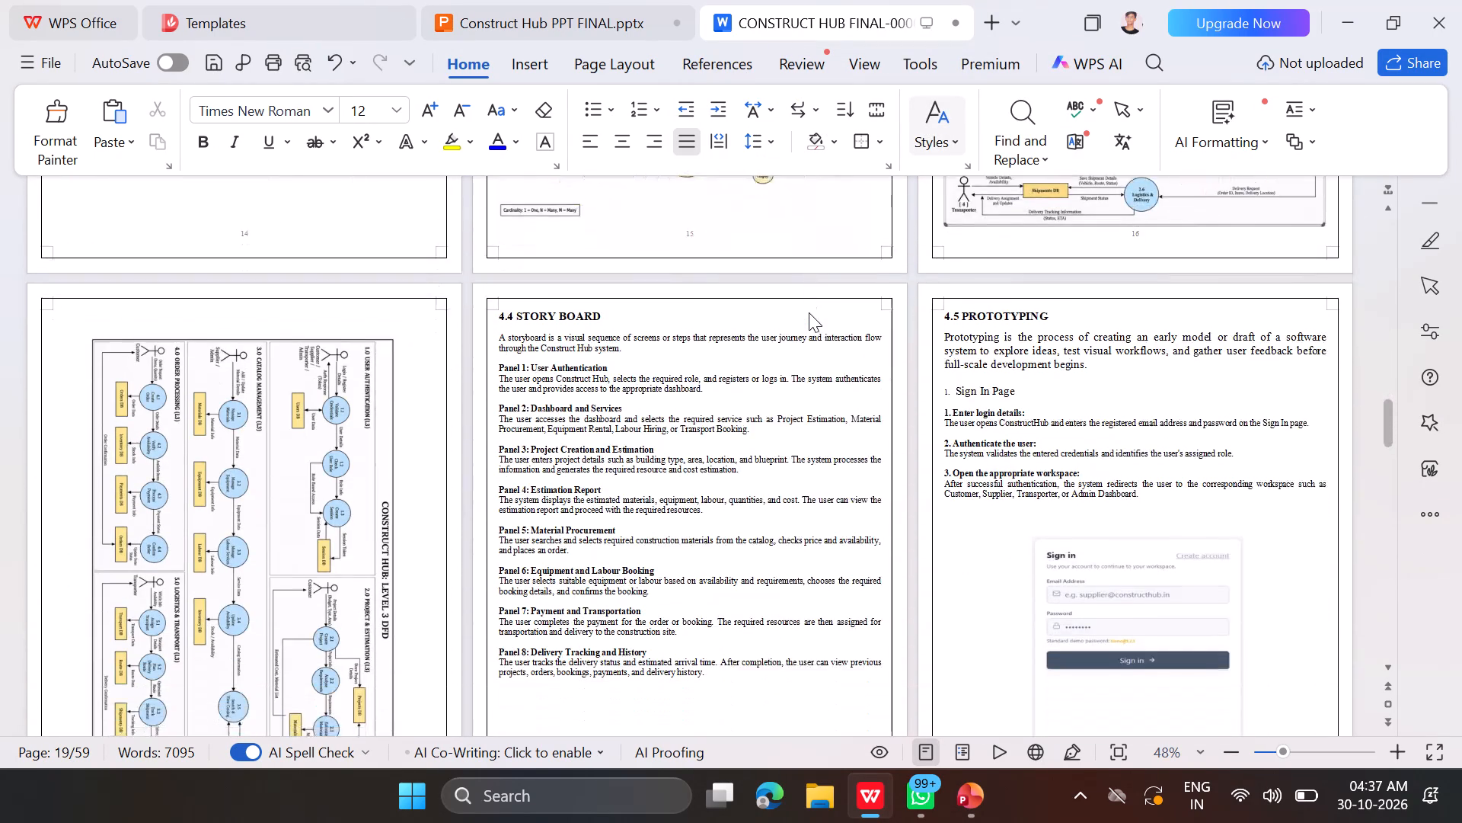
{"action": "scroll", "coordinate": [809, 312], "scroll_direction": "down", "scroll_amount": 6}
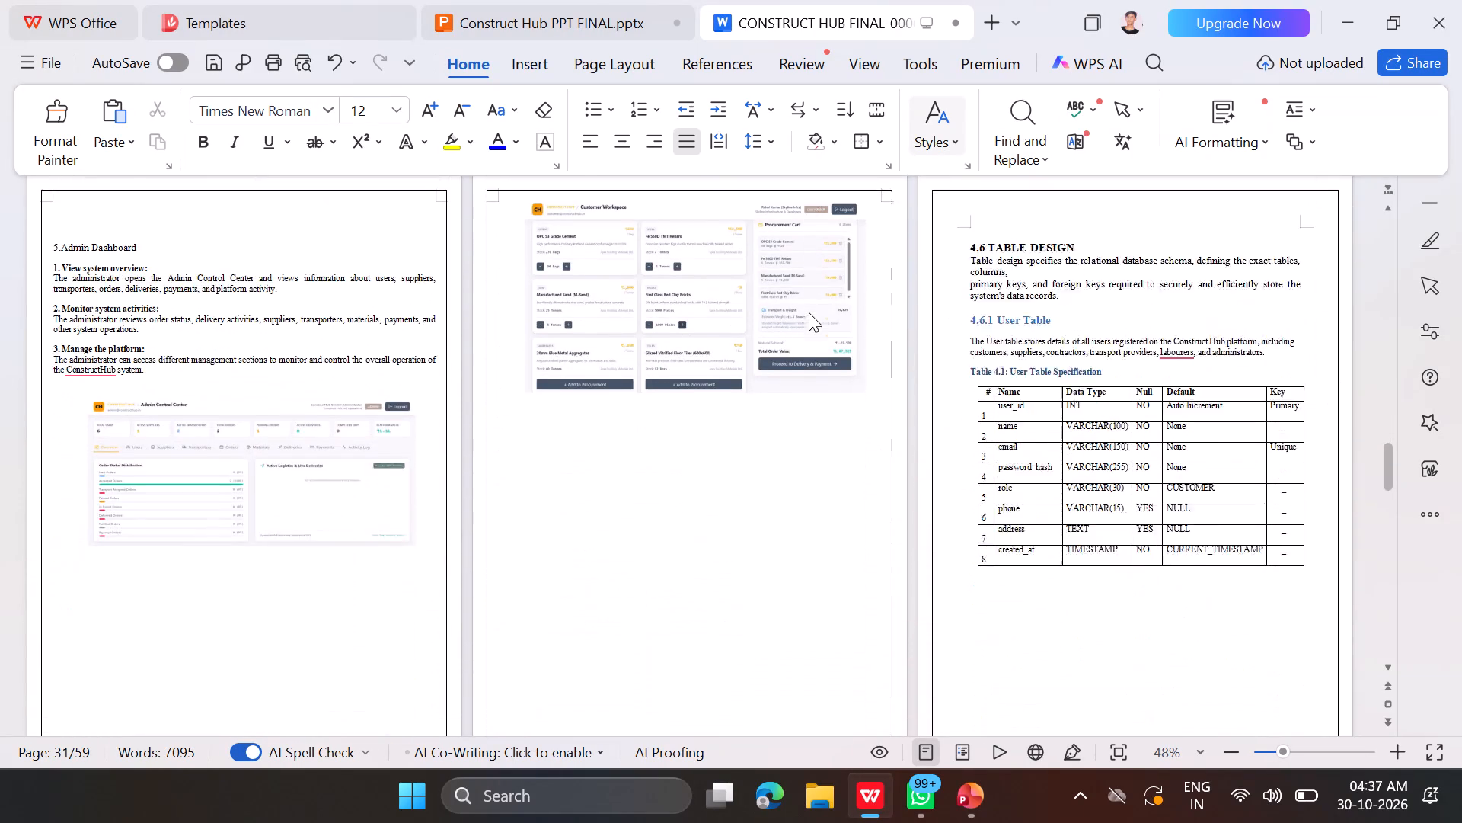
{"action": "scroll", "coordinate": [809, 312], "scroll_direction": "down", "scroll_amount": 6}
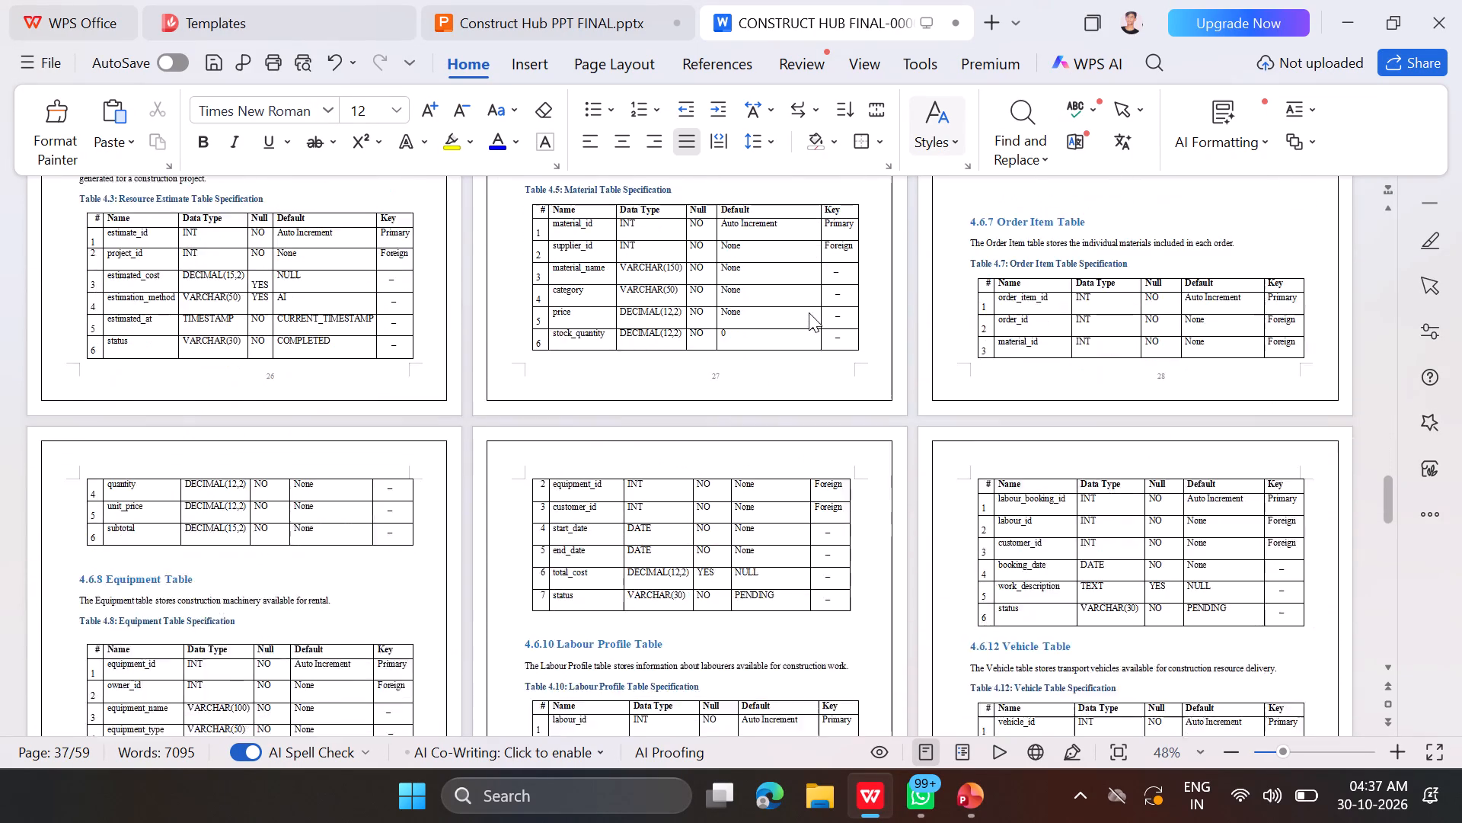
{"action": "scroll", "coordinate": [809, 312], "scroll_direction": "down", "scroll_amount": 4}
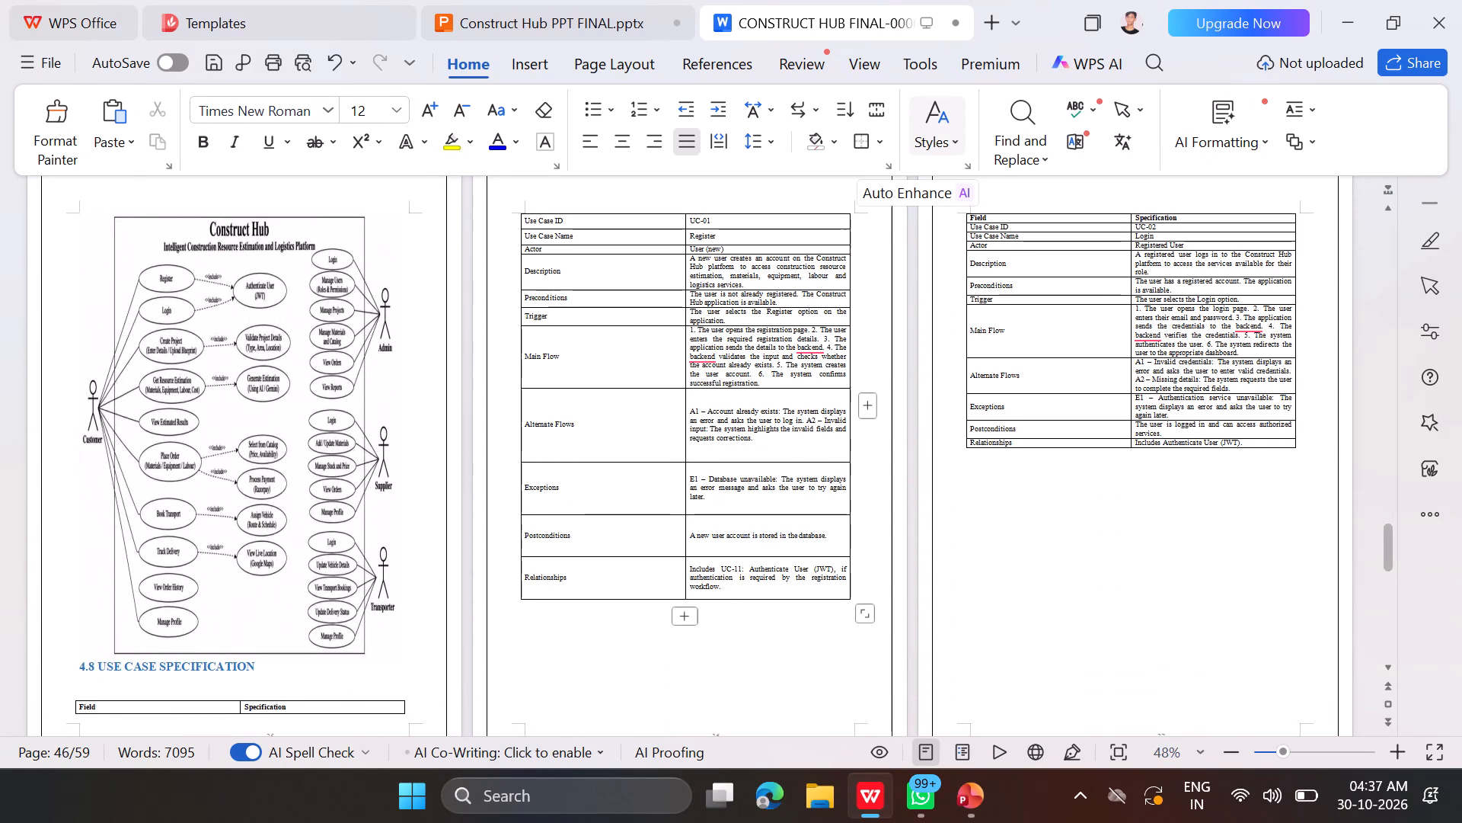
{"action": "left_click_drag", "start_coordinate": [787, 595], "coordinate": [599, 257]}
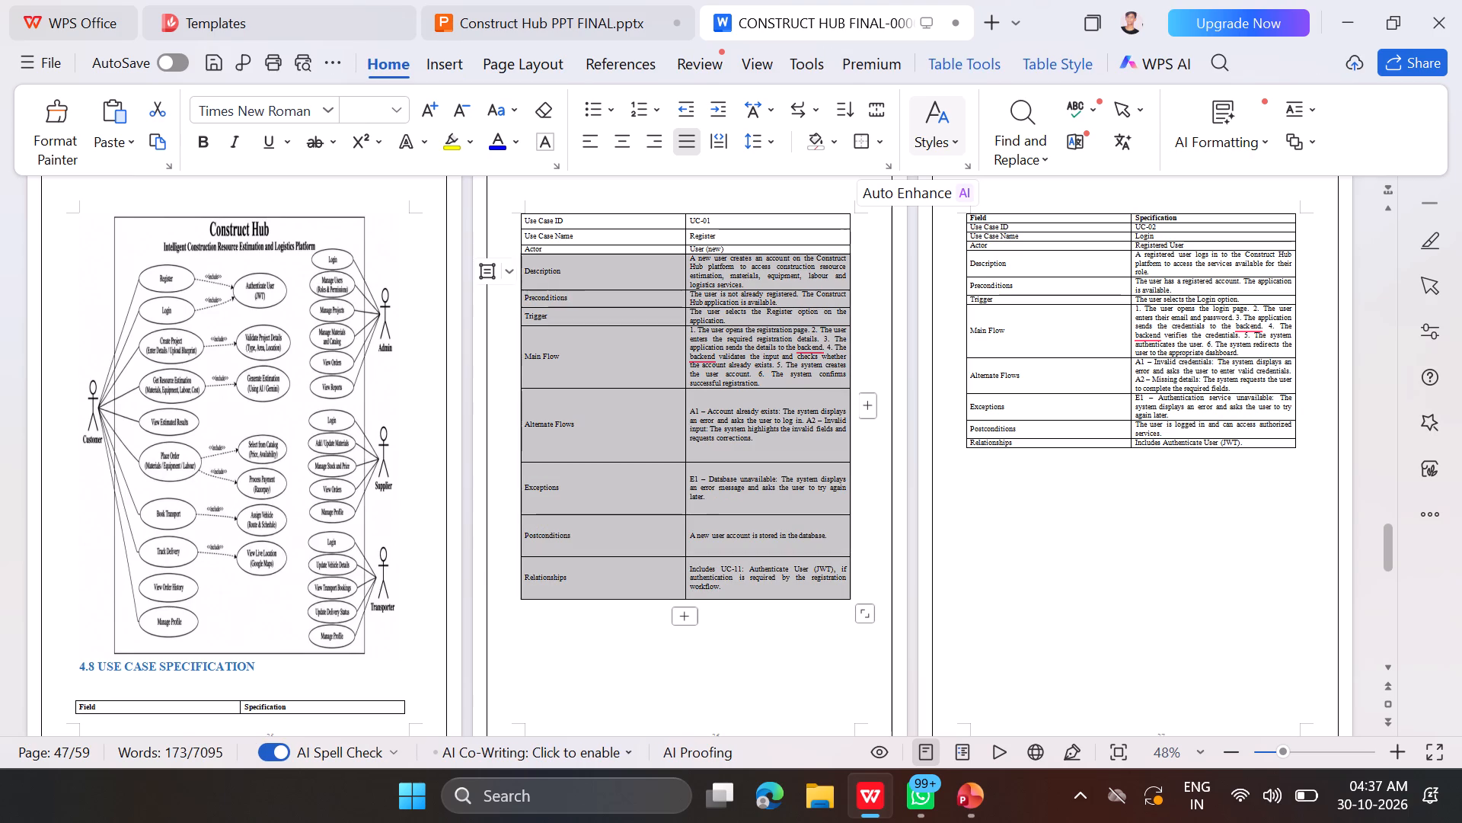
{"action": "left_click_drag", "start_coordinate": [599, 257], "coordinate": [308, 653]}
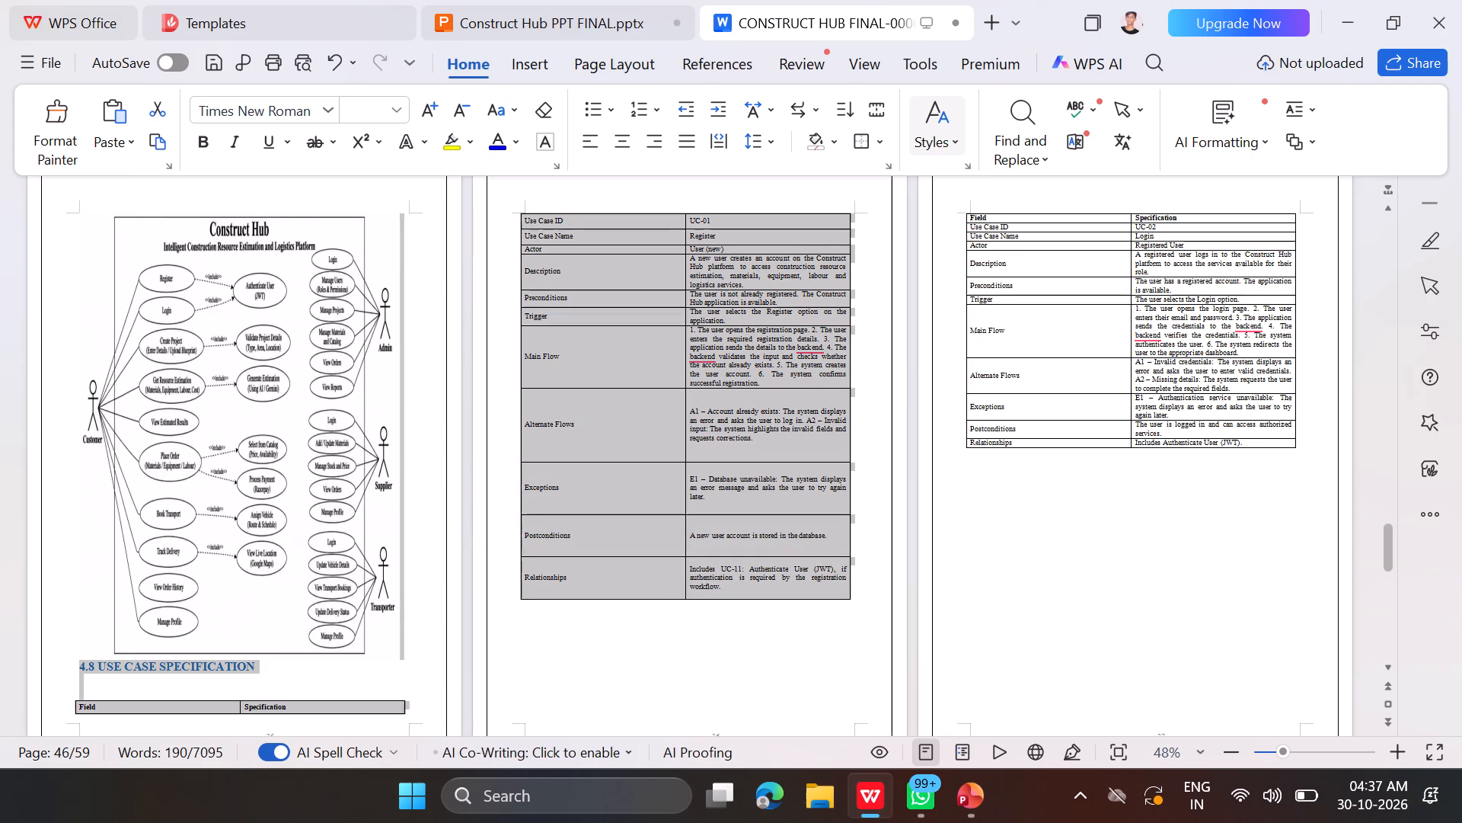
{"action": "left_click_drag", "start_coordinate": [308, 653], "coordinate": [128, 616]}
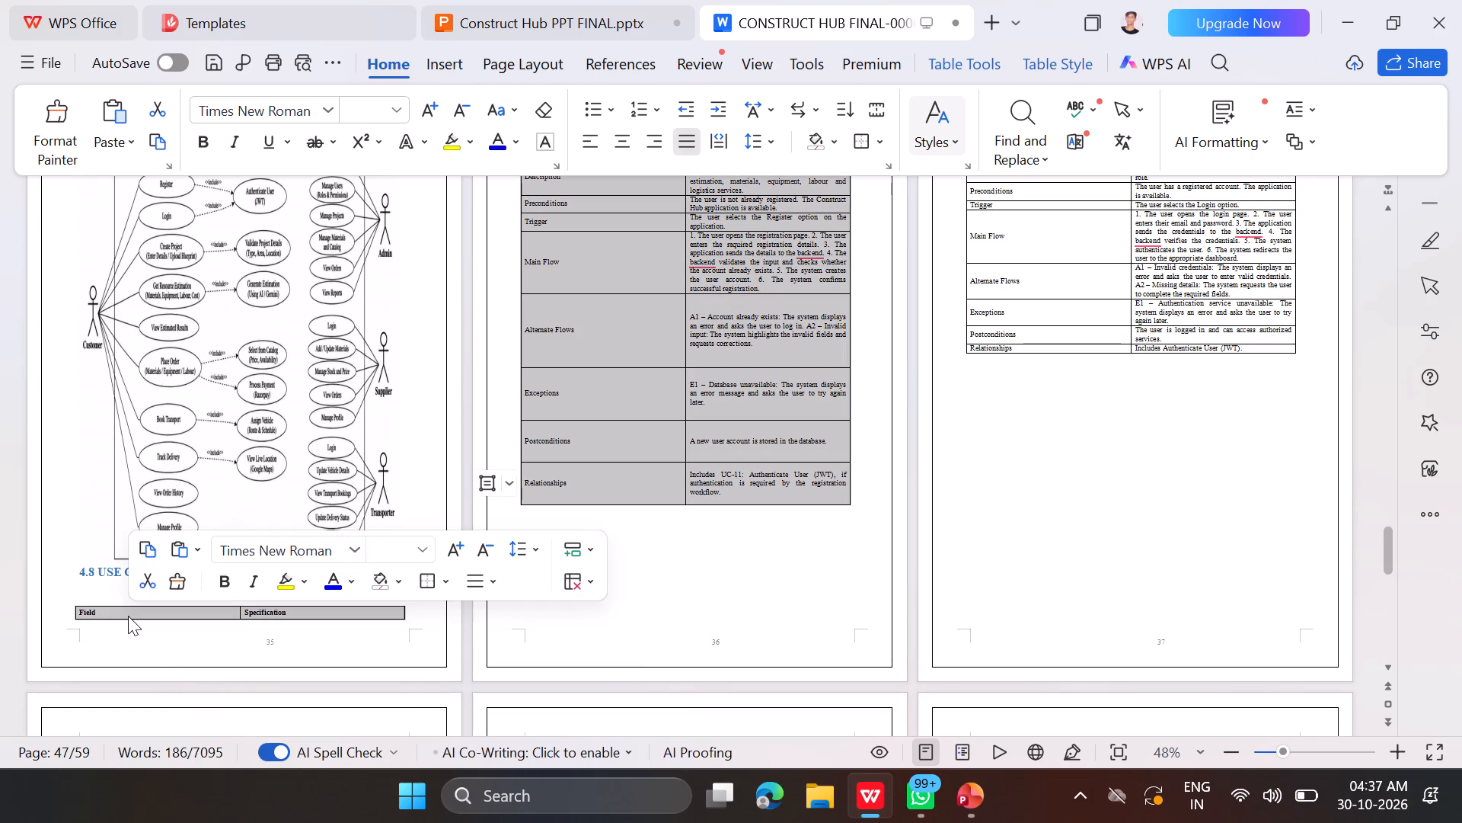
{"action": "key", "text": "ctrl+c"}
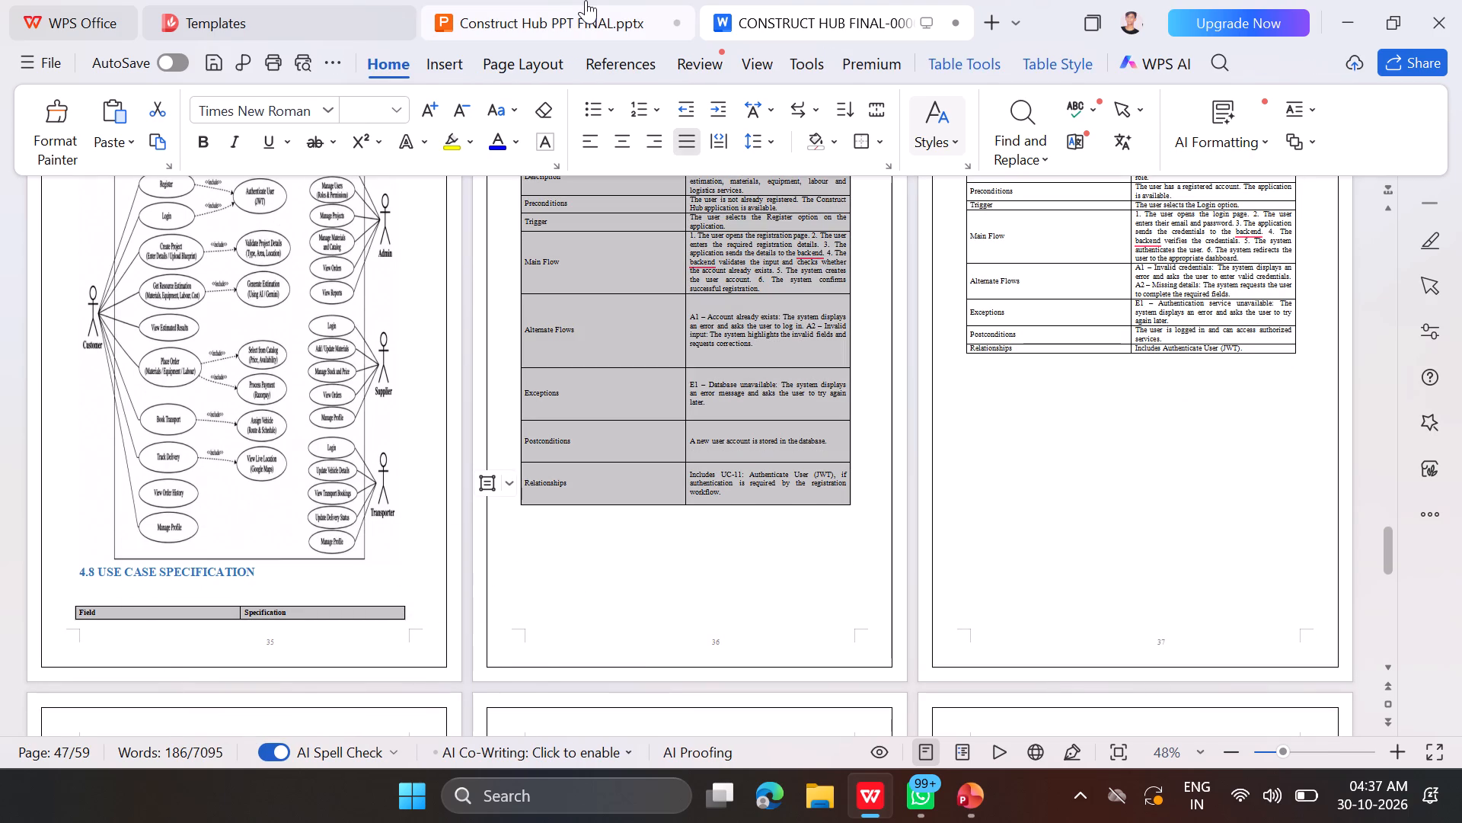
Return to the presentation and select the rows of the existing UC-01 Register table on slide 16.
{"action": "left_click", "coordinate": [586, 0]}
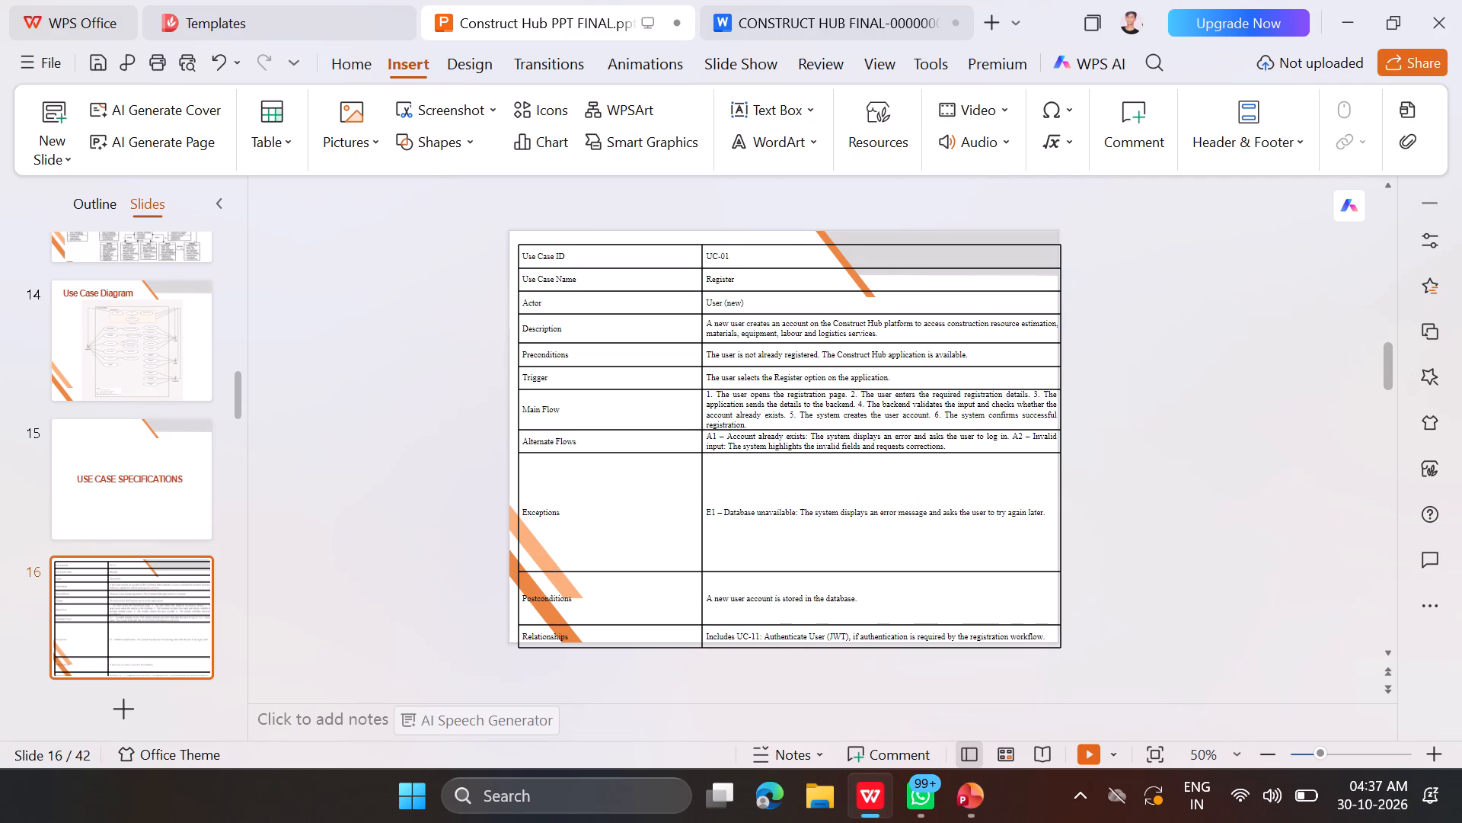
{"action": "left_click_drag", "start_coordinate": [1051, 632], "coordinate": [533, 270]}
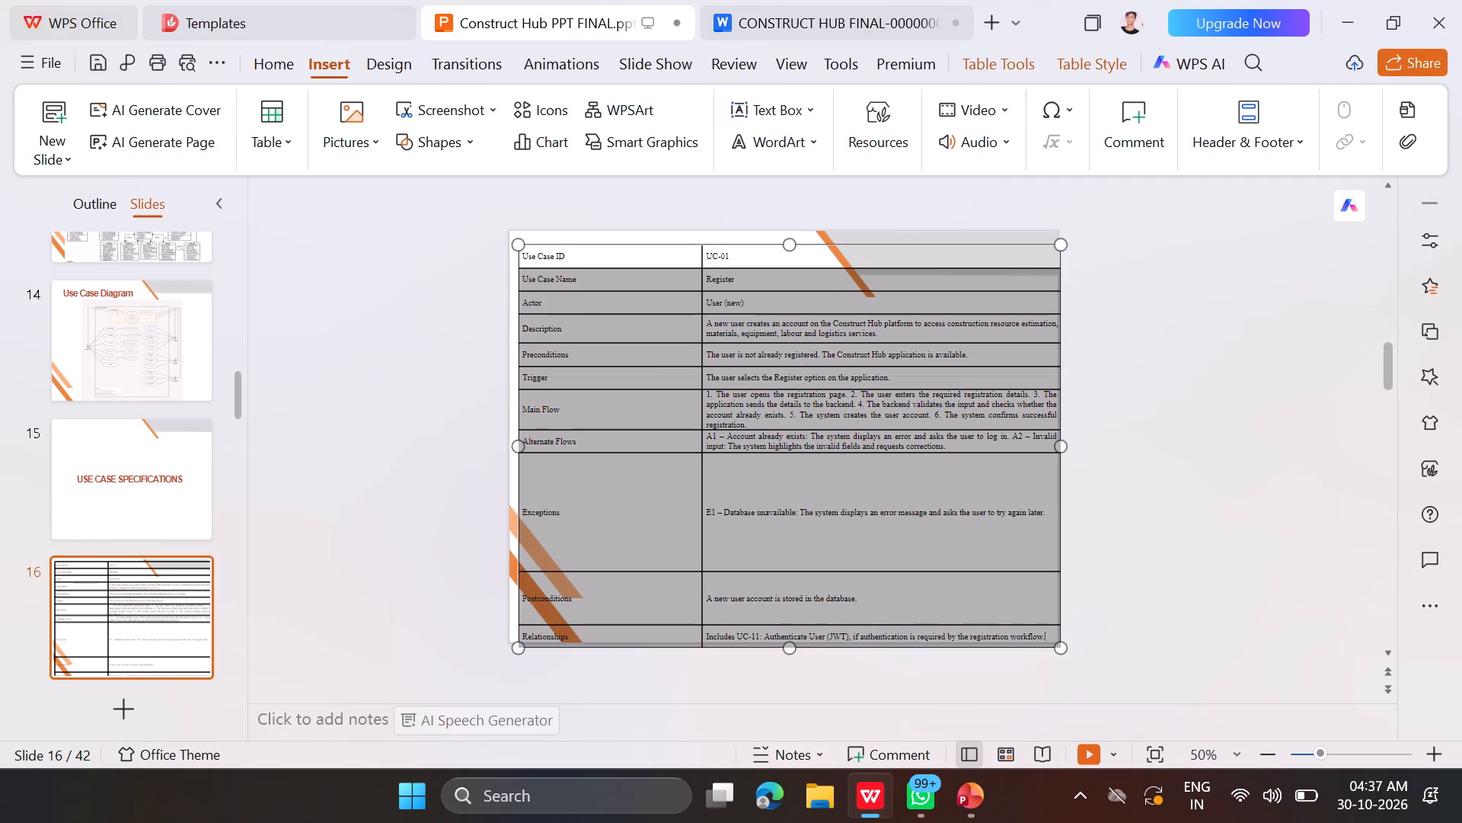
Paste the copied UC-01 Register table with its Field/Specification header over the selected rows and shrink it to fit within slide 16.
{"action": "left_click_drag", "start_coordinate": [533, 270], "coordinate": [521, 245]}
{"action": "key", "text": "ctrl+v"}
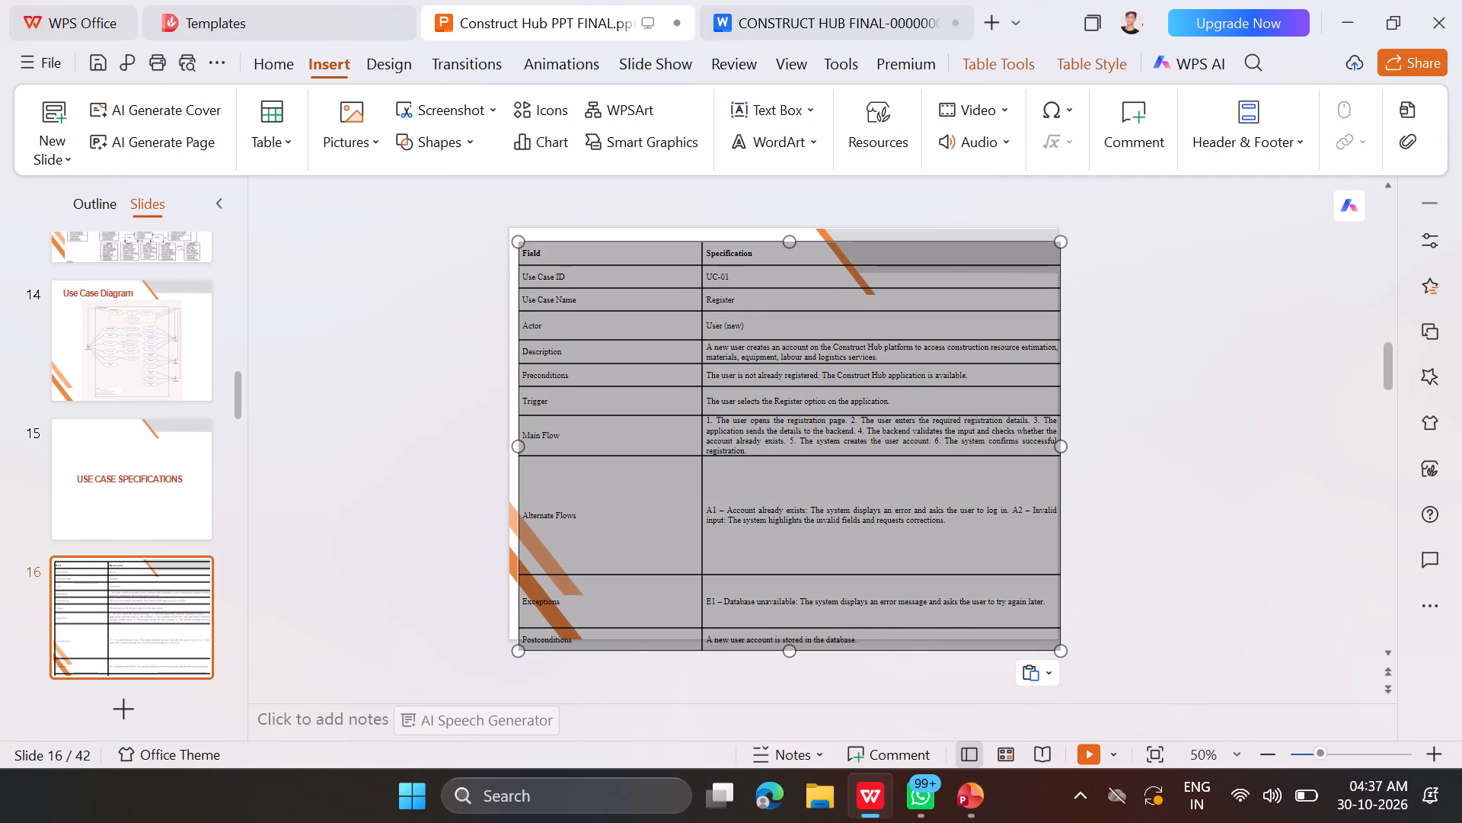
{"action": "left_click", "coordinate": [1178, 536]}
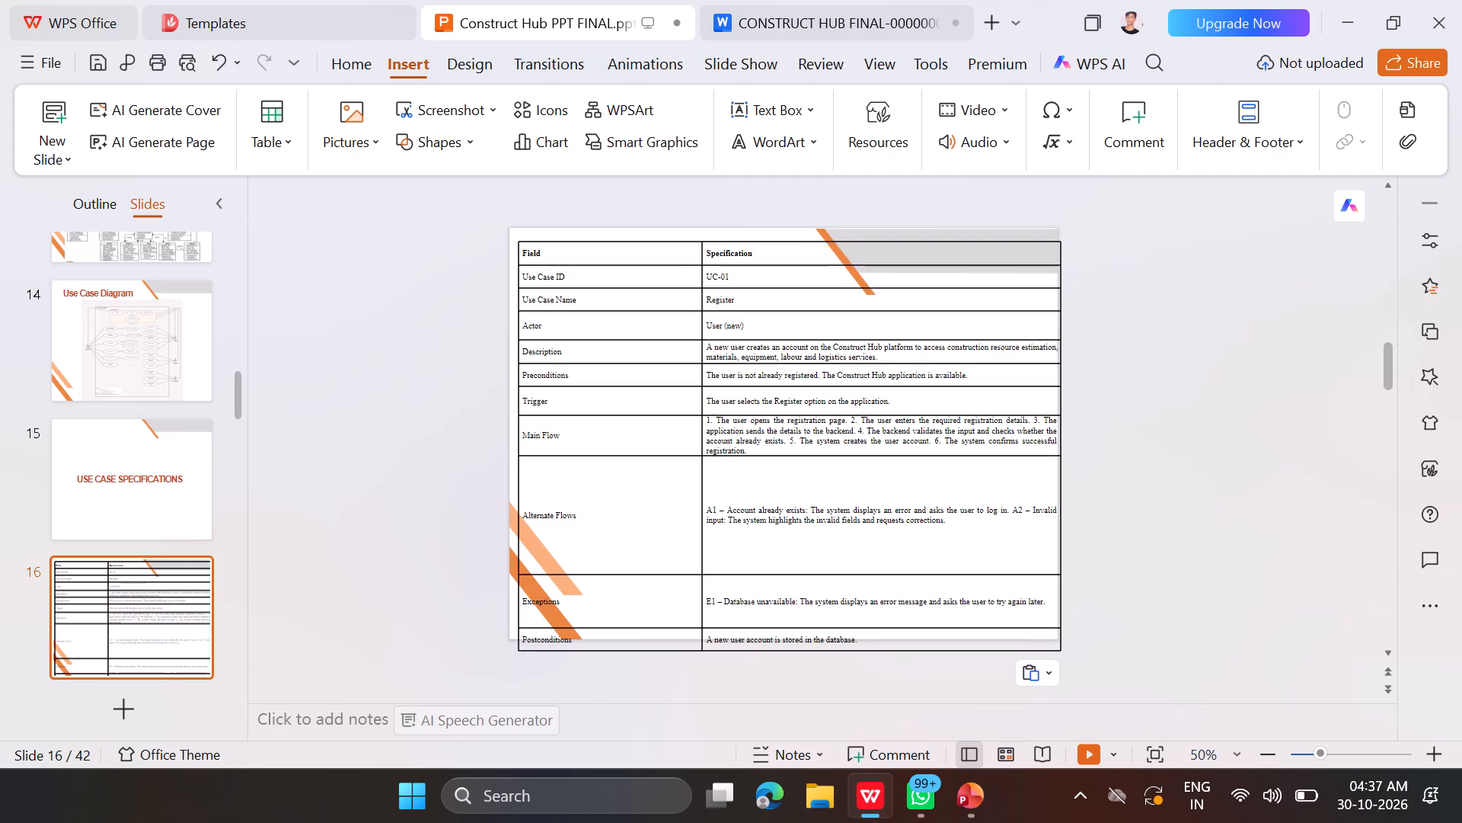
{"action": "left_click", "coordinate": [1038, 617]}
{"action": "left_click_drag", "start_coordinate": [1067, 655], "coordinate": [1054, 640]}
{"action": "left_click", "coordinate": [1231, 603]}
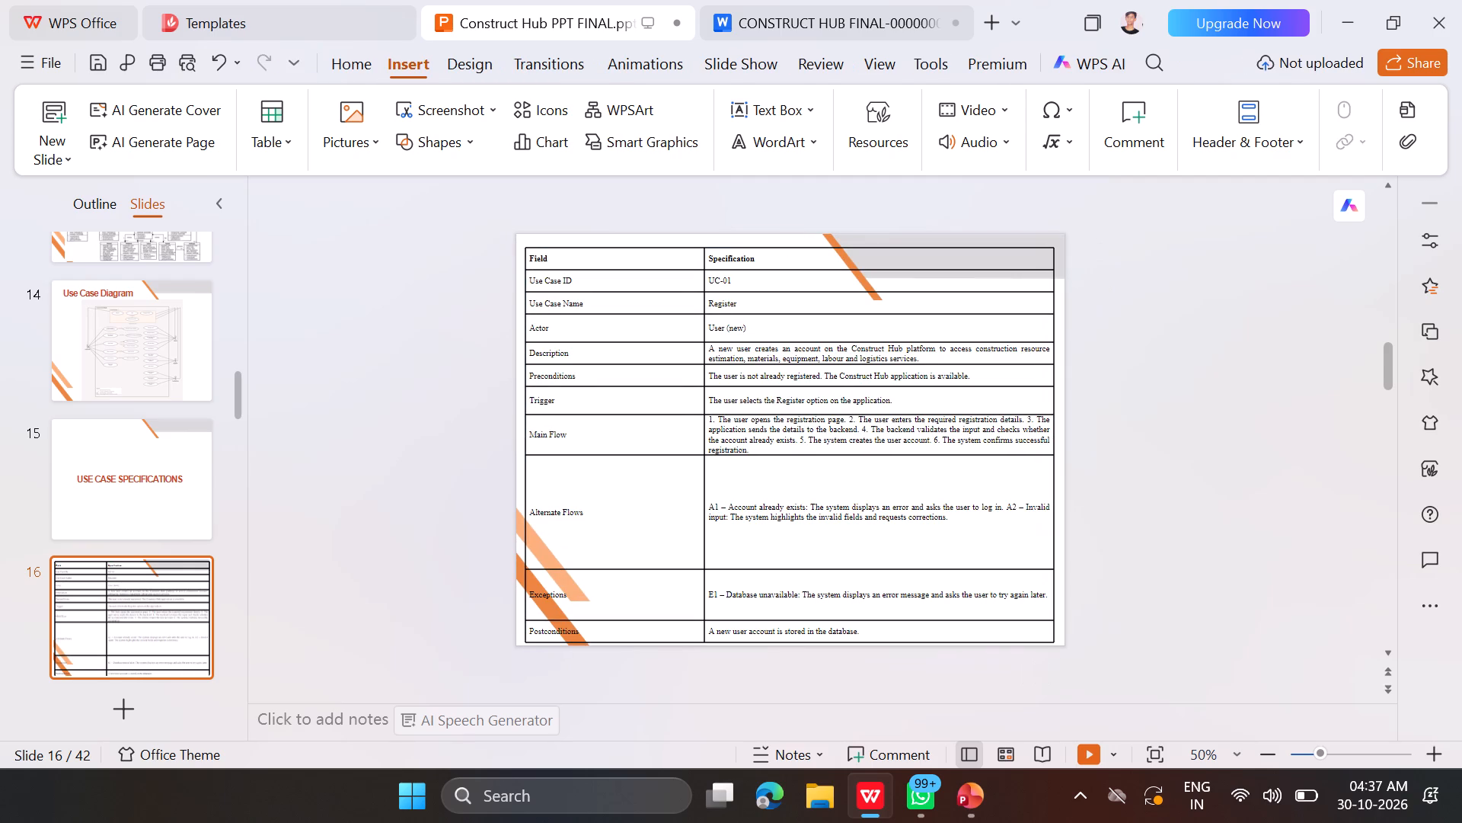
{"action": "left_click", "coordinate": [436, 481]}
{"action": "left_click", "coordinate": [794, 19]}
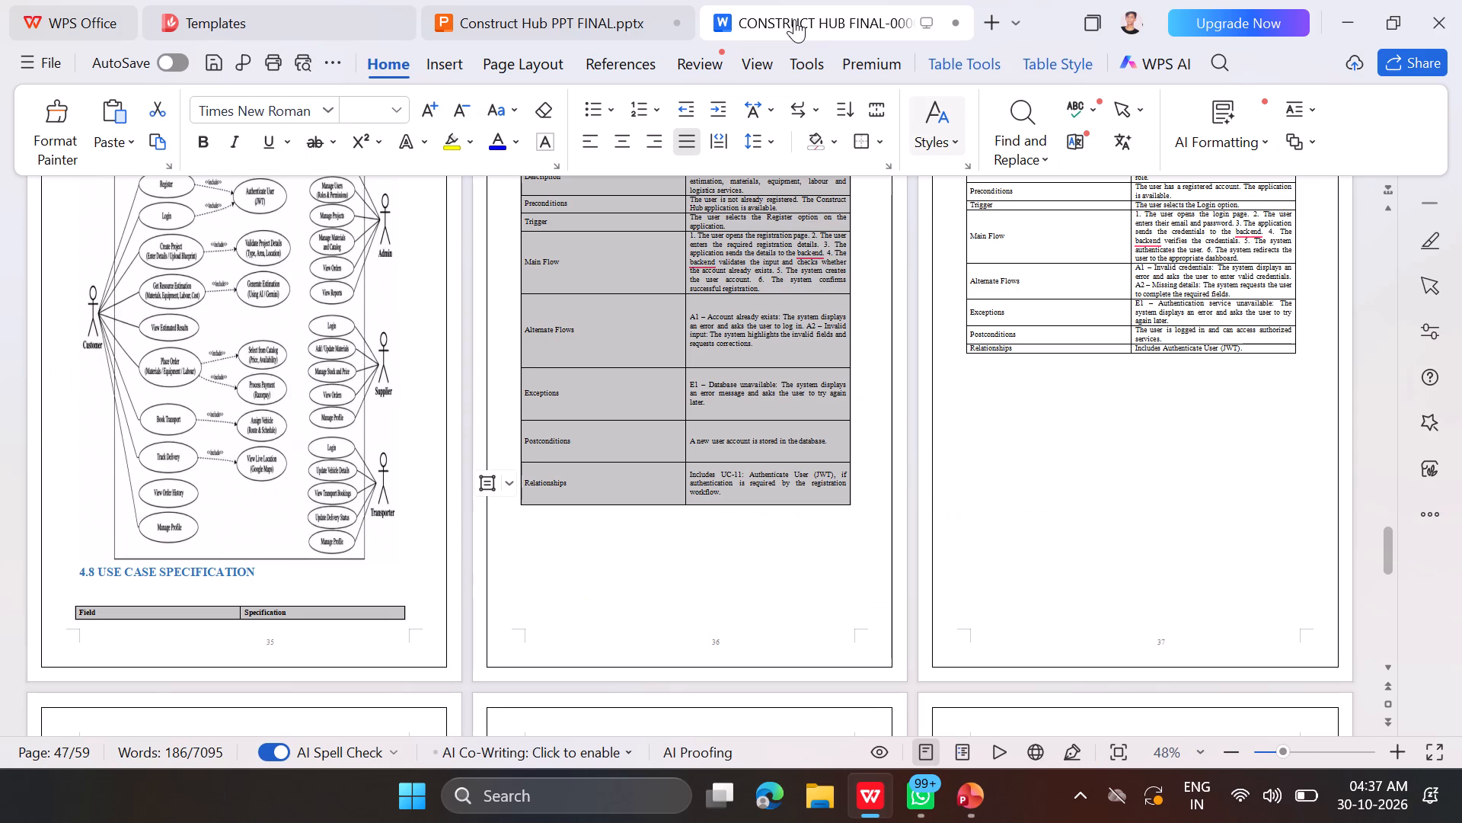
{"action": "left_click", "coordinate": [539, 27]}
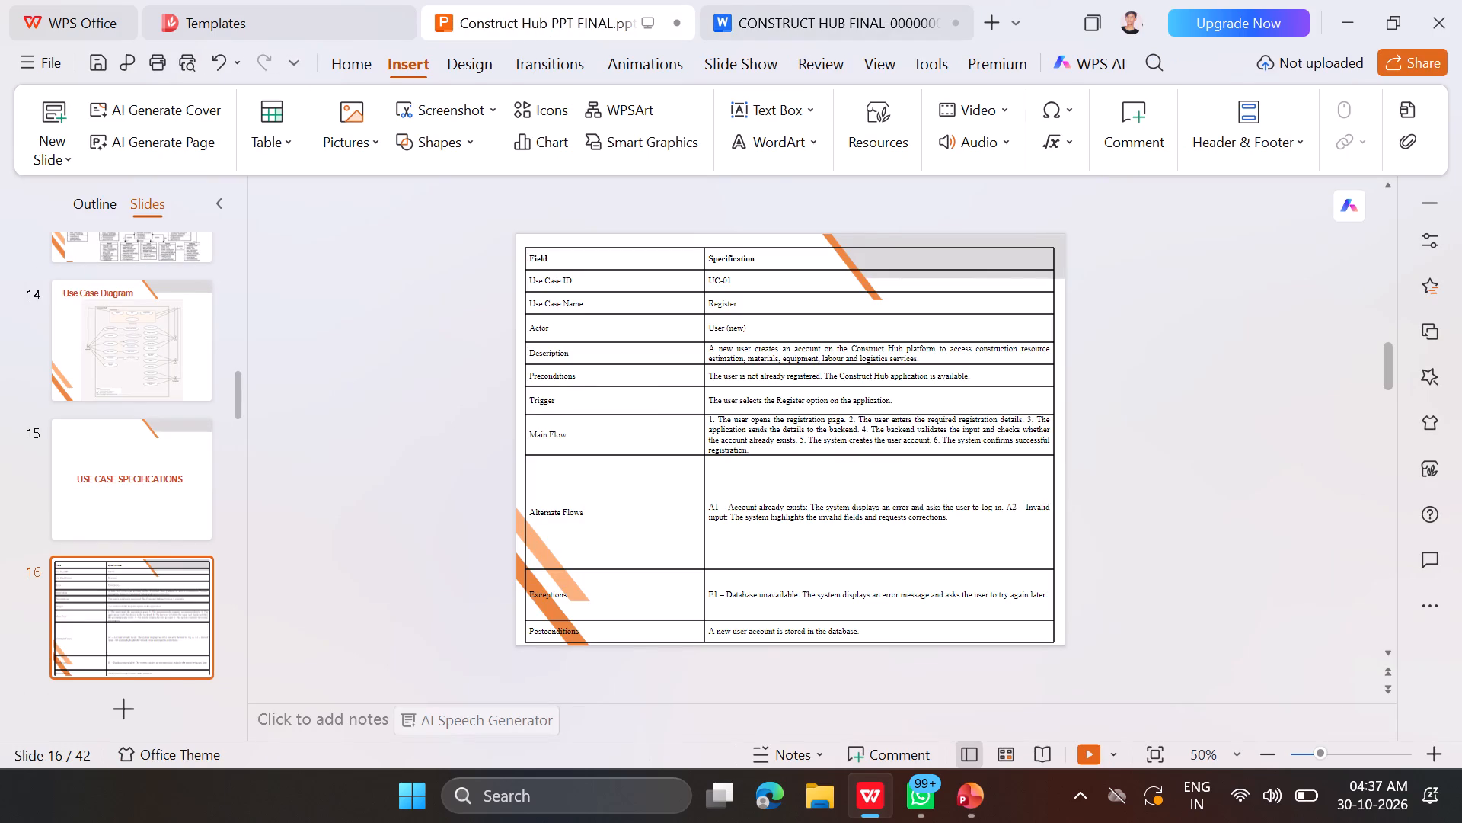
Save the presentation, including a copy named Construct Hub PPT FINAL1.pptx in the s7 folder on the Desktop.
{"action": "left_click", "coordinate": [1138, 322]}
{"action": "key", "text": "ctrl+s"}
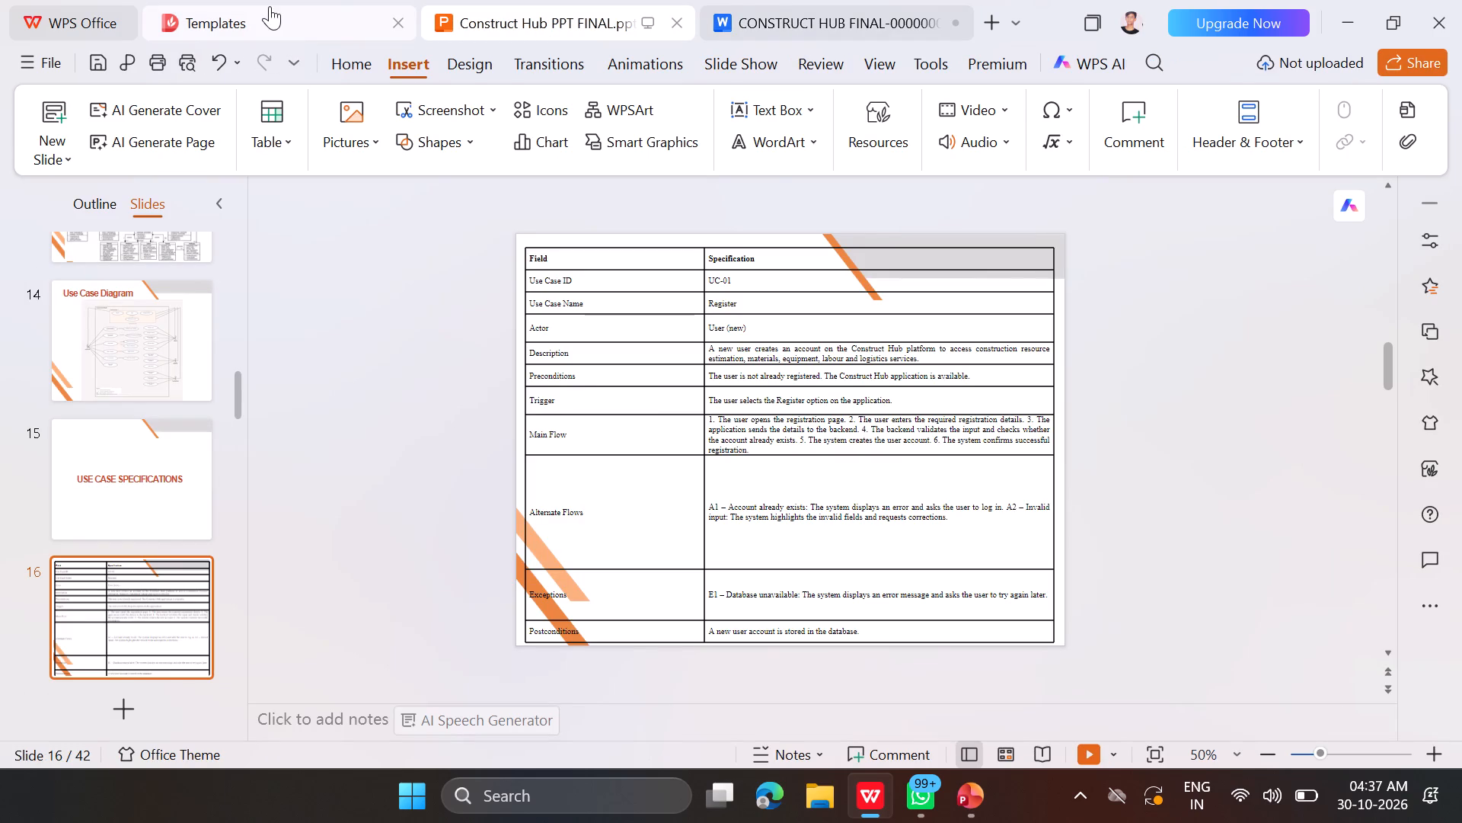
{"action": "left_click", "coordinate": [39, 62]}
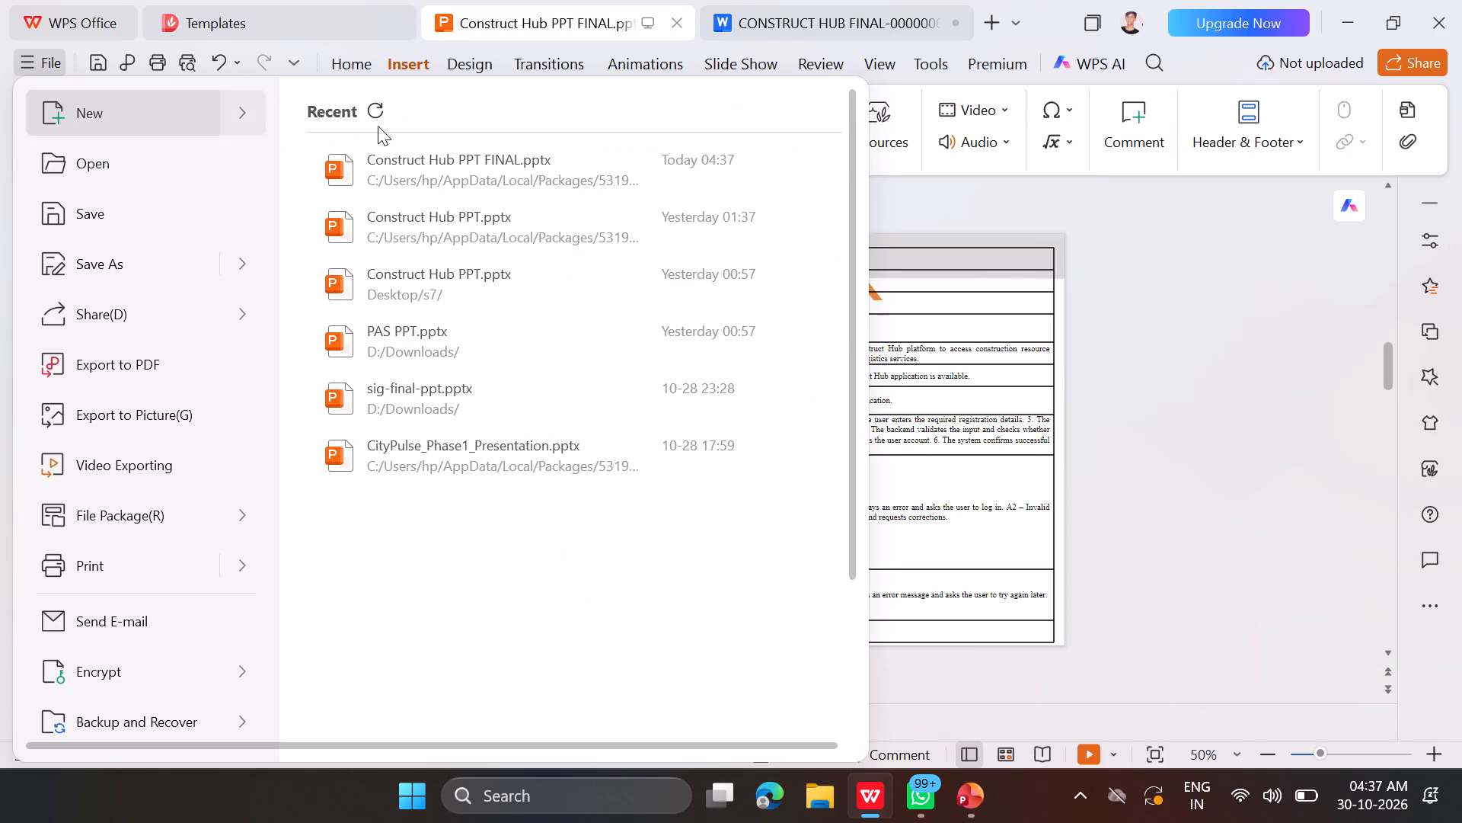
{"action": "left_click", "coordinate": [193, 275]}
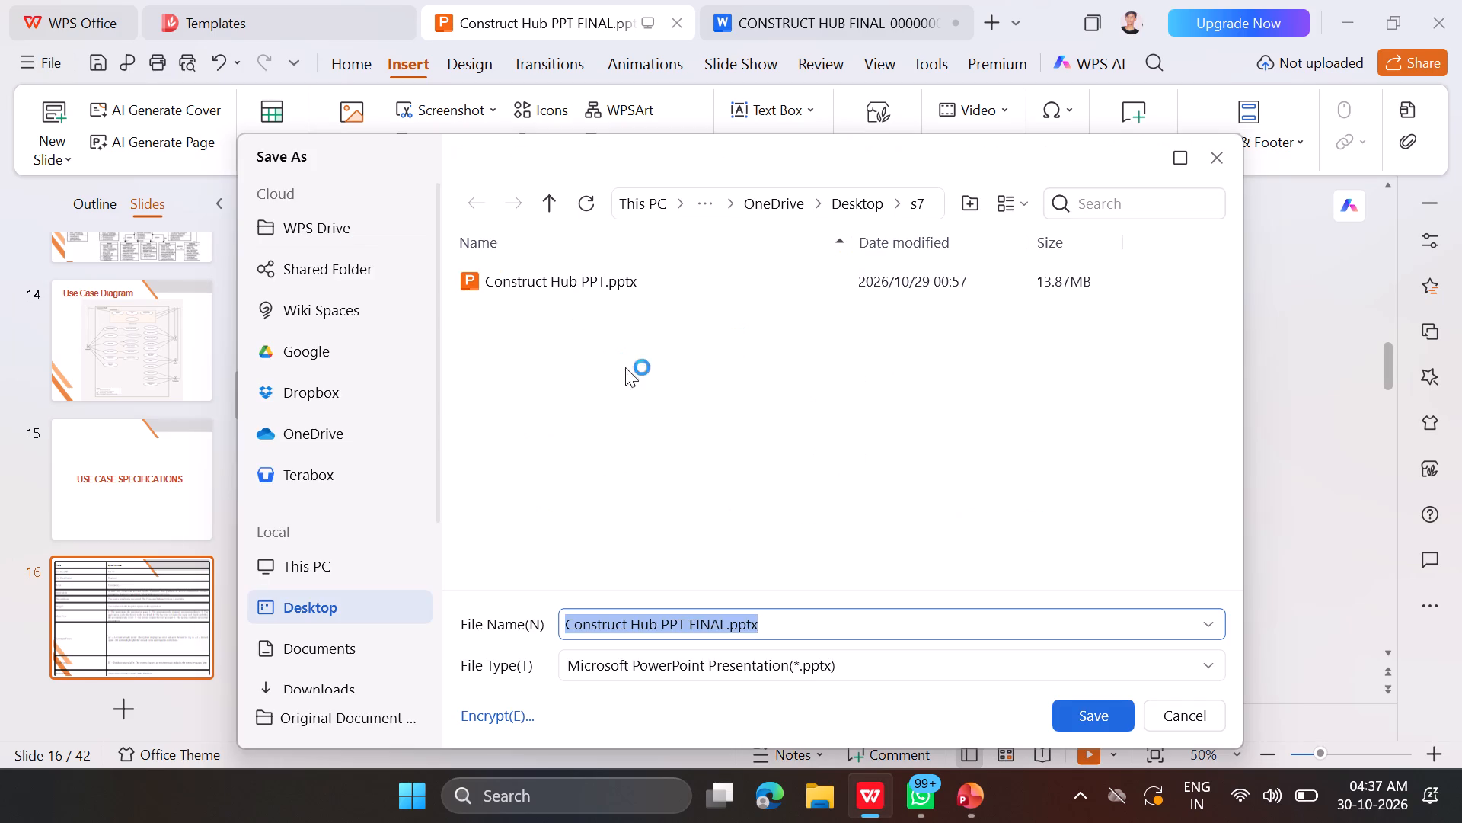
{"action": "left_click", "coordinate": [724, 620]}
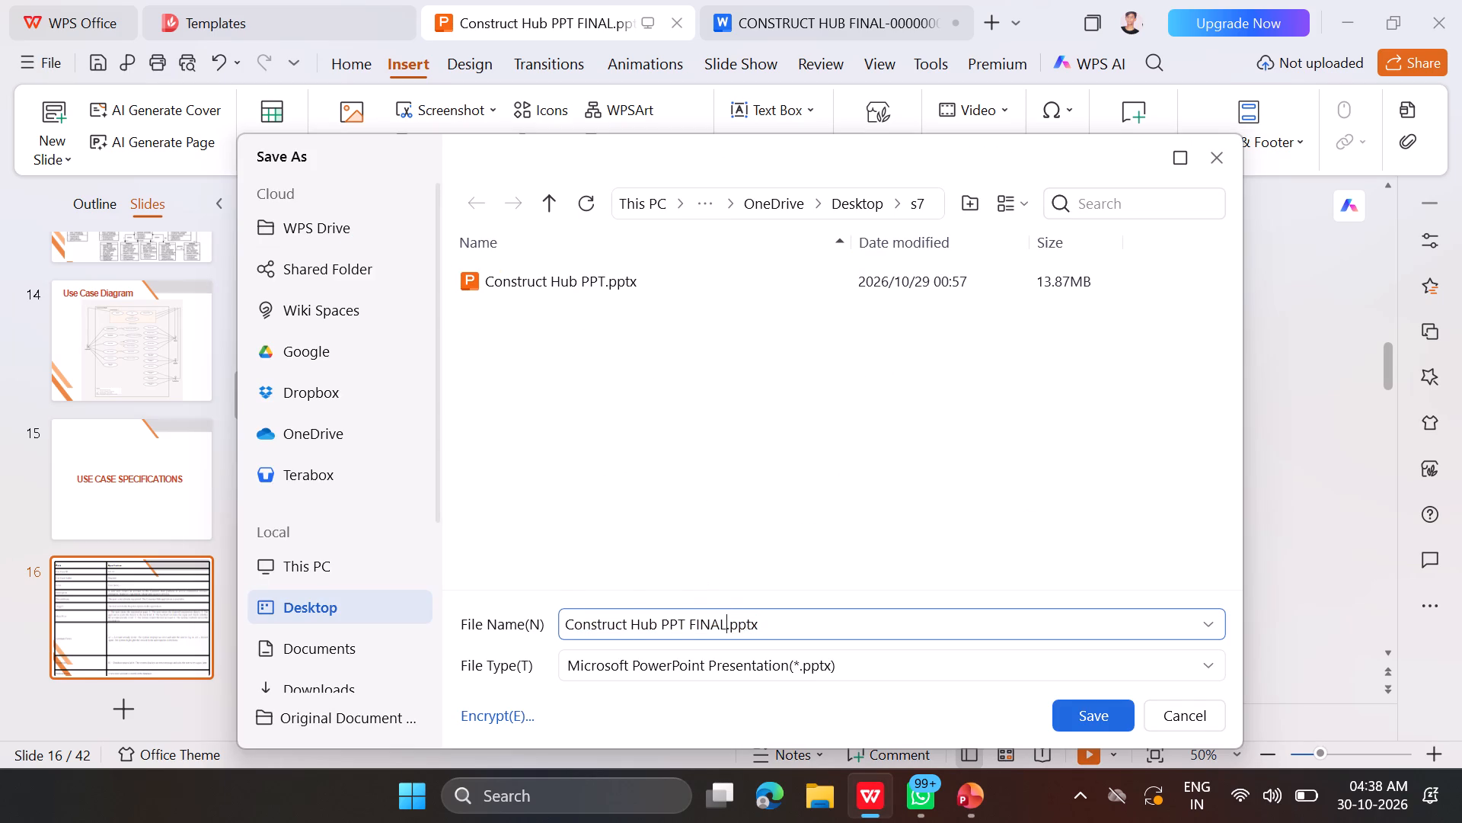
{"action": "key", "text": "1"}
{"action": "left_click", "coordinate": [1084, 712]}
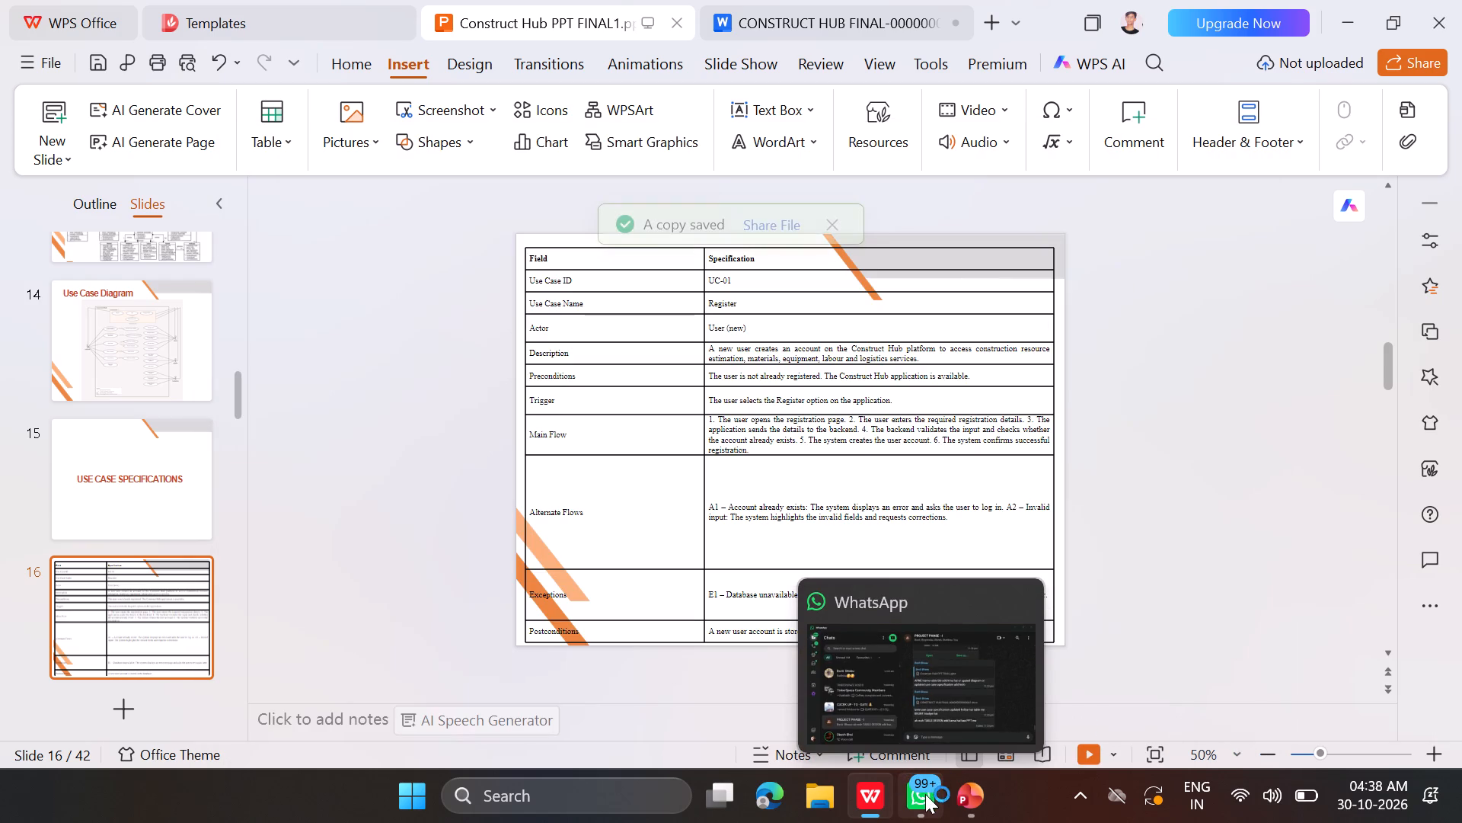